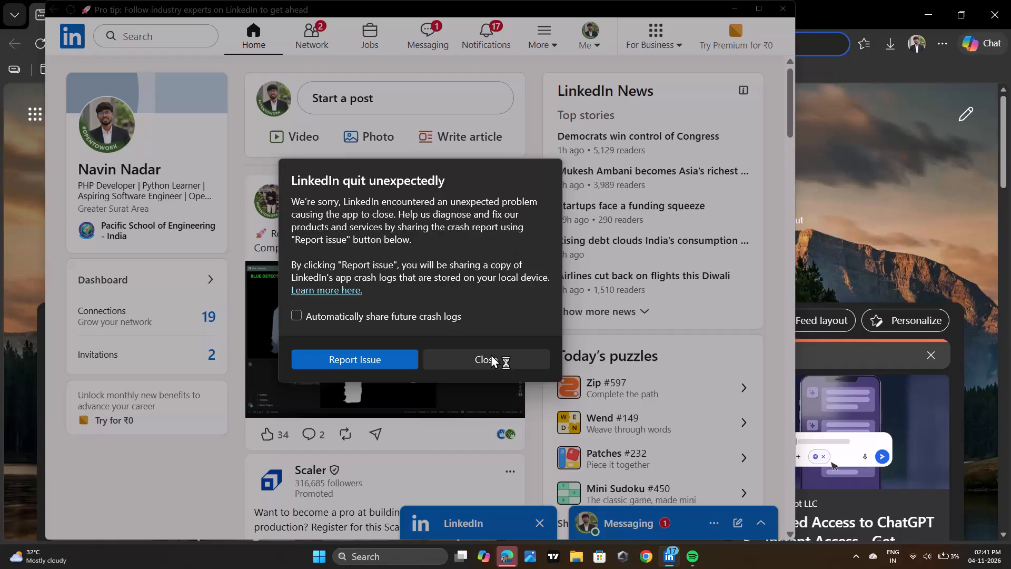
Dismiss the LinkedIn crash report without sending it, and close the LinkedIn and Microsoft Edge windows.
{"action": "left_click", "coordinate": [490, 354]}
{"action": "double_click", "coordinate": [779, 0]}
{"action": "left_click", "coordinate": [1010, 1]}
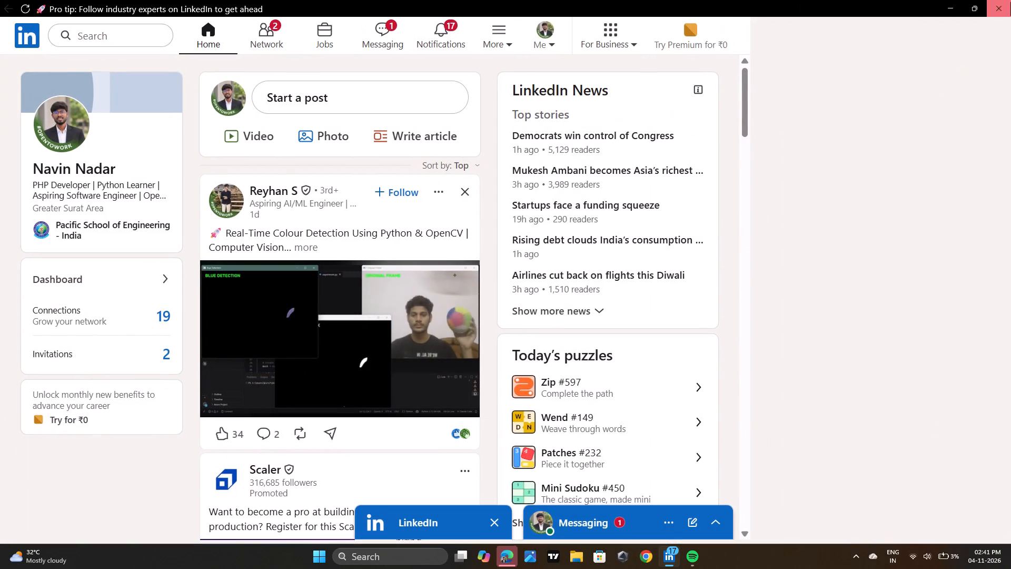
{"action": "left_click", "coordinate": [1007, 0]}
{"action": "left_click", "coordinate": [1006, 1]}
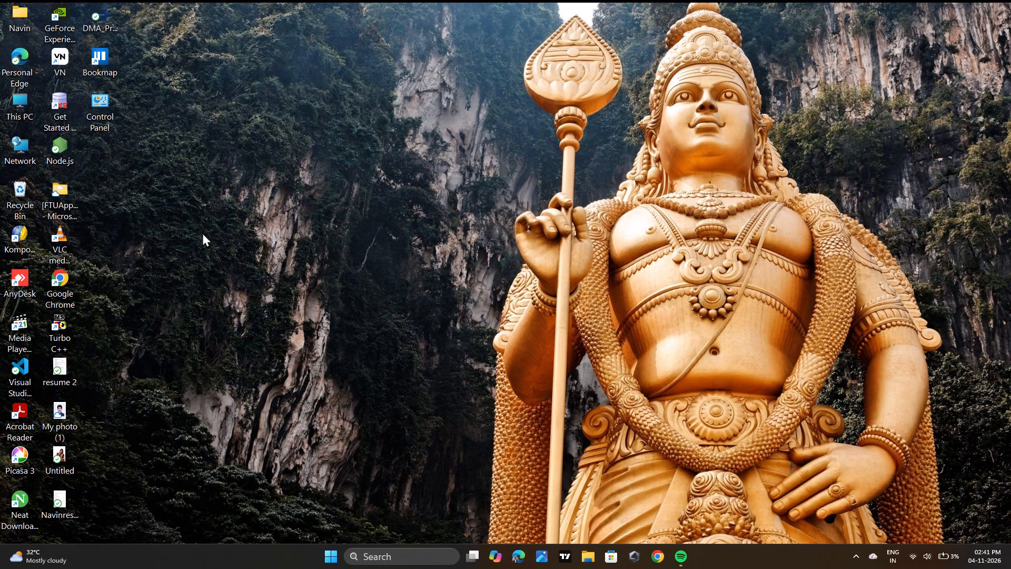
Find the Kuro app among the recent Windows searches and pin it to the taskbar.
{"action": "left_click", "coordinate": [378, 559]}
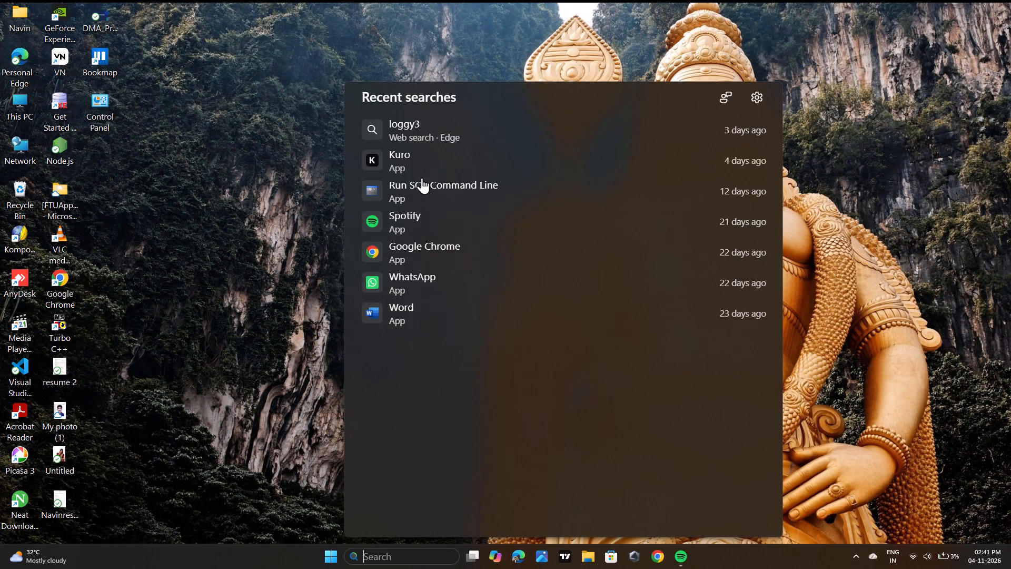
{"action": "right_click", "coordinate": [417, 154]}
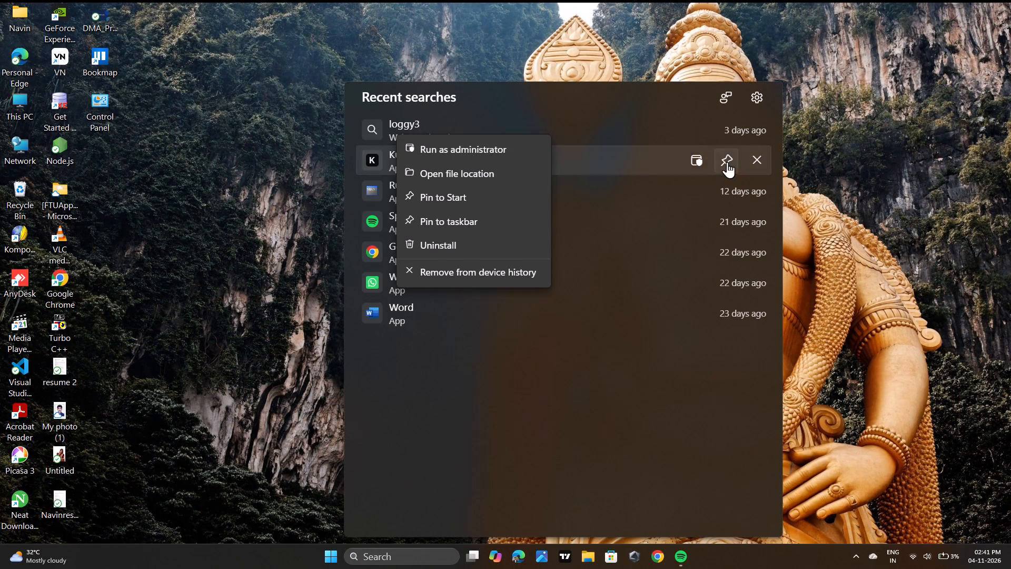
{"action": "left_click", "coordinate": [727, 162]}
{"action": "left_click", "coordinate": [831, 191]}
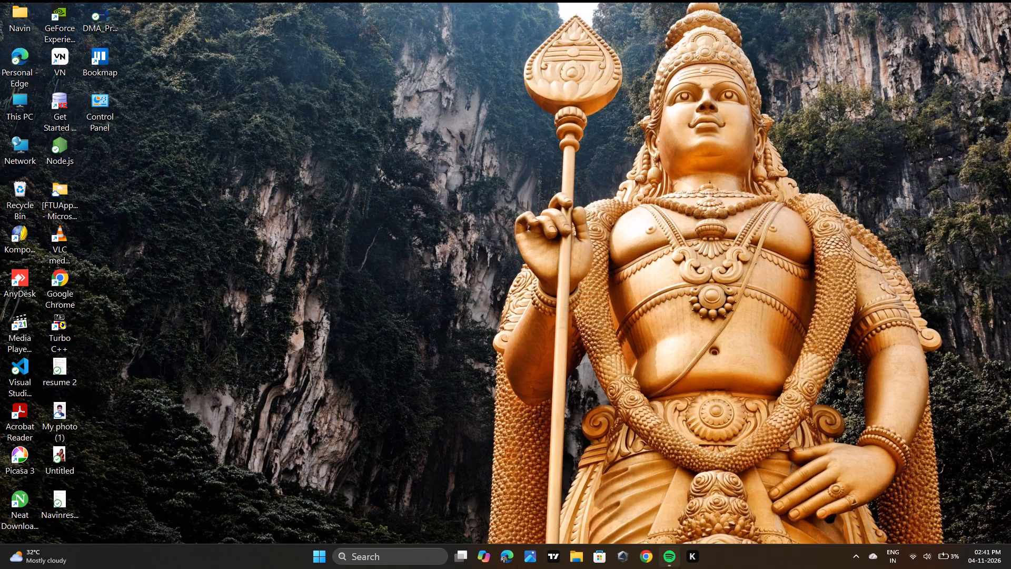
Launch the pinned Kuro app.
{"action": "left_click", "coordinate": [688, 556]}
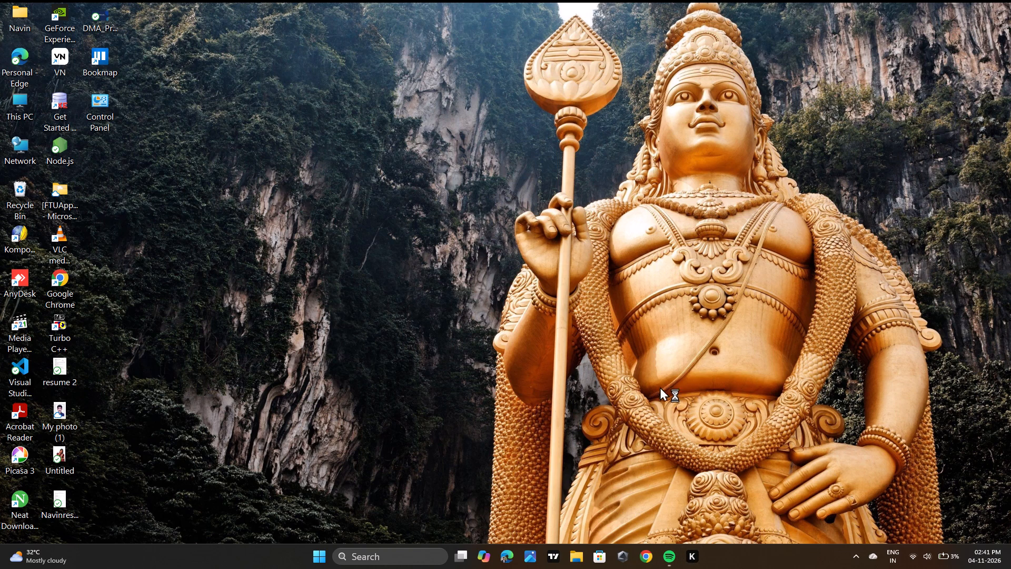
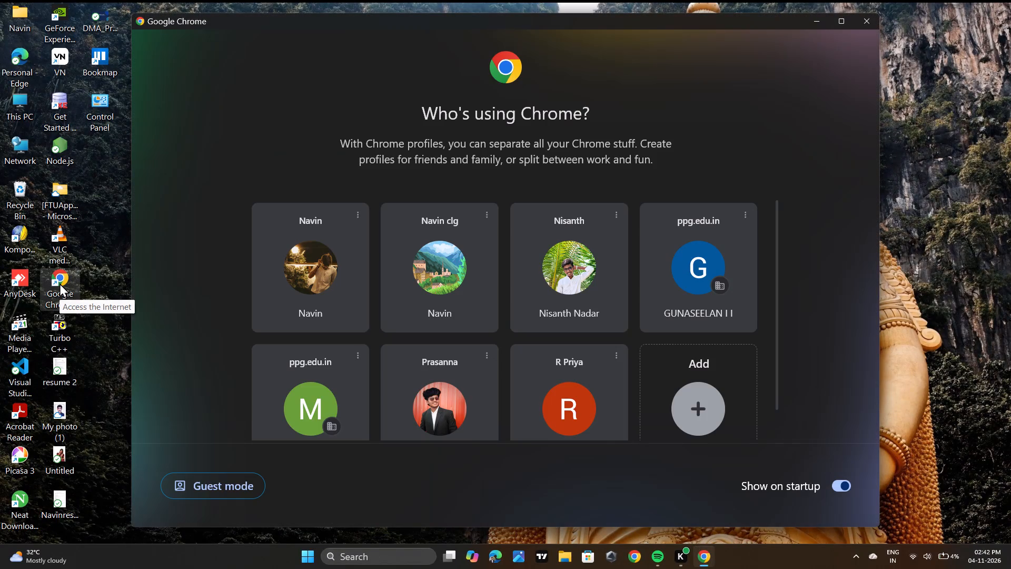
Open a browser window with the Nisanth profile.
{"action": "left_click", "coordinate": [551, 291]}
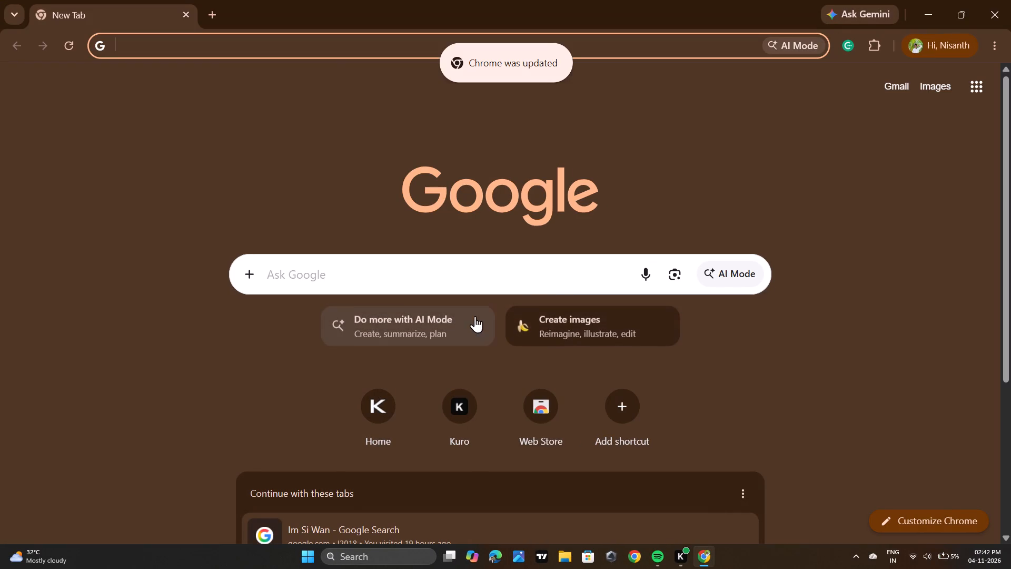
Search Google for "fx replay" and open the sponsored FX Replay result from fxreplay.com.
{"action": "left_click", "coordinate": [490, 285]}
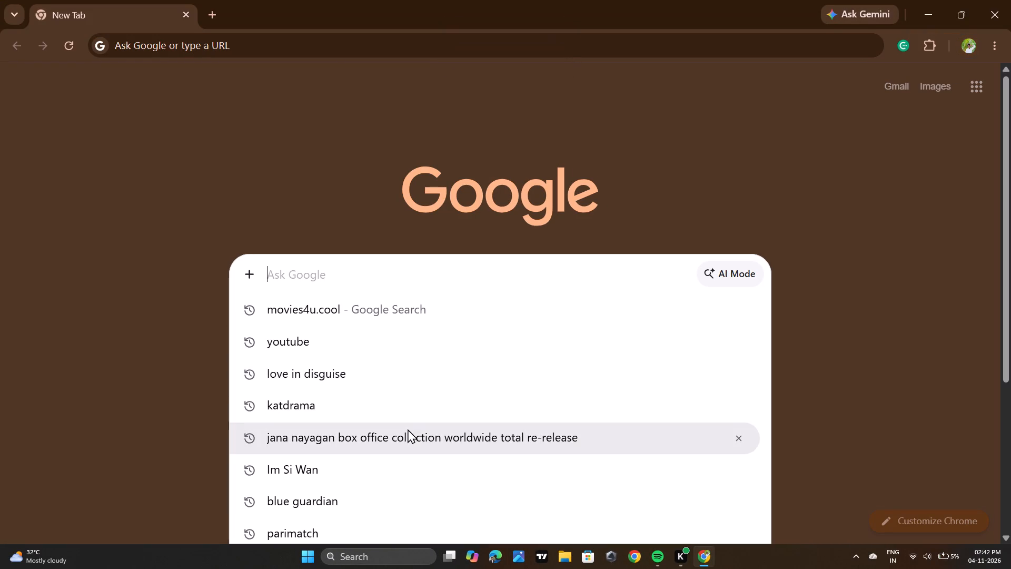
{"action": "scroll", "coordinate": [424, 410], "scroll_direction": "down", "scroll_amount": 2}
{"action": "scroll", "coordinate": [424, 410], "scroll_direction": "up", "scroll_amount": 3}
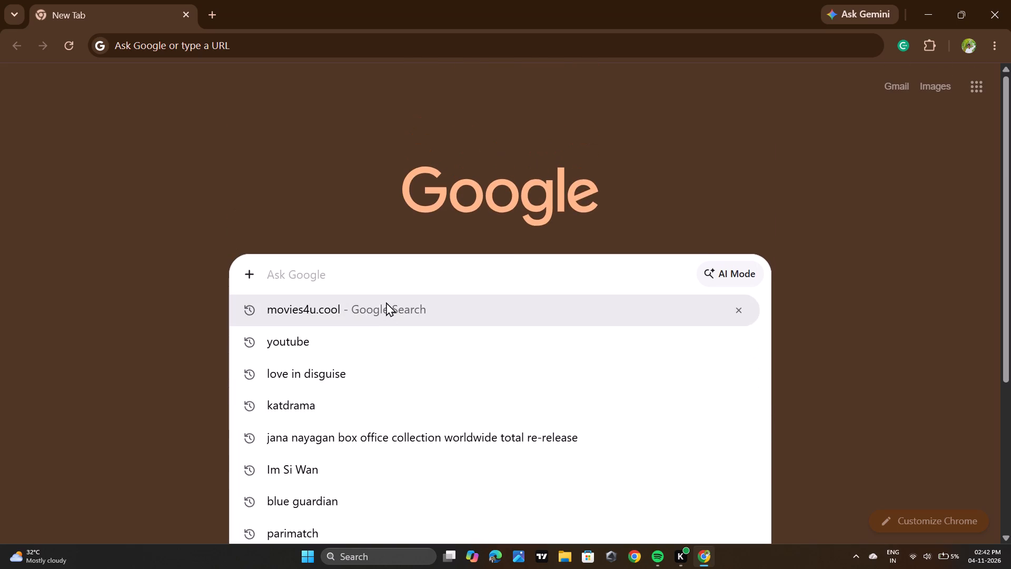
{"action": "left_click", "coordinate": [373, 282]}
{"action": "key", "text": "f"}
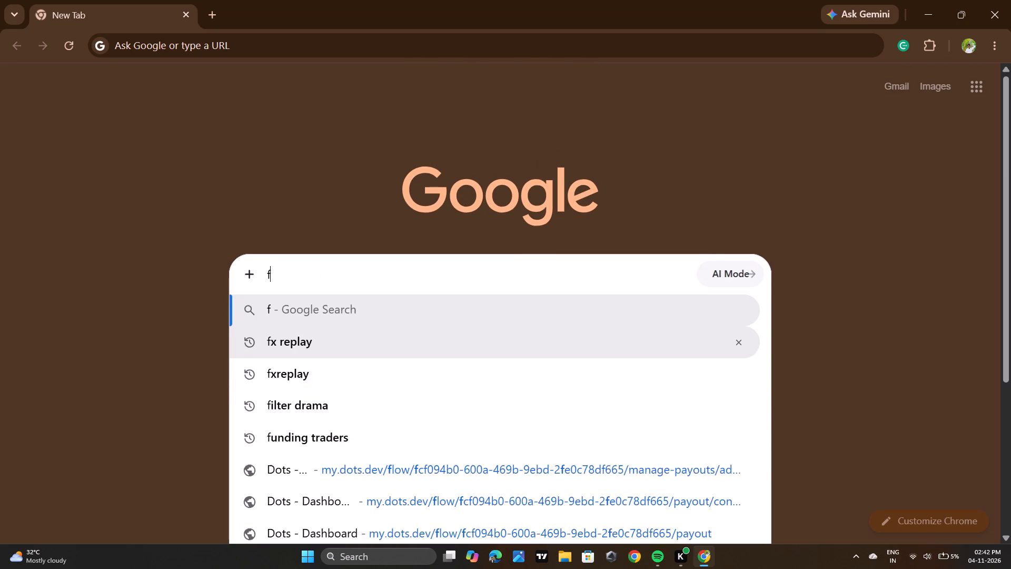
{"action": "left_click", "coordinate": [356, 370]}
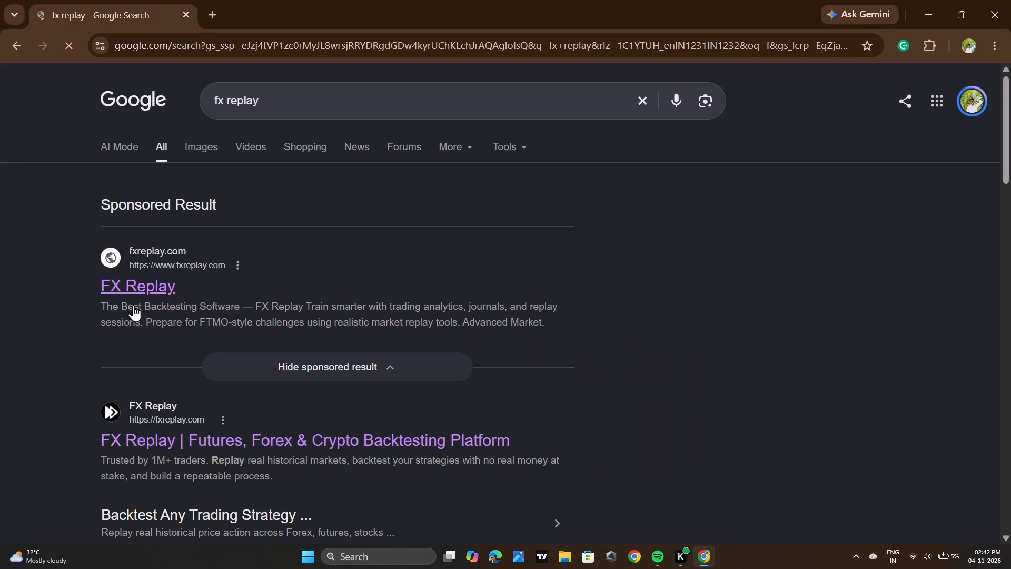
{"action": "left_click", "coordinate": [134, 281]}
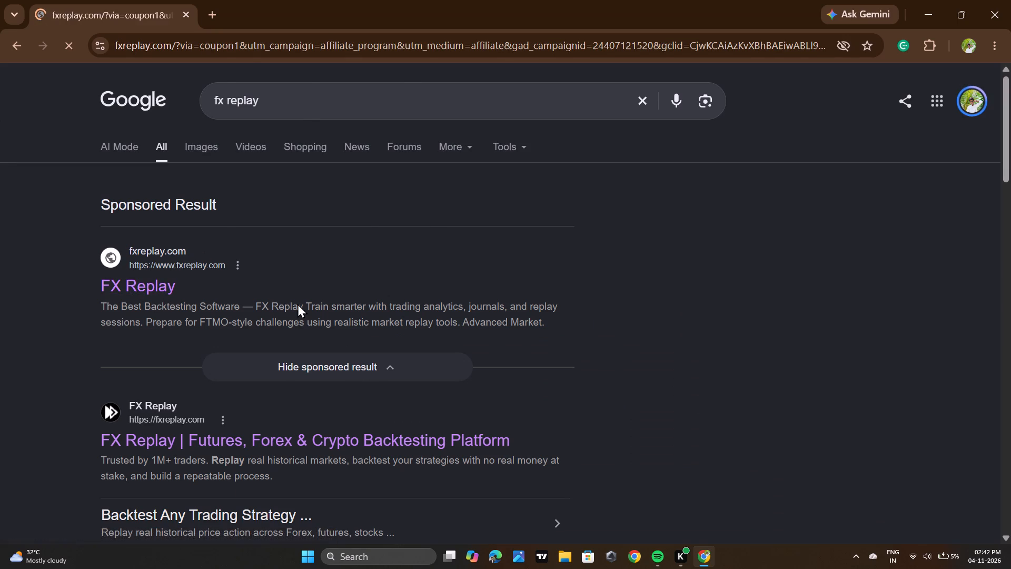
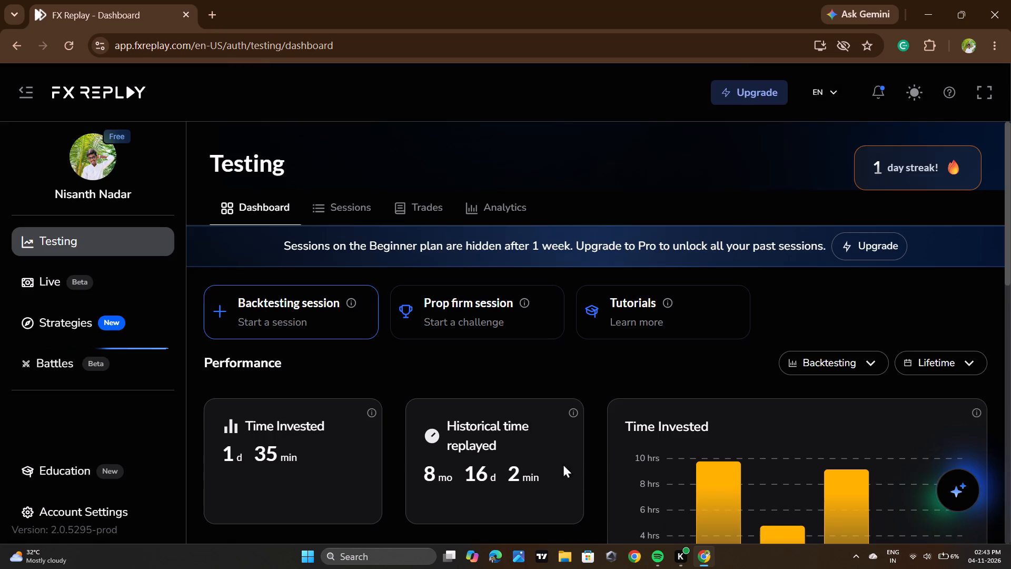
Start the recent backtesting session named a+ setup from the dashboard.
{"action": "scroll", "coordinate": [511, 367], "scroll_direction": "down", "scroll_amount": 5}
{"action": "scroll", "coordinate": [512, 368], "scroll_direction": "up", "scroll_amount": 2}
{"action": "scroll", "coordinate": [512, 368], "scroll_direction": "down", "scroll_amount": 4}
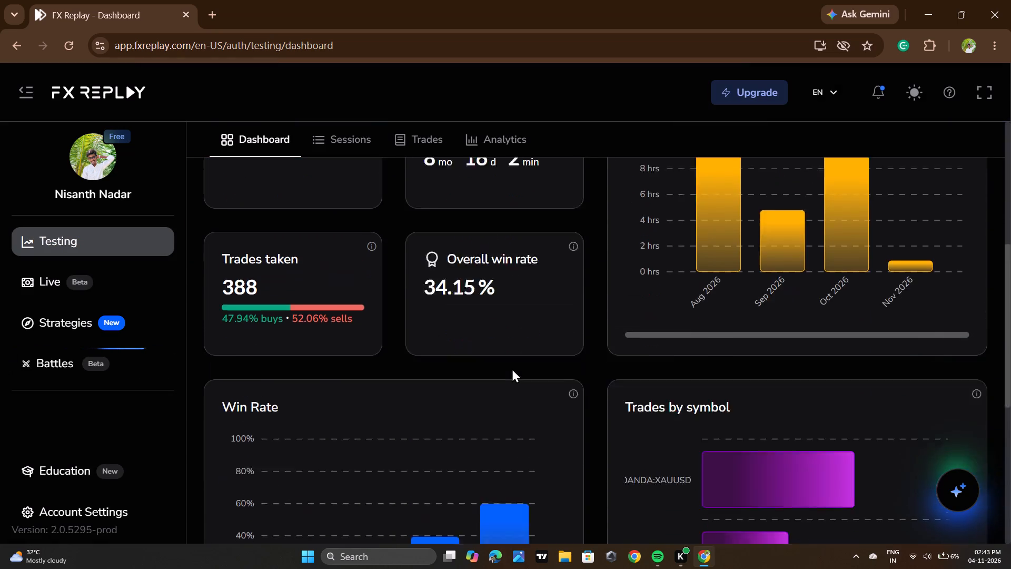
{"action": "scroll", "coordinate": [512, 368], "scroll_direction": "down", "scroll_amount": 4}
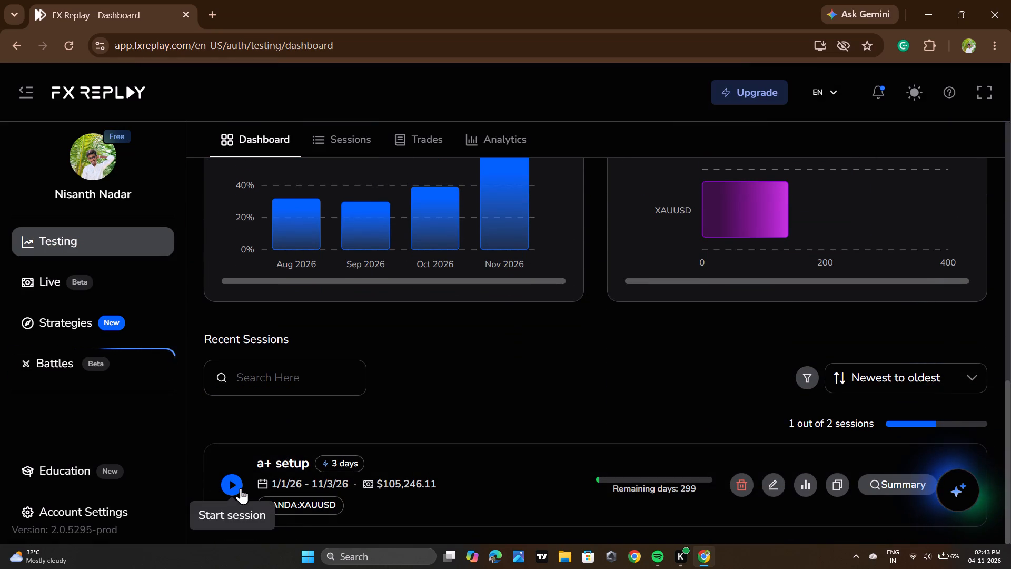
{"action": "left_click", "coordinate": [239, 488]}
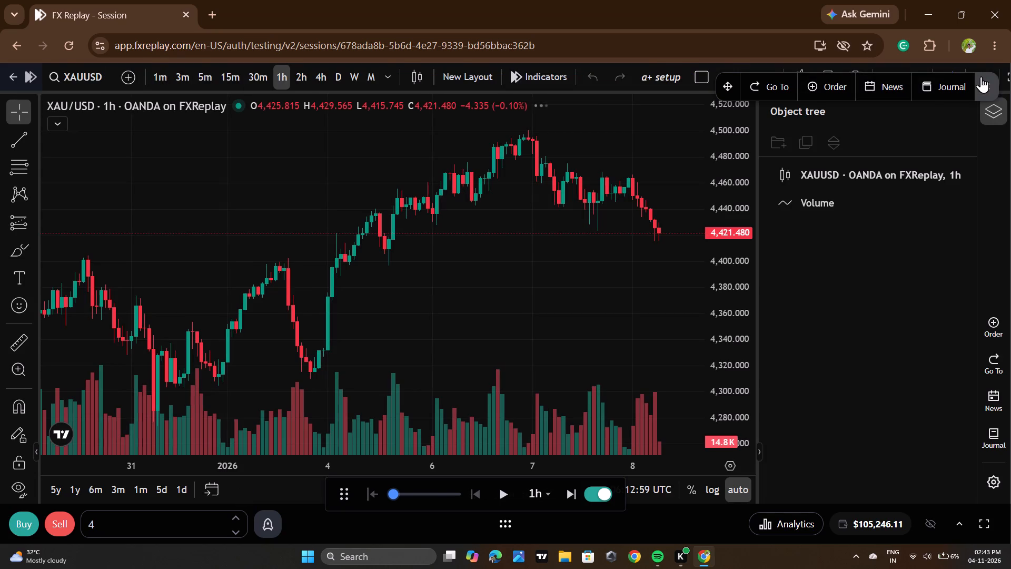
Clear space around the XAUUSD chart by dismissing the floating shortcut bar and collapsing the Object tree.
{"action": "left_click", "coordinate": [982, 77]}
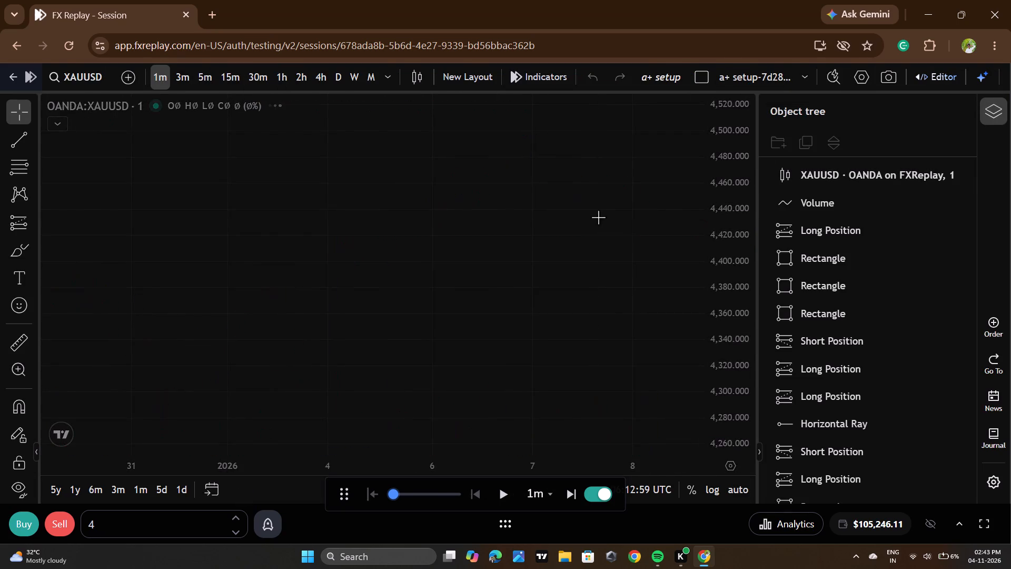
{"action": "scroll", "coordinate": [480, 313], "scroll_direction": "down", "scroll_amount": 1}
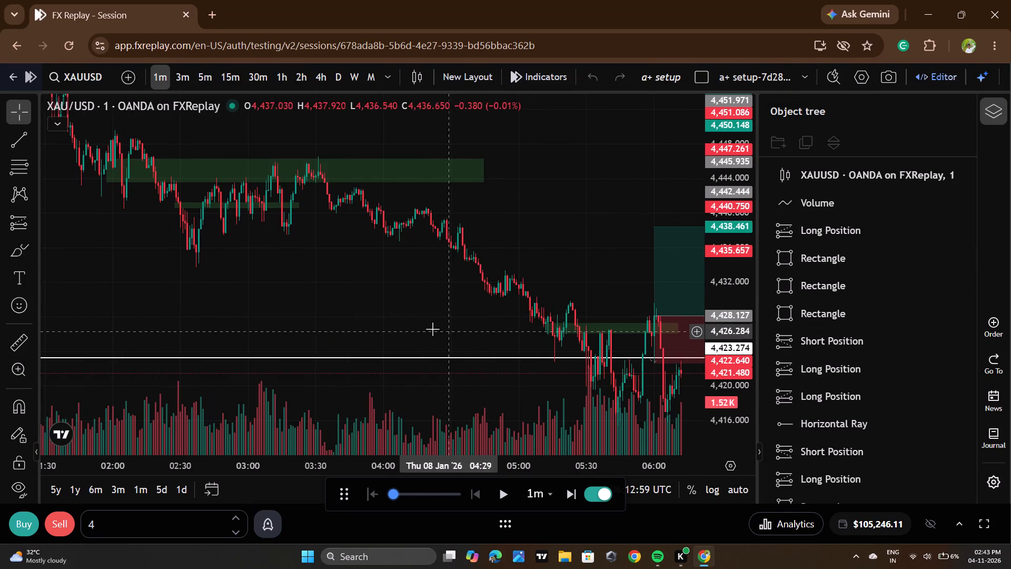
{"action": "left_click_drag", "start_coordinate": [430, 325], "coordinate": [317, 276]}
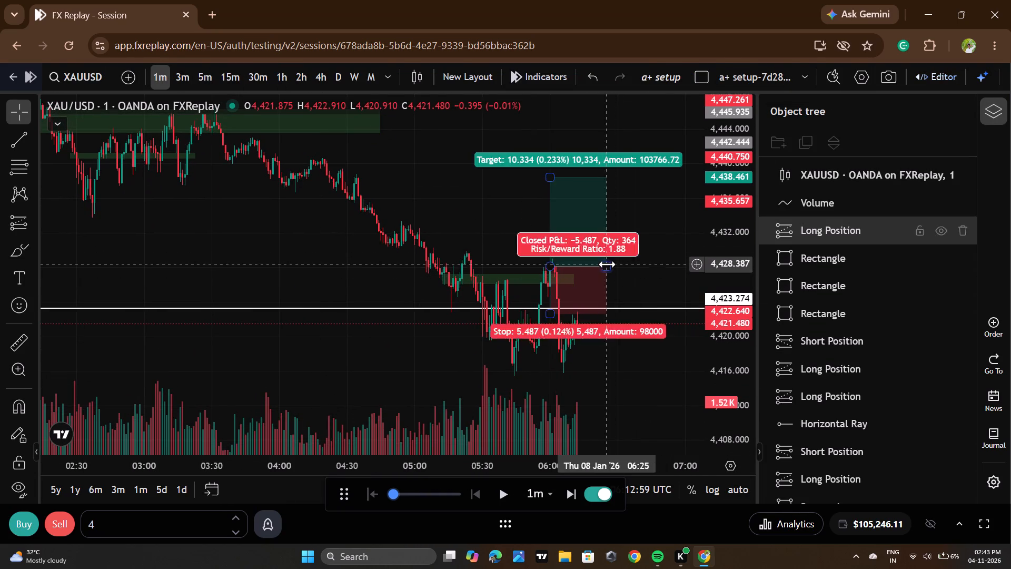
{"action": "scroll", "coordinate": [658, 265], "scroll_direction": "down", "scroll_amount": 4}
{"action": "scroll", "coordinate": [750, 179], "scroll_direction": "down", "scroll_amount": 12}
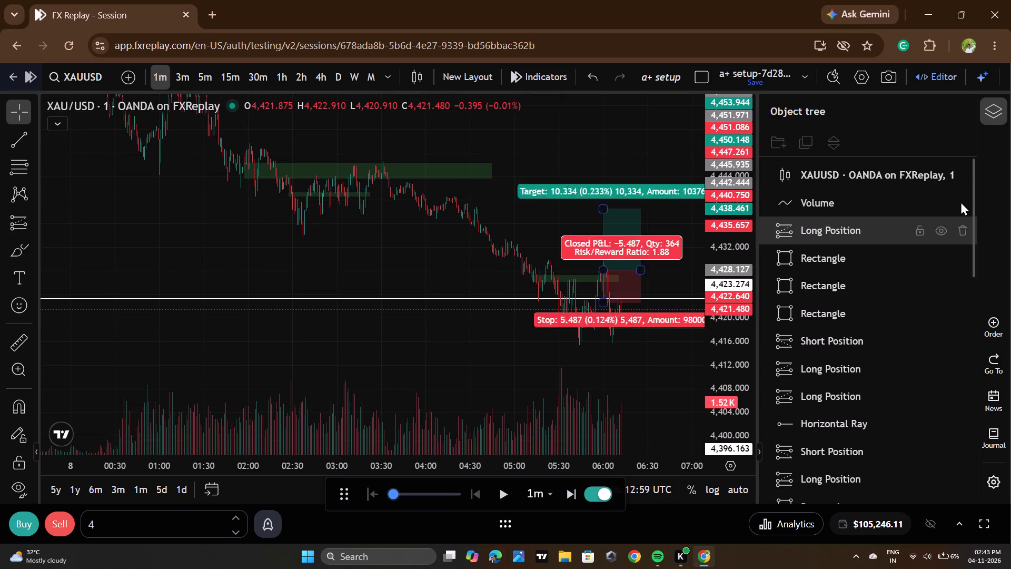
{"action": "left_click", "coordinate": [758, 451]}
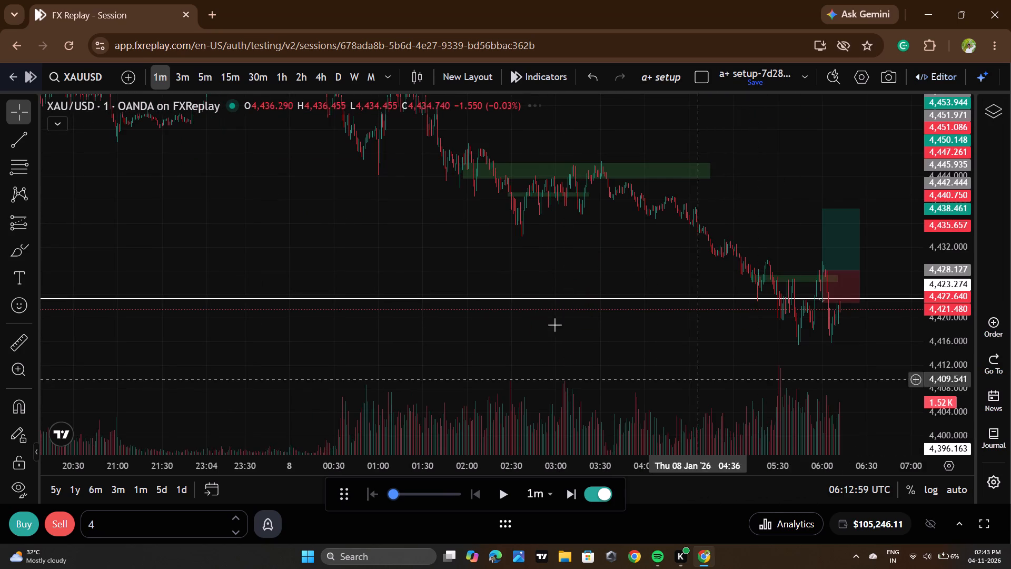
Examine XAUUSD 1-minute price action from 7 January to the latest candles on 8 January, including earlier trades and marked zones.
{"action": "scroll", "coordinate": [547, 315], "scroll_direction": "down", "scroll_amount": 4}
{"action": "left_click_drag", "start_coordinate": [510, 210], "coordinate": [603, 392]}
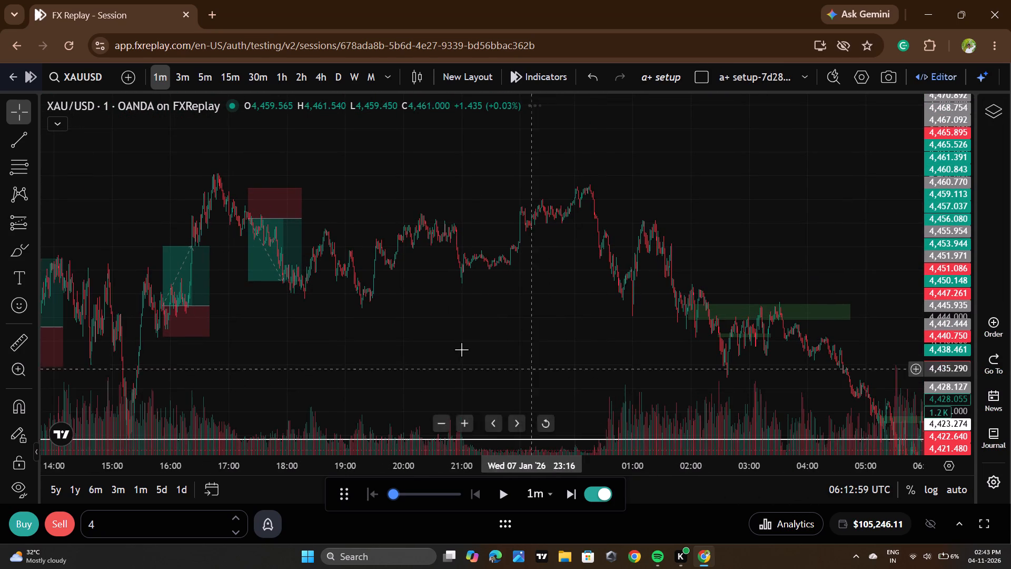
{"action": "left_click_drag", "start_coordinate": [461, 349], "coordinate": [633, 319]}
{"action": "scroll", "coordinate": [420, 257], "scroll_direction": "down", "scroll_amount": 2}
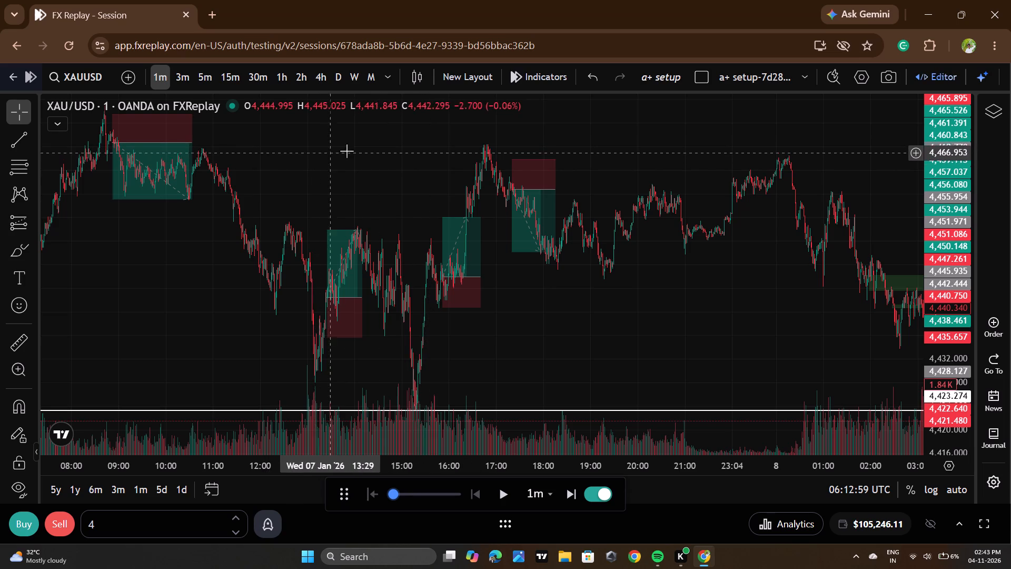
{"action": "scroll", "coordinate": [289, 200], "scroll_direction": "up", "scroll_amount": 3}
{"action": "left_click_drag", "start_coordinate": [702, 332], "coordinate": [618, 337]}
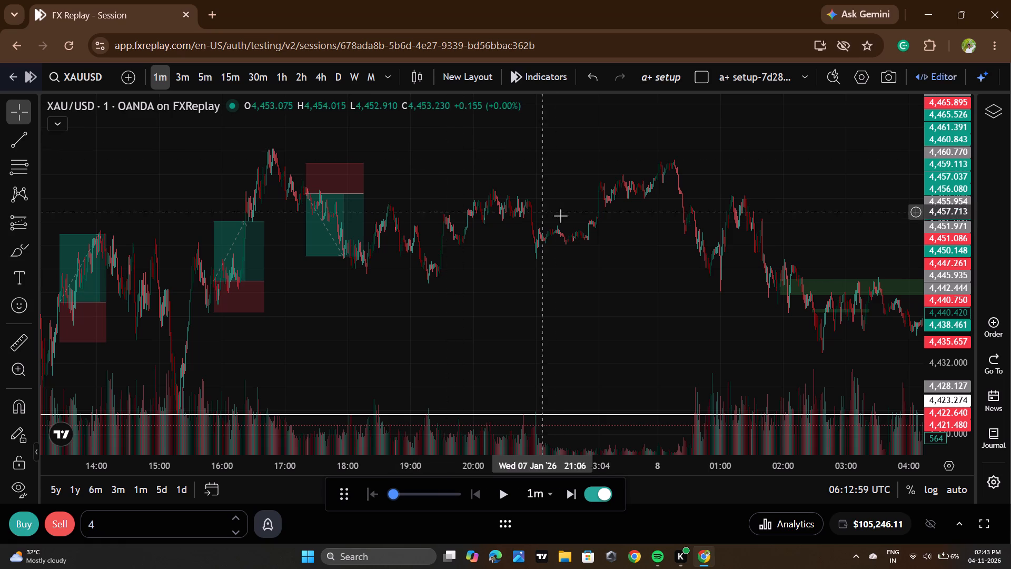
{"action": "scroll", "coordinate": [560, 215], "scroll_direction": "down", "scroll_amount": 3}
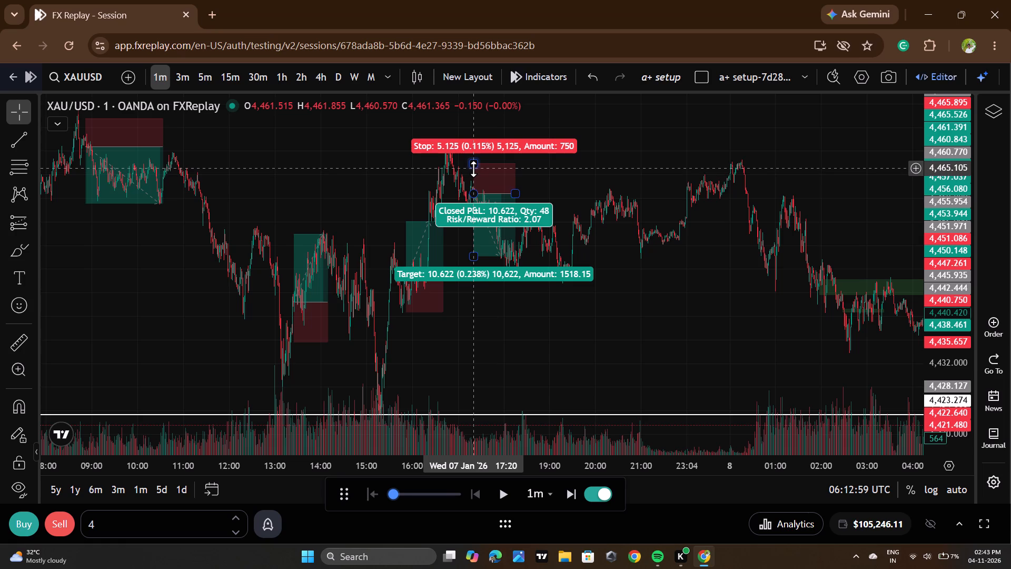
{"action": "scroll", "coordinate": [473, 169], "scroll_direction": "up", "scroll_amount": 5}
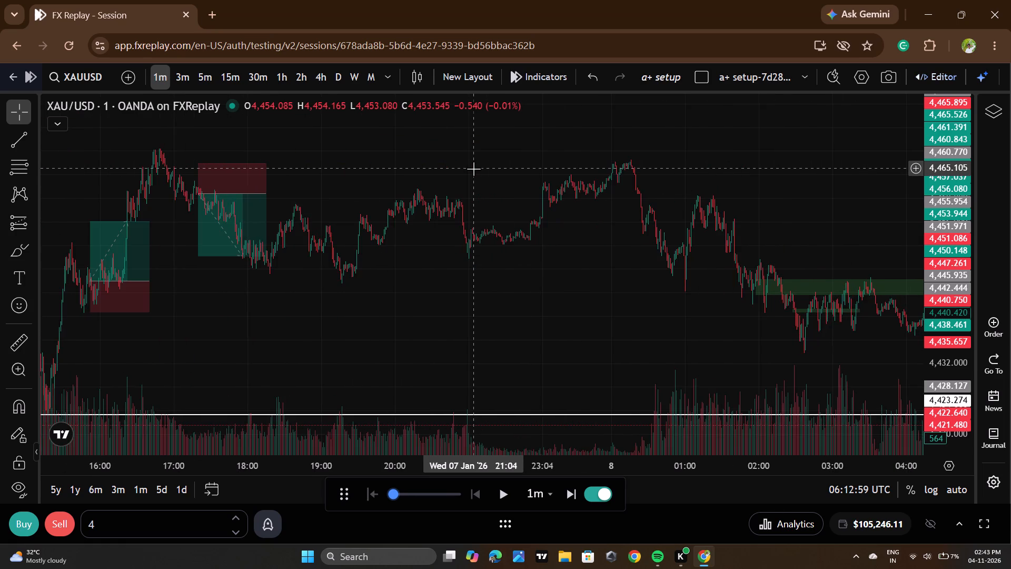
{"action": "scroll", "coordinate": [473, 169], "scroll_direction": "up", "scroll_amount": 3}
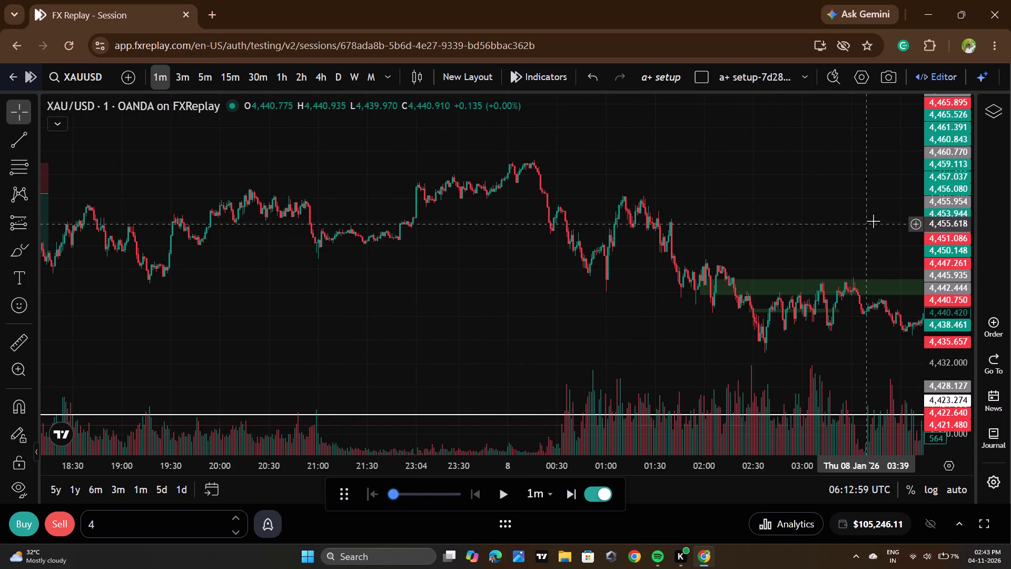
{"action": "scroll", "coordinate": [936, 250], "scroll_direction": "up", "scroll_amount": 7}
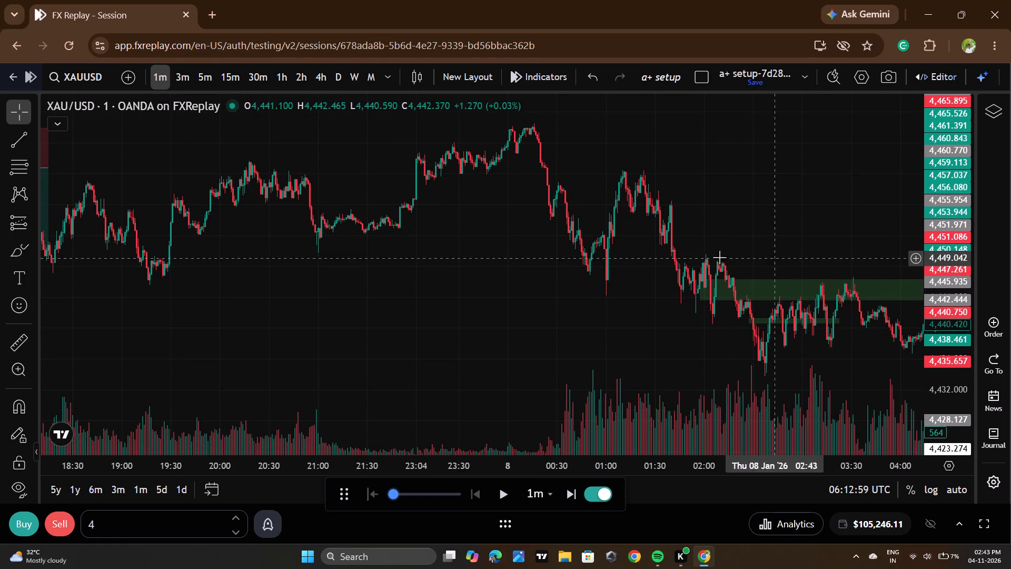
{"action": "scroll", "coordinate": [698, 251], "scroll_direction": "up", "scroll_amount": 1}
{"action": "left_click_drag", "start_coordinate": [813, 191], "coordinate": [502, 146]}
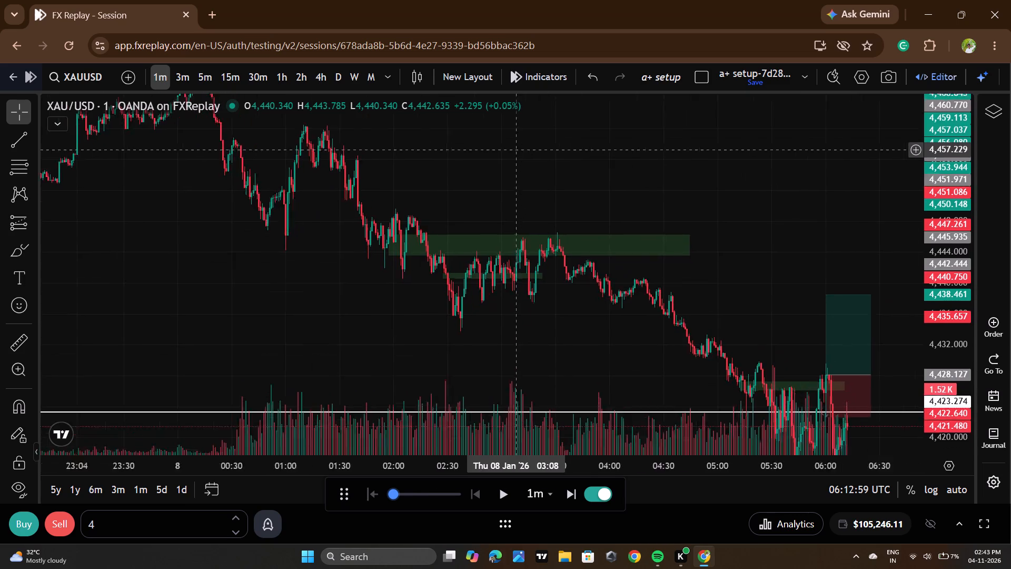
{"action": "left_click_drag", "start_coordinate": [502, 146], "coordinate": [435, 117]}
{"action": "scroll", "coordinate": [435, 129], "scroll_direction": "down", "scroll_amount": 5}
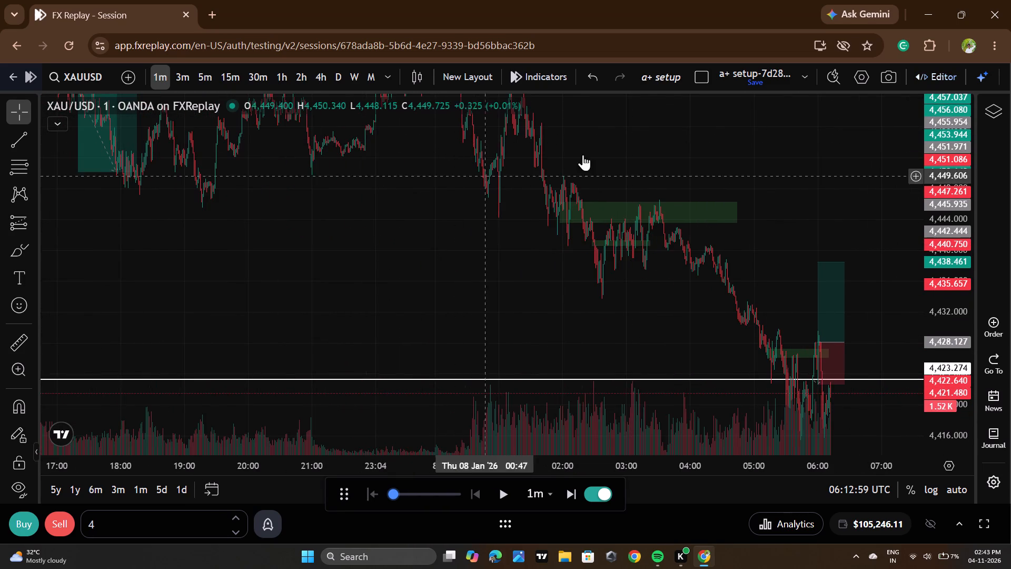
{"action": "left_click_drag", "start_coordinate": [516, 310], "coordinate": [326, 244]}
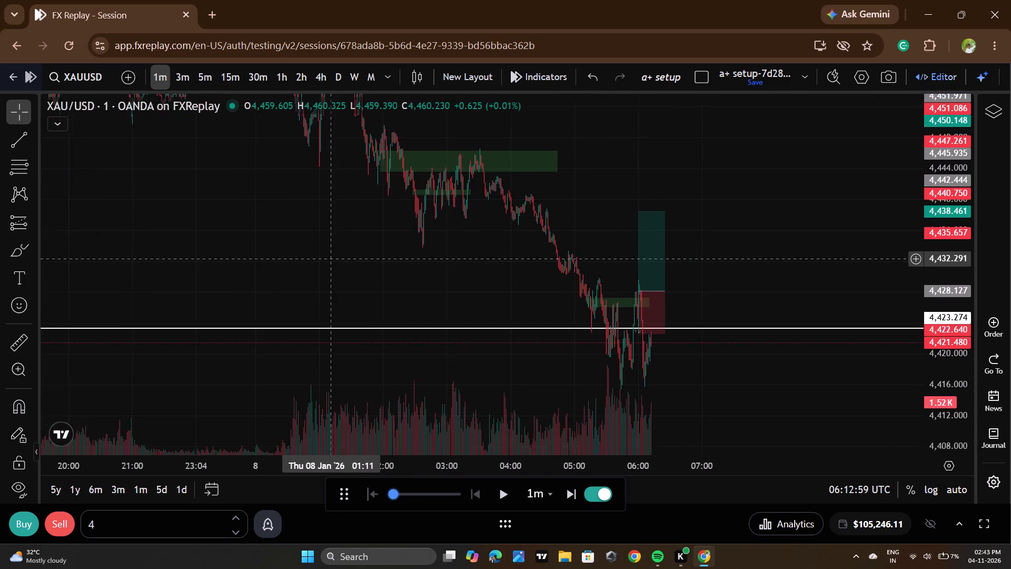
{"action": "left_click_drag", "start_coordinate": [326, 244], "coordinate": [322, 227]}
{"action": "scroll", "coordinate": [608, 274], "scroll_direction": "up", "scroll_amount": 4}
{"action": "scroll", "coordinate": [608, 272], "scroll_direction": "down", "scroll_amount": 4}
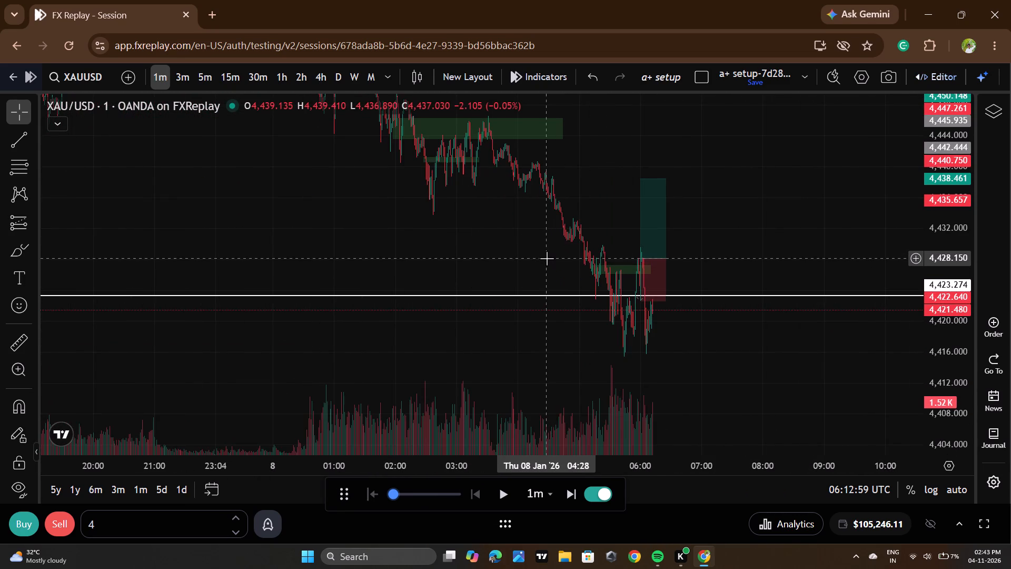
{"action": "scroll", "coordinate": [547, 258], "scroll_direction": "down", "scroll_amount": 1}
{"action": "scroll", "coordinate": [548, 258], "scroll_direction": "up", "scroll_amount": 9}
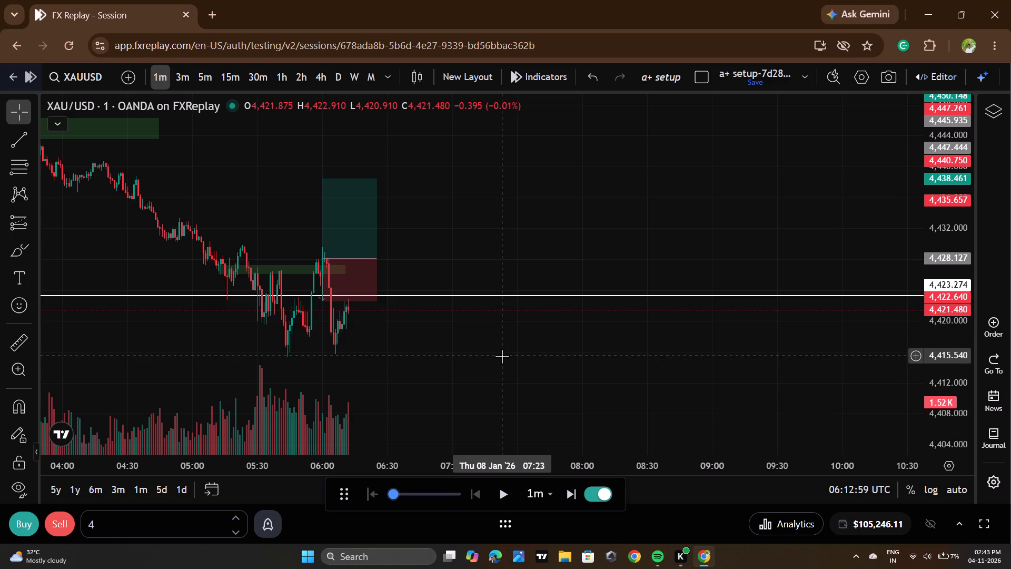
{"action": "scroll", "coordinate": [502, 356], "scroll_direction": "up", "scroll_amount": 2}
{"action": "left_click_drag", "start_coordinate": [448, 368], "coordinate": [736, 355]}
{"action": "scroll", "coordinate": [952, 260], "scroll_direction": "up", "scroll_amount": 7}
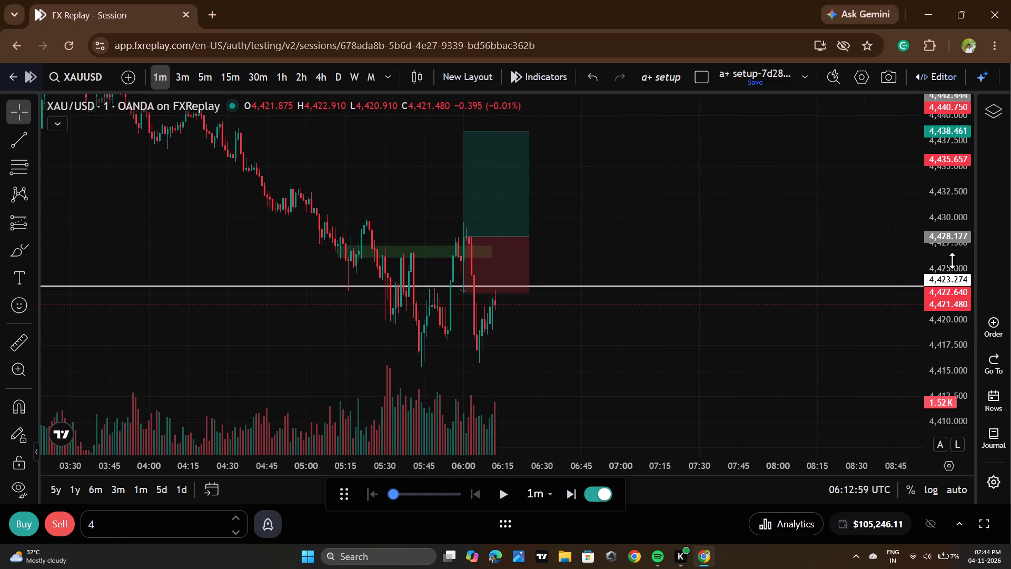
{"action": "scroll", "coordinate": [953, 260], "scroll_direction": "up", "scroll_amount": 5}
{"action": "scroll", "coordinate": [704, 325], "scroll_direction": "up", "scroll_amount": 3}
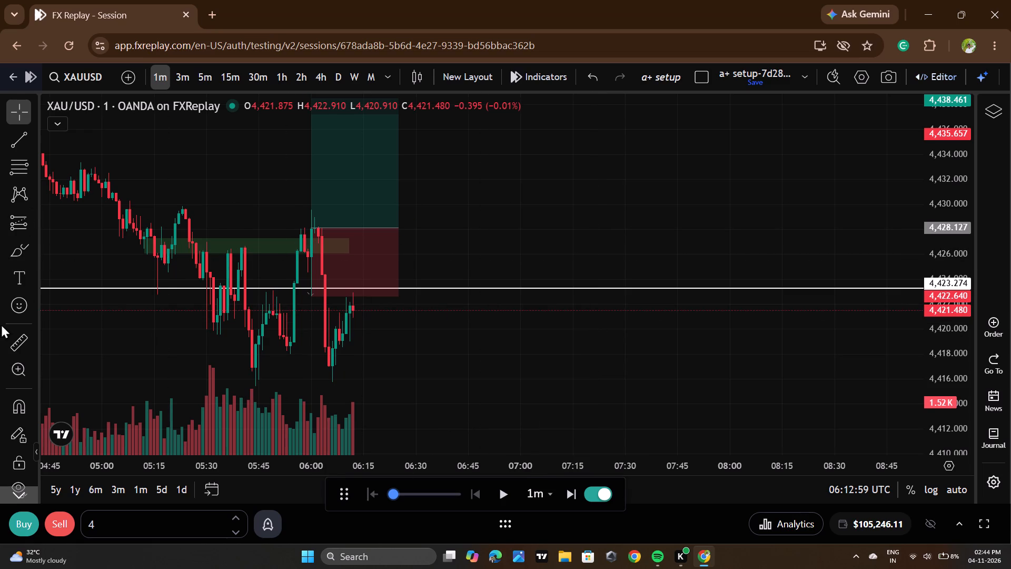
Draw a rectangle zone from 05:58 to about 07:00, between about 4,421.60 and 4,423.99, extending beyond the latest candle.
{"action": "left_click", "coordinate": [36, 281]}
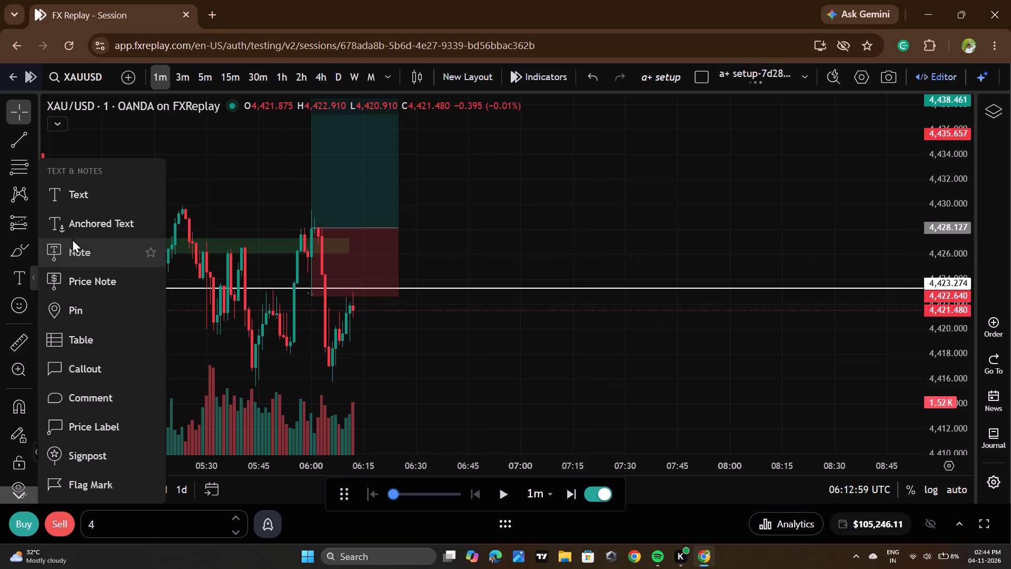
{"action": "left_click", "coordinate": [37, 252]}
{"action": "left_click", "coordinate": [113, 373]}
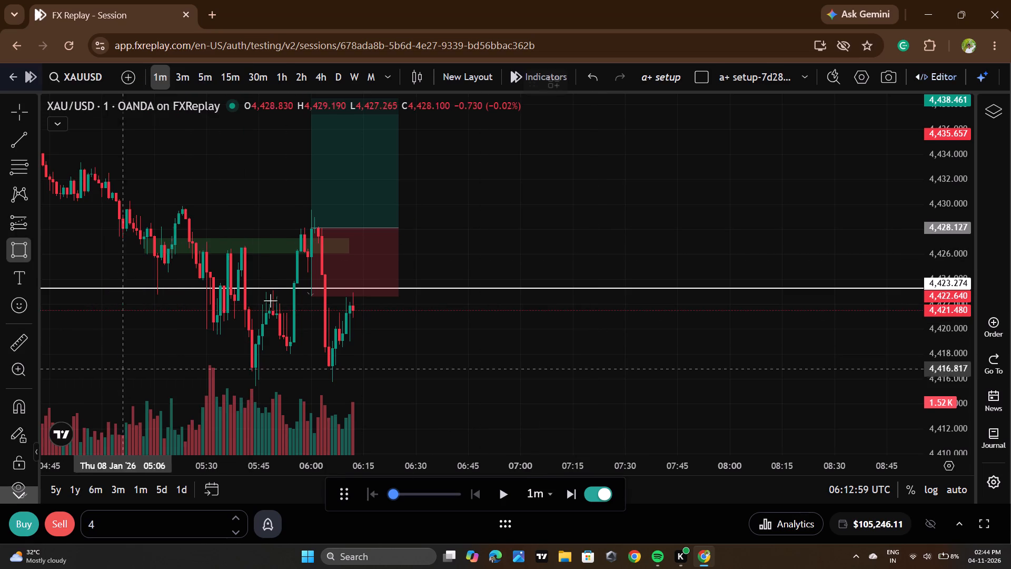
{"action": "left_click", "coordinate": [304, 309]}
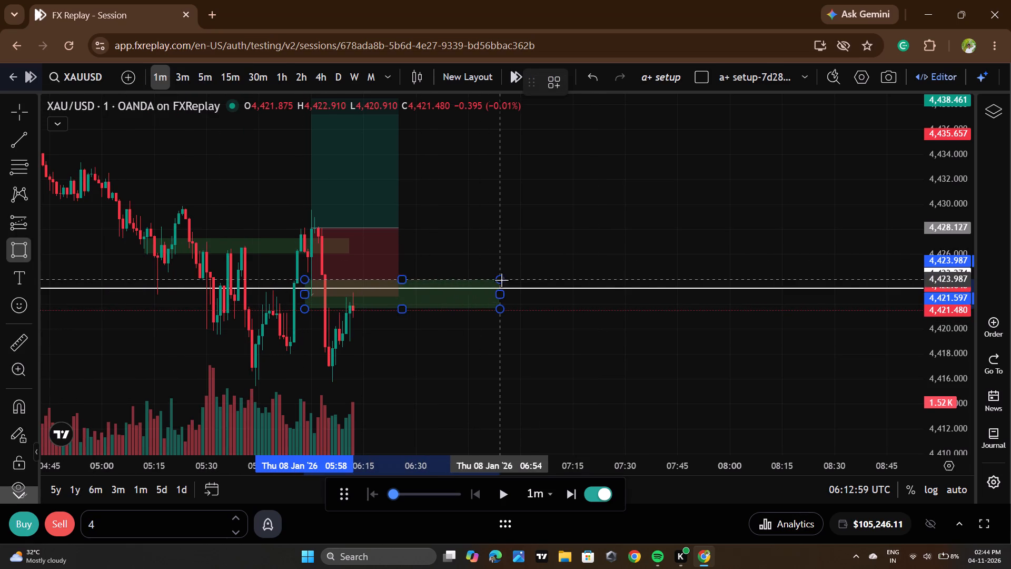
{"action": "left_click", "coordinate": [534, 280]}
{"action": "left_click", "coordinate": [633, 268]}
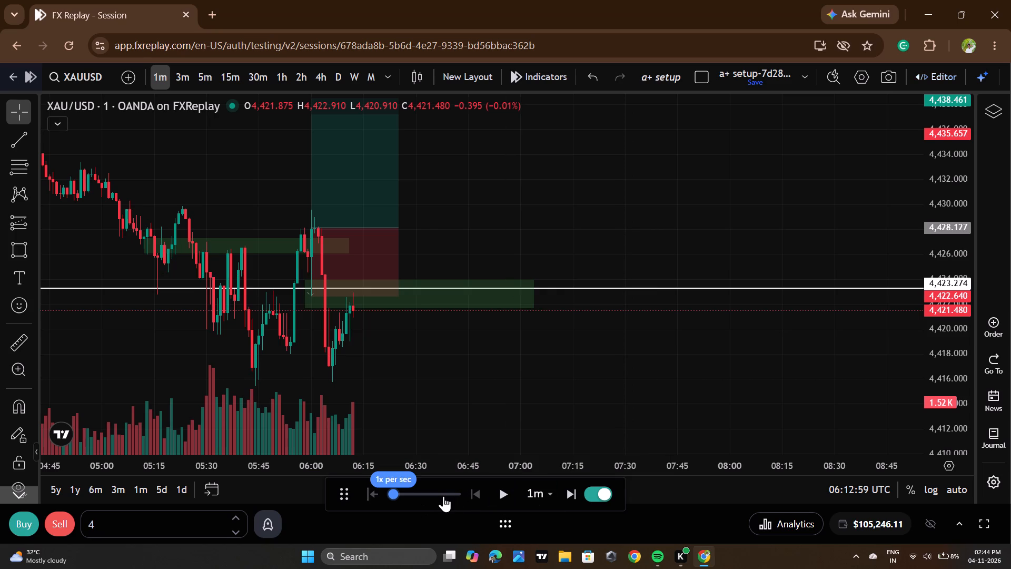
Set the replay speed to 8x per sec and advance the replay in short bursts, pausing at 06:26:59 UTC.
{"action": "left_click", "coordinate": [443, 496]}
{"action": "left_click", "coordinate": [421, 490]}
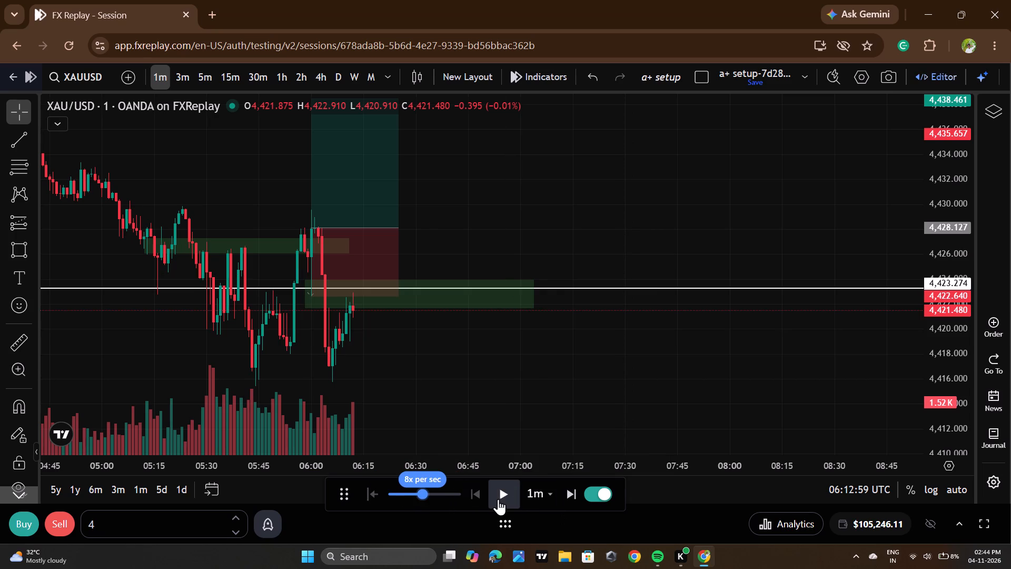
{"action": "left_click", "coordinate": [498, 499]}
{"action": "left_click", "coordinate": [498, 499]}
{"action": "left_click", "coordinate": [498, 499]}
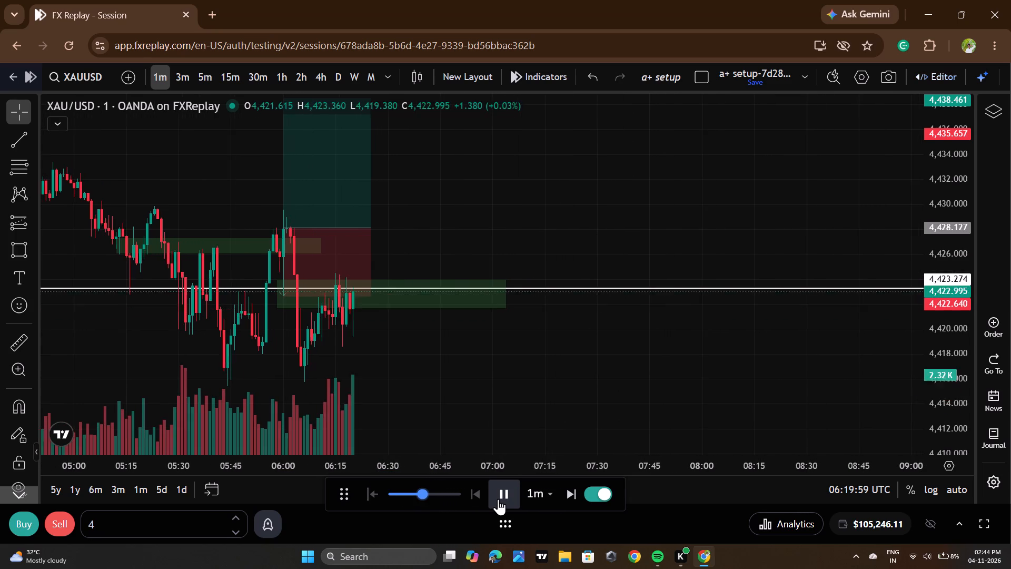
{"action": "left_click", "coordinate": [498, 499]}
{"action": "double_click", "coordinate": [498, 499]}
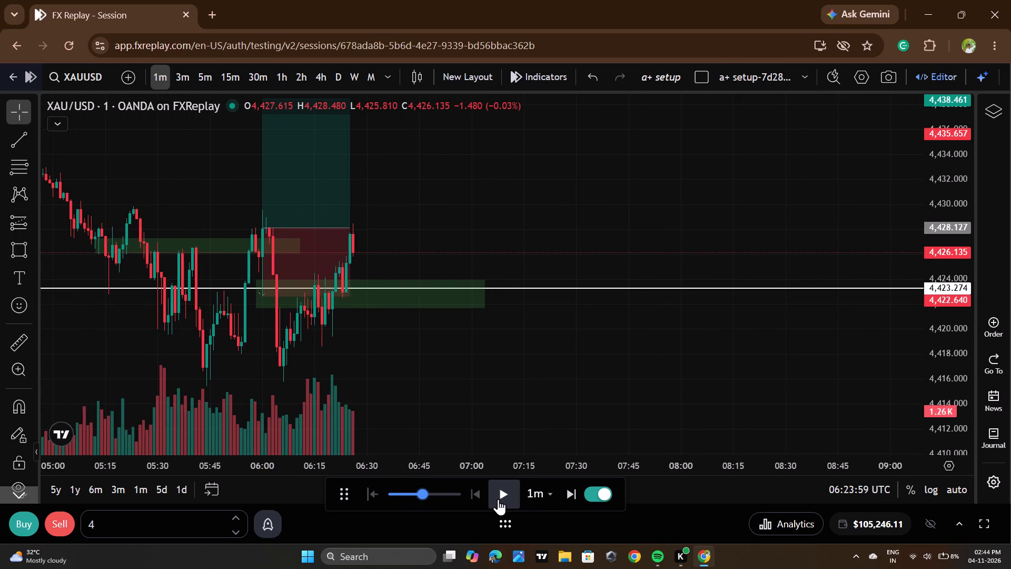
Buy XAUUSD at market with quantity 4 and attach a stop loss at about 4,420.96, below the new zone.
{"action": "left_click", "coordinate": [31, 522]}
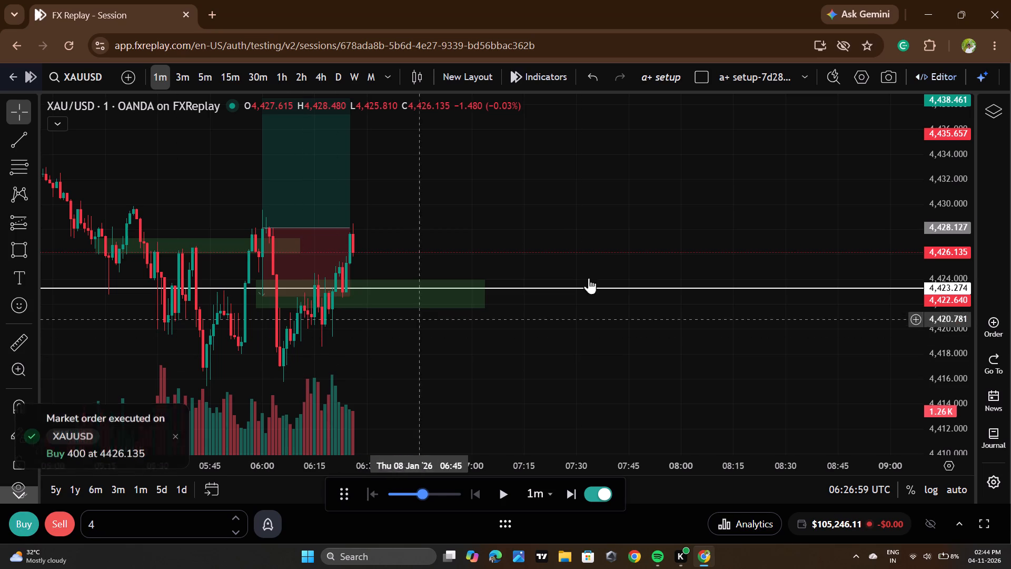
{"action": "left_click_drag", "start_coordinate": [767, 252], "coordinate": [777, 309]}
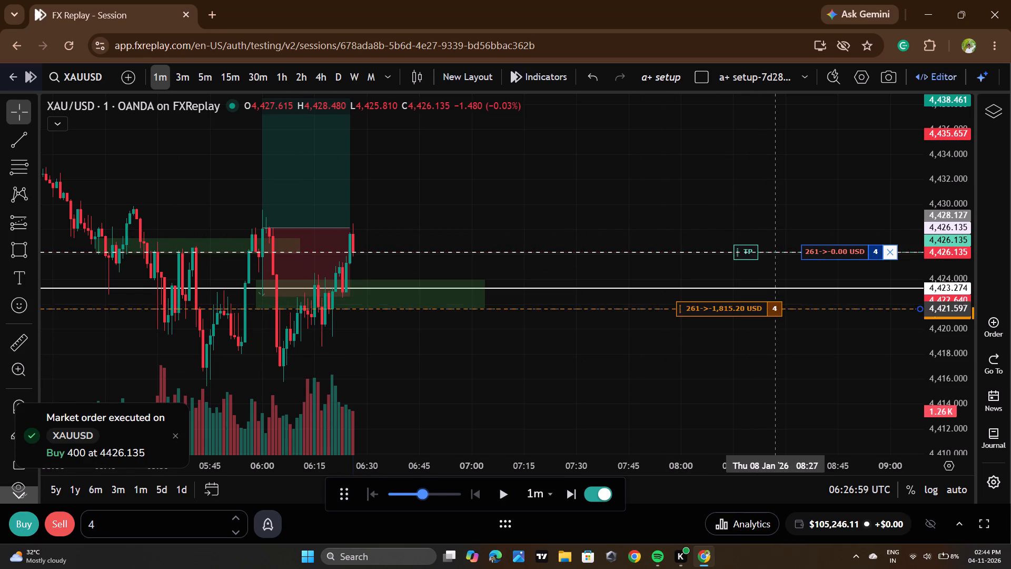
{"action": "left_click_drag", "start_coordinate": [777, 309], "coordinate": [775, 317]}
Add a take profit at about 4,436.58 to the open buy position.
{"action": "left_click_drag", "start_coordinate": [674, 388], "coordinate": [685, 404]}
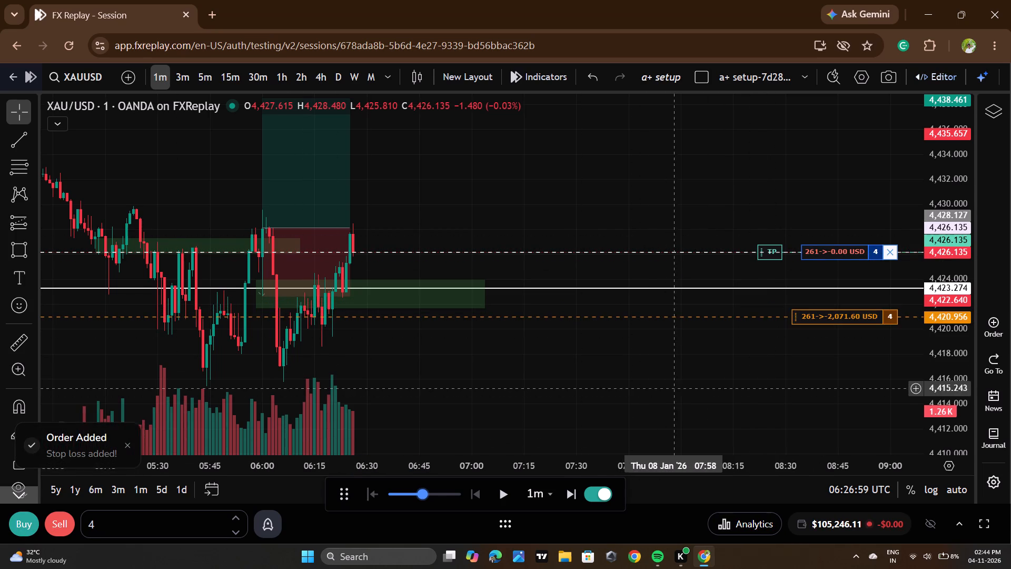
{"action": "left_click_drag", "start_coordinate": [685, 404], "coordinate": [710, 475]}
{"action": "left_click_drag", "start_coordinate": [772, 338], "coordinate": [774, 259]}
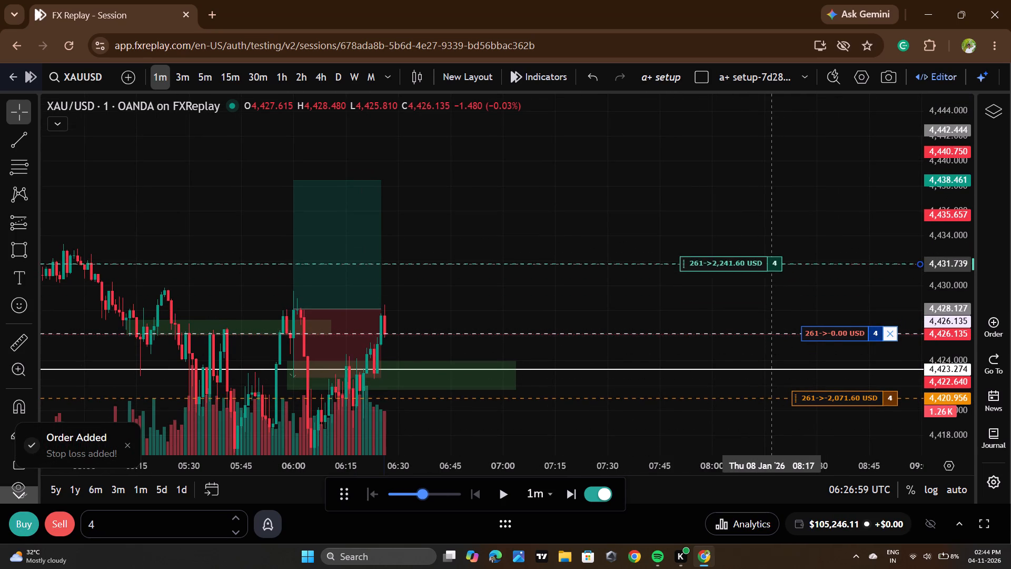
{"action": "left_click_drag", "start_coordinate": [774, 259], "coordinate": [775, 207]}
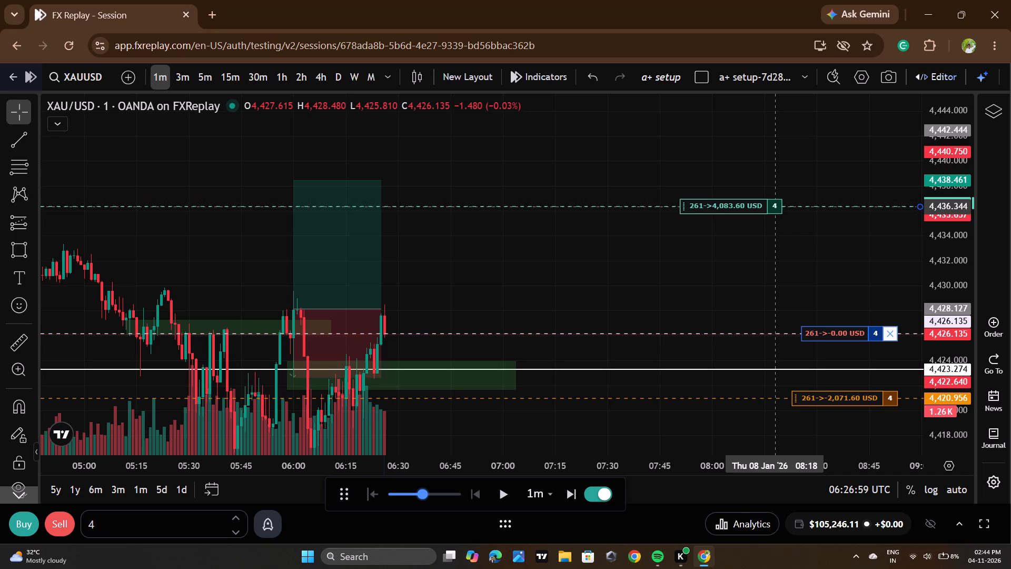
{"action": "left_click_drag", "start_coordinate": [775, 207], "coordinate": [776, 204]}
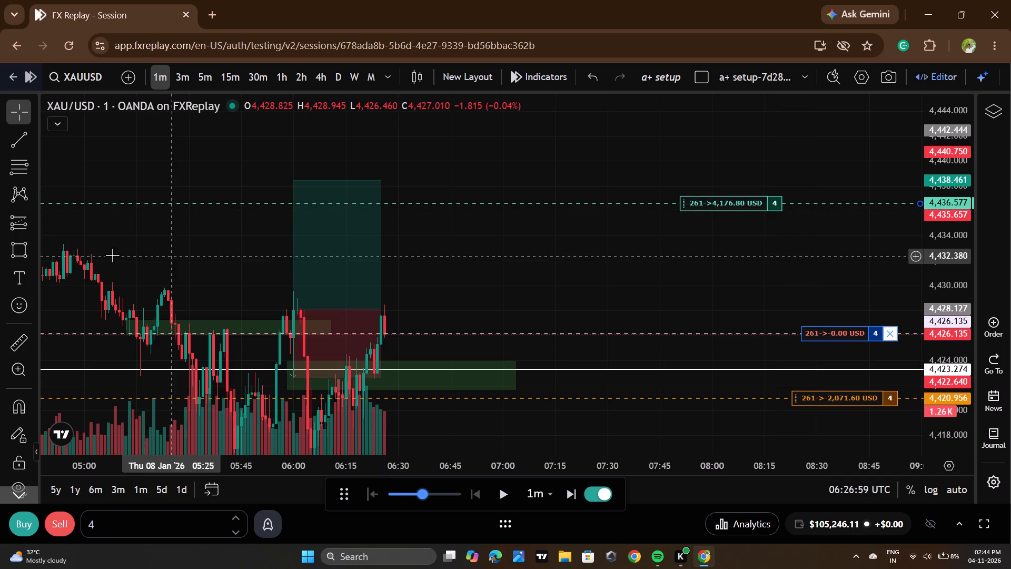
Draw a long position from the latest candle with entry at about 4,426.14 and its stop at about 4,421.42.
{"action": "left_click", "coordinate": [29, 230]}
{"action": "left_click", "coordinate": [124, 138]}
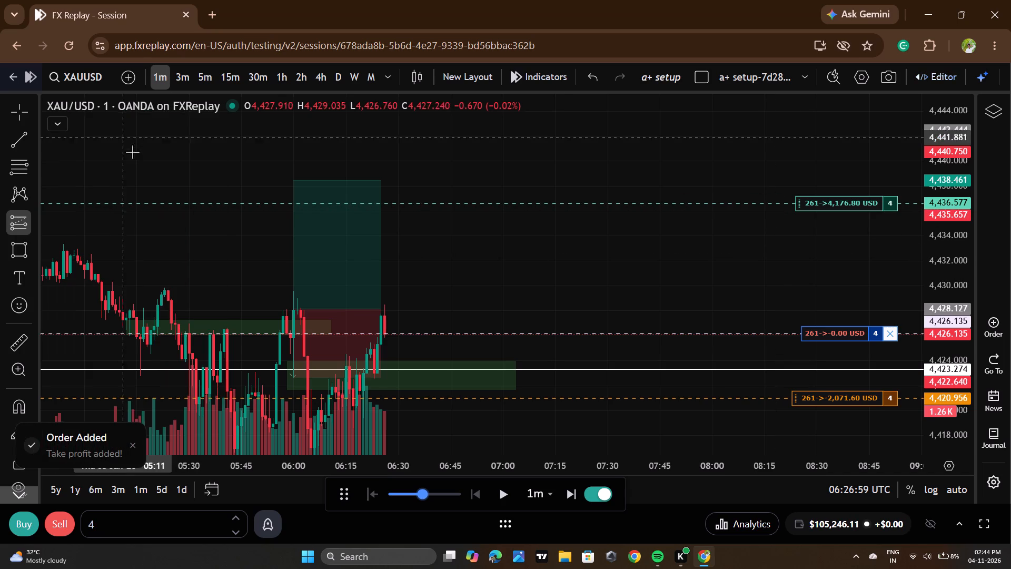
{"action": "left_click", "coordinate": [384, 334]}
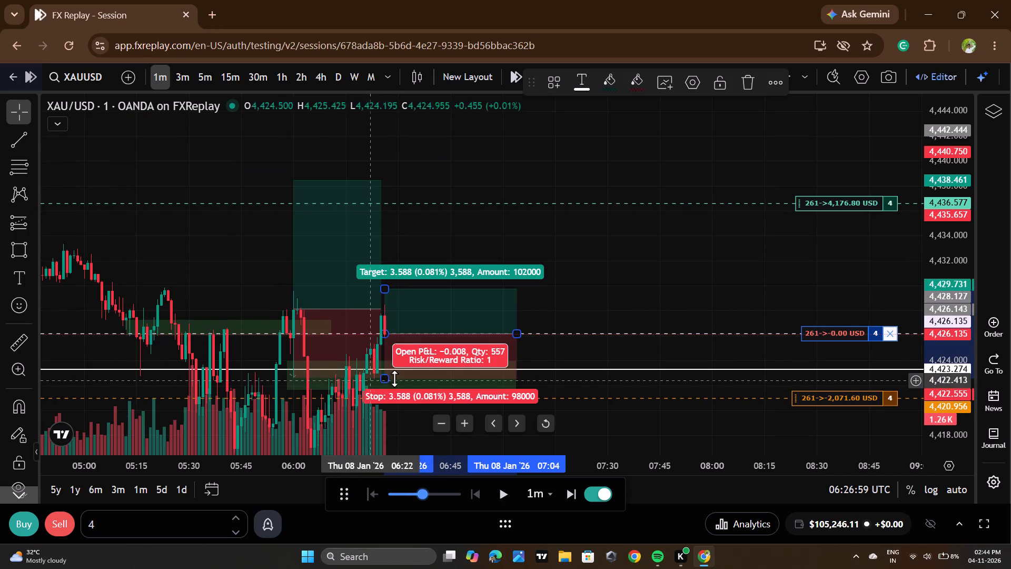
{"action": "left_click_drag", "start_coordinate": [382, 376], "coordinate": [389, 397]}
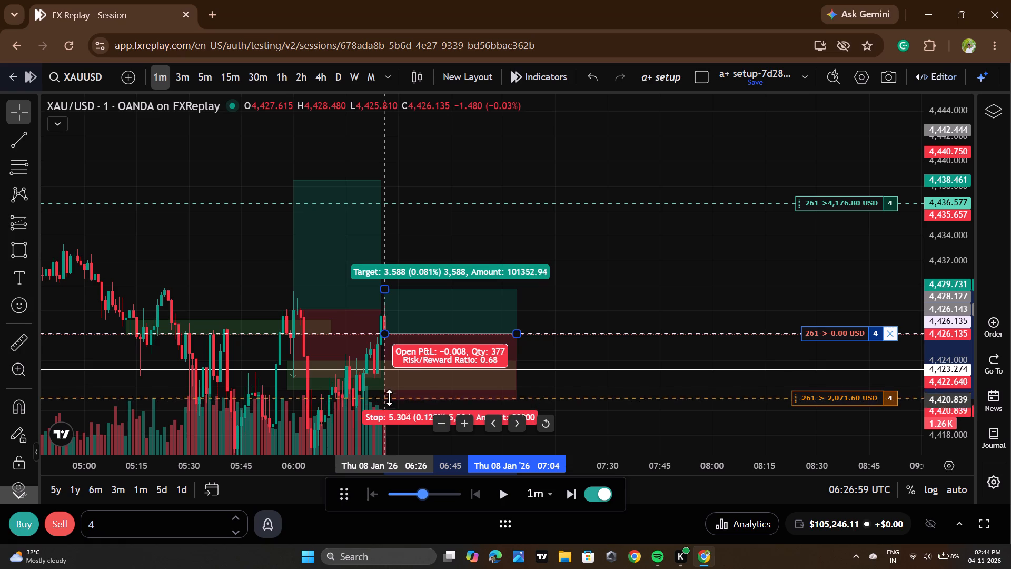
{"action": "left_click_drag", "start_coordinate": [389, 397], "coordinate": [389, 393]}
Delete the older green rectangle zone around 4,427 that spans about 05:12 to 06:11.
{"action": "left_click", "coordinate": [252, 326]}
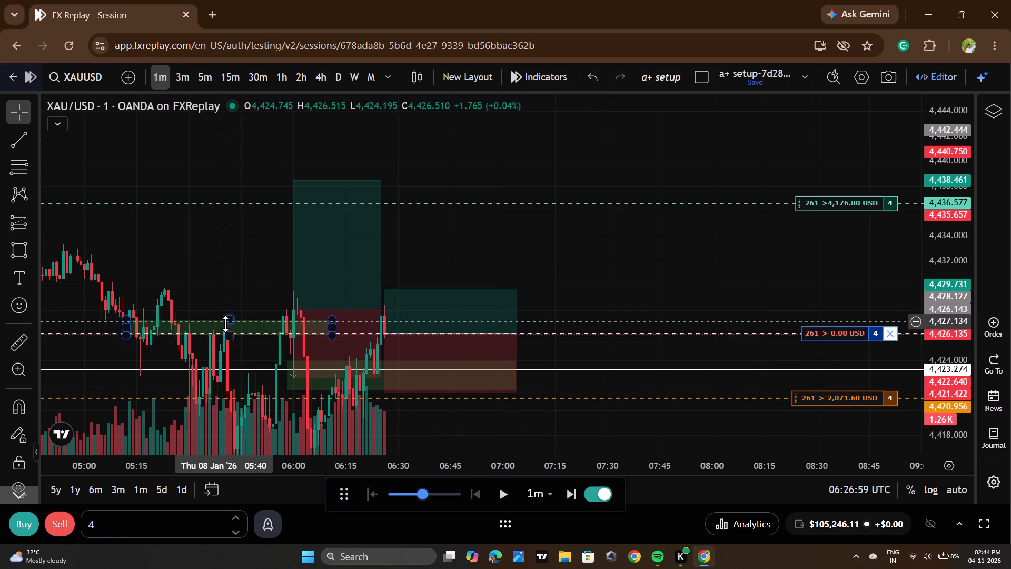
{"action": "left_click", "coordinate": [228, 322]}
{"action": "left_click", "coordinate": [791, 79]}
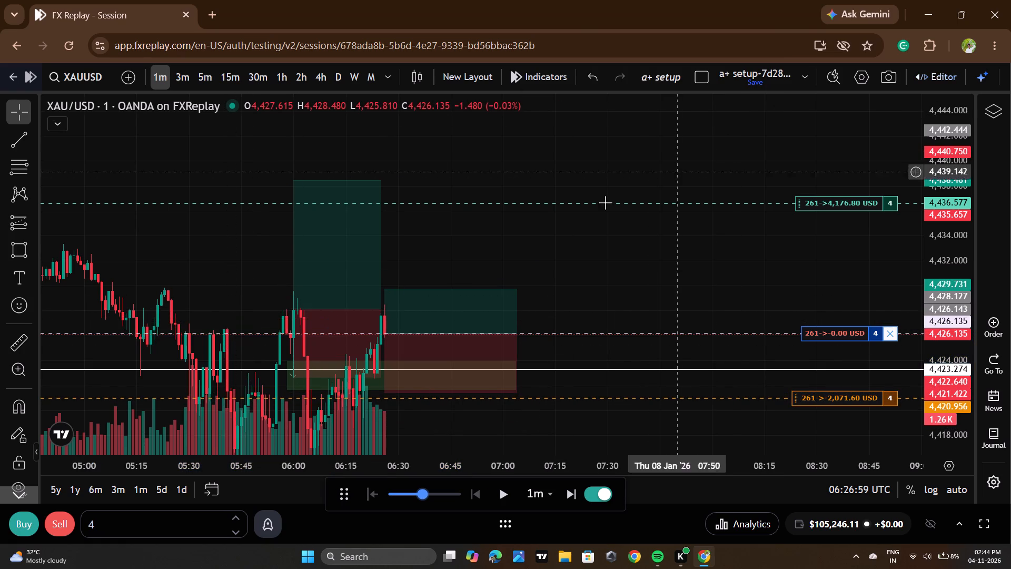
Delete the white horizontal line at 4,423.274.
{"action": "left_click_drag", "start_coordinate": [656, 234], "coordinate": [690, 141]}
{"action": "double_click", "coordinate": [609, 289]}
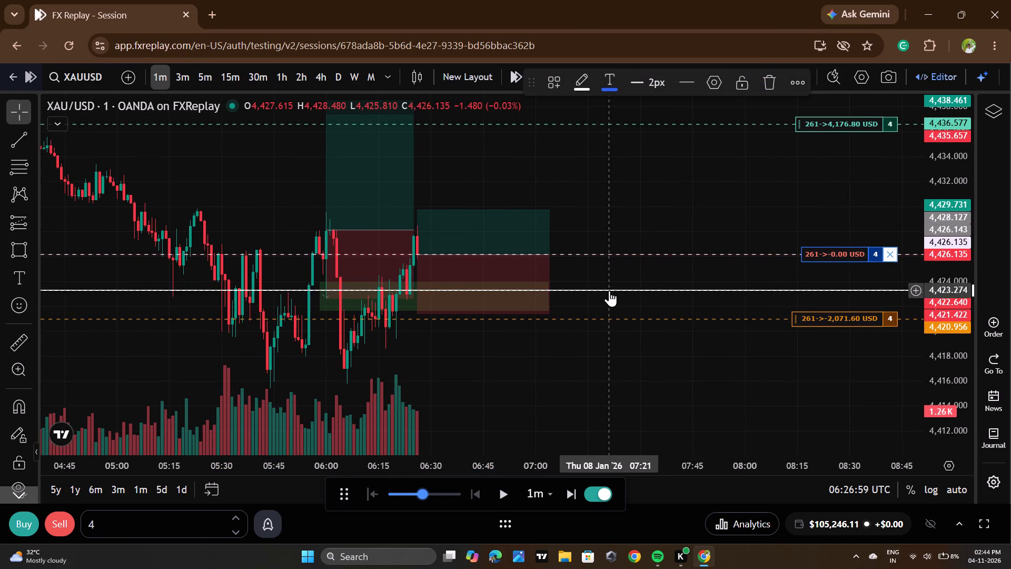
{"action": "double_click", "coordinate": [716, 290]}
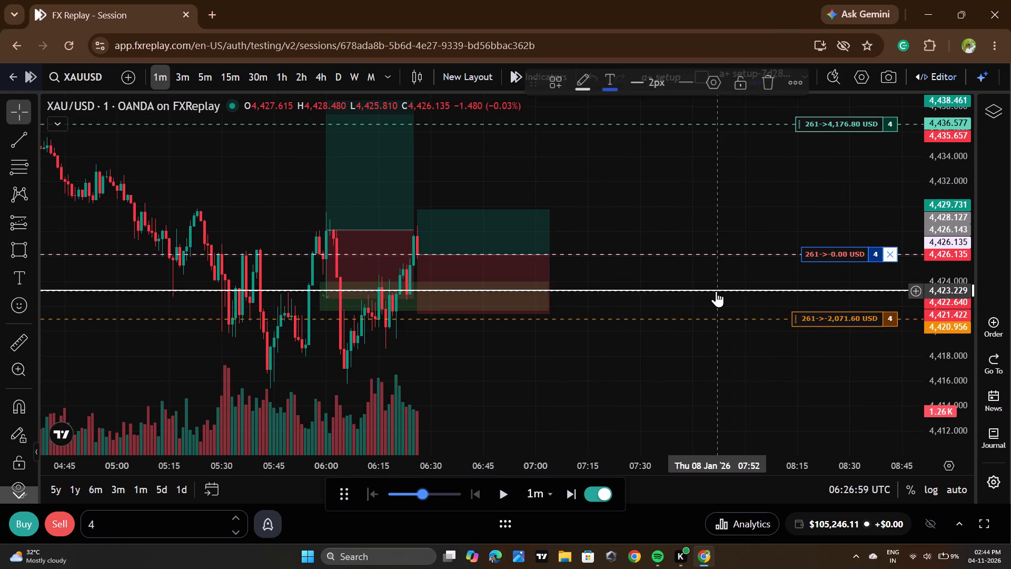
{"action": "left_click", "coordinate": [685, 279]}
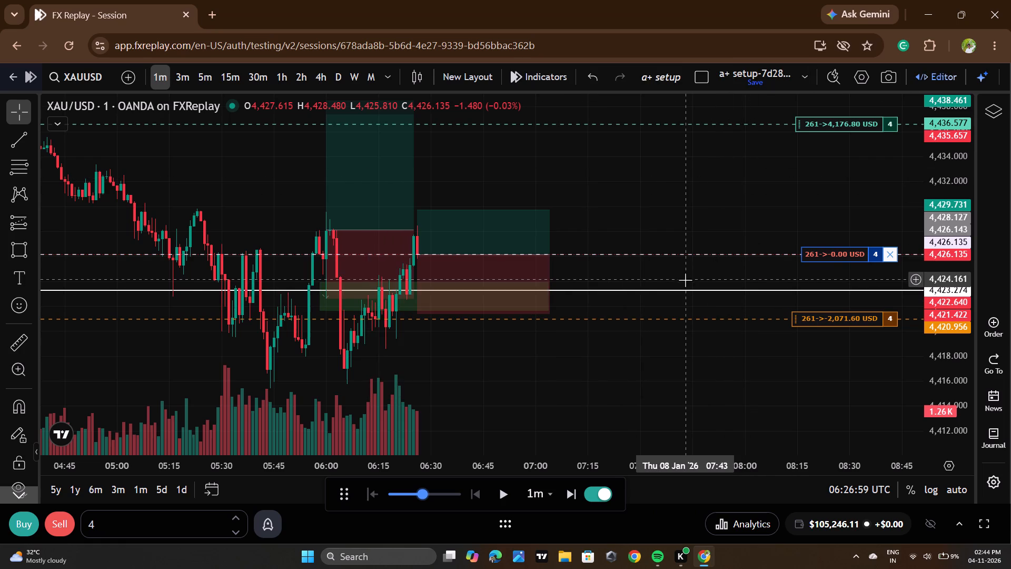
{"action": "left_click", "coordinate": [685, 293]}
{"action": "left_click", "coordinate": [771, 83]}
Adjust the new long position drawing to a target of about 4,436.46 and a stop of about 4,421.01.
{"action": "scroll", "coordinate": [575, 363], "scroll_direction": "down", "scroll_amount": 1}
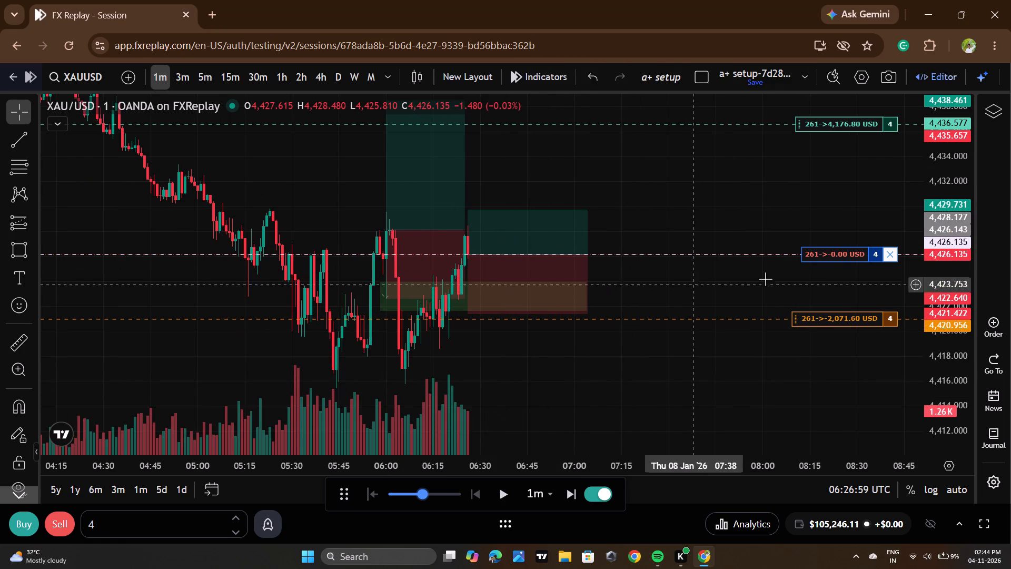
{"action": "left_click_drag", "start_coordinate": [708, 212], "coordinate": [707, 254]}
{"action": "left_click_drag", "start_coordinate": [465, 246], "coordinate": [474, 161]}
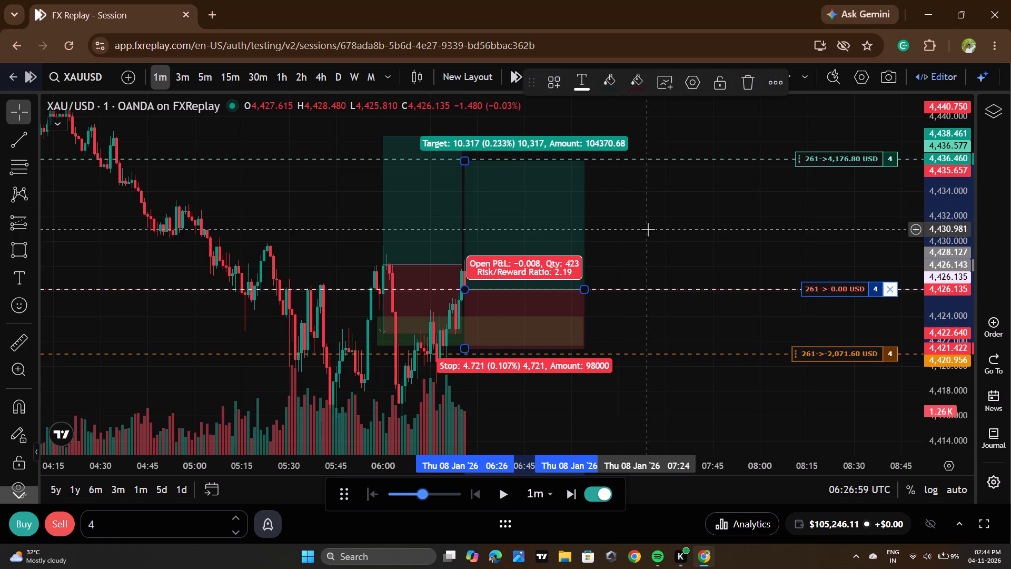
{"action": "left_click", "coordinate": [648, 229]}
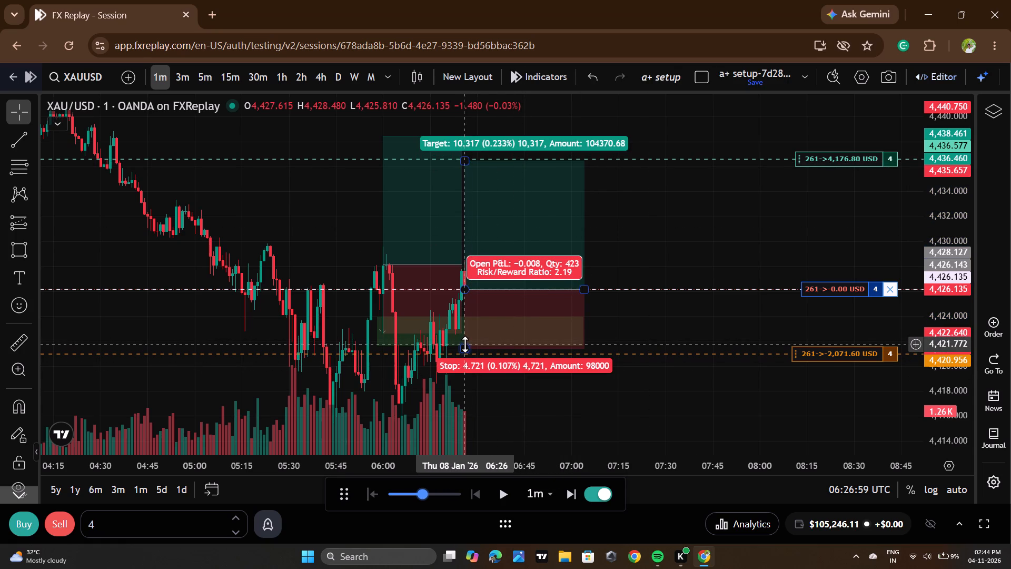
{"action": "left_click_drag", "start_coordinate": [465, 345], "coordinate": [465, 354]}
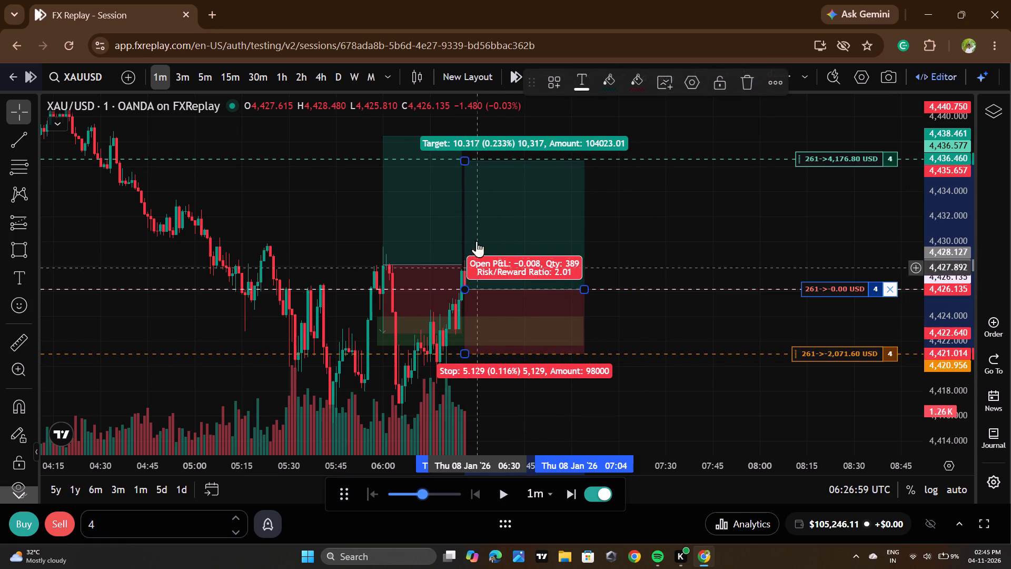
{"action": "left_click", "coordinate": [705, 232]}
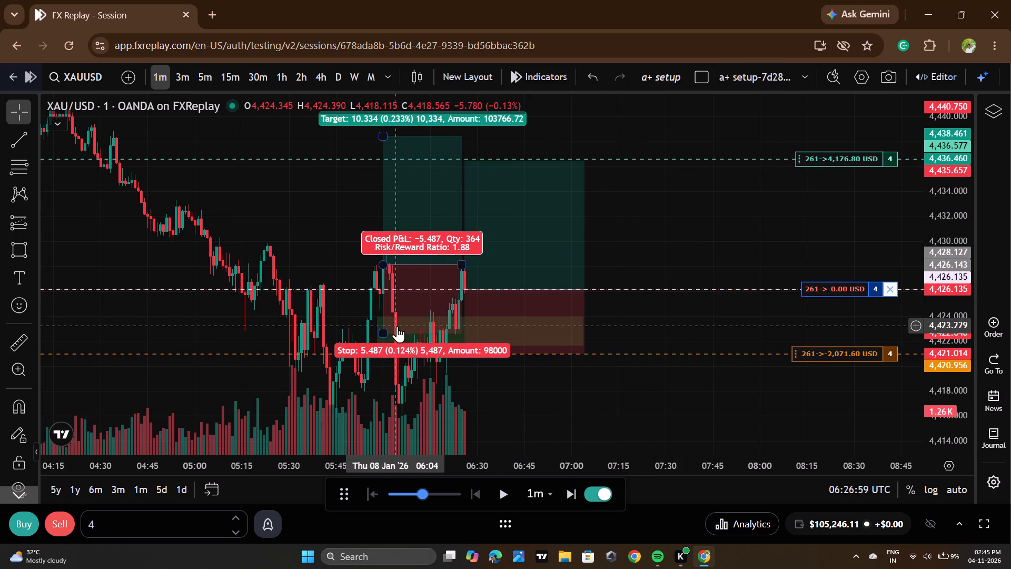
Delete the green rectangle zone that runs beneath both long position drawings from 05:58 to about 07:00.
{"action": "left_click", "coordinate": [397, 326]}
{"action": "left_click", "coordinate": [522, 320]}
{"action": "left_click", "coordinate": [546, 315]}
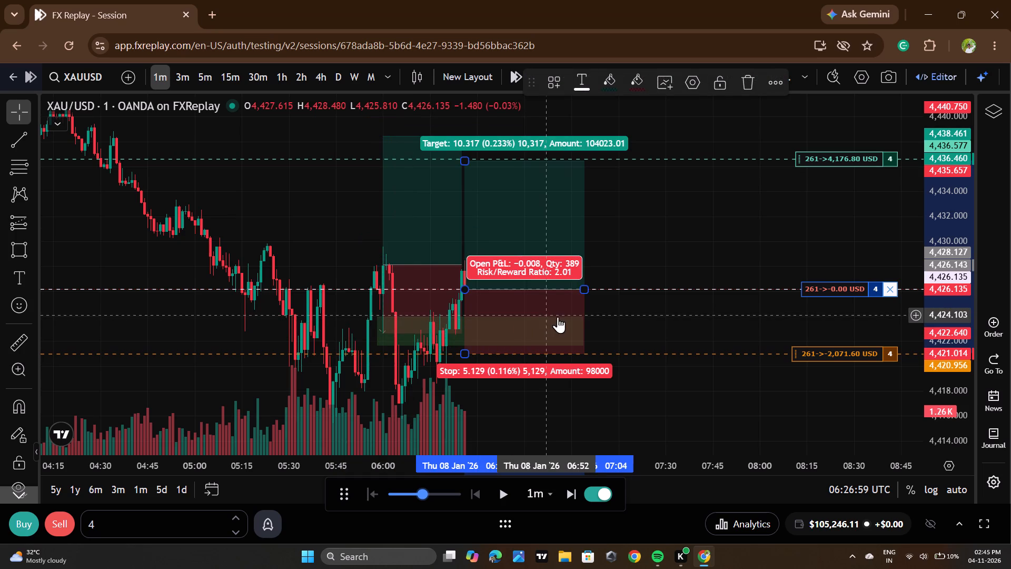
{"action": "left_click", "coordinate": [587, 316]}
{"action": "left_click", "coordinate": [804, 77]}
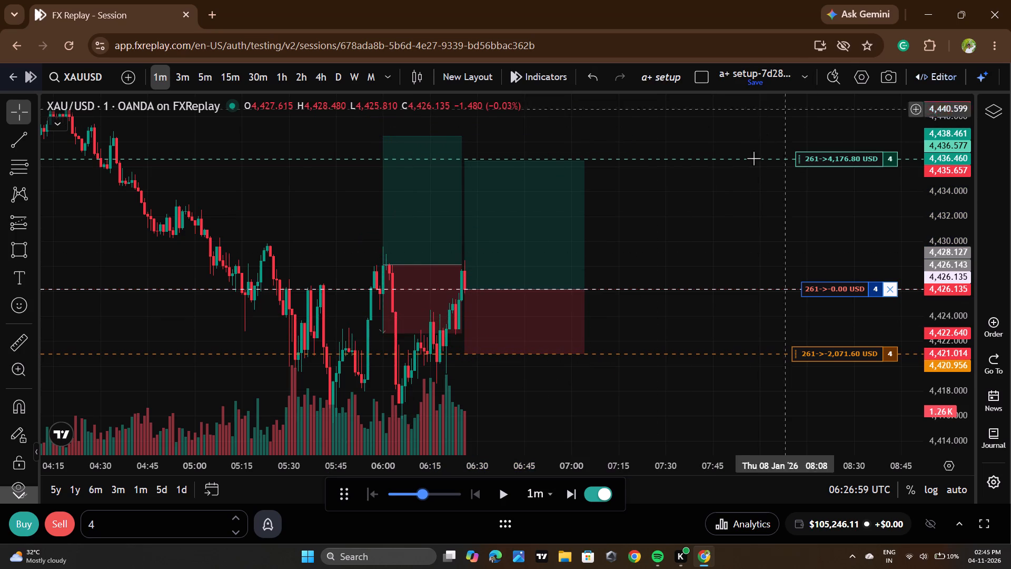
Advance the replay in short bursts, pausing at 06:35:59 UTC.
{"action": "scroll", "coordinate": [690, 250], "scroll_direction": "up", "scroll_amount": 1}
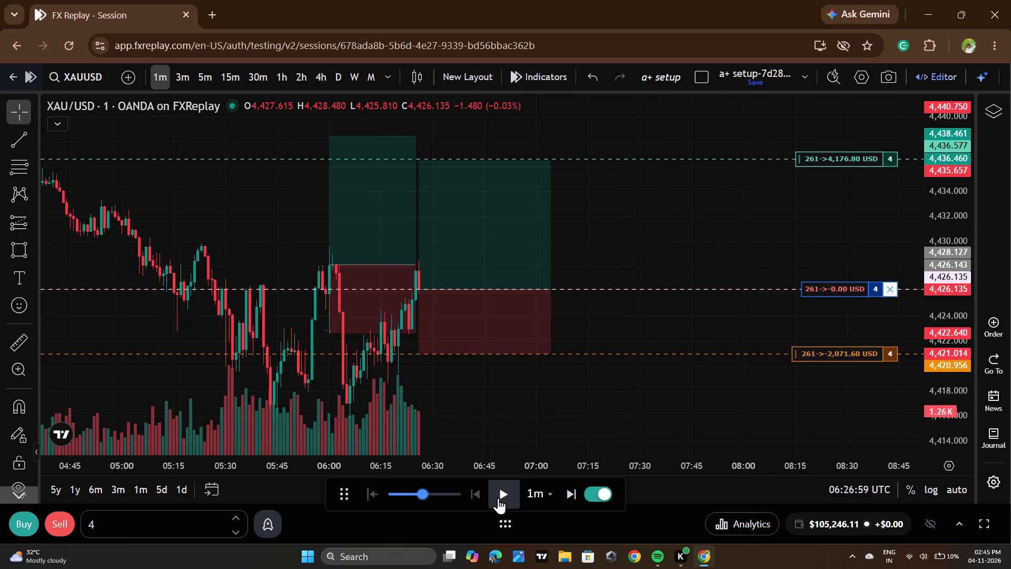
{"action": "double_click", "coordinate": [502, 498]}
{"action": "left_click", "coordinate": [502, 498]}
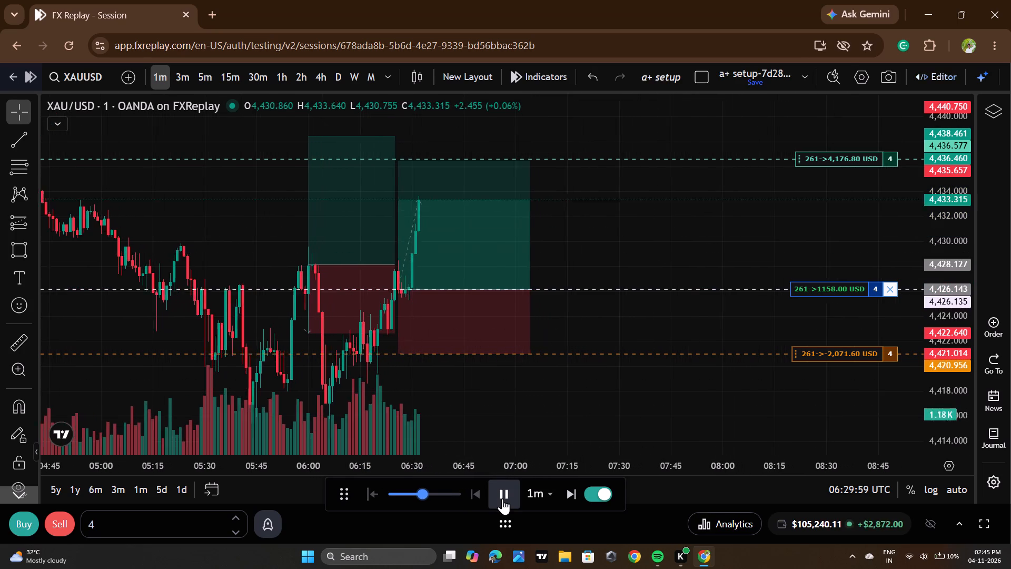
{"action": "left_click", "coordinate": [502, 498]}
Move the open buy position's stop loss to about 4,426.38, just above the entry price.
{"action": "left_click_drag", "start_coordinate": [856, 358], "coordinate": [855, 287]}
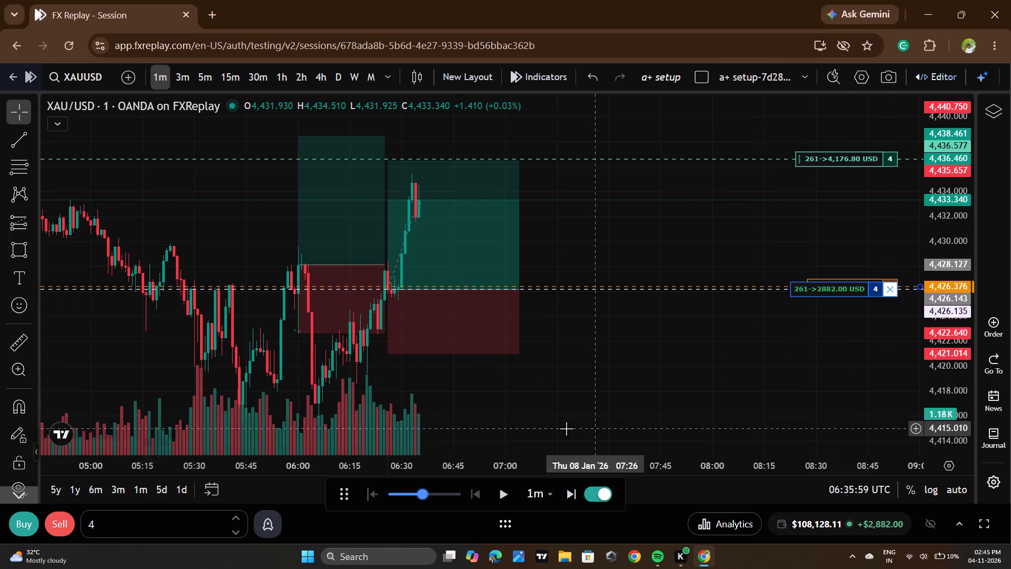
Advance the replay briefly to 06:37:59 UTC.
{"action": "double_click", "coordinate": [507, 489]}
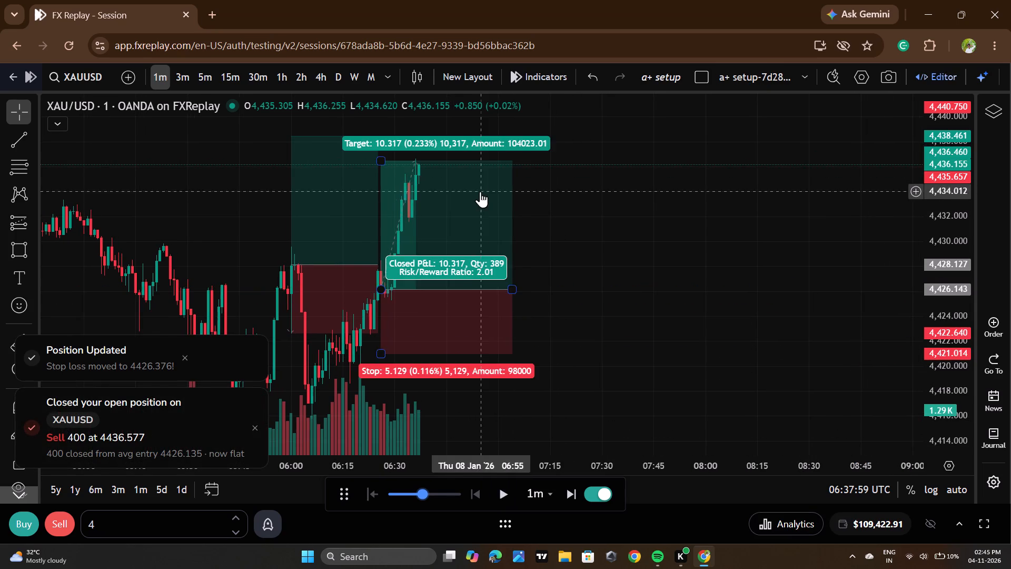
Examine the wider price action from the earlier decline and its green zones up to the latest candle.
{"action": "scroll", "coordinate": [480, 194], "scroll_direction": "down", "scroll_amount": 2}
{"action": "scroll", "coordinate": [962, 186], "scroll_direction": "down", "scroll_amount": 5}
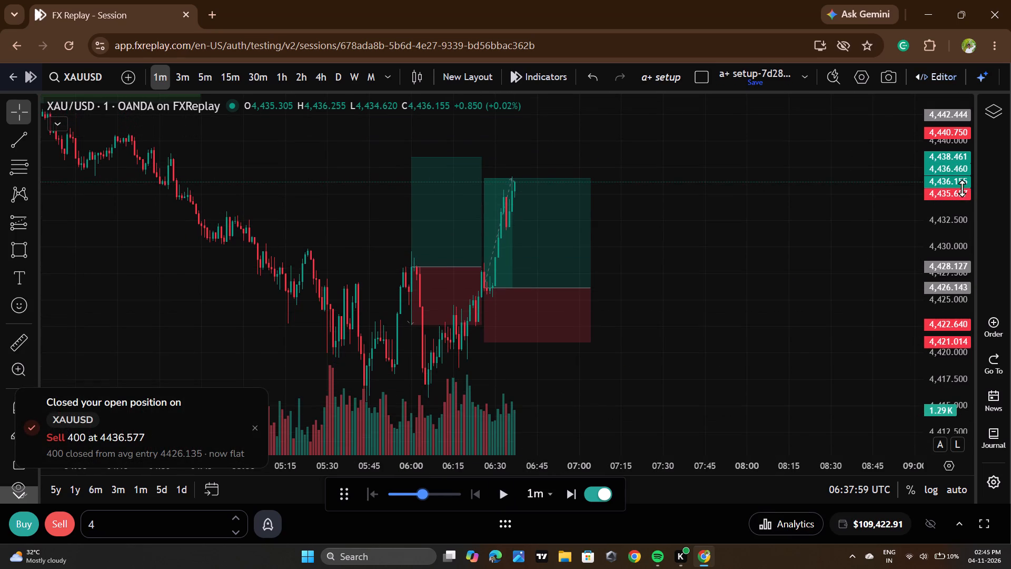
{"action": "scroll", "coordinate": [500, 359], "scroll_direction": "down", "scroll_amount": 1}
{"action": "scroll", "coordinate": [740, 356], "scroll_direction": "up", "scroll_amount": 1}
{"action": "left_click_drag", "start_coordinate": [695, 367], "coordinate": [721, 291]}
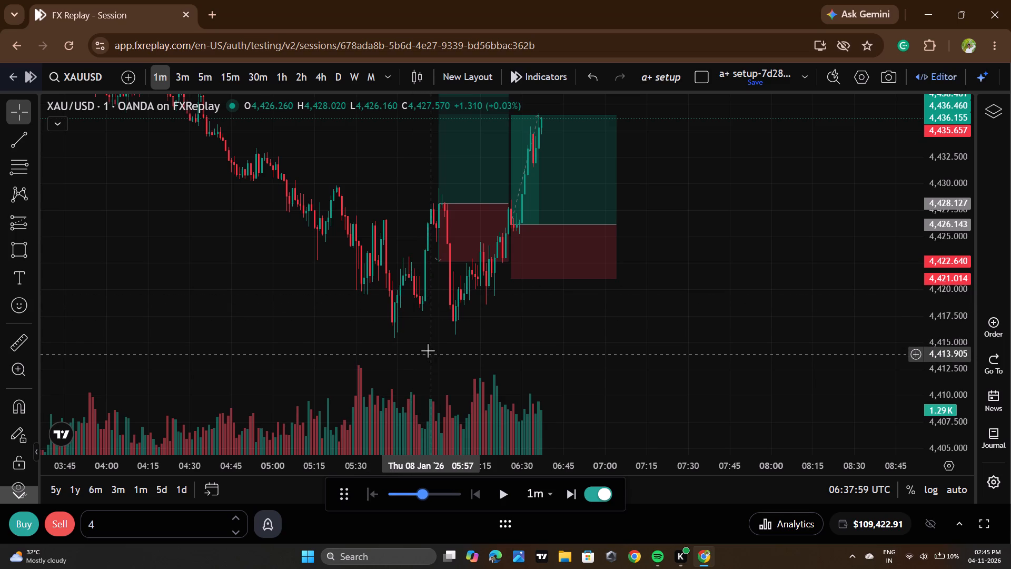
{"action": "left_click_drag", "start_coordinate": [668, 292], "coordinate": [676, 377]}
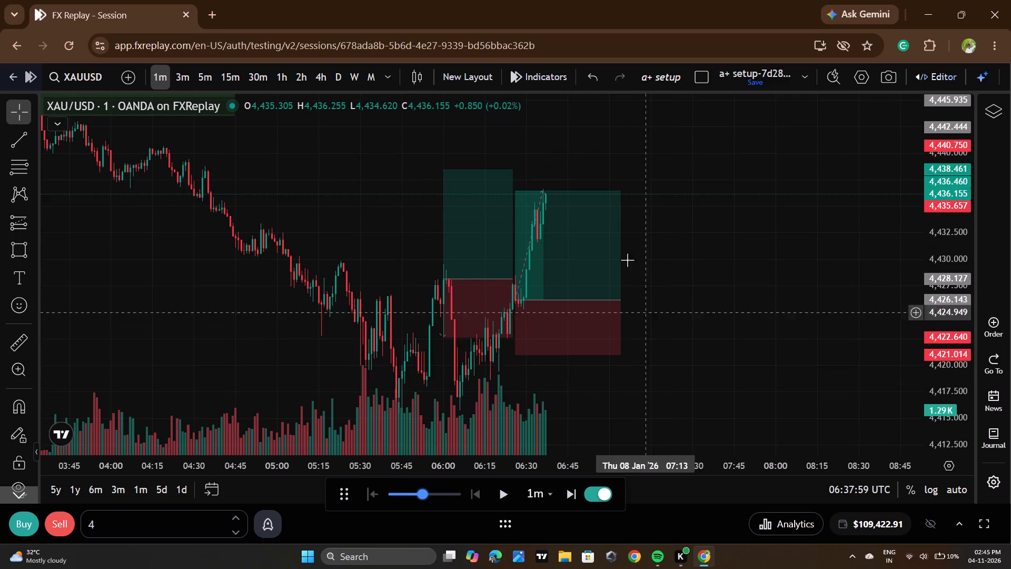
{"action": "scroll", "coordinate": [967, 172], "scroll_direction": "down", "scroll_amount": 7}
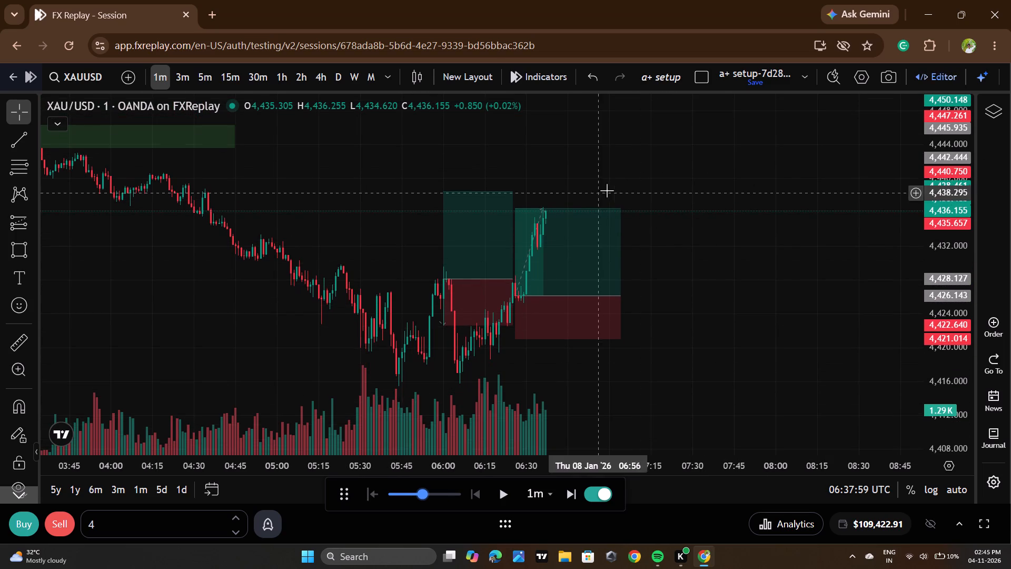
{"action": "scroll", "coordinate": [612, 194], "scroll_direction": "down", "scroll_amount": 1}
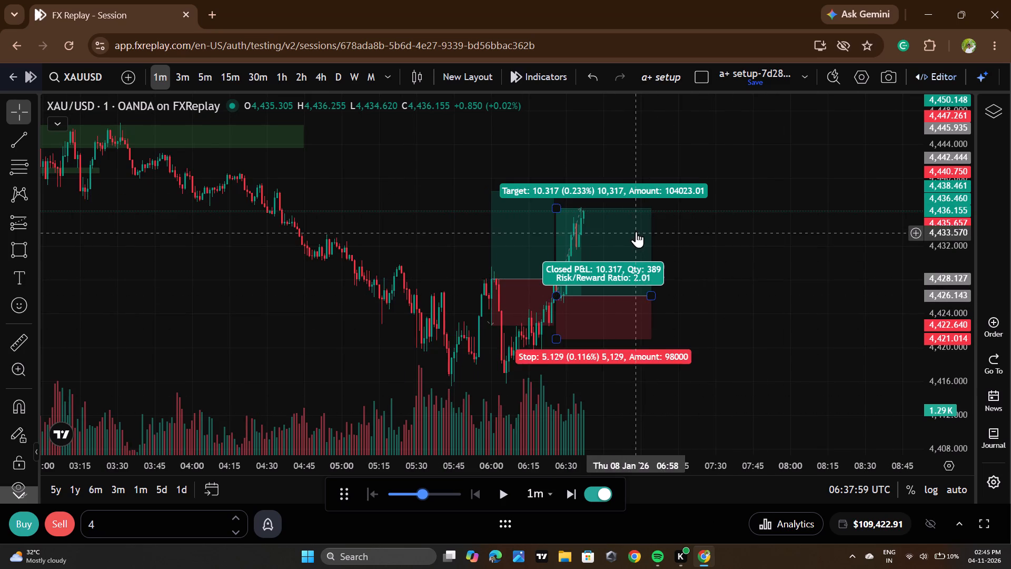
{"action": "scroll", "coordinate": [636, 231], "scroll_direction": "down", "scroll_amount": 1}
{"action": "left_click_drag", "start_coordinate": [791, 298], "coordinate": [684, 340]}
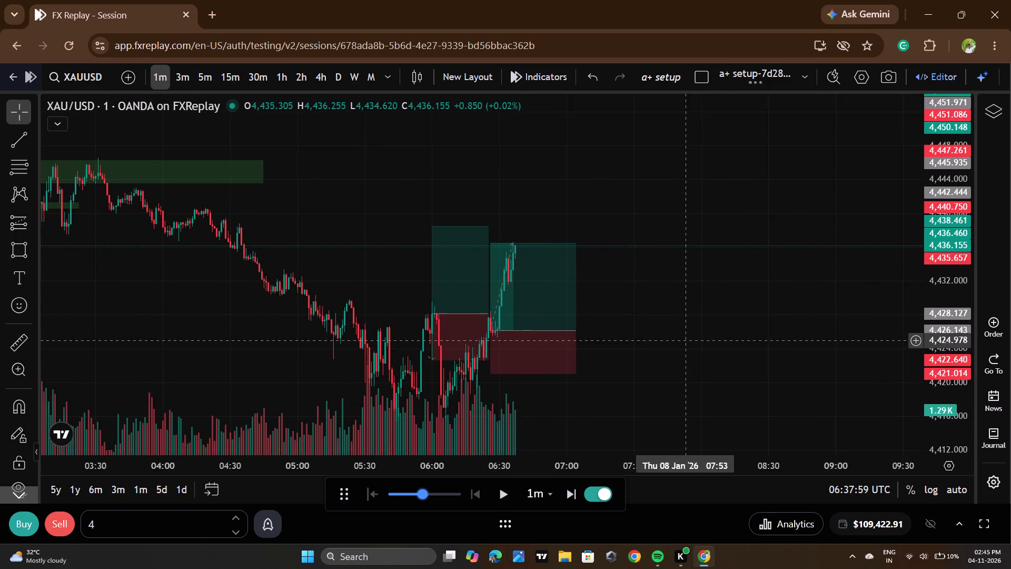
{"action": "left_click_drag", "start_coordinate": [684, 340], "coordinate": [680, 340]}
{"action": "scroll", "coordinate": [957, 240], "scroll_direction": "down", "scroll_amount": 7}
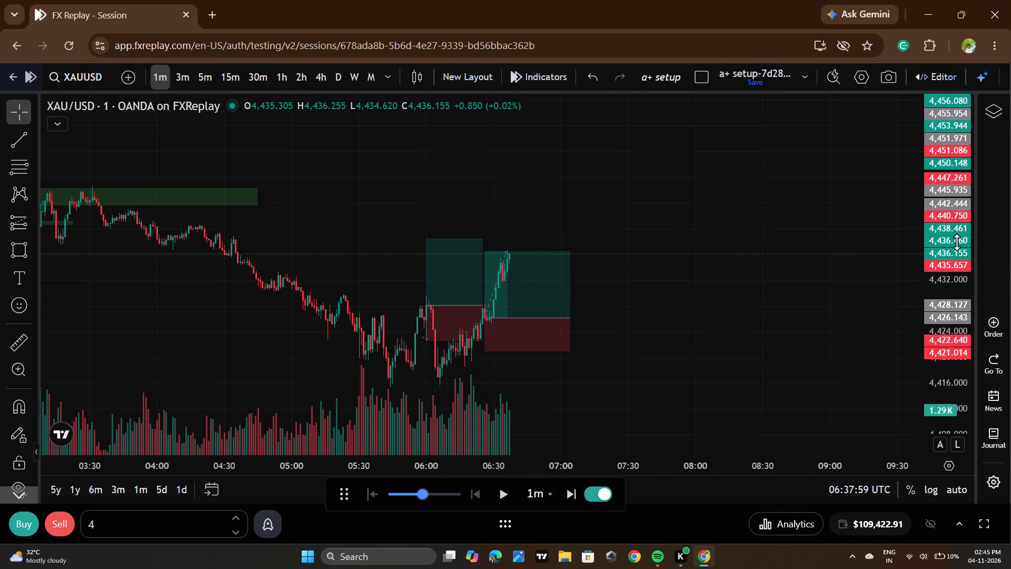
{"action": "scroll", "coordinate": [957, 242], "scroll_direction": "down", "scroll_amount": 1}
{"action": "scroll", "coordinate": [876, 243], "scroll_direction": "down", "scroll_amount": 5}
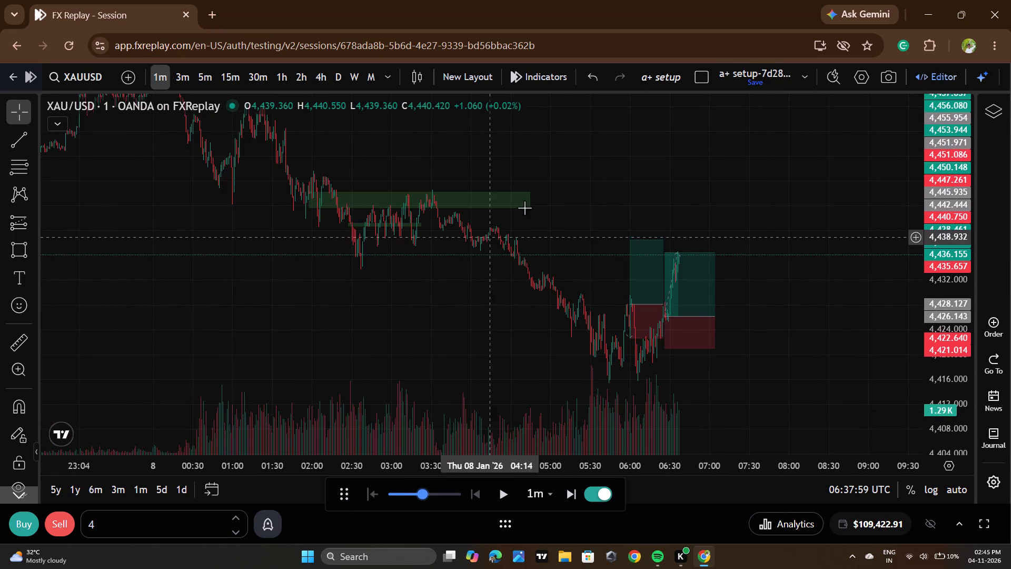
{"action": "left_click_drag", "start_coordinate": [788, 269], "coordinate": [750, 287]}
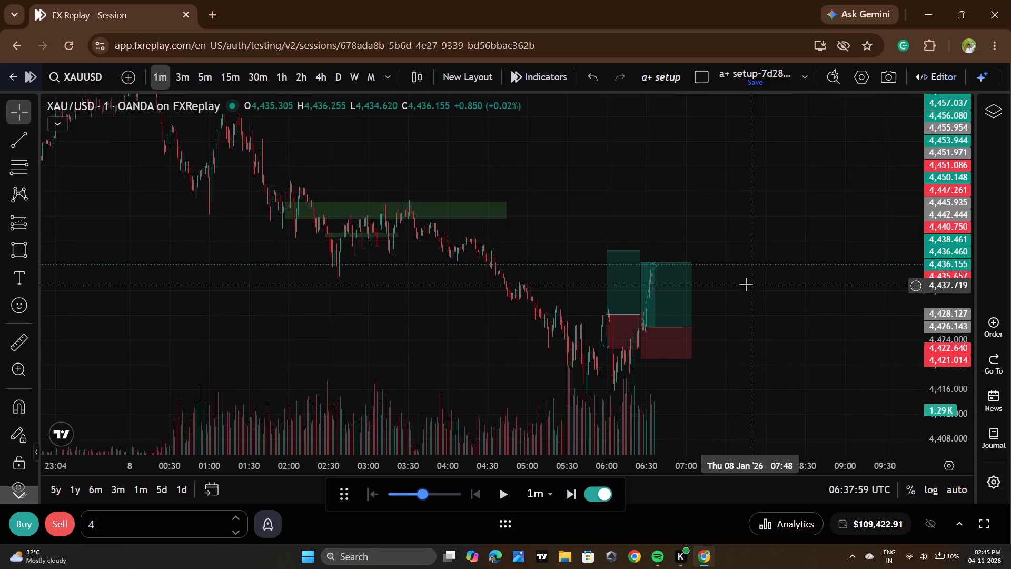
{"action": "scroll", "coordinate": [668, 295], "scroll_direction": "up", "scroll_amount": 3}
{"action": "scroll", "coordinate": [679, 300], "scroll_direction": "down", "scroll_amount": 1}
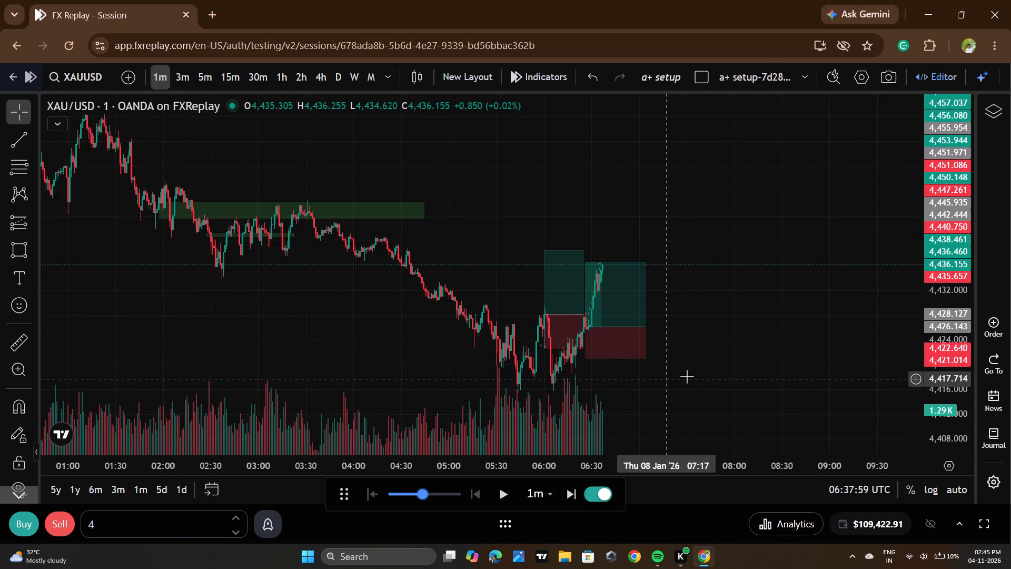
{"action": "left_click_drag", "start_coordinate": [721, 376], "coordinate": [715, 338]}
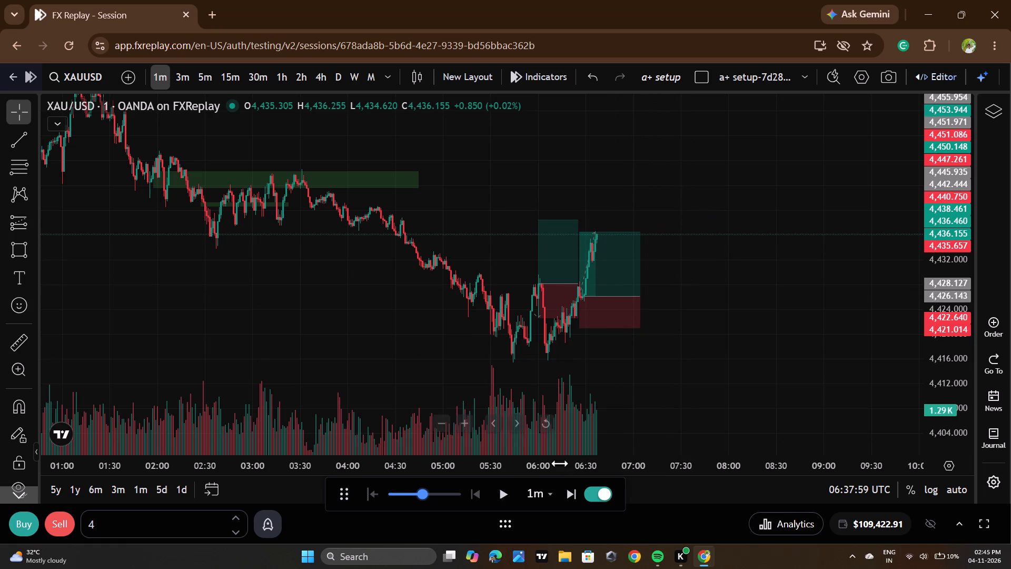
Resume the replay at a speed above 8x per sec, pausing at 08:22:59 and again at 08:52:59 UTC.
{"action": "left_click", "coordinate": [494, 490]}
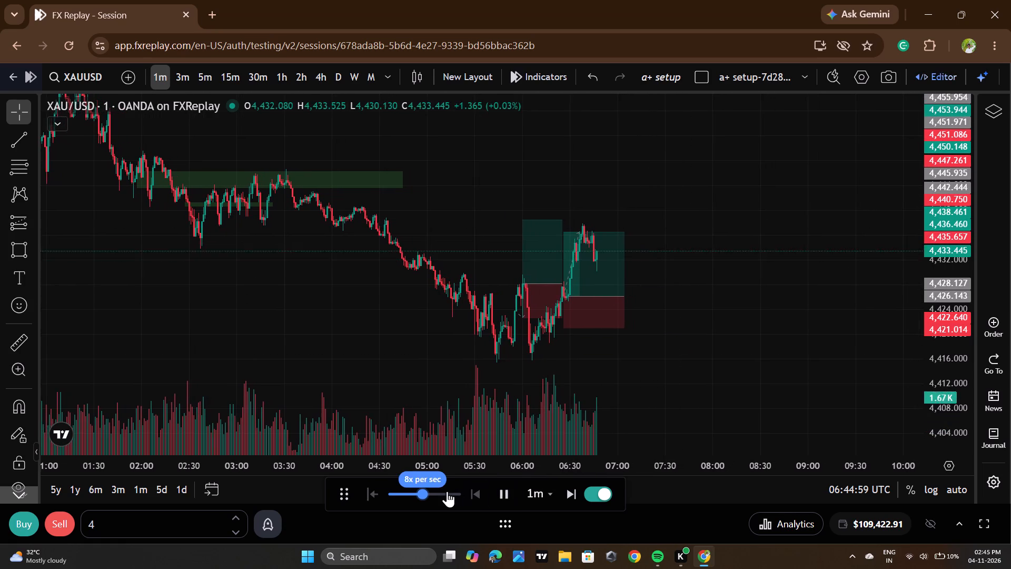
{"action": "left_click", "coordinate": [447, 491]}
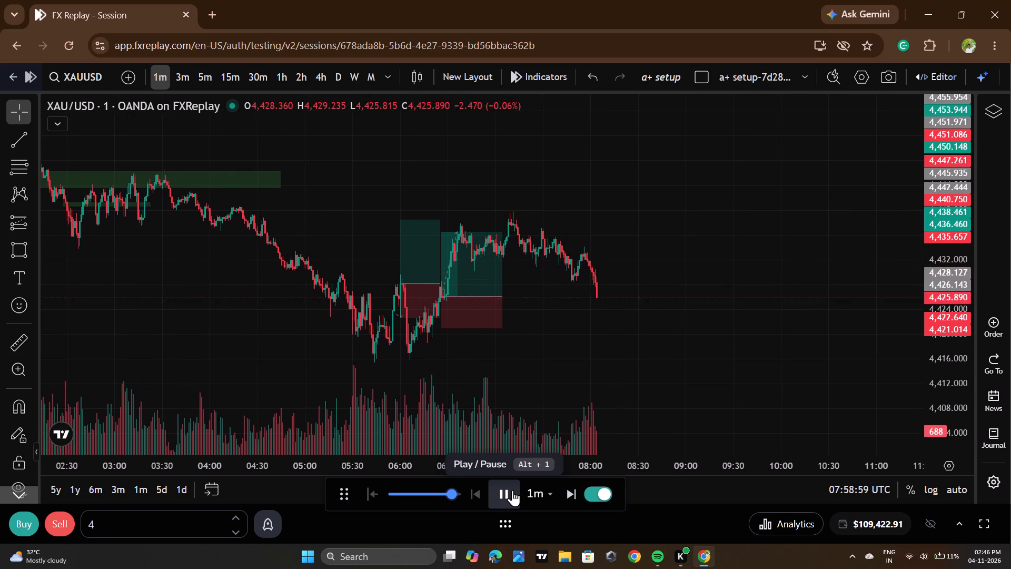
{"action": "left_click", "coordinate": [512, 490]}
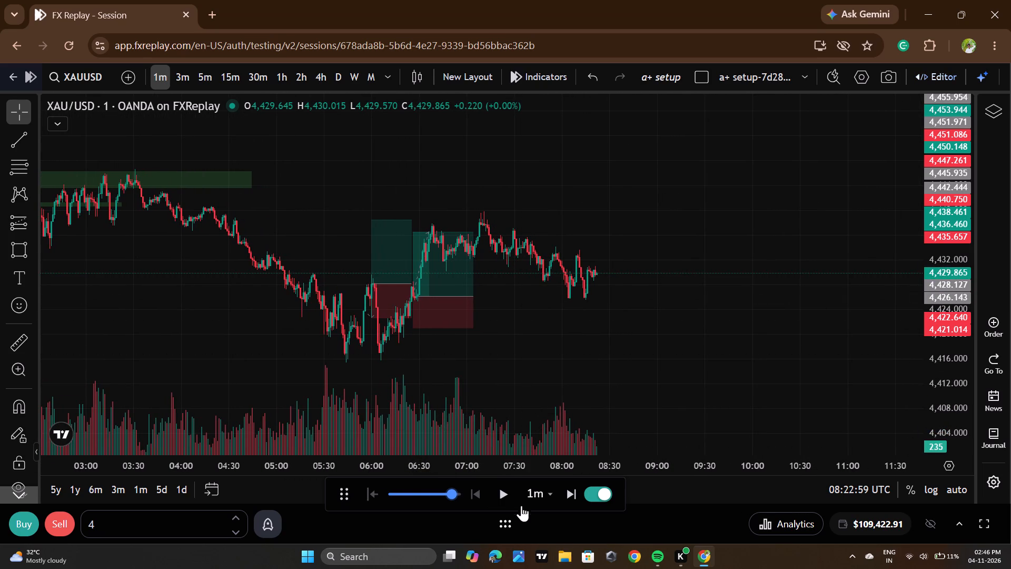
{"action": "left_click", "coordinate": [509, 498]}
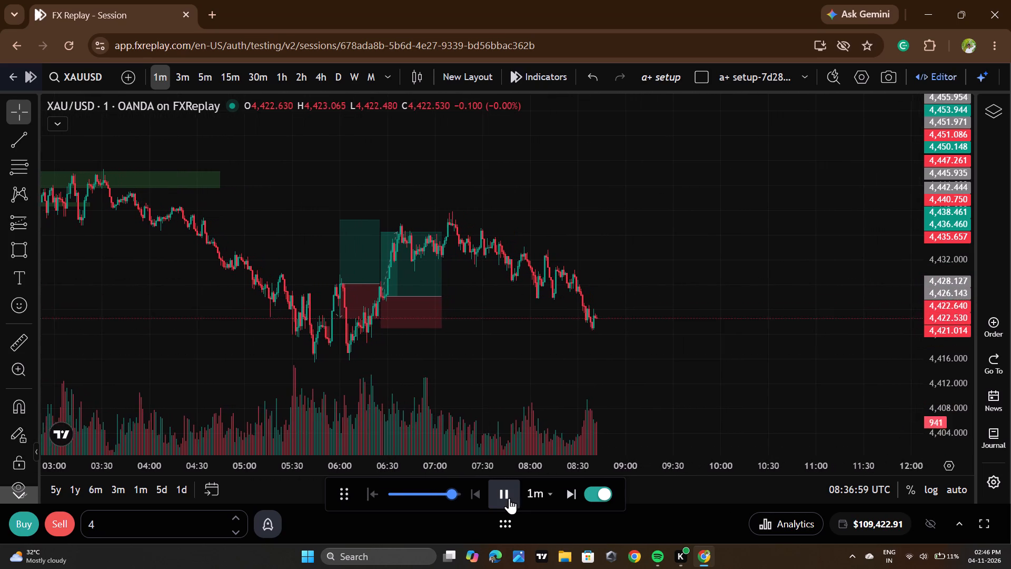
{"action": "left_click", "coordinate": [509, 498]}
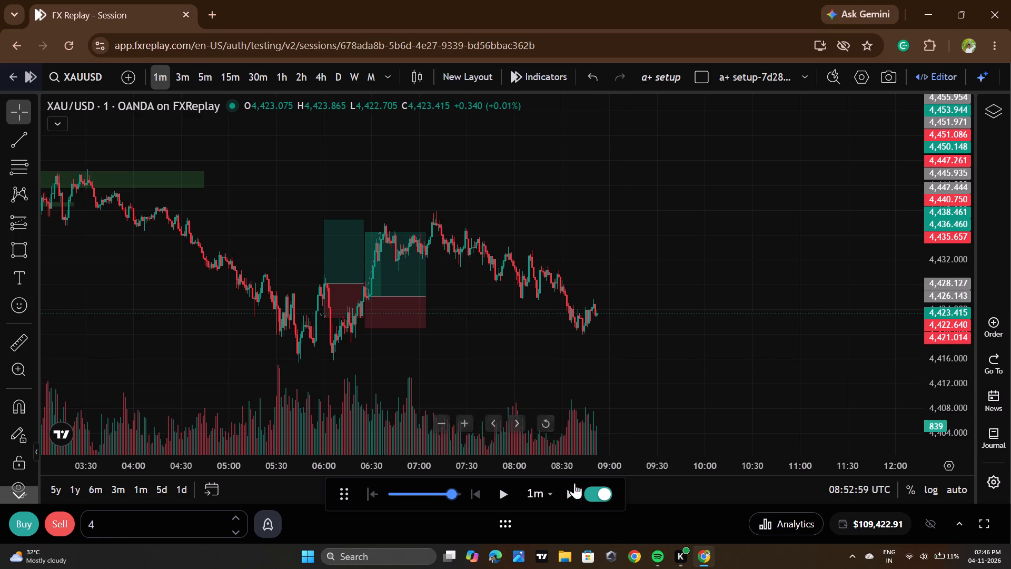
Resume the replay and pause it at 12:15:59 UTC.
{"action": "left_click", "coordinate": [511, 492]}
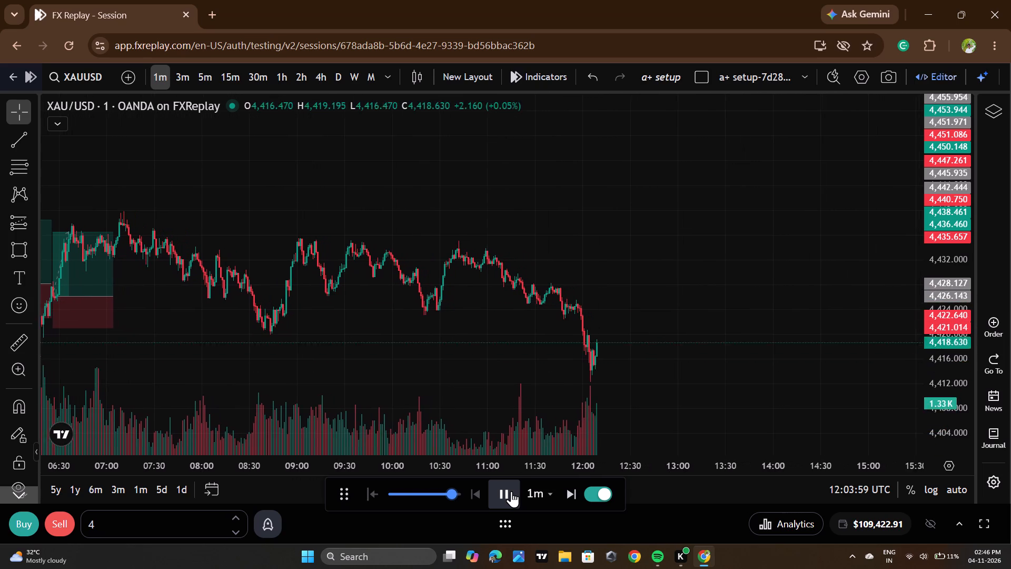
{"action": "left_click", "coordinate": [511, 491]}
Switch to the 30-minute timeframe and examine the wider decline down to the white line at 4,396.163.
{"action": "scroll", "coordinate": [520, 320], "scroll_direction": "down", "scroll_amount": 3}
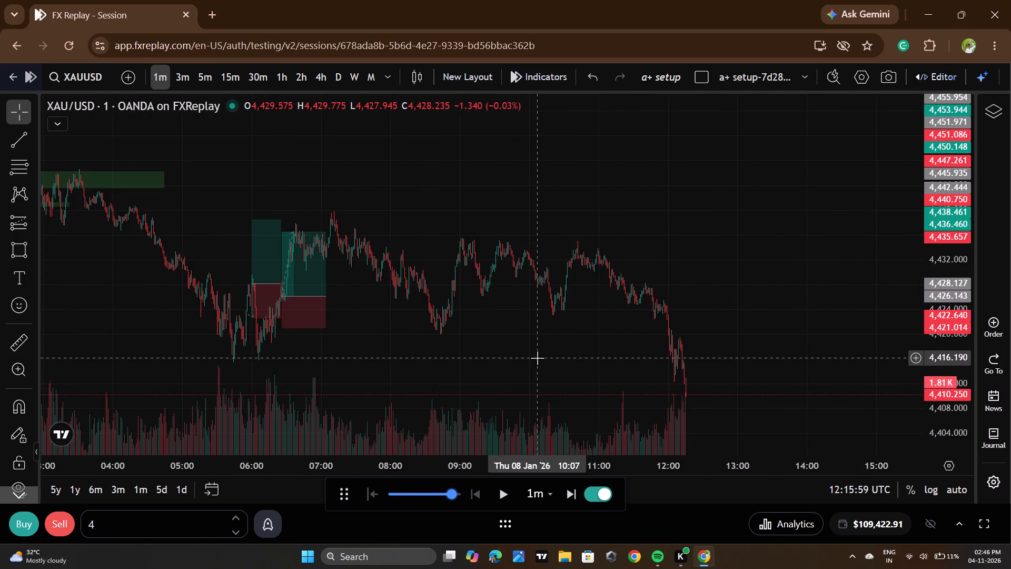
{"action": "scroll", "coordinate": [539, 362], "scroll_direction": "down", "scroll_amount": 5}
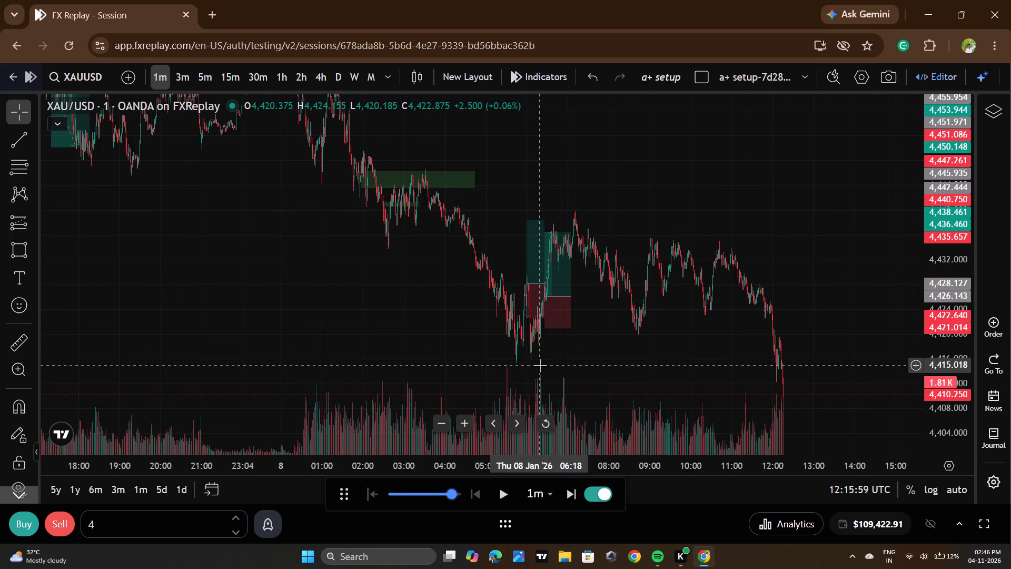
{"action": "left_click", "coordinate": [246, 80]}
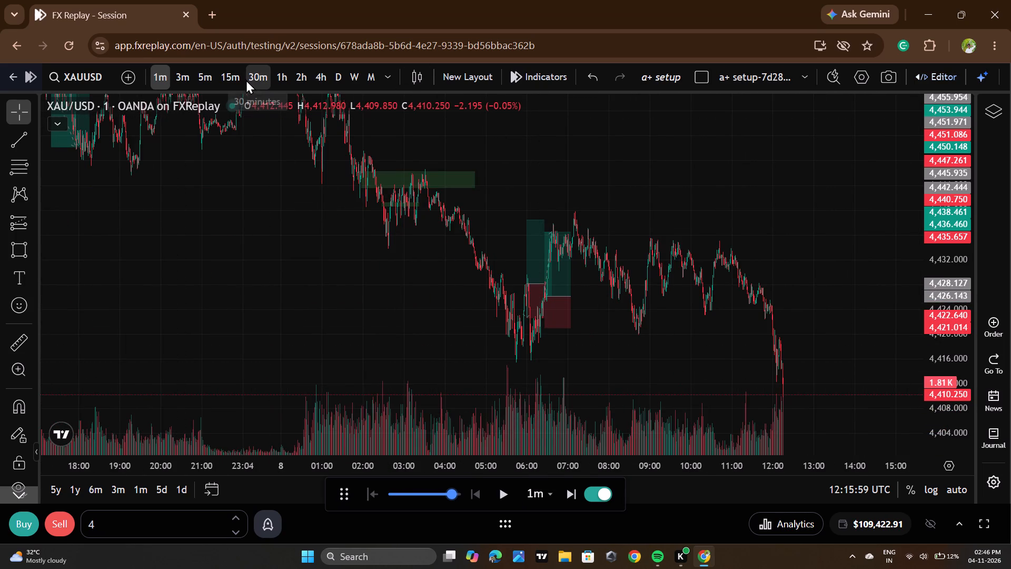
{"action": "scroll", "coordinate": [917, 209], "scroll_direction": "down", "scroll_amount": 9}
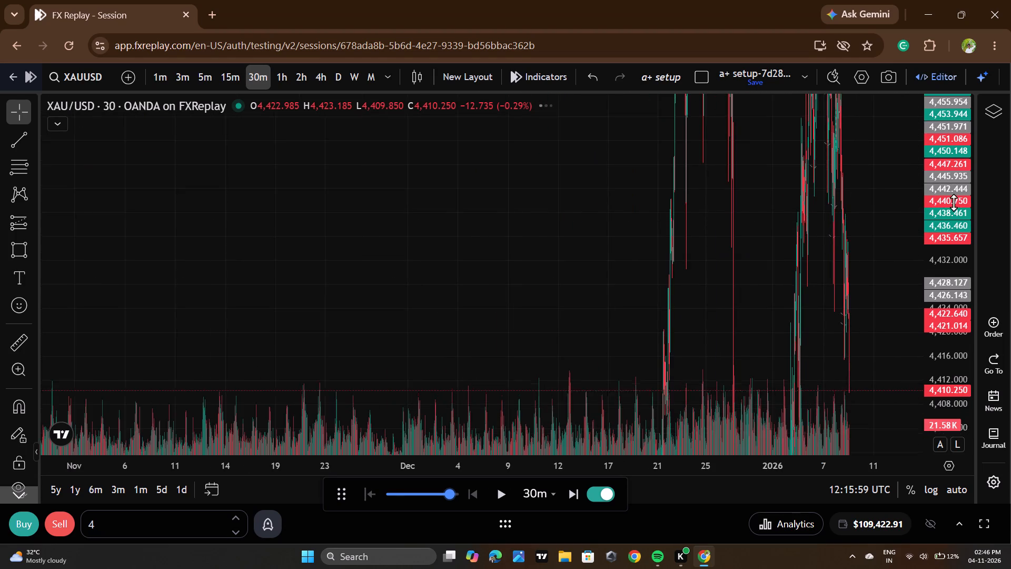
{"action": "scroll", "coordinate": [954, 202], "scroll_direction": "down", "scroll_amount": 20}
{"action": "scroll", "coordinate": [781, 319], "scroll_direction": "up", "scroll_amount": 15}
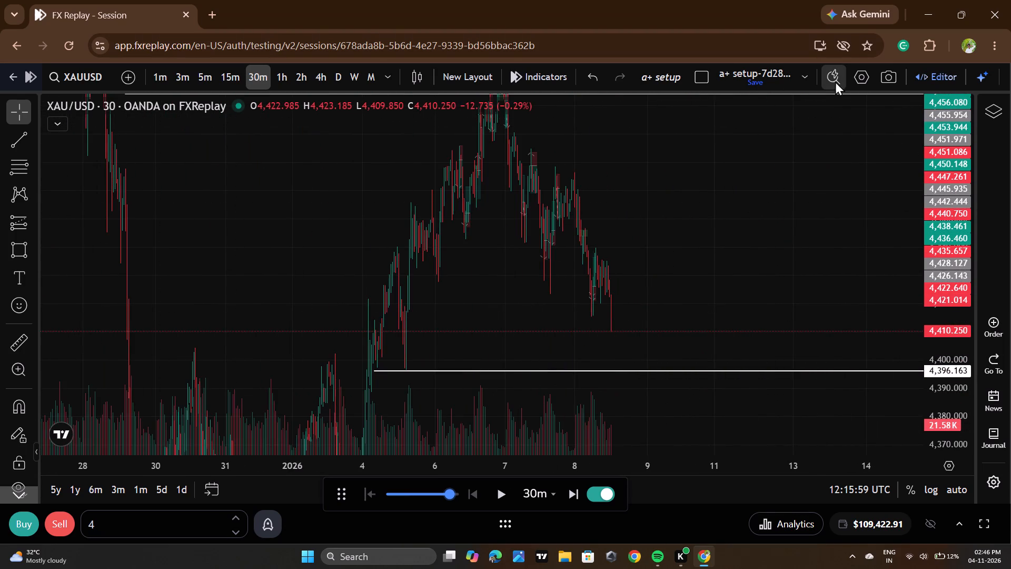
Look through the chart settings for symbol and status line, closing them without changes.
{"action": "left_click", "coordinate": [849, 74]}
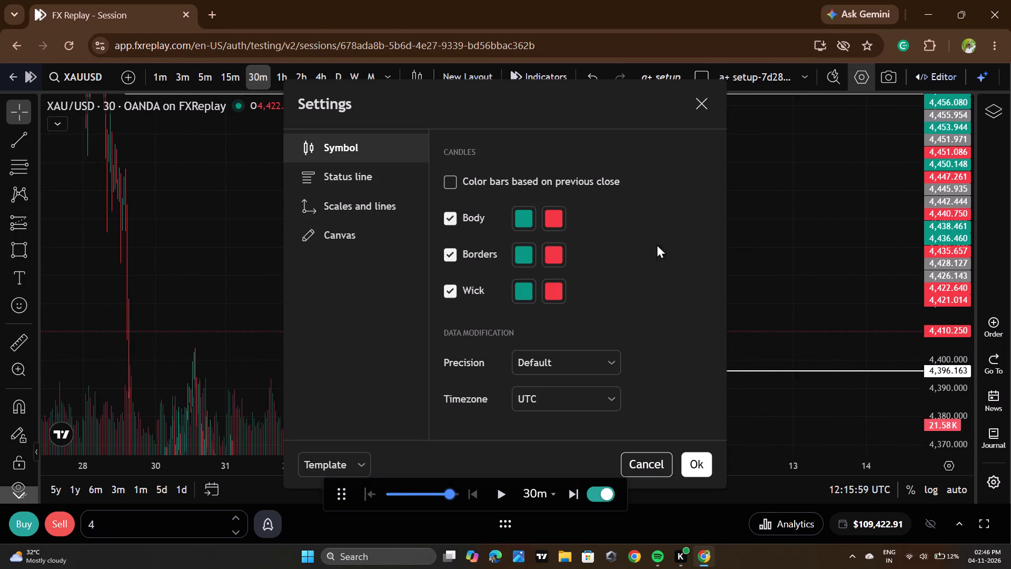
{"action": "left_click", "coordinate": [787, 240]}
{"action": "left_click", "coordinate": [378, 176]}
{"action": "left_click", "coordinate": [375, 151]}
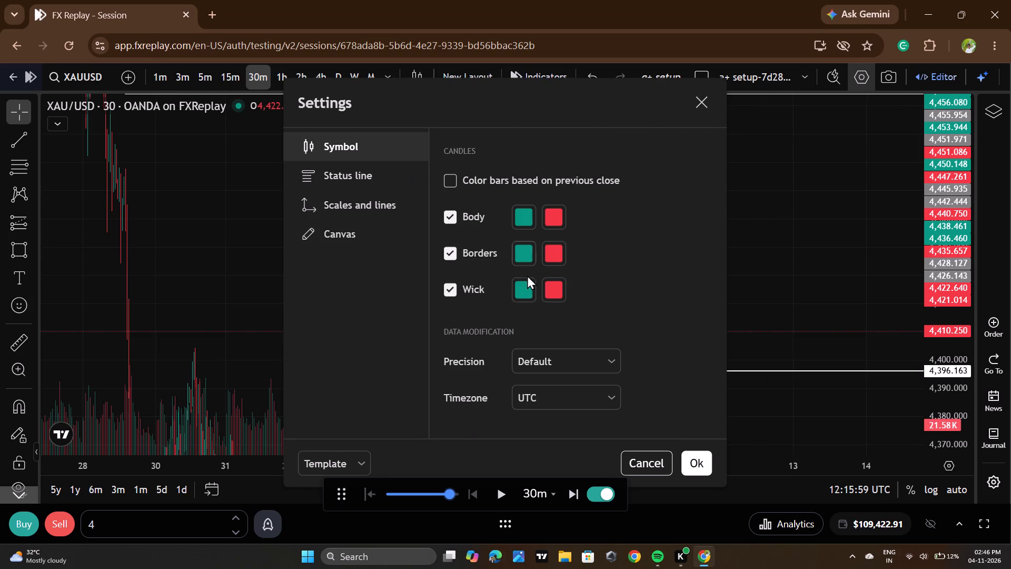
{"action": "left_click", "coordinate": [695, 103]}
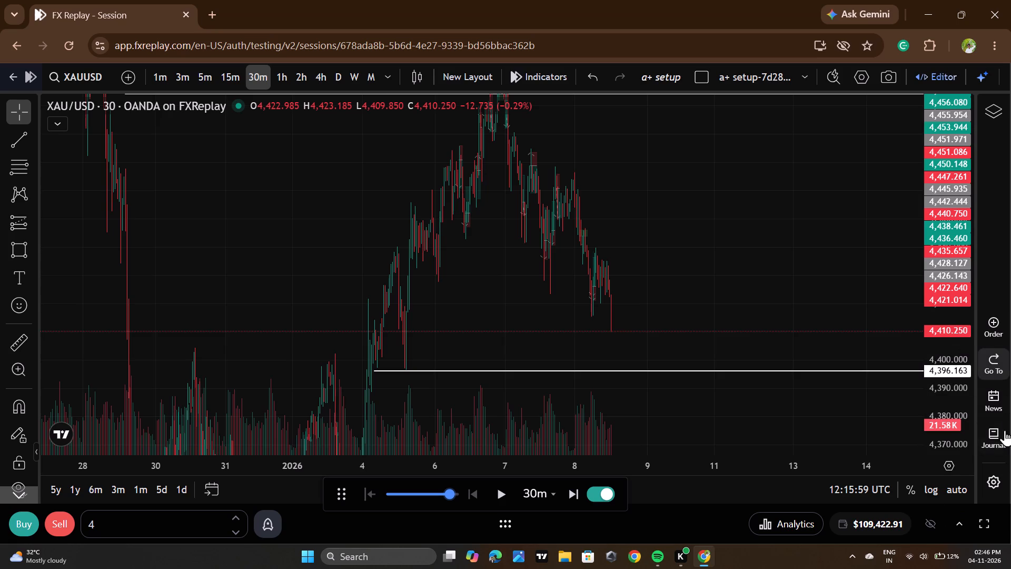
Review the a+ setup session settings, including the date range and session info, without changing anything.
{"action": "left_click", "coordinate": [998, 475]}
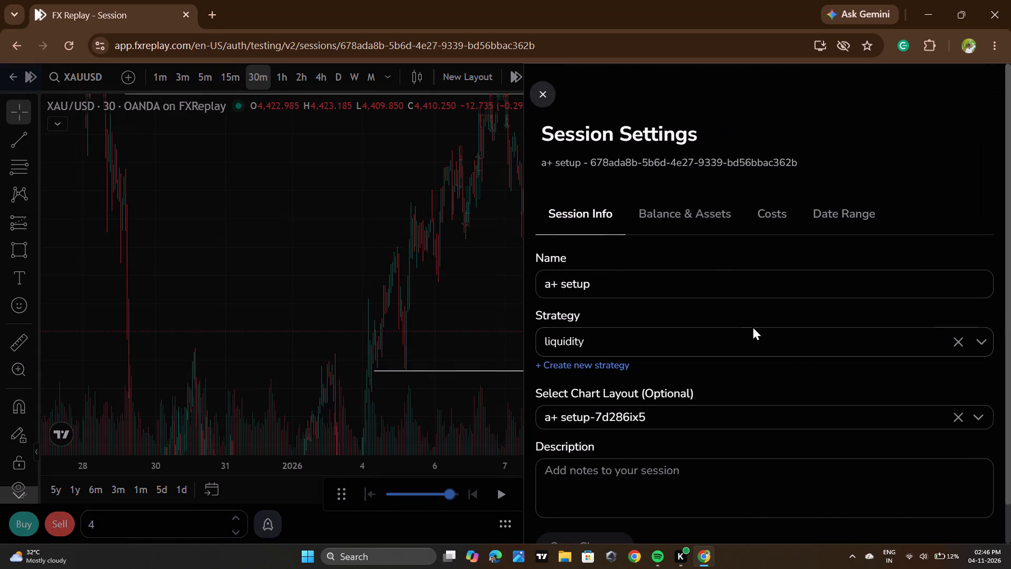
{"action": "scroll", "coordinate": [709, 321], "scroll_direction": "down", "scroll_amount": 3}
{"action": "left_click", "coordinate": [832, 173]}
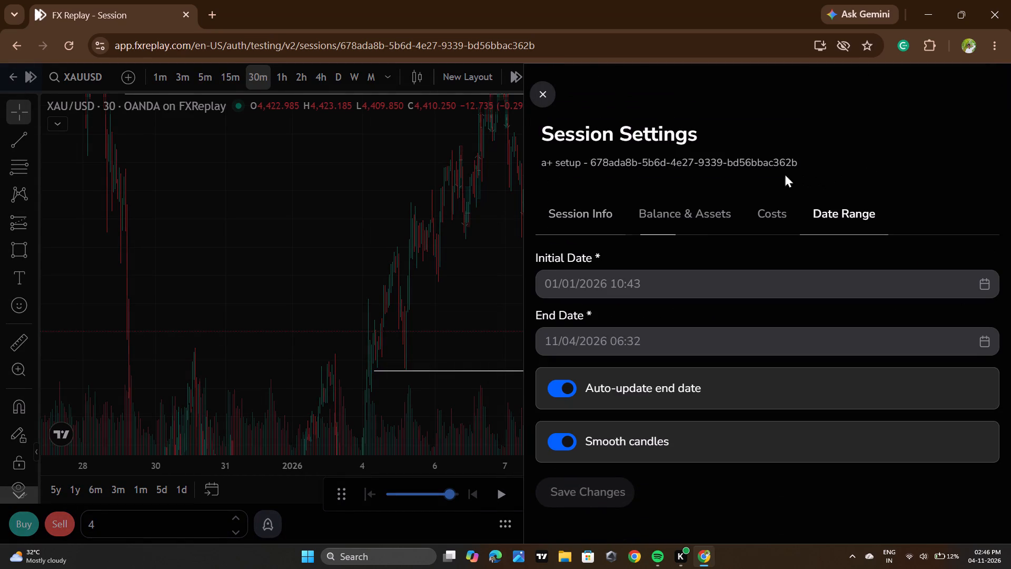
{"action": "left_click", "coordinate": [576, 202]}
{"action": "scroll", "coordinate": [685, 329], "scroll_direction": "down", "scroll_amount": 3}
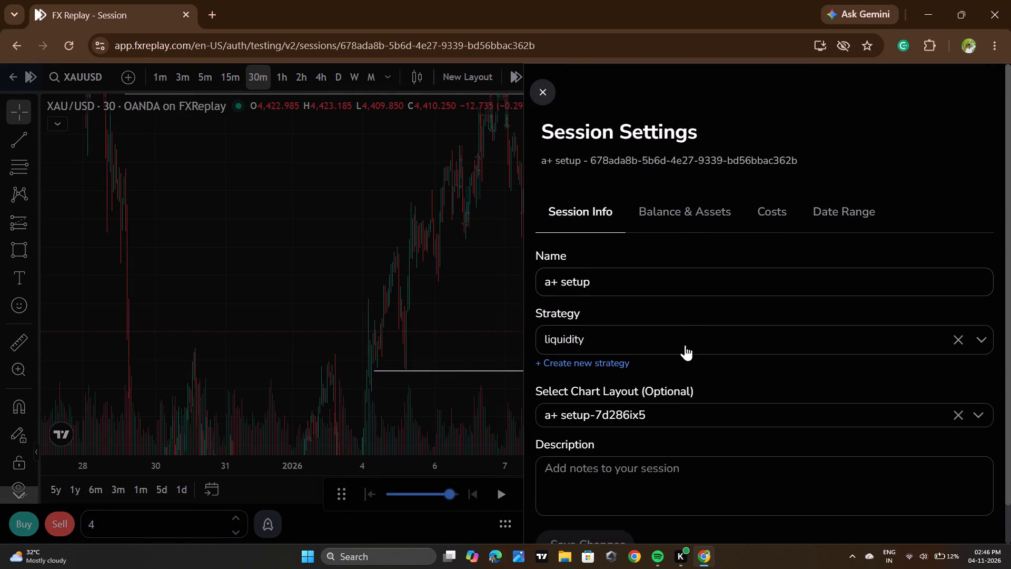
{"action": "scroll", "coordinate": [685, 345], "scroll_direction": "down", "scroll_amount": 2}
{"action": "left_click", "coordinate": [388, 251]}
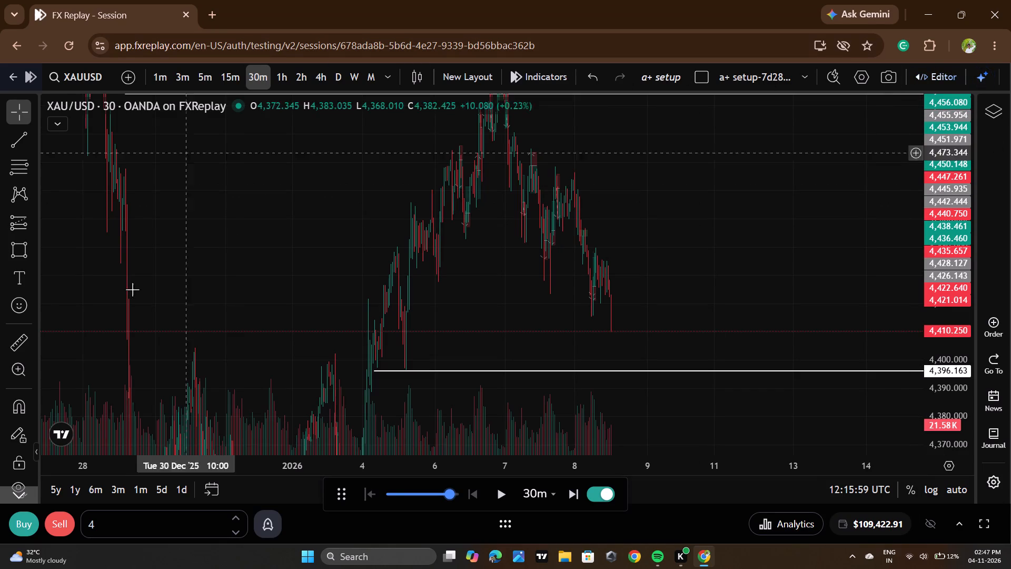
Return the XAUUSD chart to the 1-minute timeframe.
{"action": "scroll", "coordinate": [0, 237], "scroll_direction": "down", "scroll_amount": 6}
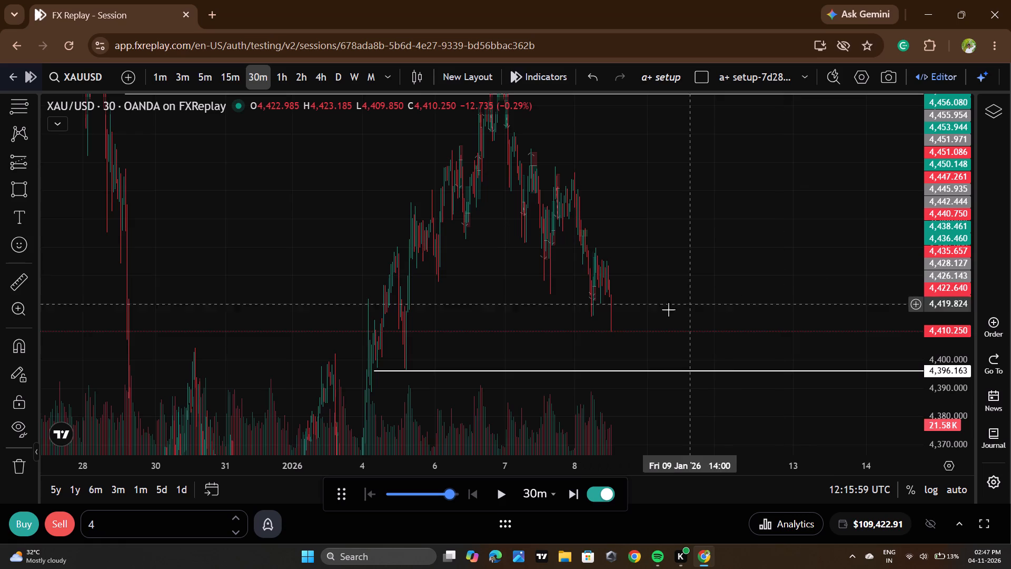
{"action": "scroll", "coordinate": [667, 302], "scroll_direction": "up", "scroll_amount": 3}
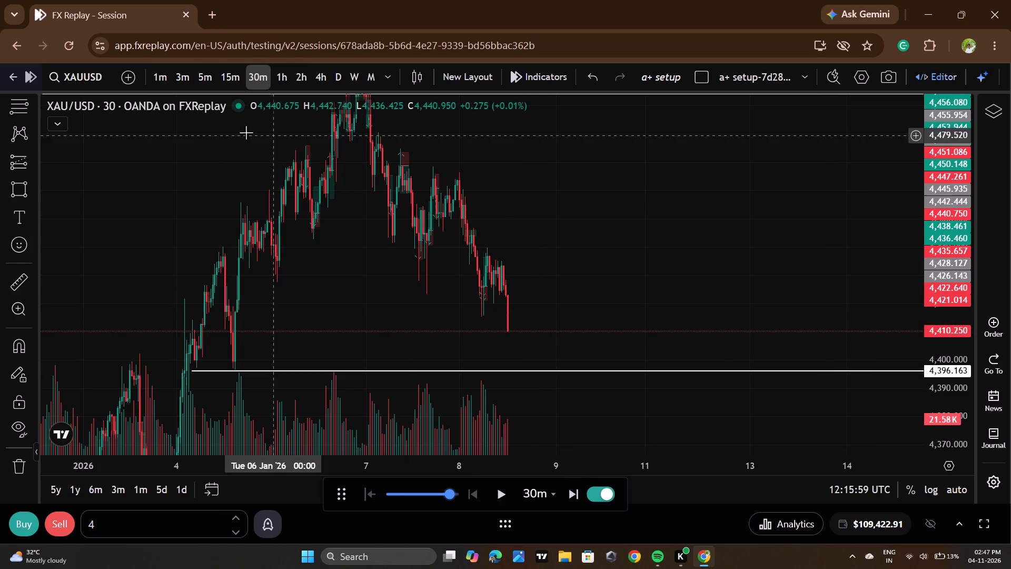
{"action": "left_click", "coordinate": [152, 82]}
{"action": "scroll", "coordinate": [495, 287], "scroll_direction": "down", "scroll_amount": 5}
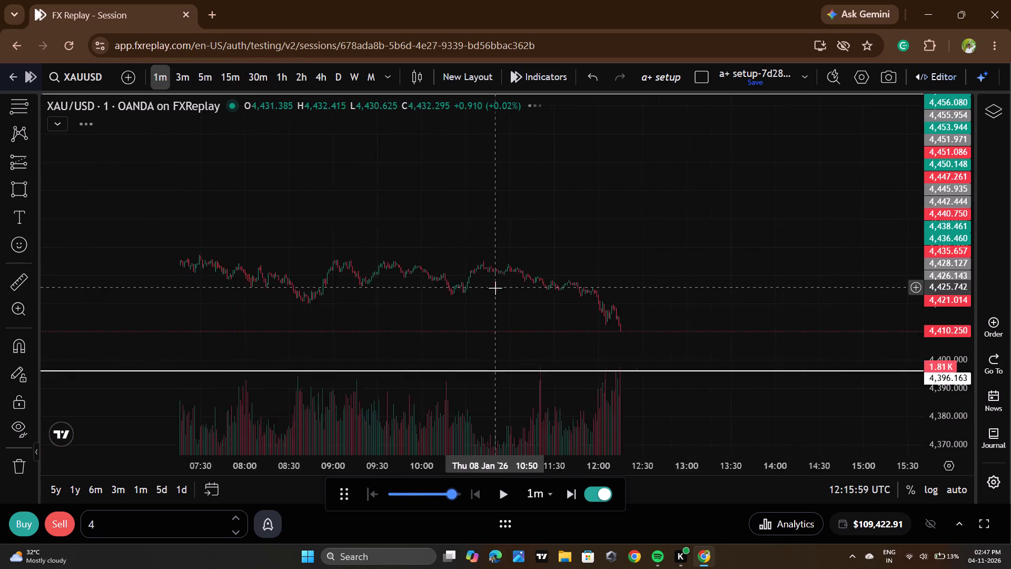
{"action": "scroll", "coordinate": [955, 291], "scroll_direction": "up", "scroll_amount": 16}
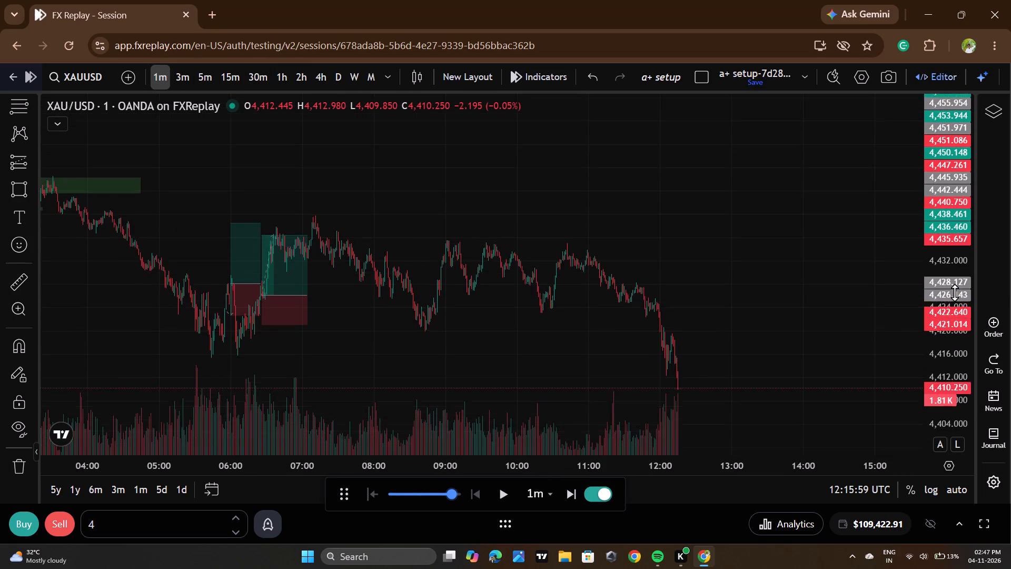
{"action": "scroll", "coordinate": [955, 292], "scroll_direction": "up", "scroll_amount": 5}
{"action": "left_click_drag", "start_coordinate": [793, 378], "coordinate": [778, 302]}
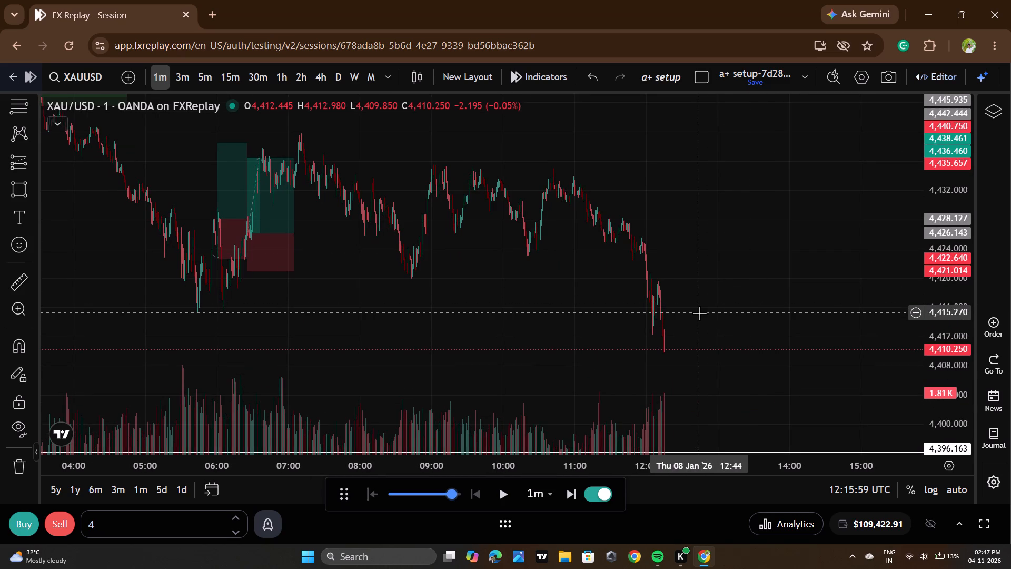
Advance the replay in short bursts to 12:26:59 UTC.
{"action": "left_click", "coordinate": [501, 495]}
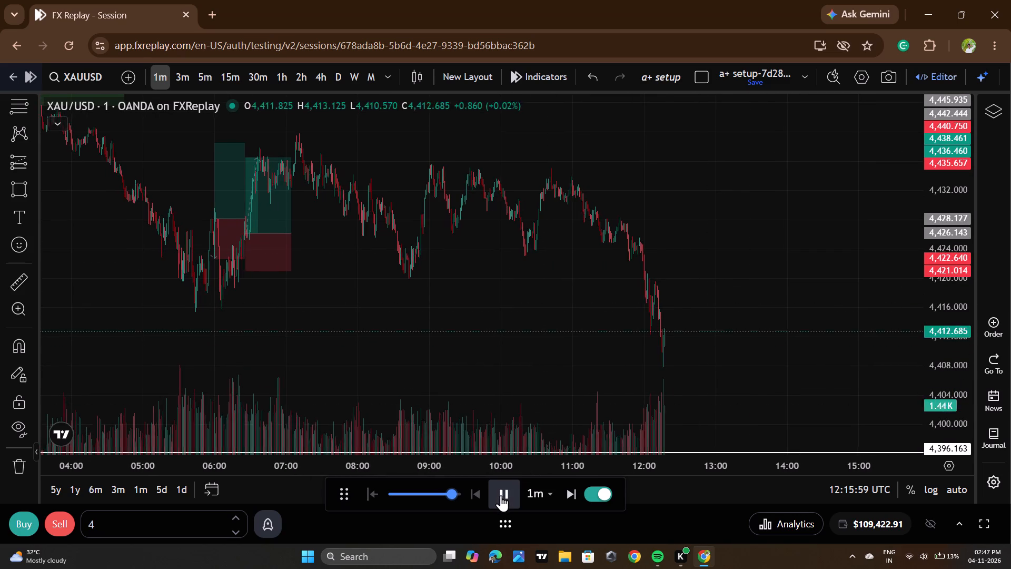
{"action": "left_click", "coordinate": [501, 495]}
{"action": "double_click", "coordinate": [501, 495]}
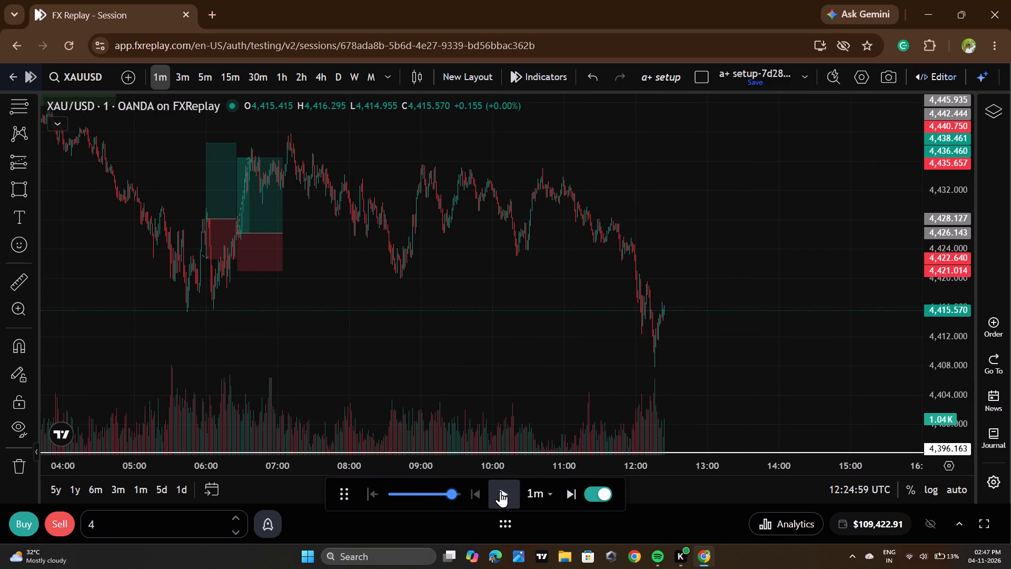
{"action": "double_click", "coordinate": [500, 491]}
Draw a rectangle zone from 12:10 to about 13:03, between about 4,415.5 and 4,417.35.
{"action": "scroll", "coordinate": [626, 276], "scroll_direction": "up", "scroll_amount": 10}
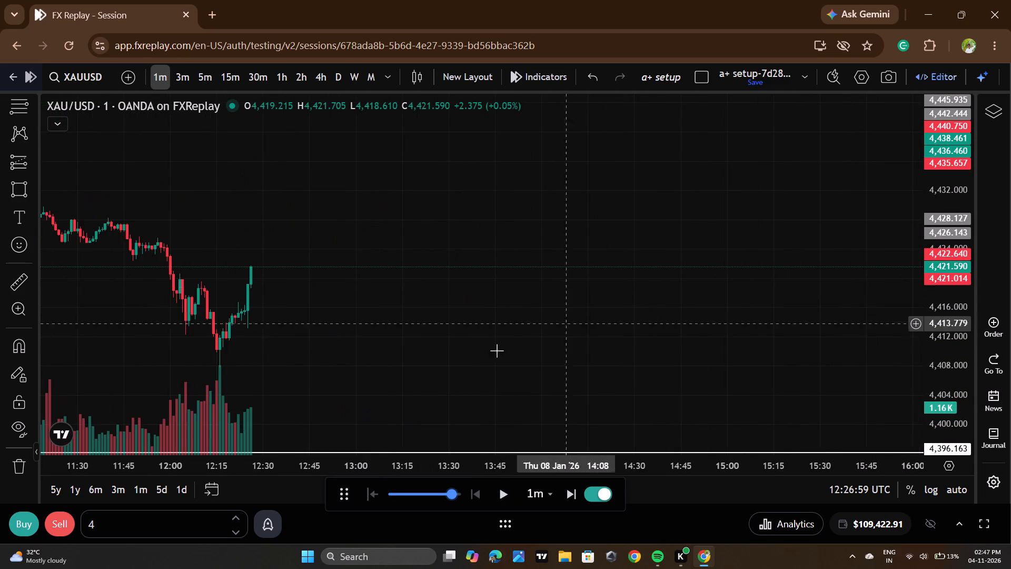
{"action": "left_click_drag", "start_coordinate": [473, 354], "coordinate": [729, 346]}
{"action": "scroll", "coordinate": [948, 298], "scroll_direction": "up", "scroll_amount": 10}
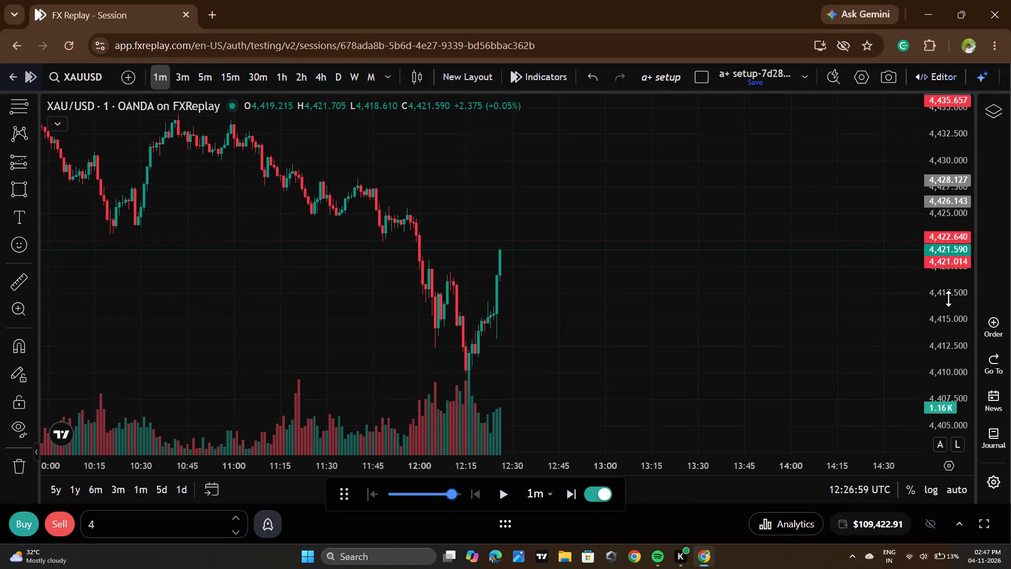
{"action": "scroll", "coordinate": [948, 298], "scroll_direction": "up", "scroll_amount": 2}
{"action": "scroll", "coordinate": [797, 308], "scroll_direction": "up", "scroll_amount": 2}
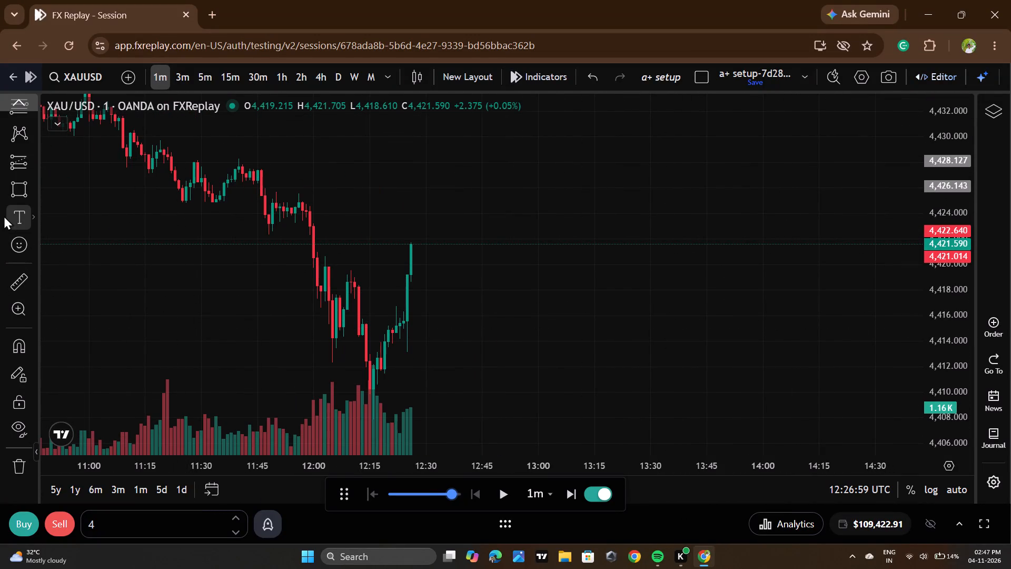
{"action": "left_click", "coordinate": [4, 194]}
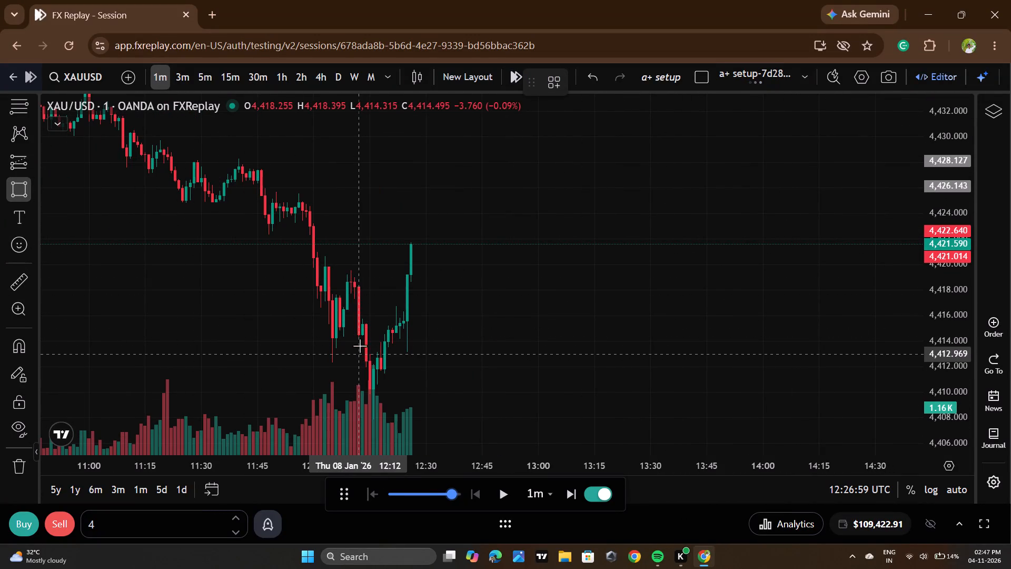
{"action": "left_click", "coordinate": [351, 322]}
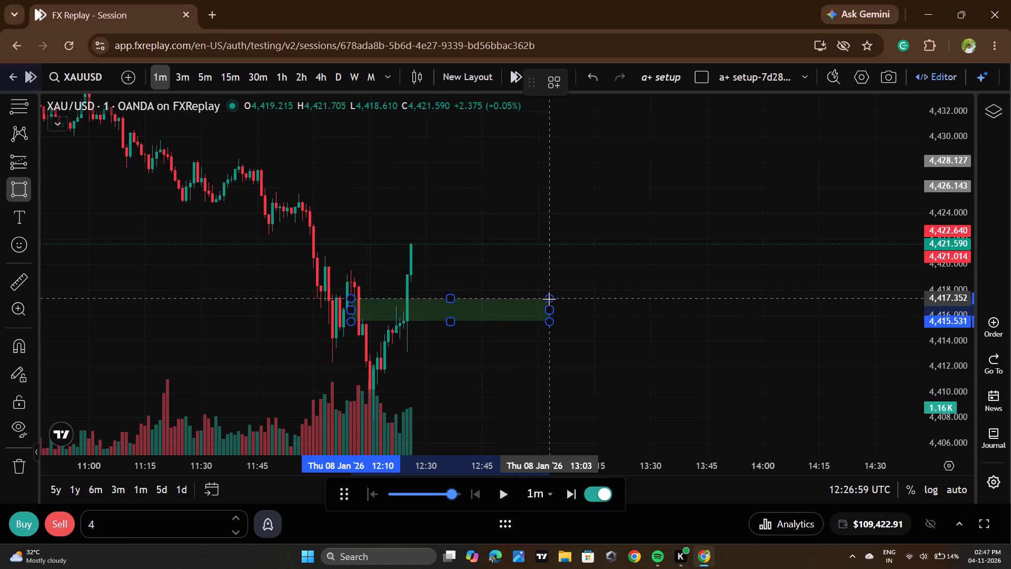
{"action": "left_click", "coordinate": [550, 298]}
{"action": "left_click", "coordinate": [607, 319]}
Advance the replay in short bursts to 12:40:59 UTC.
{"action": "double_click", "coordinate": [495, 495]}
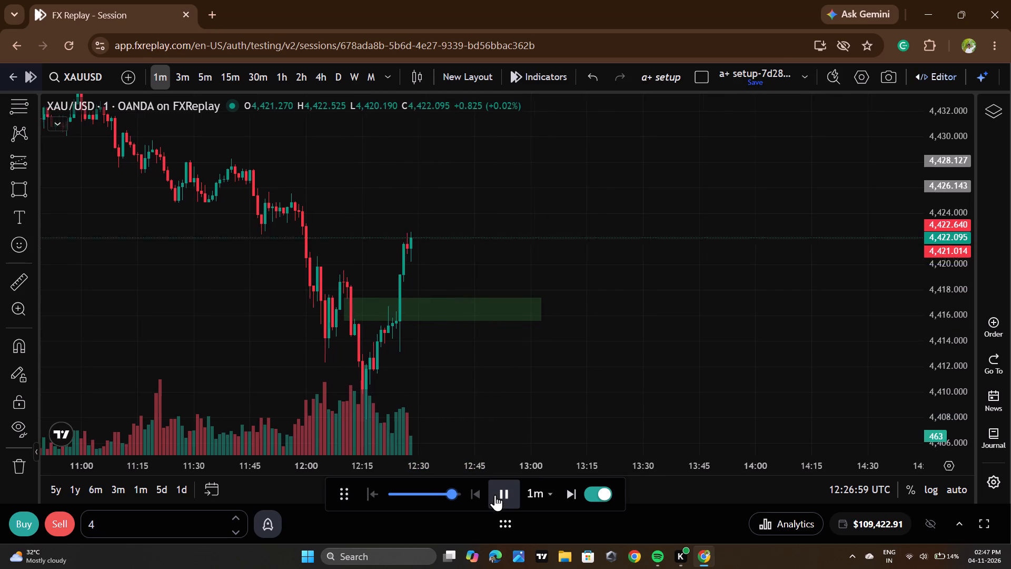
{"action": "double_click", "coordinate": [495, 495]}
{"action": "left_click", "coordinate": [495, 495]}
{"action": "left_click", "coordinate": [495, 495]}
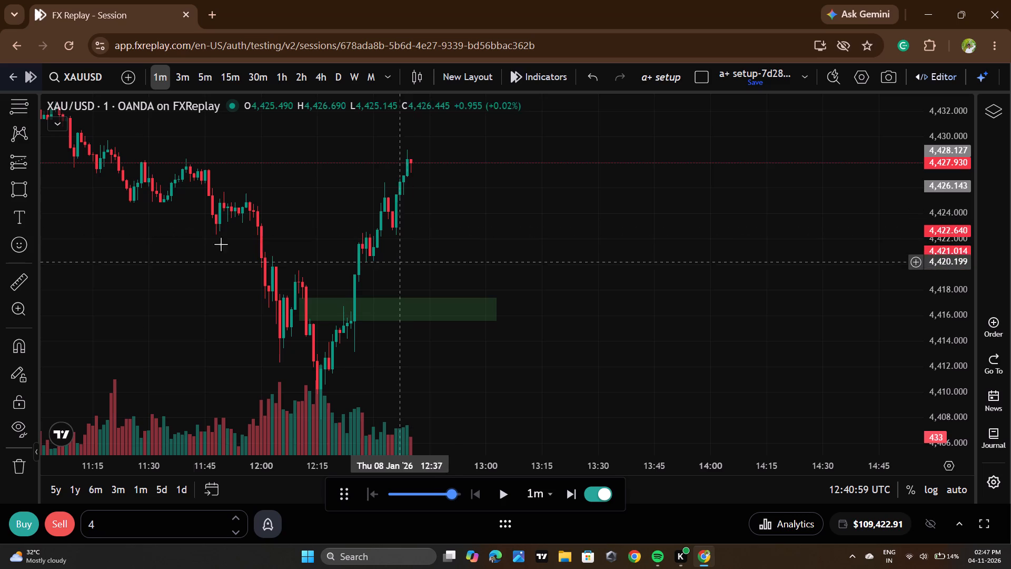
Draw a second rectangle zone above the first, from 11:58 to about 13:21, between about 4,420.9 and 4,422.2.
{"action": "left_click", "coordinate": [0, 199]}
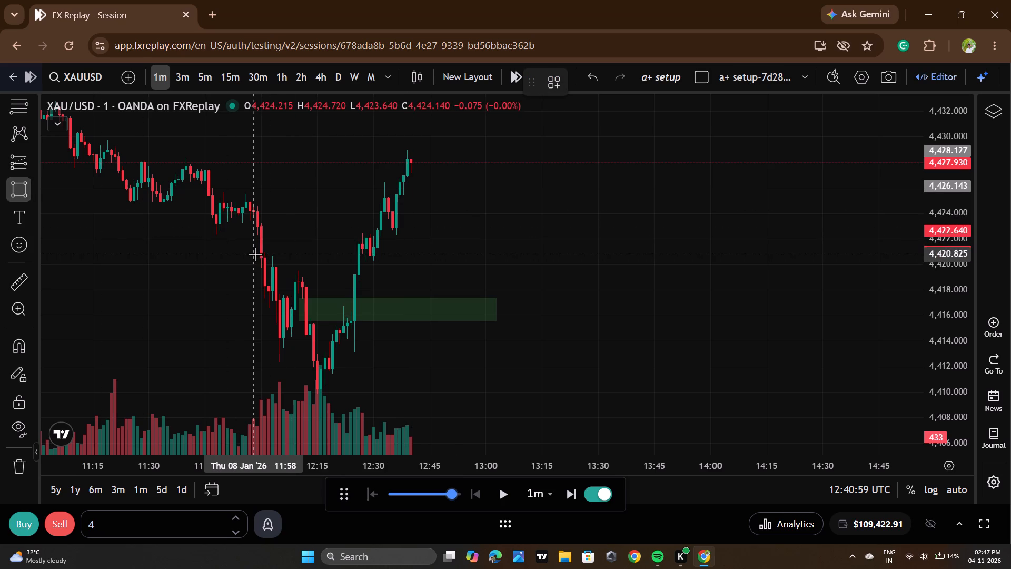
{"action": "left_click", "coordinate": [255, 253]}
{"action": "left_click", "coordinate": [566, 235]}
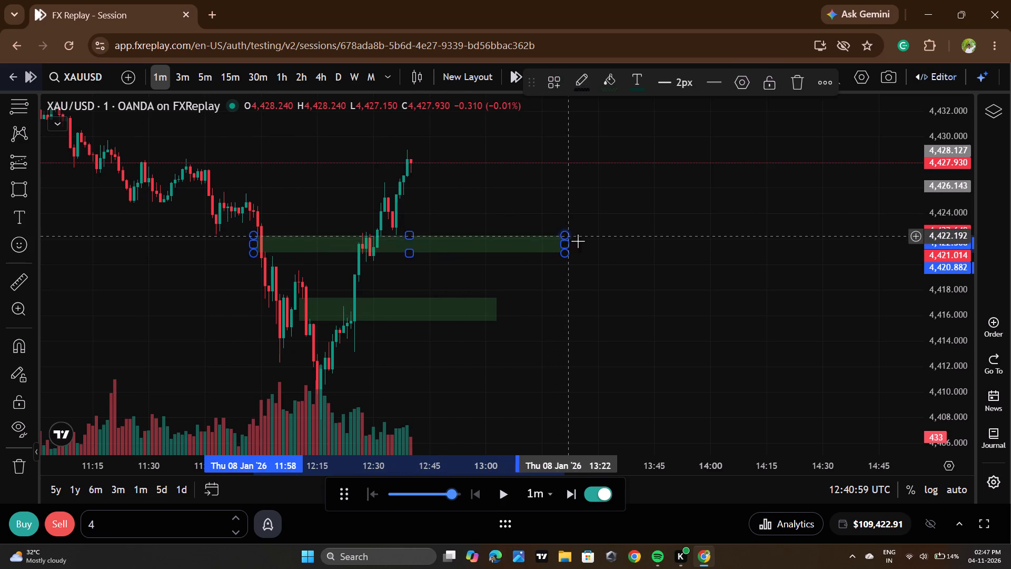
{"action": "left_click", "coordinate": [636, 263]}
Resume the replay and pause it at 13:10:59 UTC.
{"action": "left_click", "coordinate": [498, 492]}
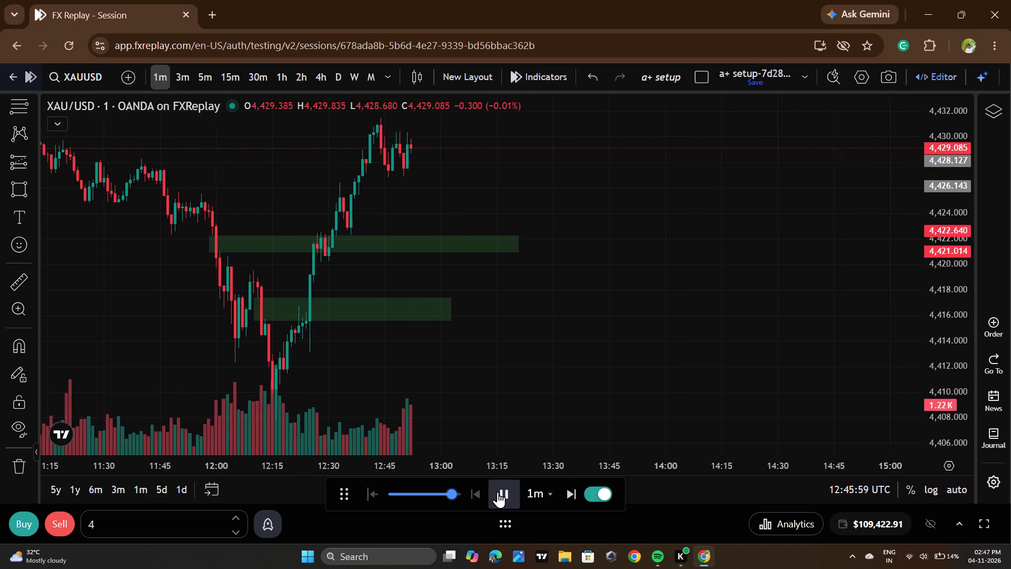
{"action": "left_click", "coordinate": [498, 492]}
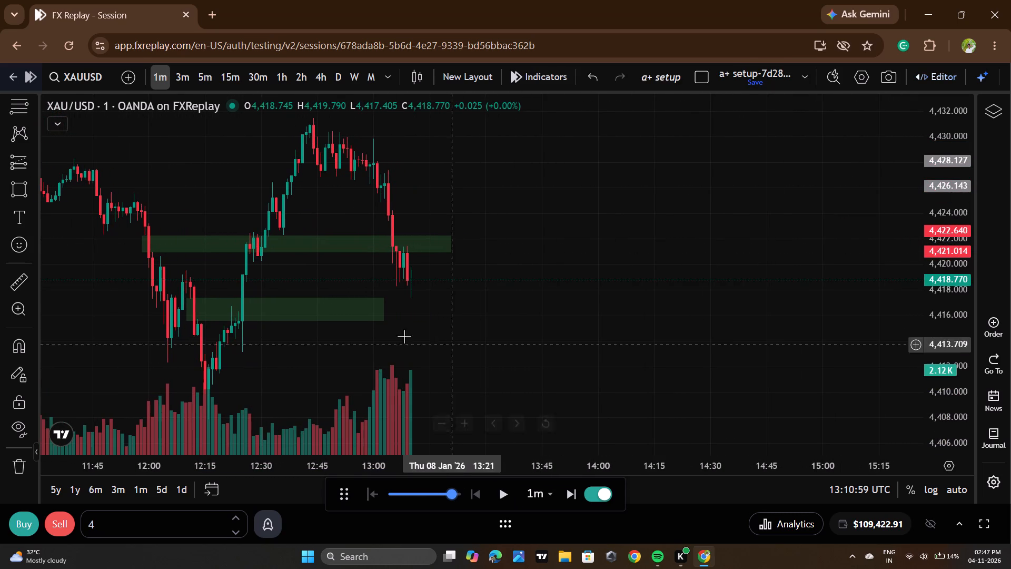
Extend the lower green zone forward in time to about 13:27.
{"action": "left_click_drag", "start_coordinate": [389, 313], "coordinate": [475, 307]}
{"action": "left_click", "coordinate": [510, 340]}
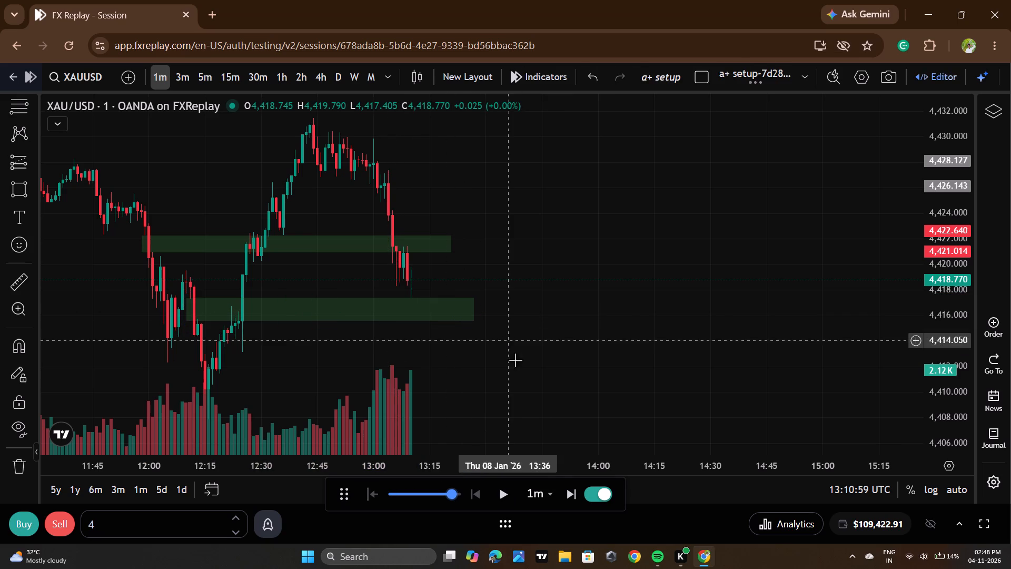
Open a market buy position of size 4 on XAUUSD at 4,418.770.
{"action": "scroll", "coordinate": [627, 405], "scroll_direction": "down", "scroll_amount": 2}
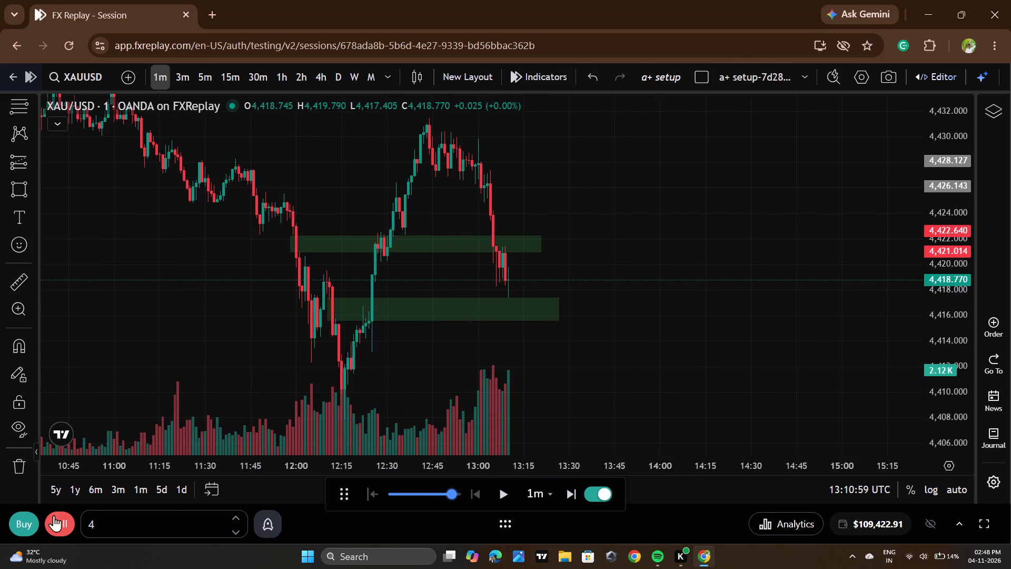
{"action": "left_click", "coordinate": [25, 525]}
{"action": "left_click_drag", "start_coordinate": [784, 364], "coordinate": [789, 398]}
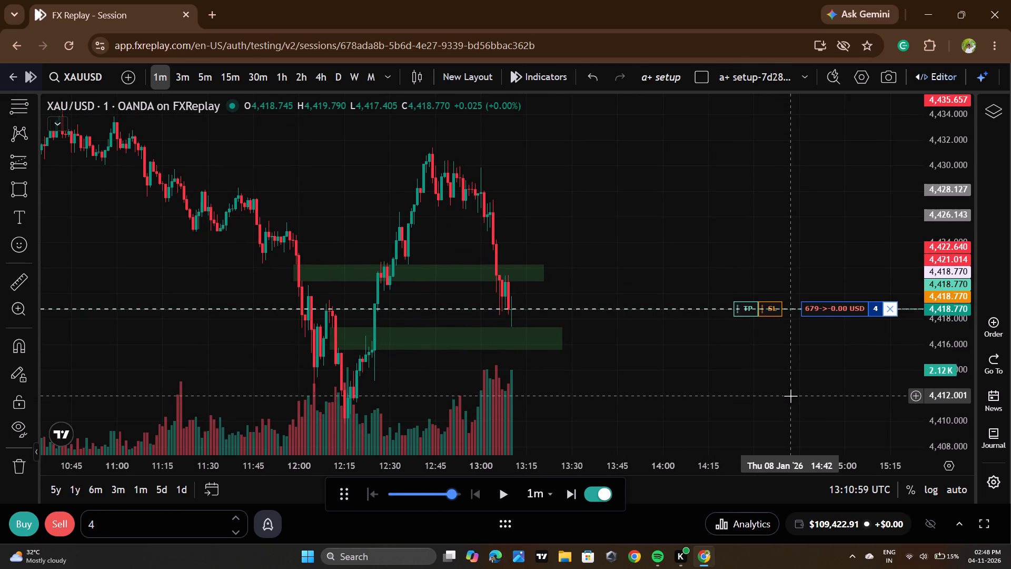
Set the stop loss of the open buy position to 4,413.766, below the lower green zone.
{"action": "left_click_drag", "start_coordinate": [776, 311], "coordinate": [782, 366]}
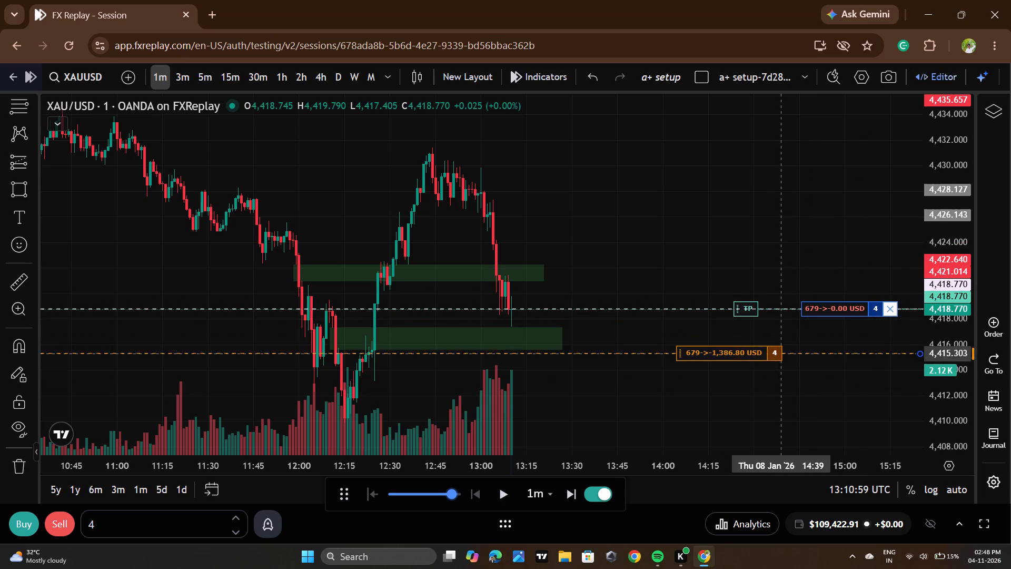
{"action": "left_click_drag", "start_coordinate": [782, 366], "coordinate": [781, 374]}
Set the take profit of the open buy position to 4,429.309.
{"action": "left_click_drag", "start_coordinate": [752, 331], "coordinate": [770, 384]}
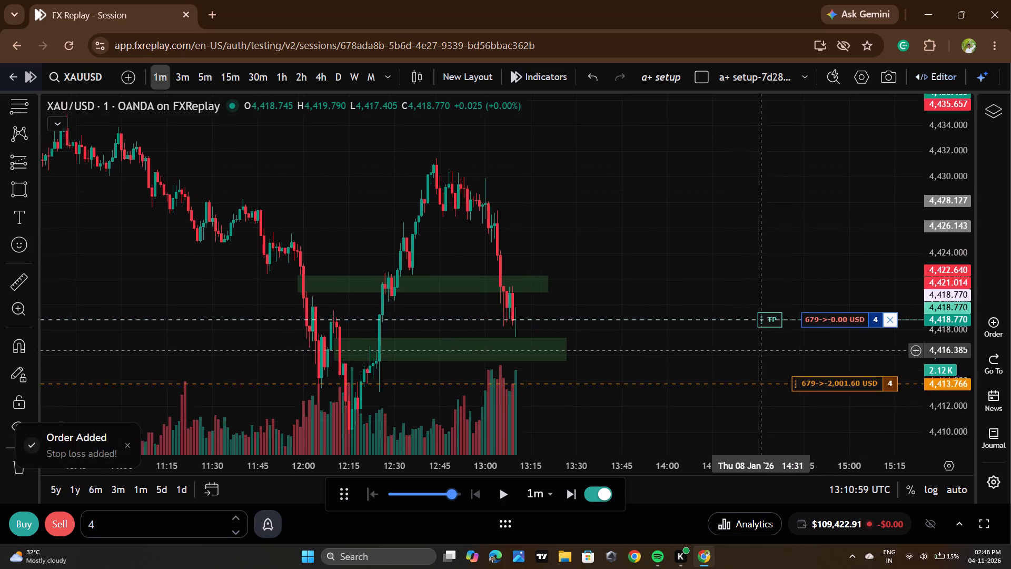
{"action": "left_click_drag", "start_coordinate": [770, 384], "coordinate": [772, 393]}
{"action": "left_click_drag", "start_coordinate": [766, 366], "coordinate": [757, 271]}
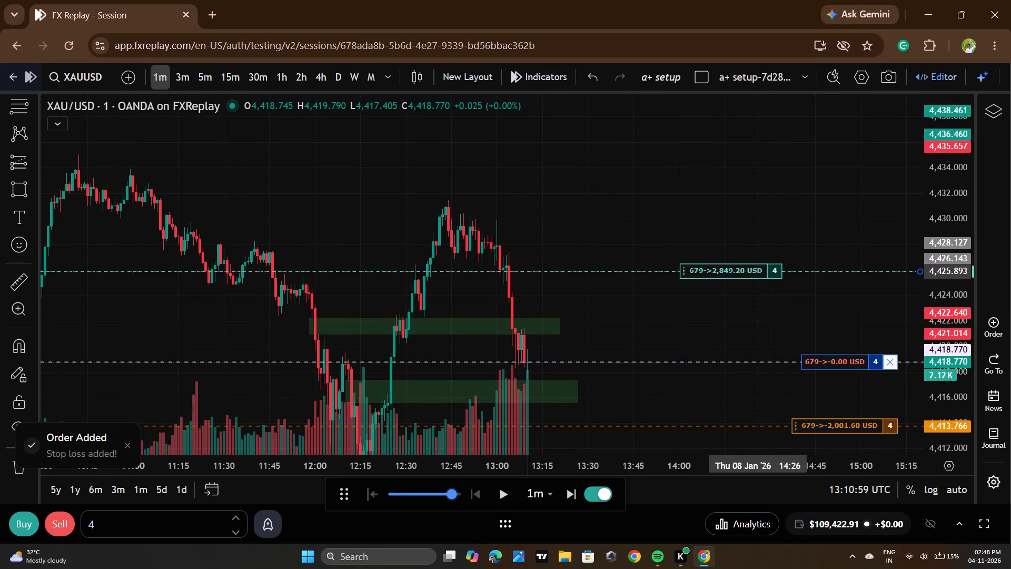
{"action": "left_click_drag", "start_coordinate": [757, 271], "coordinate": [757, 228]}
Delete the upper green rectangle zone that starts at 11:58.
{"action": "left_click_drag", "start_coordinate": [742, 324], "coordinate": [719, 264]}
{"action": "left_click", "coordinate": [540, 270]}
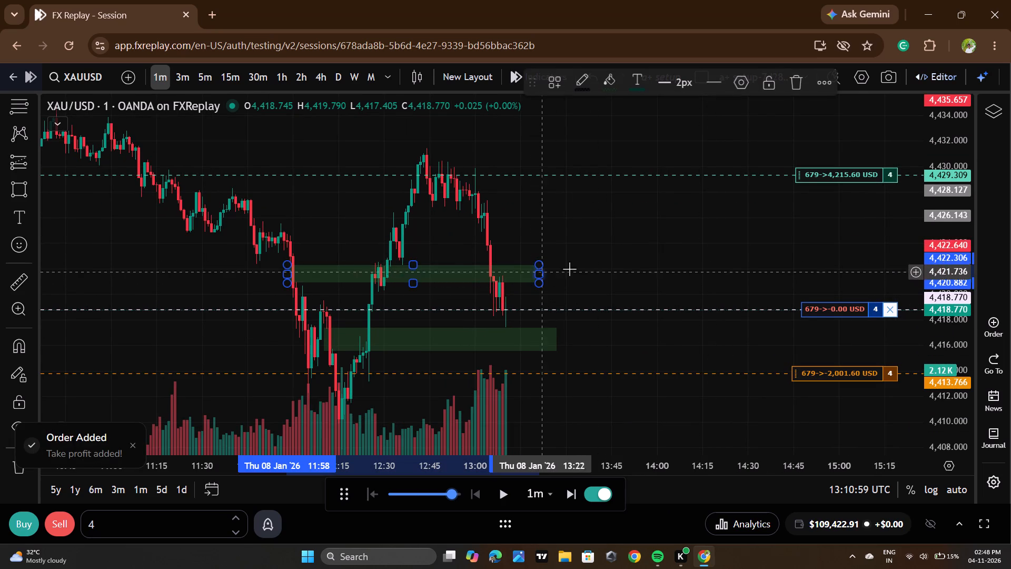
{"action": "left_click", "coordinate": [792, 89]}
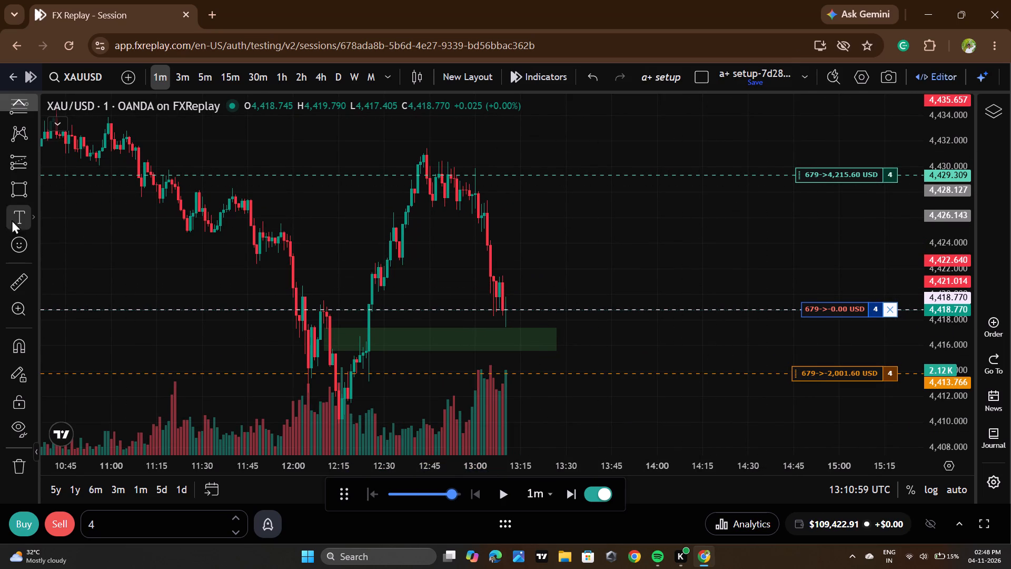
Draw a Long Position projection from 13:11 with entry at 4,418.833, stop at 4,413.766 and target at 4,429.252.
{"action": "left_click", "coordinate": [34, 163]}
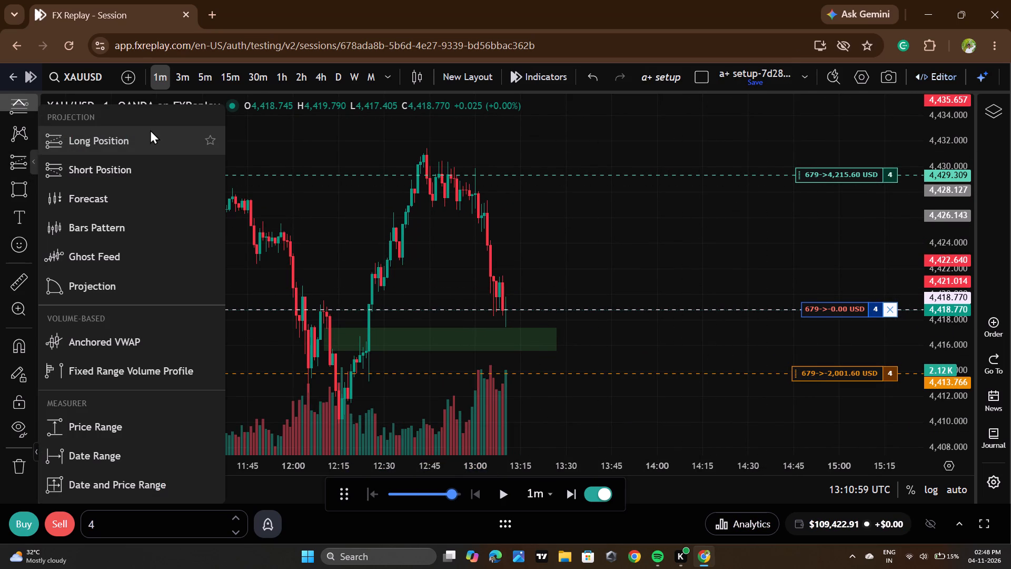
{"action": "left_click", "coordinate": [150, 130]}
{"action": "left_click", "coordinate": [508, 309]}
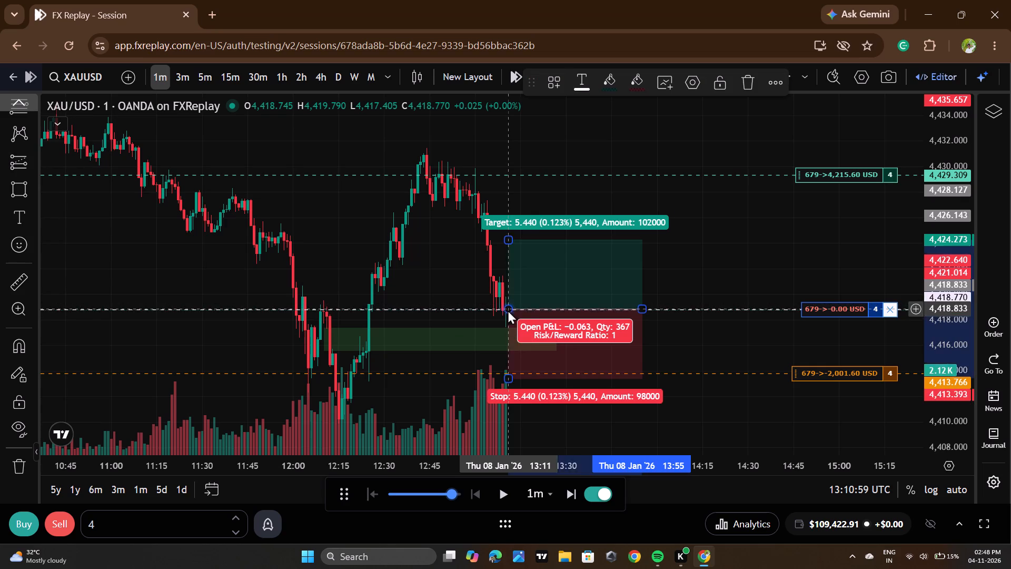
{"action": "left_click_drag", "start_coordinate": [509, 380], "coordinate": [510, 377]}
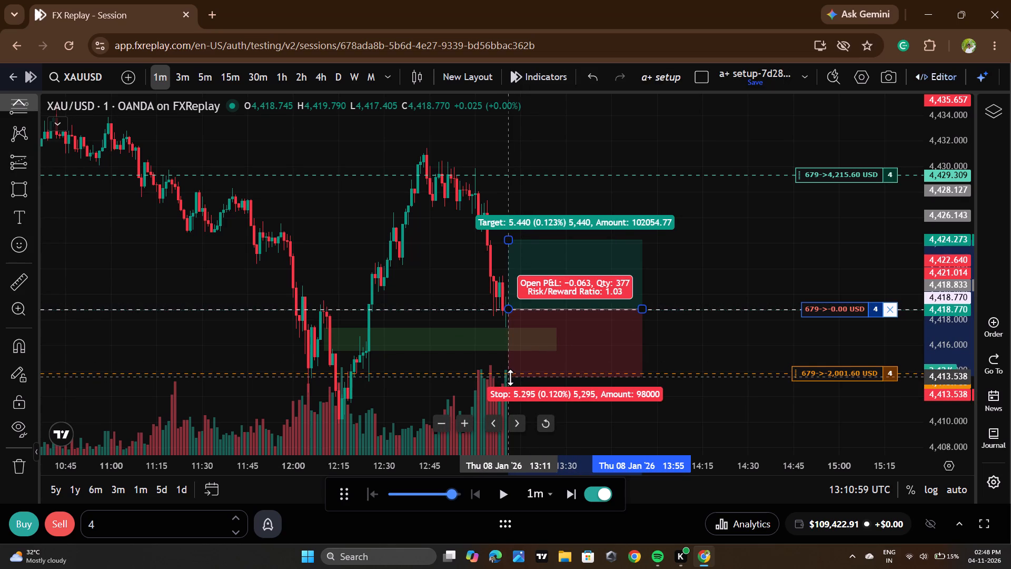
{"action": "left_click_drag", "start_coordinate": [510, 377], "coordinate": [511, 374]}
{"action": "left_click_drag", "start_coordinate": [509, 241], "coordinate": [520, 195]}
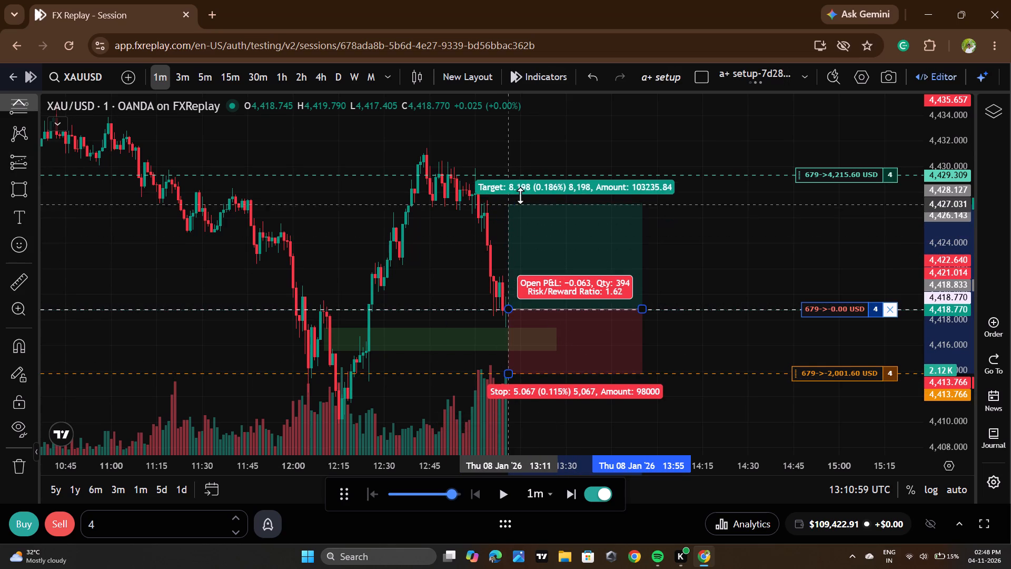
{"action": "left_click_drag", "start_coordinate": [520, 195], "coordinate": [526, 176]}
{"action": "left_click", "coordinate": [673, 254]}
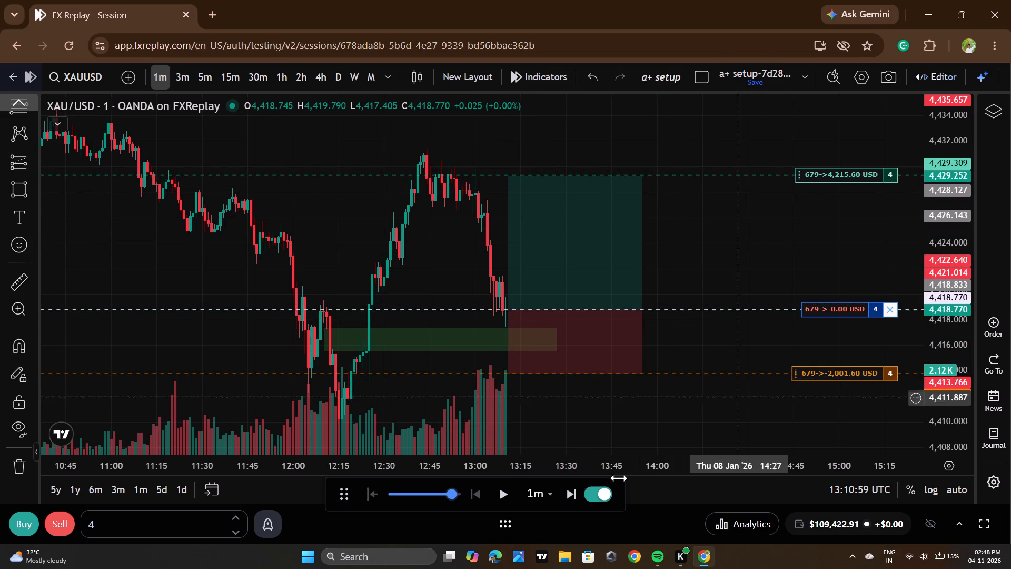
Resume the replay and pause it at 13:22:59 UTC.
{"action": "double_click", "coordinate": [493, 498]}
{"action": "left_click", "coordinate": [493, 498]}
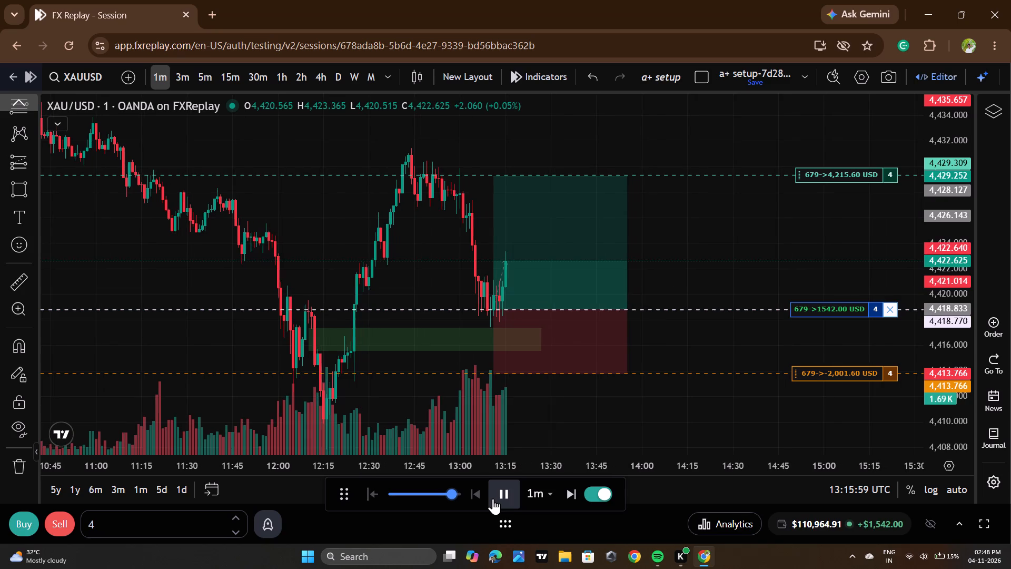
{"action": "left_click", "coordinate": [493, 498]}
Measure the range from about 4,417.3 at 12:58 to the swing high near 4,431.2 at 12:41, and clear the measurement.
{"action": "scroll", "coordinate": [686, 308], "scroll_direction": "down", "scroll_amount": 1}
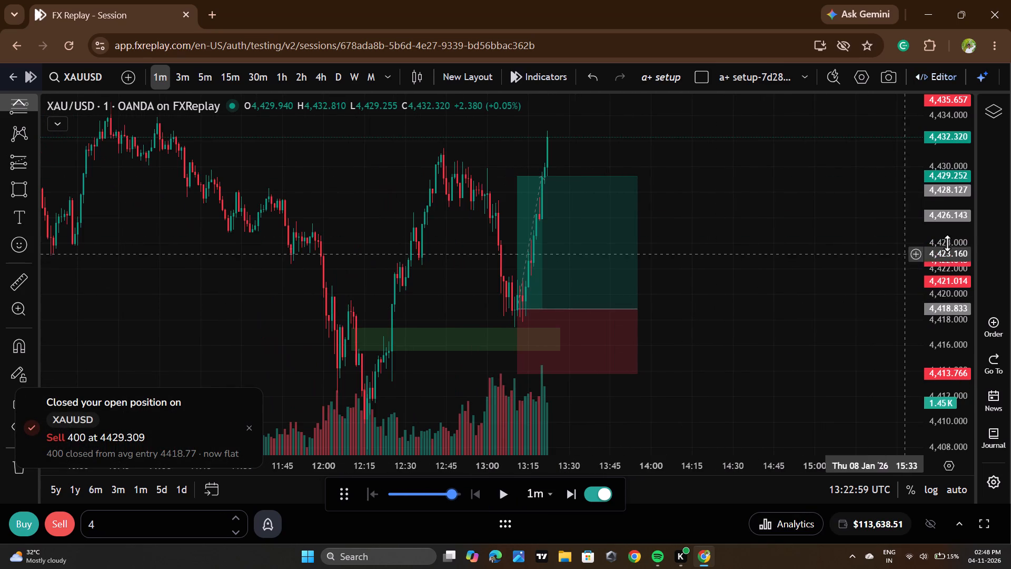
{"action": "scroll", "coordinate": [961, 239], "scroll_direction": "down", "scroll_amount": 11}
{"action": "scroll", "coordinate": [654, 367], "scroll_direction": "down", "scroll_amount": 3}
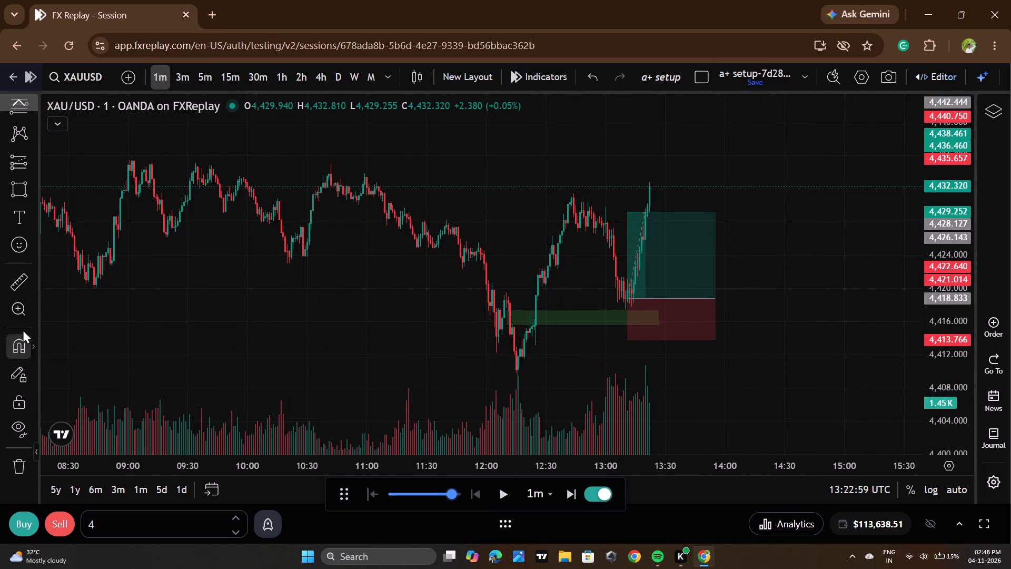
{"action": "left_click", "coordinate": [18, 279]}
{"action": "left_click", "coordinate": [602, 311]}
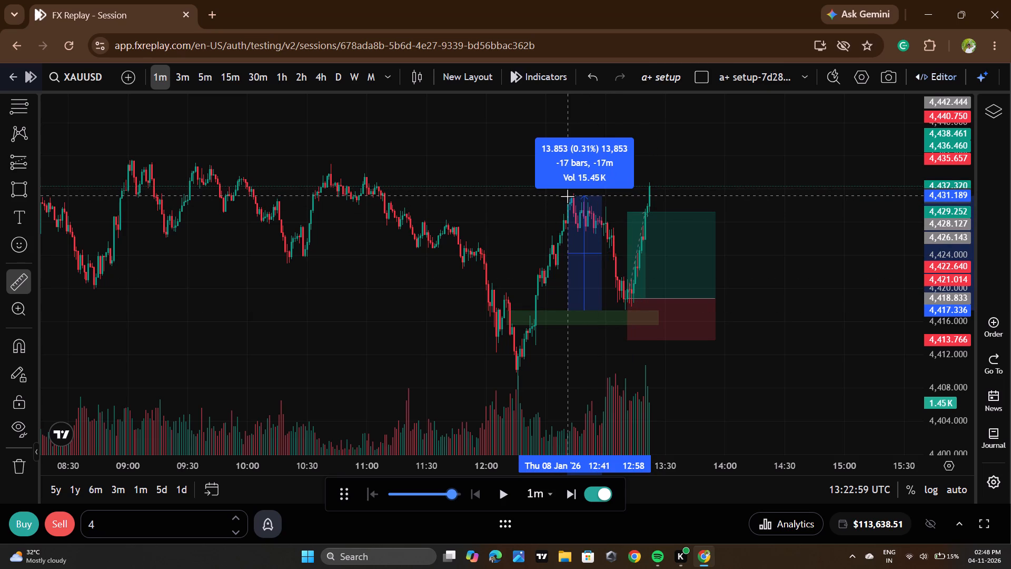
{"action": "left_click", "coordinate": [567, 196]}
{"action": "left_click", "coordinate": [825, 204]}
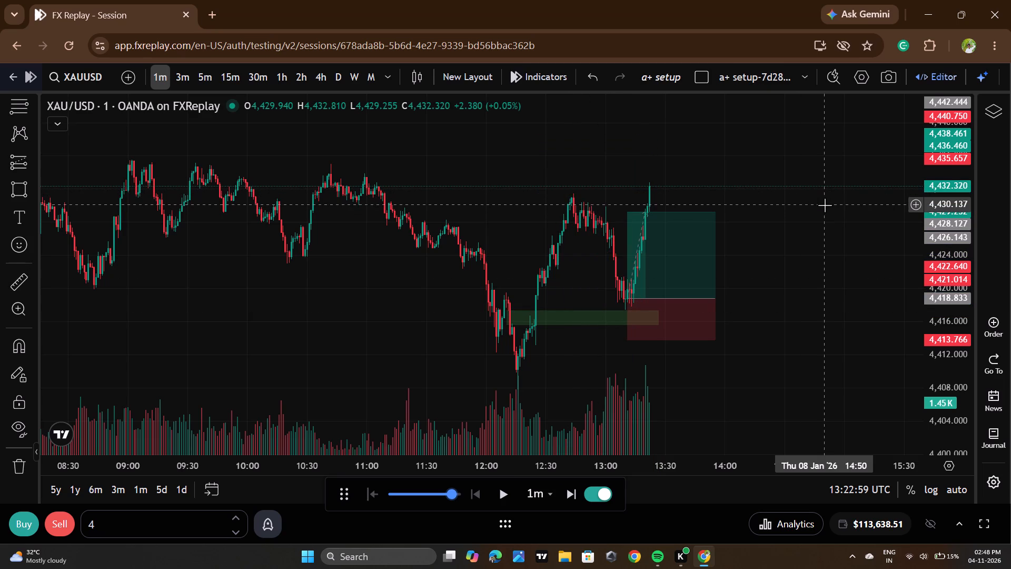
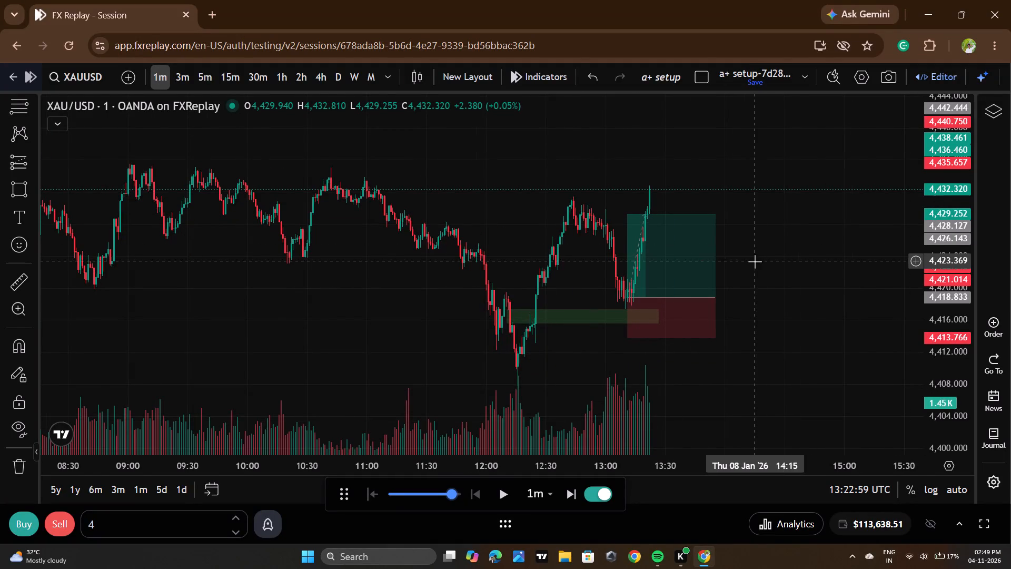
Delete the green rectangle zone near 4,416 that overlaps the lower part of the 13:11 Long Position.
{"action": "scroll", "coordinate": [755, 261], "scroll_direction": "down", "scroll_amount": 2}
{"action": "scroll", "coordinate": [641, 229], "scroll_direction": "down", "scroll_amount": 2}
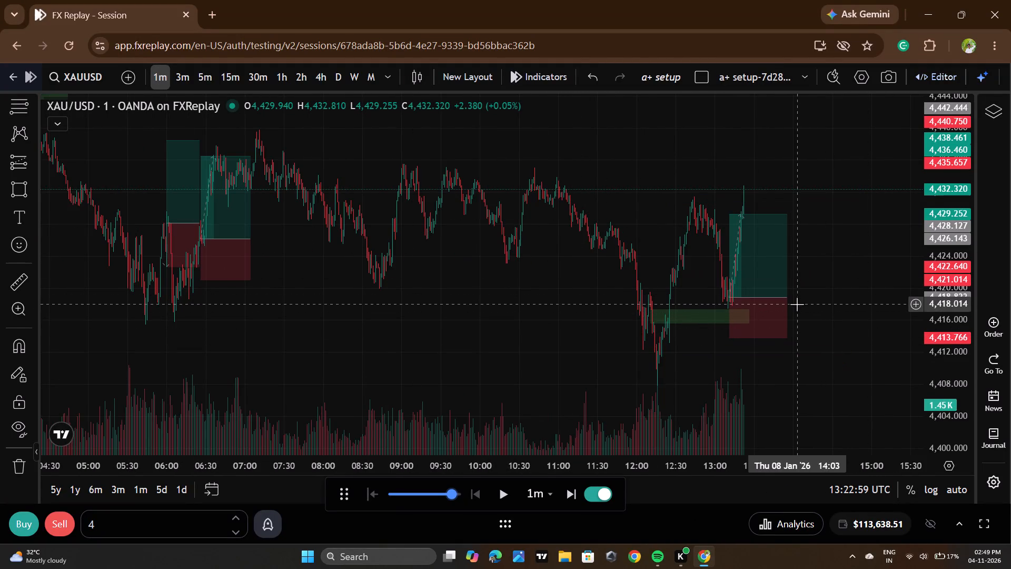
{"action": "scroll", "coordinate": [798, 306], "scroll_direction": "up", "scroll_amount": 3}
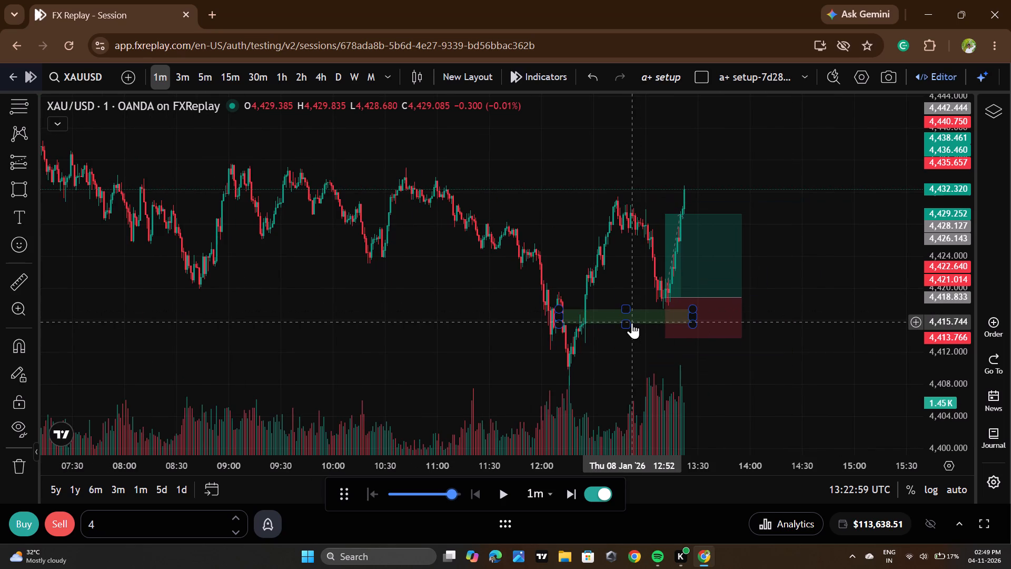
{"action": "left_click", "coordinate": [632, 322]}
{"action": "left_click", "coordinate": [789, 87]}
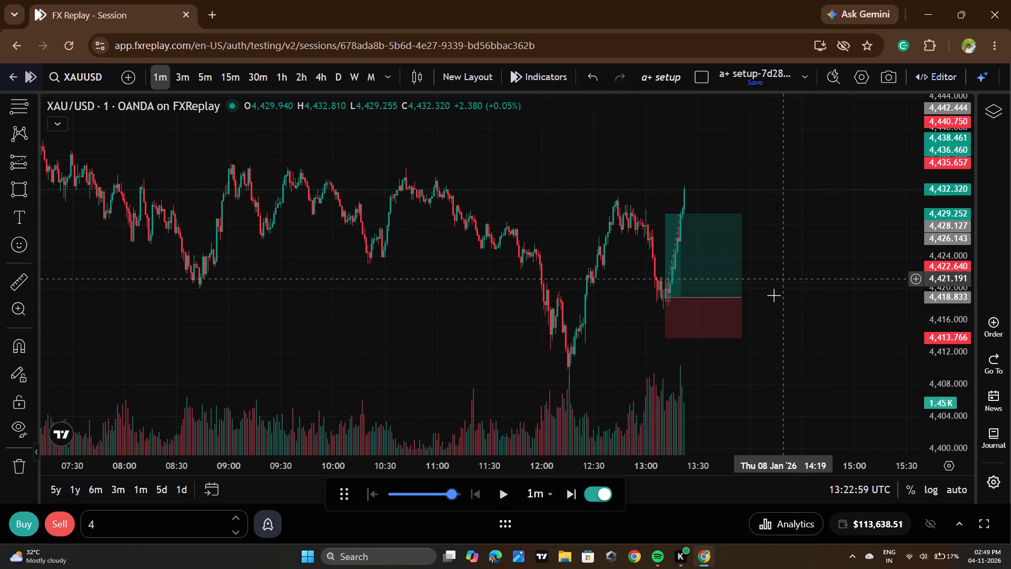
Resume the replay and pause it at 14:47:59 UTC.
{"action": "scroll", "coordinate": [955, 249], "scroll_direction": "down", "scroll_amount": 1}
{"action": "scroll", "coordinate": [955, 249], "scroll_direction": "up", "scroll_amount": 2}
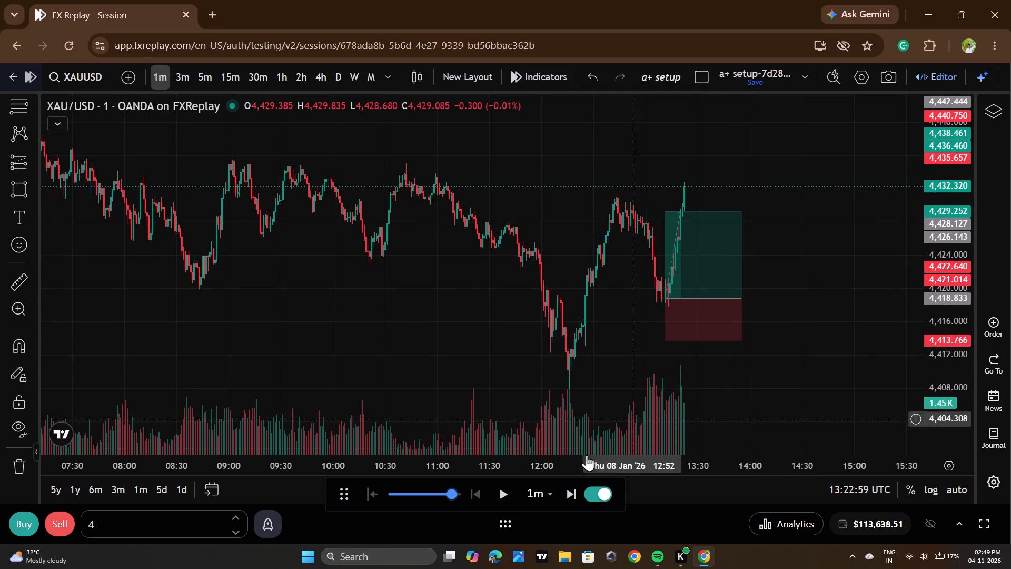
{"action": "left_click", "coordinate": [504, 492]}
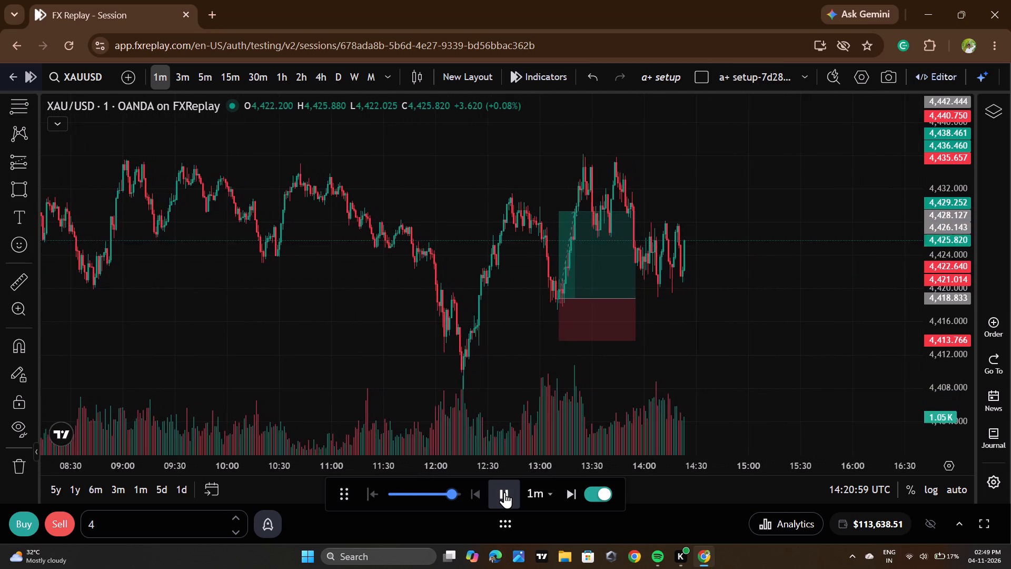
{"action": "left_click", "coordinate": [504, 492]}
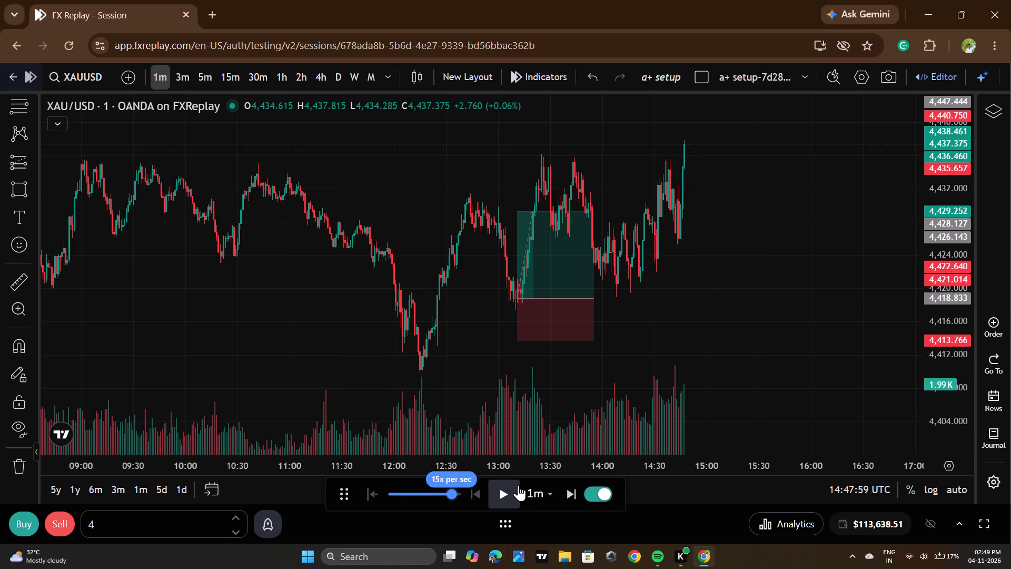
Set the replay speed to 16x per sec, resume the replay and pause it at 15:18:59 UTC.
{"action": "left_click_drag", "start_coordinate": [457, 497], "coordinate": [461, 495]}
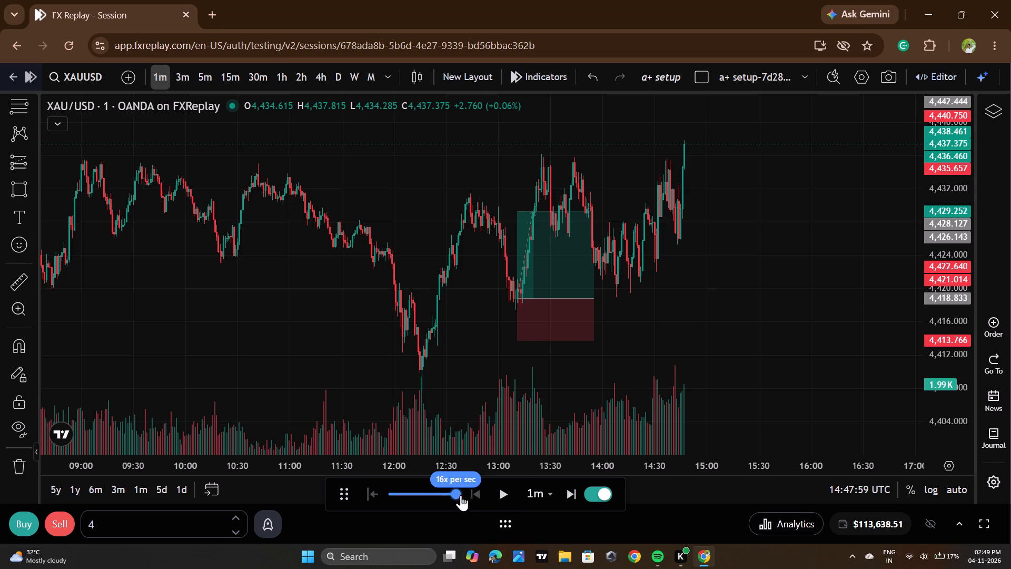
{"action": "left_click_drag", "start_coordinate": [461, 495], "coordinate": [462, 495]}
{"action": "left_click", "coordinate": [513, 497]}
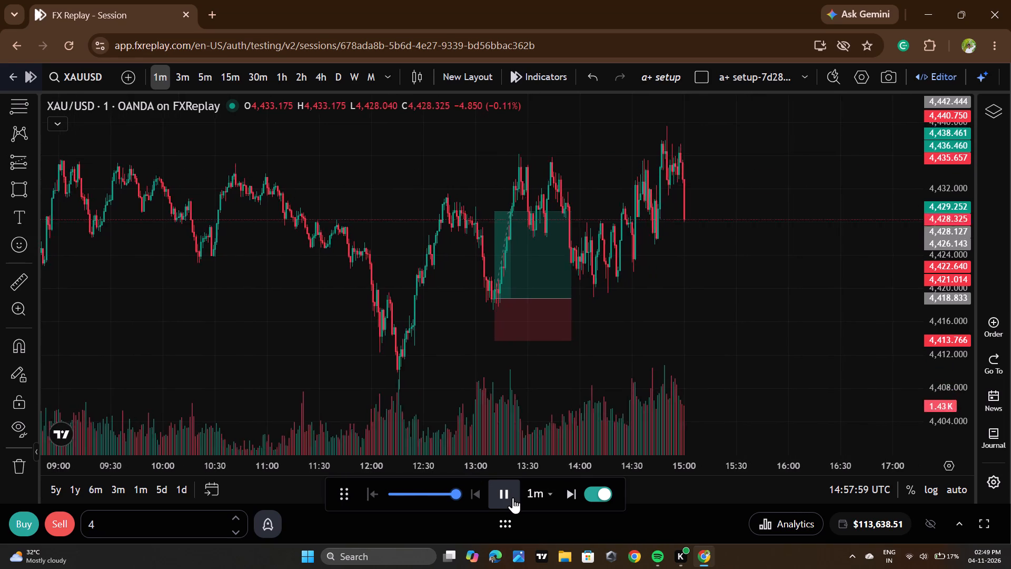
{"action": "left_click", "coordinate": [513, 497]}
Examine the 7–8 January price action and earlier zones against the current rally above 4,440.
{"action": "left_click_drag", "start_coordinate": [702, 256], "coordinate": [721, 366]}
{"action": "scroll", "coordinate": [935, 228], "scroll_direction": "down", "scroll_amount": 6}
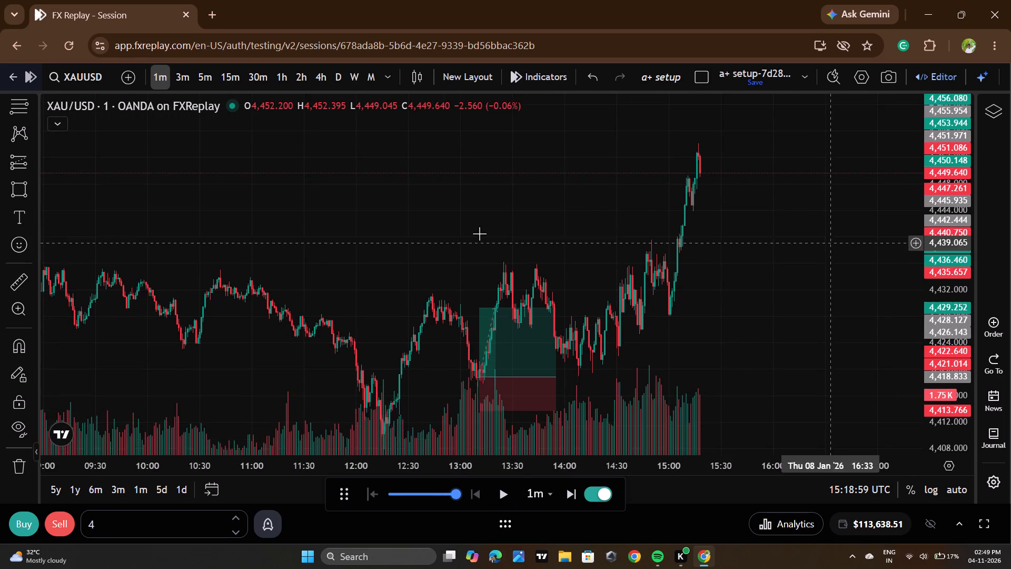
{"action": "scroll", "coordinate": [465, 234], "scroll_direction": "down", "scroll_amount": 10}
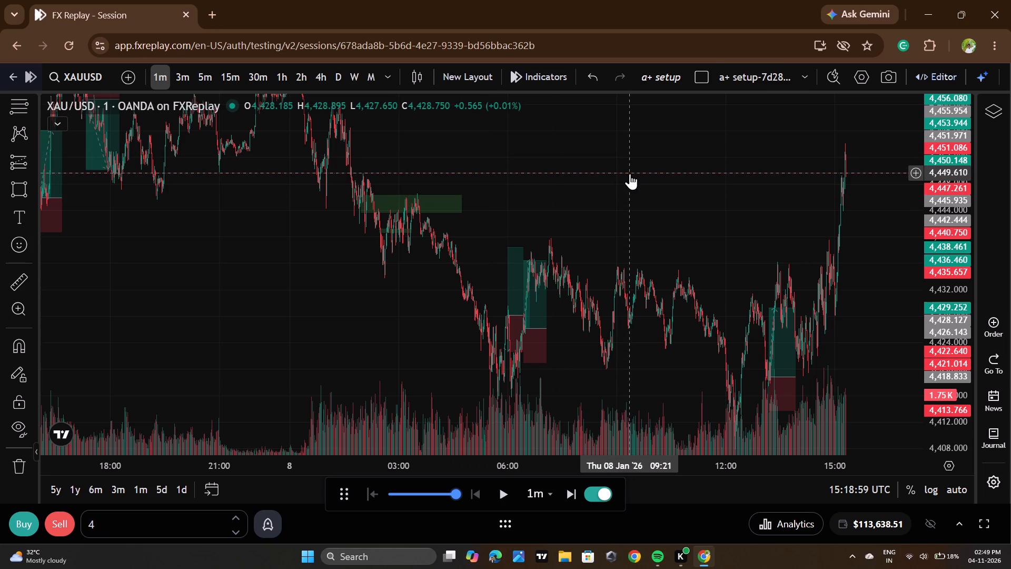
{"action": "scroll", "coordinate": [630, 173], "scroll_direction": "up", "scroll_amount": 4}
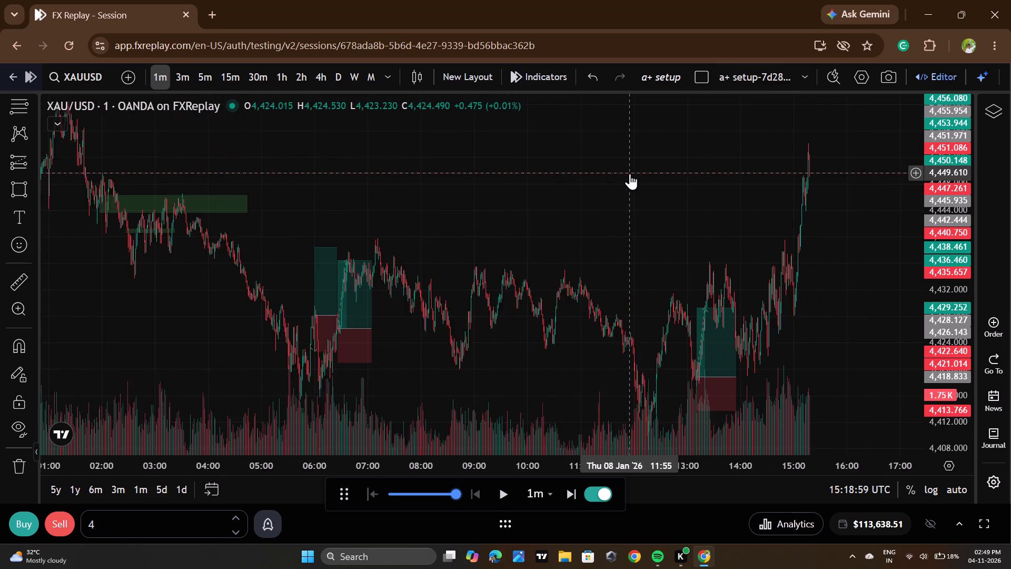
{"action": "scroll", "coordinate": [630, 173], "scroll_direction": "up", "scroll_amount": 3}
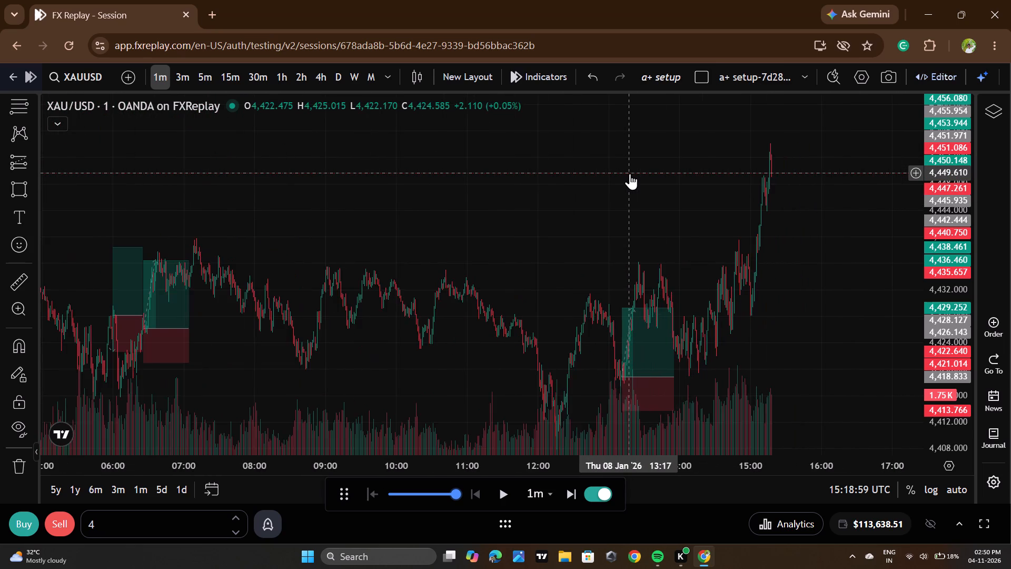
{"action": "scroll", "coordinate": [630, 173], "scroll_direction": "up", "scroll_amount": 6}
{"action": "scroll", "coordinate": [630, 173], "scroll_direction": "down", "scroll_amount": 2}
Advance the replay briefly and pause it at 15:23:59 UTC.
{"action": "double_click", "coordinate": [508, 503]}
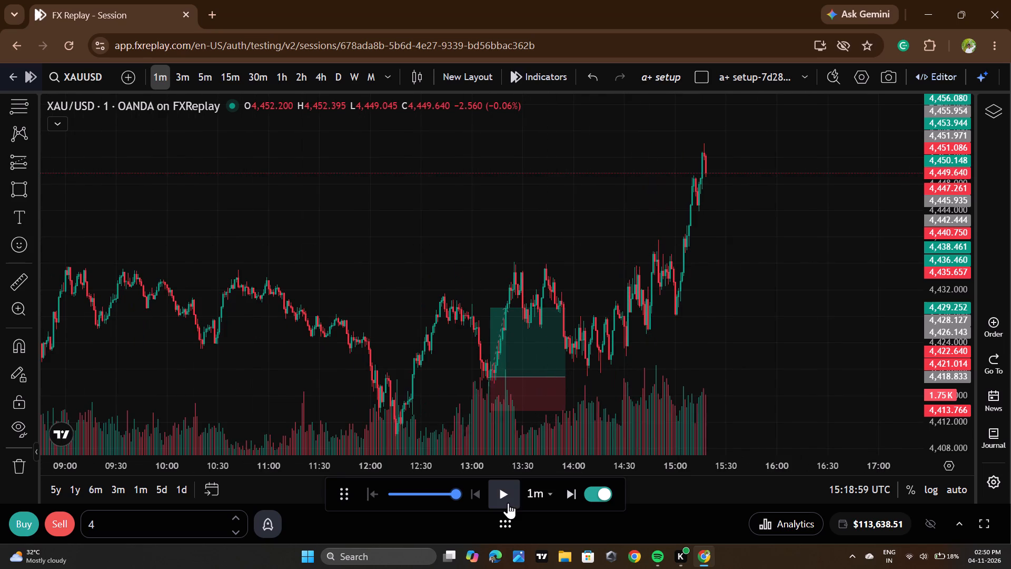
{"action": "double_click", "coordinate": [508, 503]}
Place a Horizontal Ray at 4,466.415 from 23:11 on 7 January, just above the swing high around midnight.
{"action": "scroll", "coordinate": [813, 278], "scroll_direction": "up", "scroll_amount": 5}
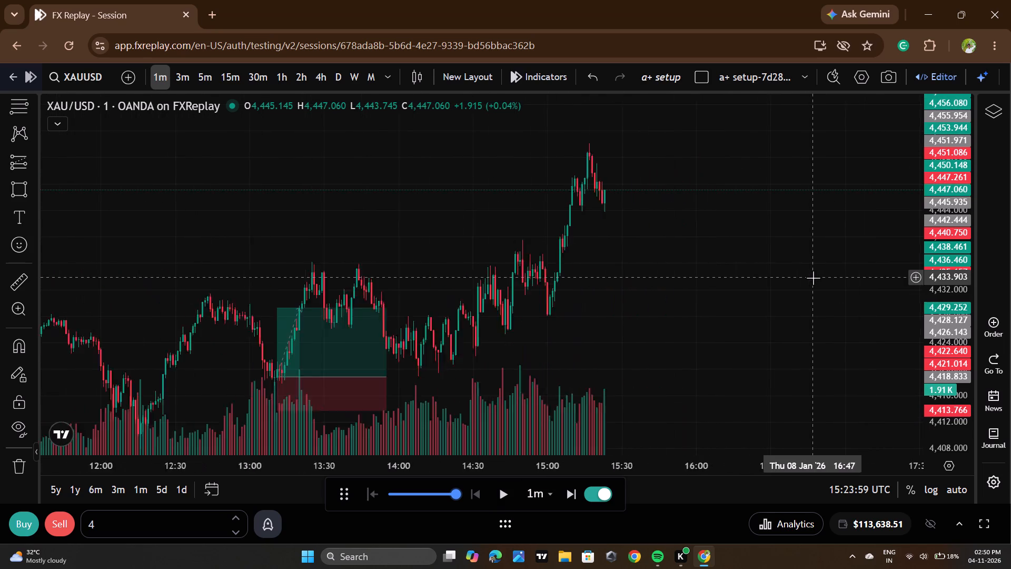
{"action": "scroll", "coordinate": [813, 278], "scroll_direction": "up", "scroll_amount": 2}
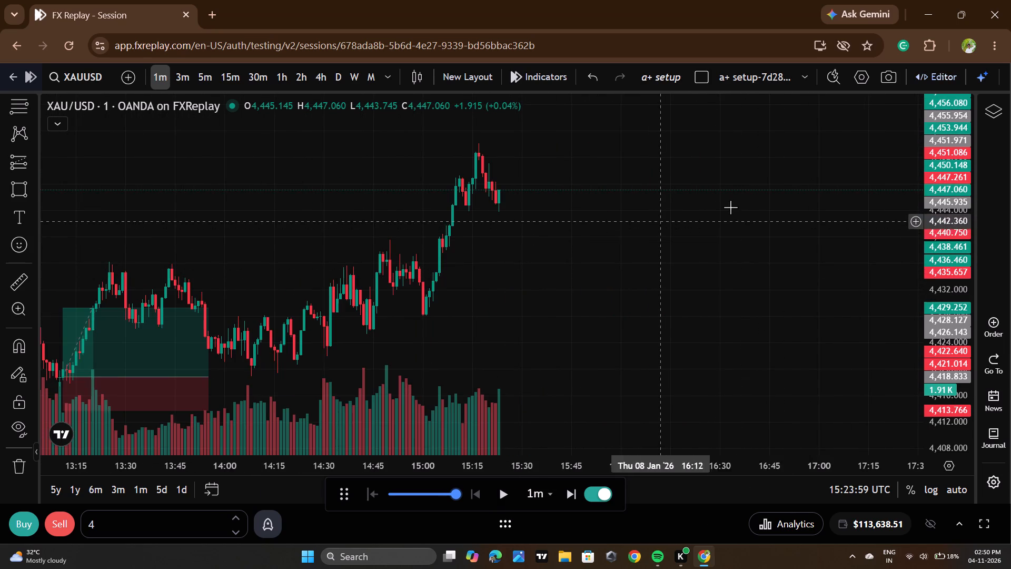
{"action": "scroll", "coordinate": [761, 184], "scroll_direction": "down", "scroll_amount": 6}
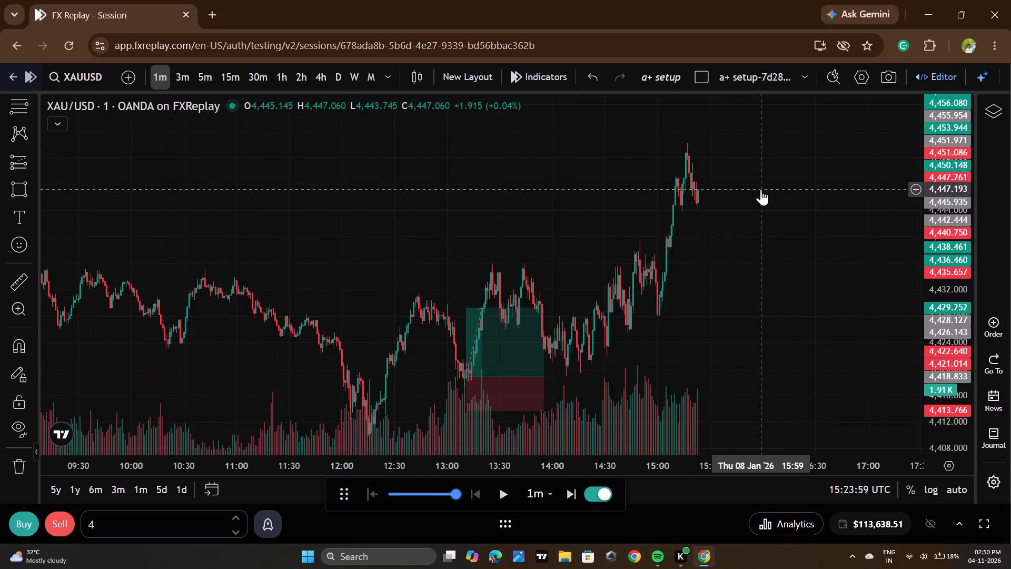
{"action": "scroll", "coordinate": [761, 189], "scroll_direction": "down", "scroll_amount": 8}
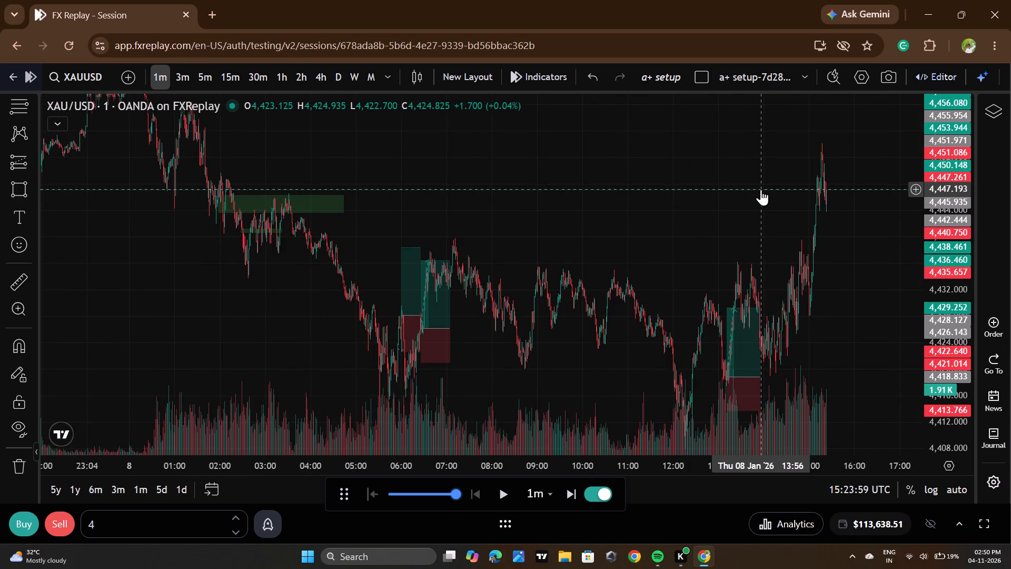
{"action": "left_click_drag", "start_coordinate": [631, 218], "coordinate": [687, 326]}
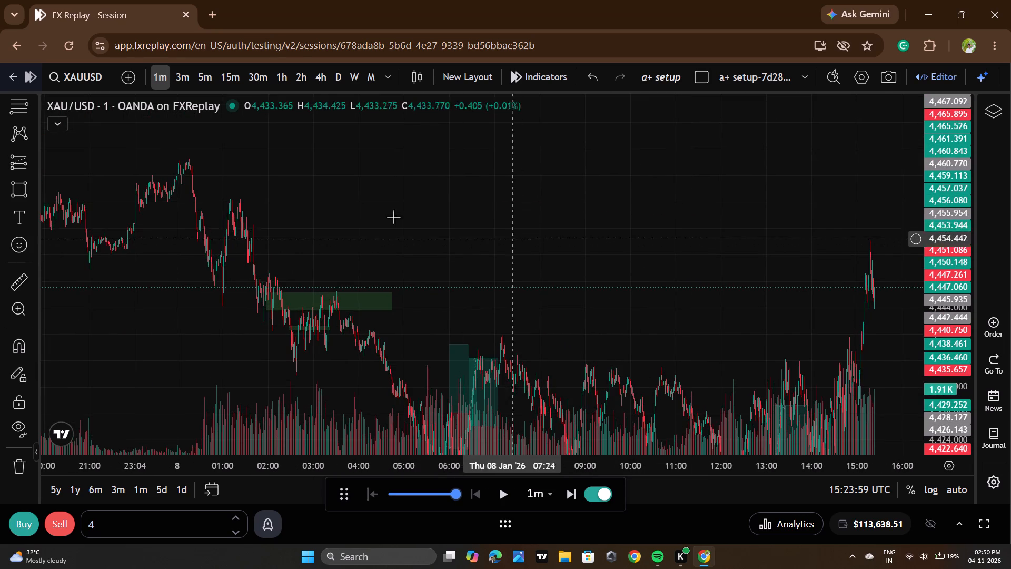
{"action": "scroll", "coordinate": [432, 190], "scroll_direction": "down", "scroll_amount": 3}
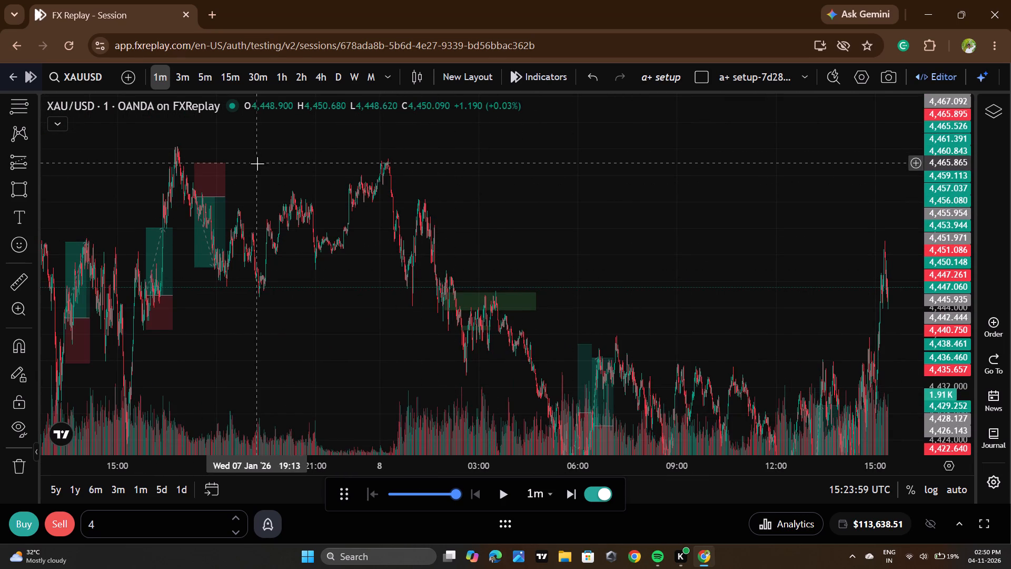
{"action": "scroll", "coordinate": [194, 161], "scroll_direction": "down", "scroll_amount": 4}
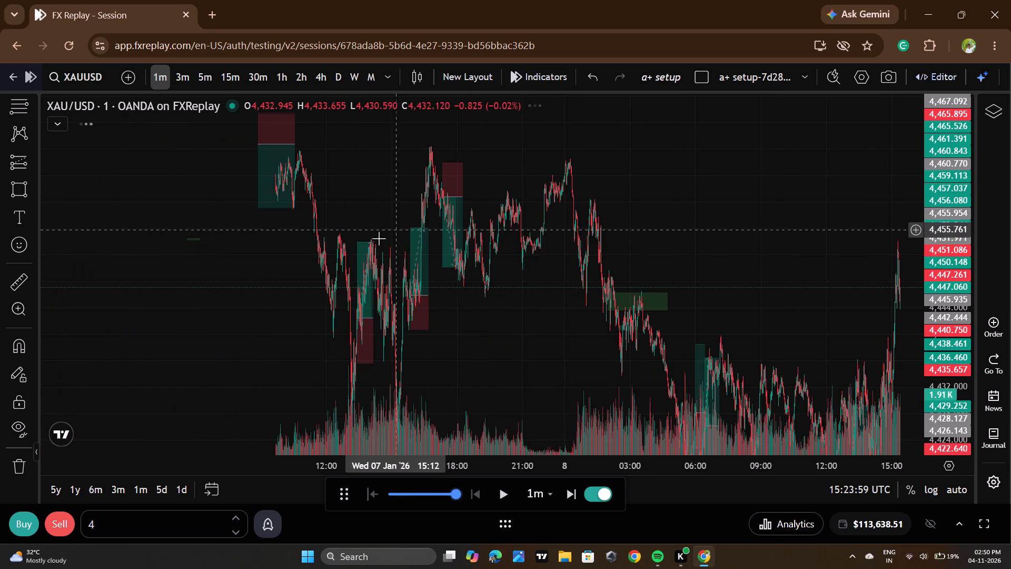
{"action": "scroll", "coordinate": [554, 166], "scroll_direction": "up", "scroll_amount": 2}
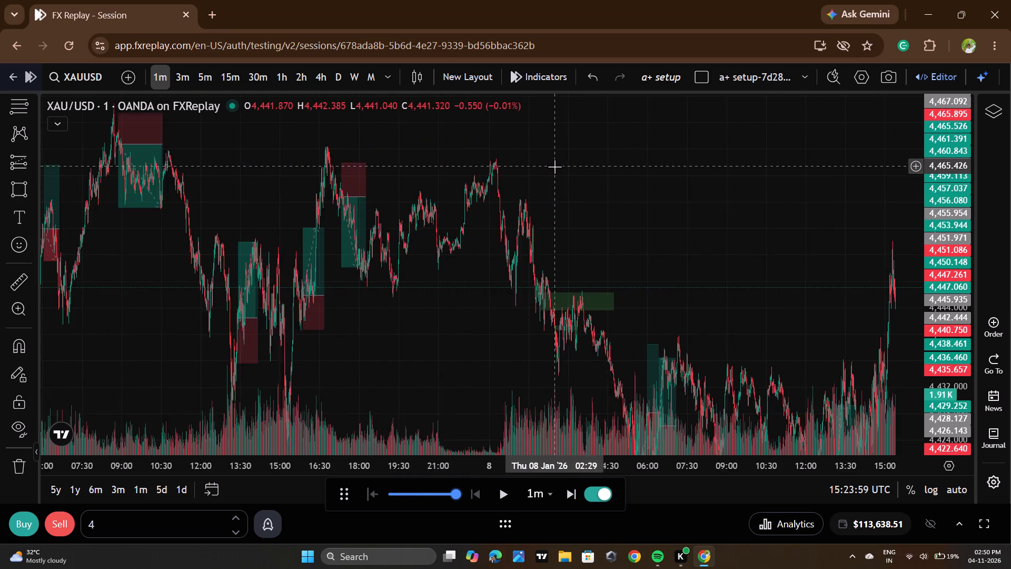
{"action": "scroll", "coordinate": [554, 166], "scroll_direction": "up", "scroll_amount": 4}
{"action": "scroll", "coordinate": [29, 156], "scroll_direction": "up", "scroll_amount": 4}
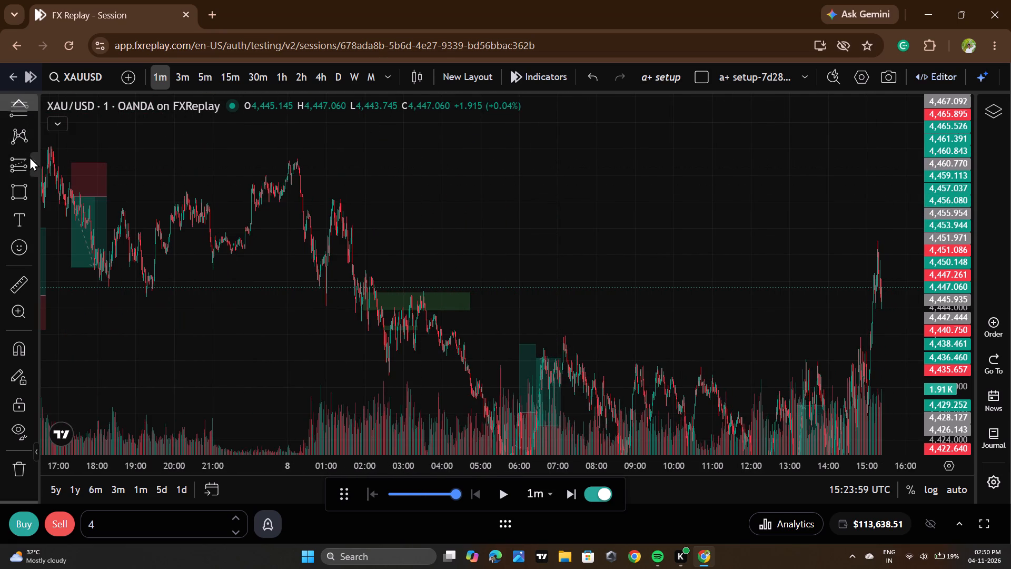
{"action": "left_click", "coordinate": [34, 136]}
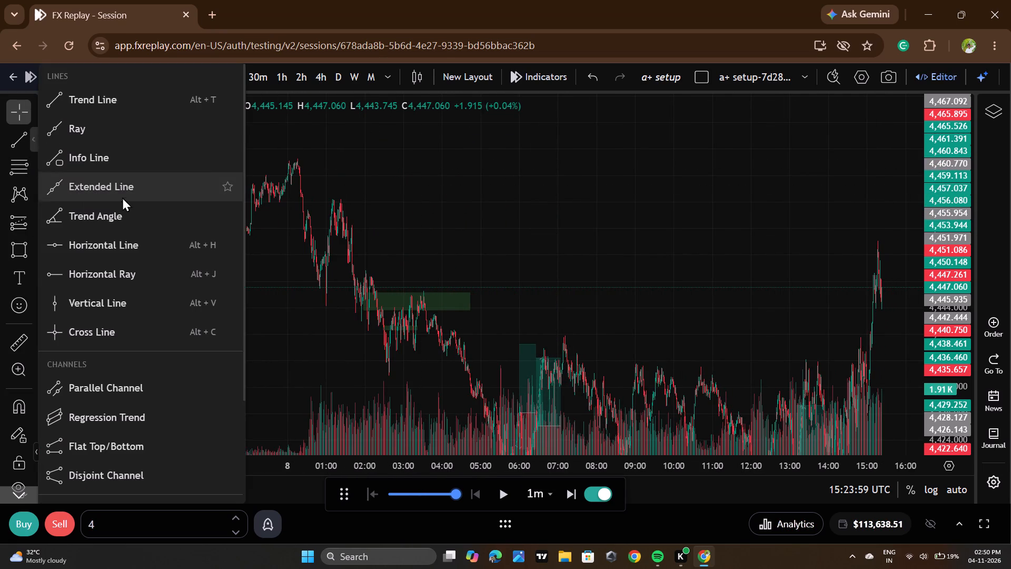
{"action": "left_click", "coordinate": [128, 278]}
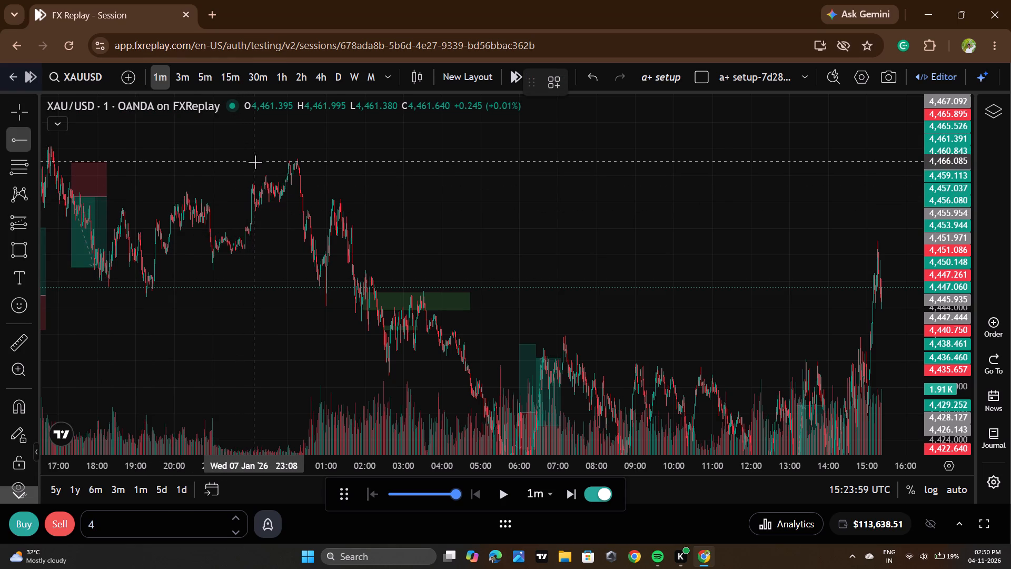
{"action": "left_click", "coordinate": [256, 160]}
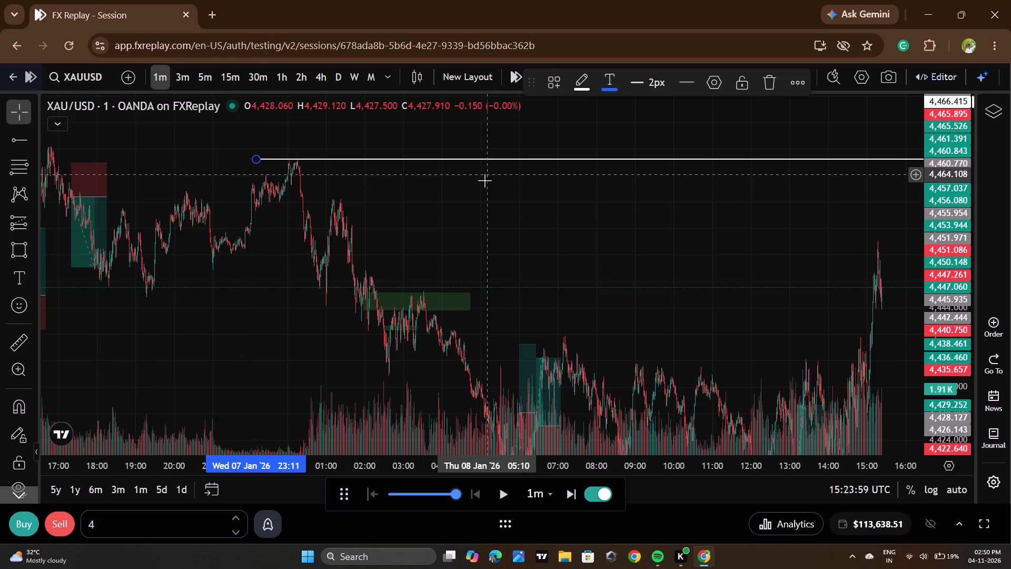
{"action": "left_click", "coordinate": [484, 184]}
Draw a green rectangle zone from 15:12 to 16:06 on 8 January between 4,449.006 and 4,451.414.
{"action": "scroll", "coordinate": [371, 198], "scroll_direction": "down", "scroll_amount": 3}
{"action": "scroll", "coordinate": [397, 213], "scroll_direction": "up", "scroll_amount": 2}
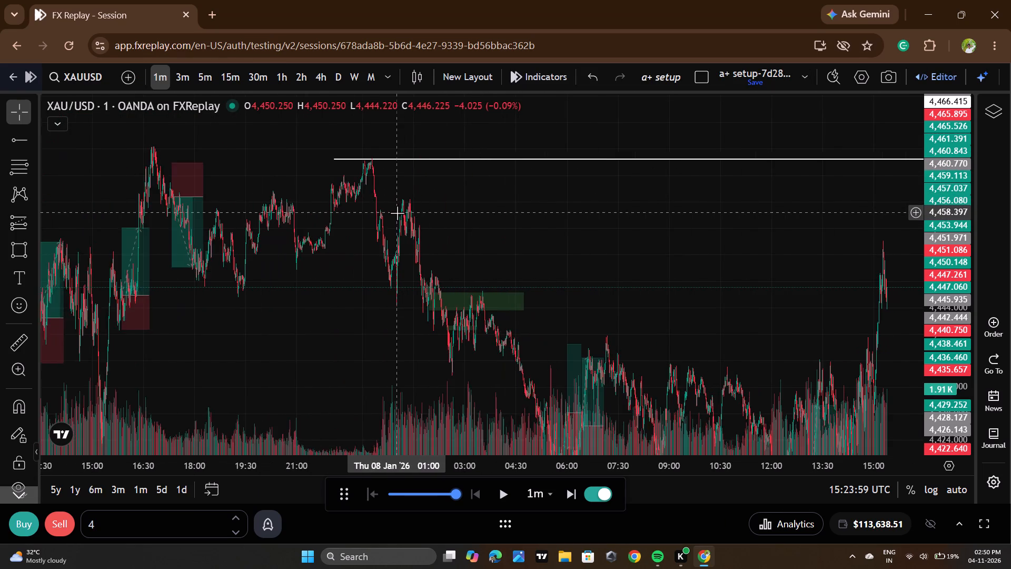
{"action": "scroll", "coordinate": [397, 213], "scroll_direction": "up", "scroll_amount": 1}
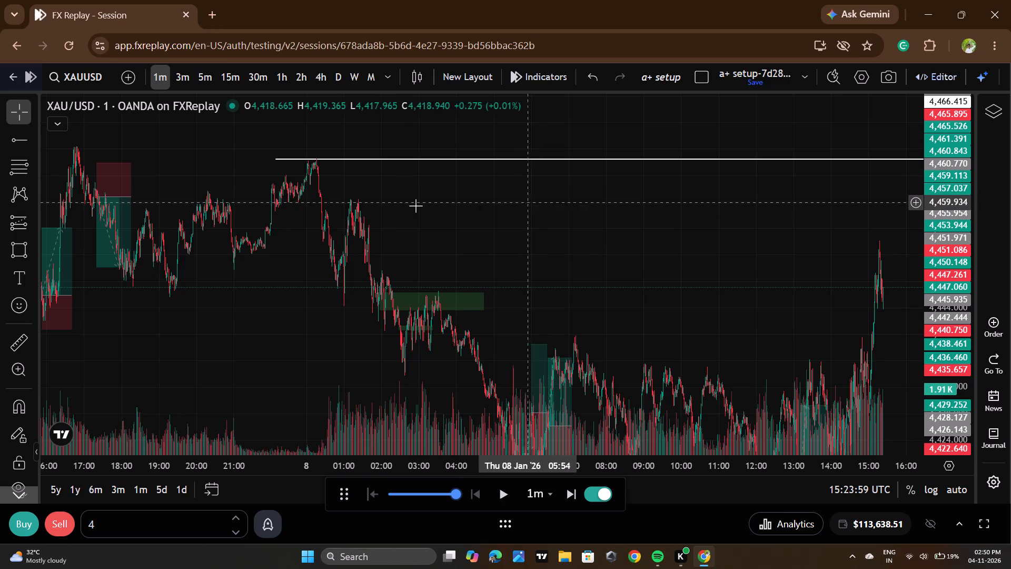
{"action": "scroll", "coordinate": [226, 178], "scroll_direction": "down", "scroll_amount": 2}
{"action": "scroll", "coordinate": [582, 252], "scroll_direction": "up", "scroll_amount": 2}
{"action": "scroll", "coordinate": [688, 291], "scroll_direction": "up", "scroll_amount": 3}
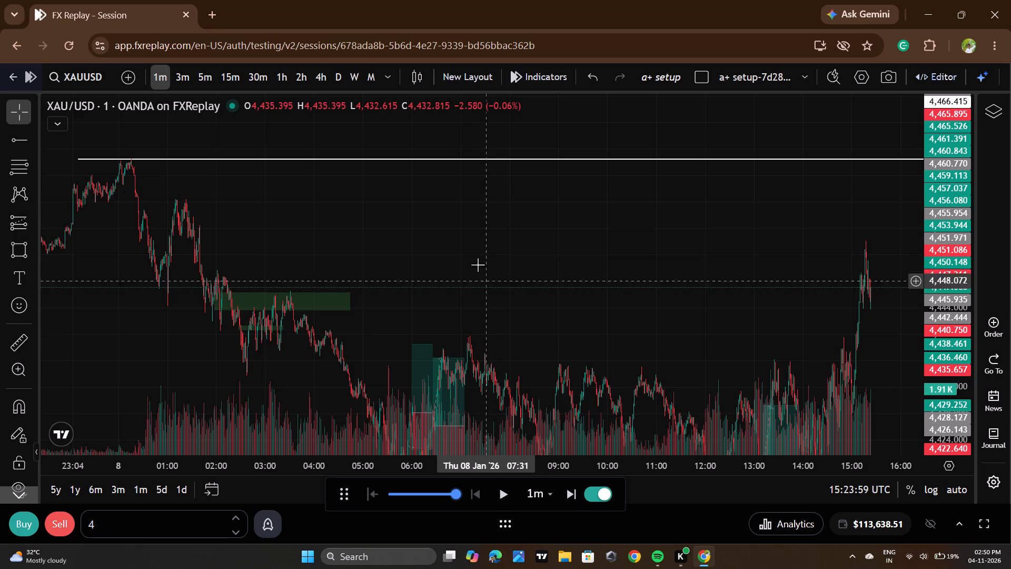
{"action": "scroll", "coordinate": [471, 272], "scroll_direction": "up", "scroll_amount": 5}
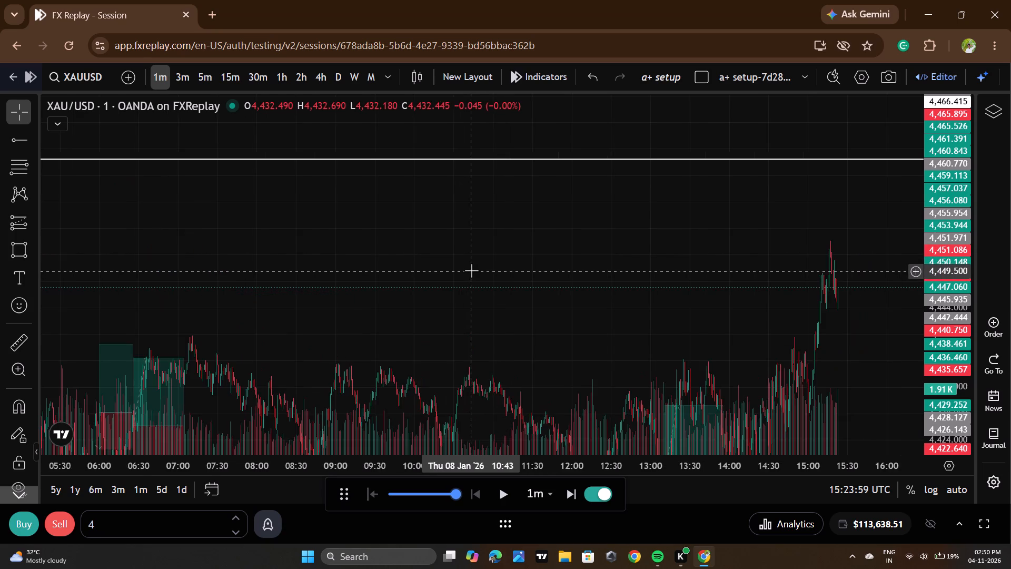
{"action": "scroll", "coordinate": [471, 270], "scroll_direction": "up", "scroll_amount": 11}
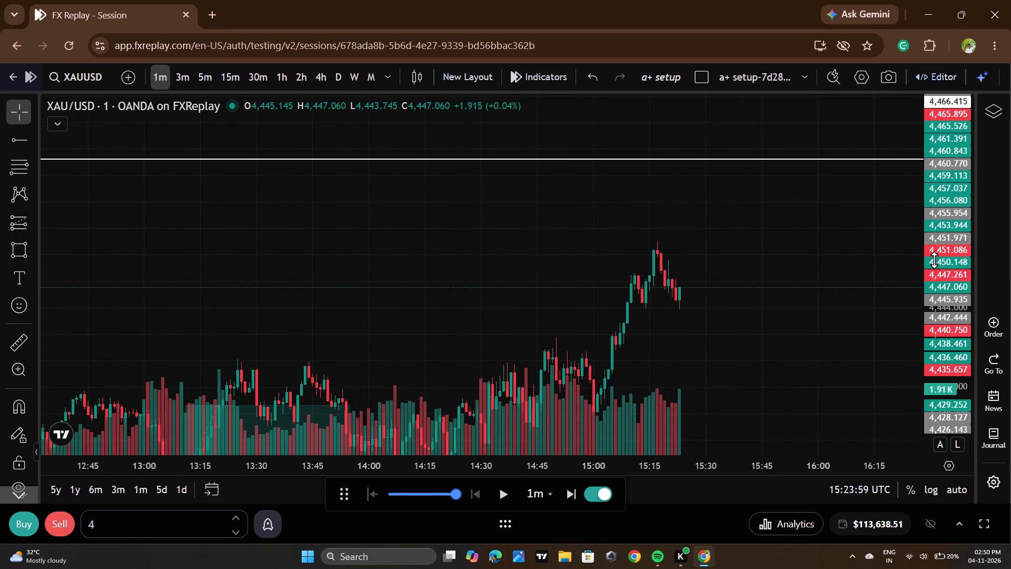
{"action": "scroll", "coordinate": [934, 260], "scroll_direction": "up", "scroll_amount": 11}
{"action": "scroll", "coordinate": [774, 281], "scroll_direction": "up", "scroll_amount": 2}
{"action": "left_click_drag", "start_coordinate": [694, 364], "coordinate": [686, 311]}
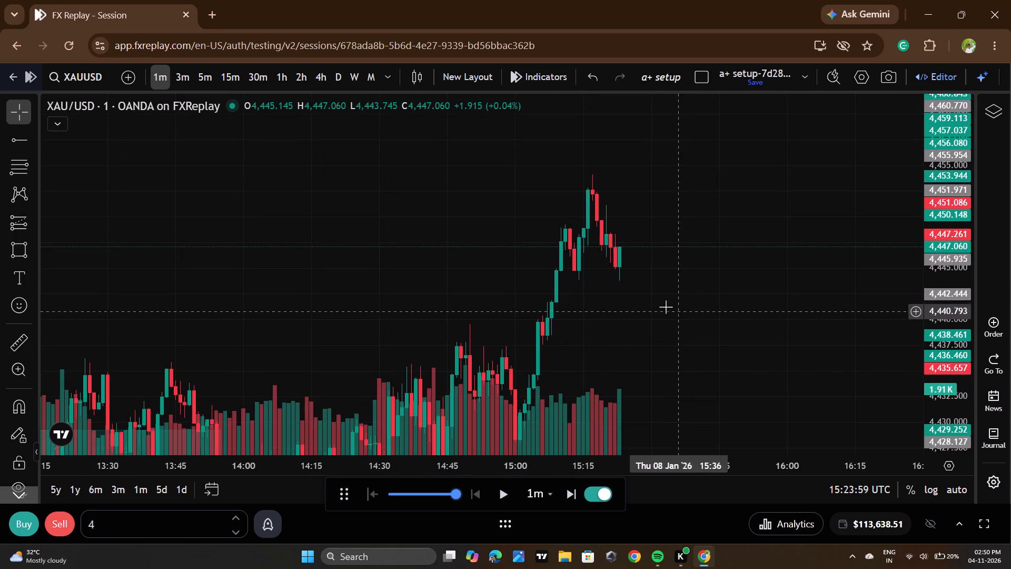
{"action": "left_click", "coordinate": [6, 240]}
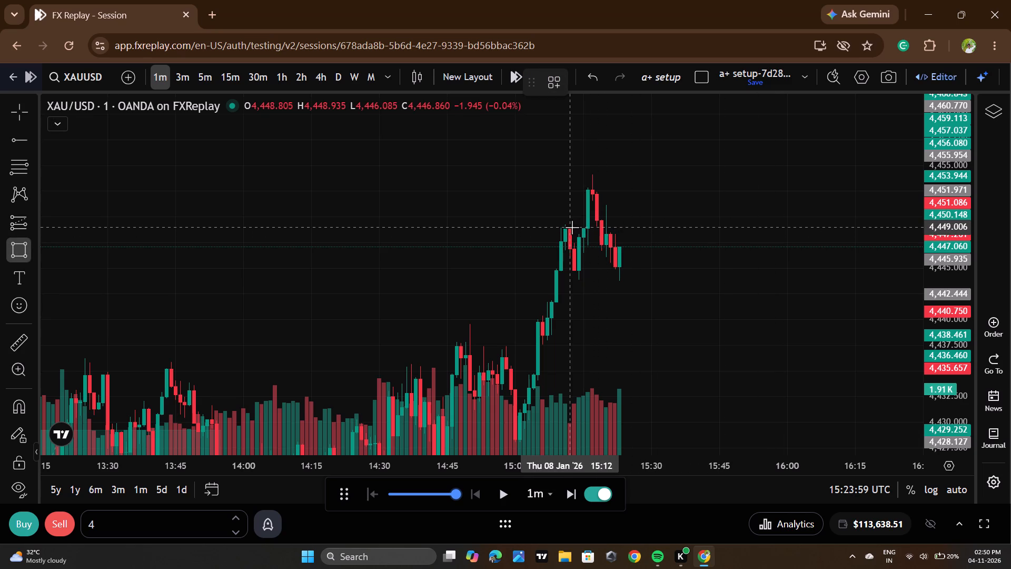
{"action": "left_click", "coordinate": [572, 227]}
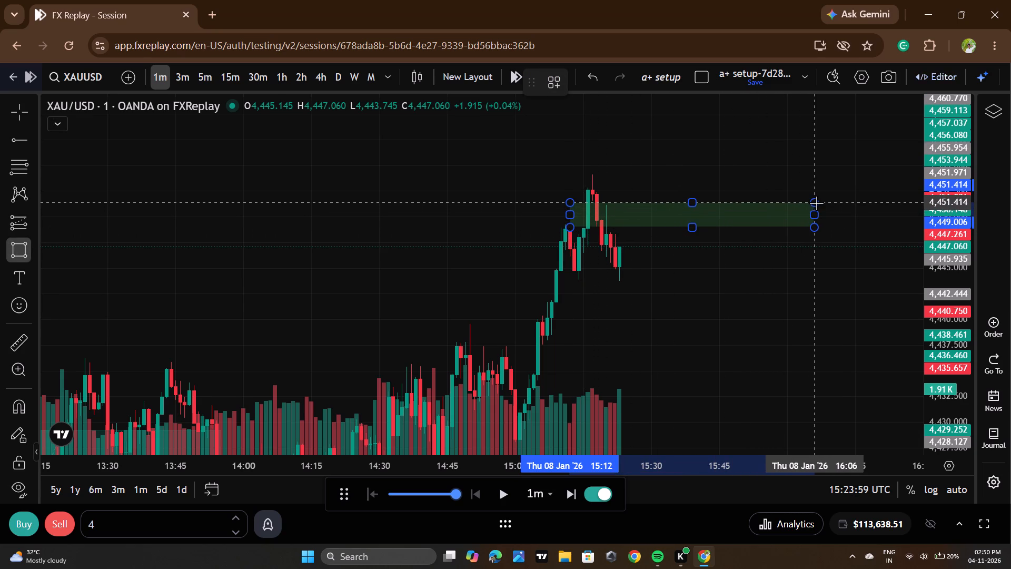
{"action": "left_click", "coordinate": [816, 203]}
{"action": "left_click", "coordinate": [839, 319]}
Advance the replay briefly and pause it at 15:26:59 UTC.
{"action": "double_click", "coordinate": [506, 489]}
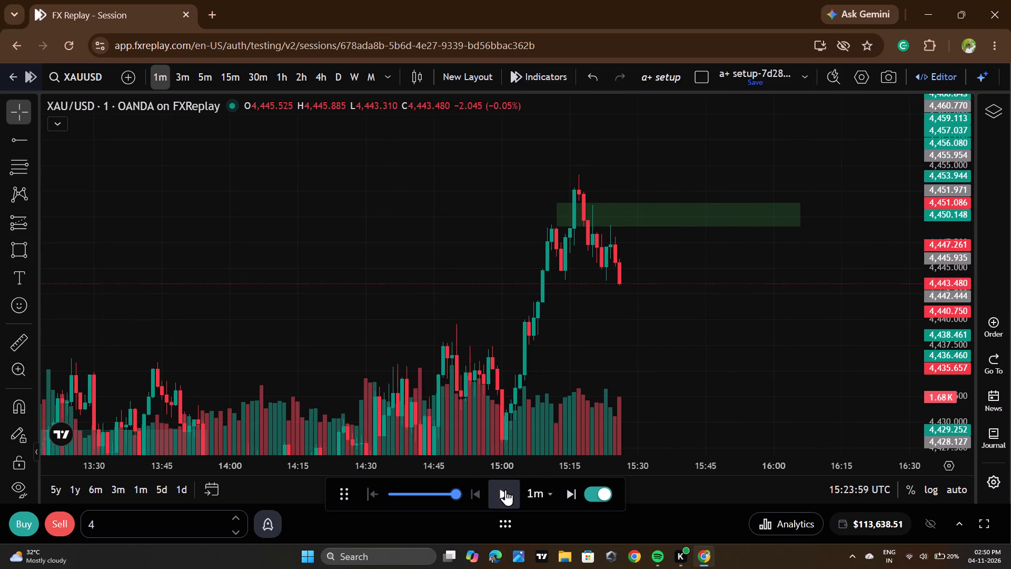
{"action": "scroll", "coordinate": [241, 503], "scroll_direction": "down", "scroll_amount": 3}
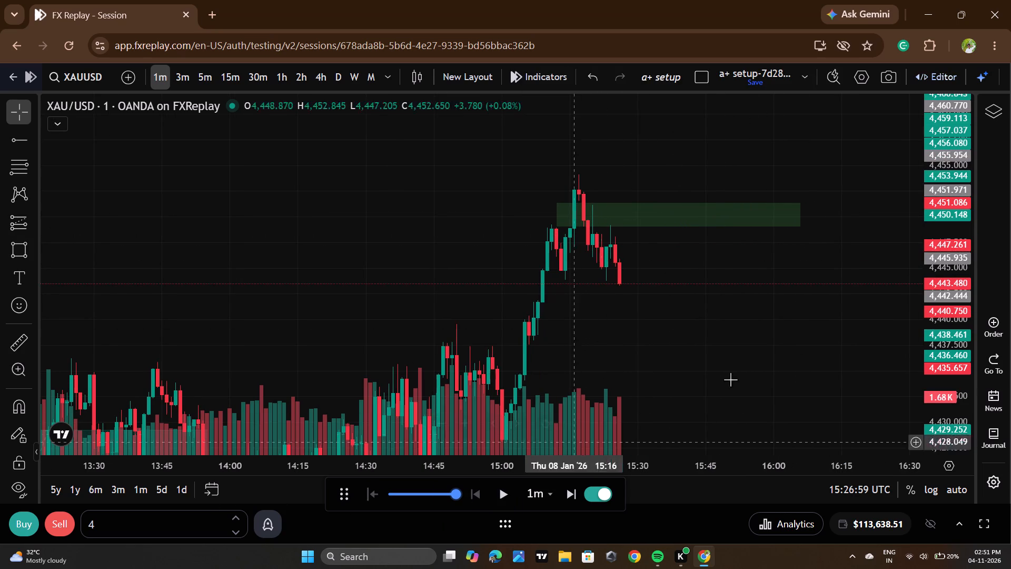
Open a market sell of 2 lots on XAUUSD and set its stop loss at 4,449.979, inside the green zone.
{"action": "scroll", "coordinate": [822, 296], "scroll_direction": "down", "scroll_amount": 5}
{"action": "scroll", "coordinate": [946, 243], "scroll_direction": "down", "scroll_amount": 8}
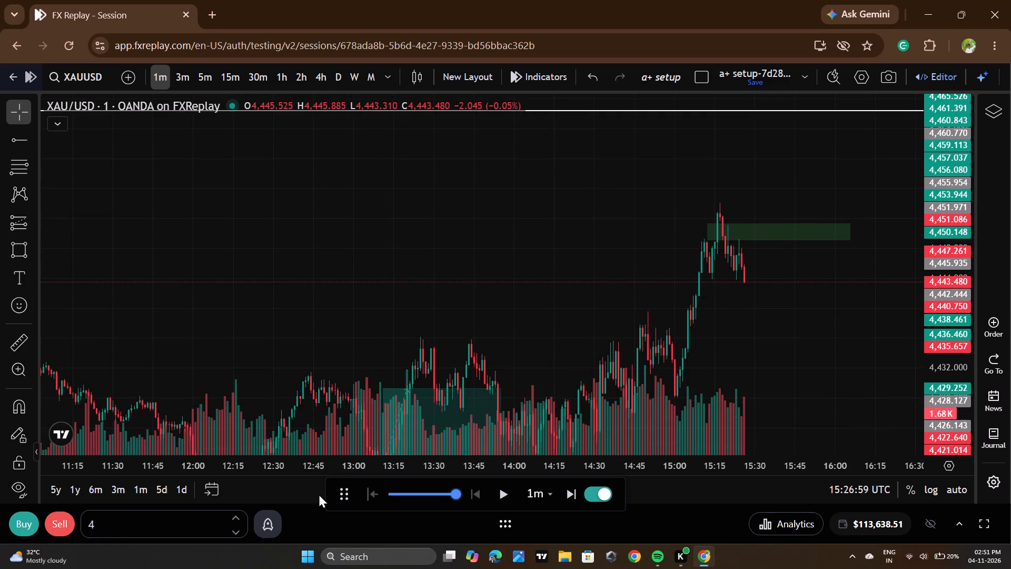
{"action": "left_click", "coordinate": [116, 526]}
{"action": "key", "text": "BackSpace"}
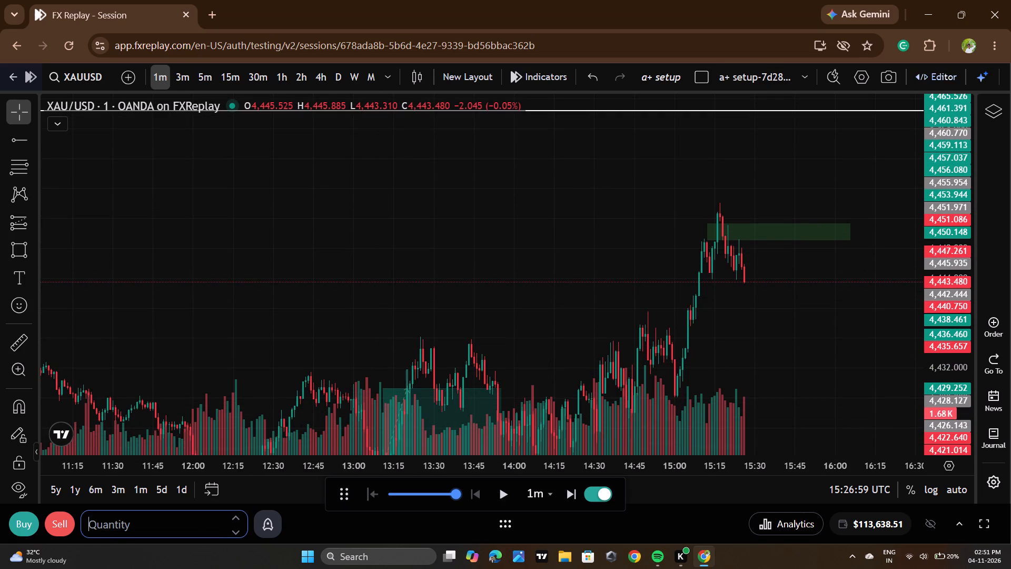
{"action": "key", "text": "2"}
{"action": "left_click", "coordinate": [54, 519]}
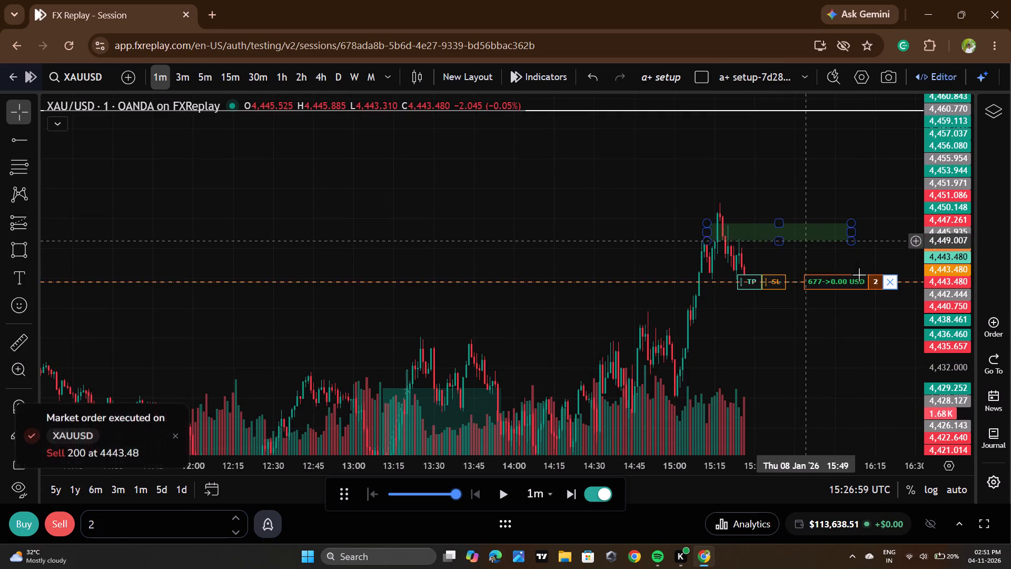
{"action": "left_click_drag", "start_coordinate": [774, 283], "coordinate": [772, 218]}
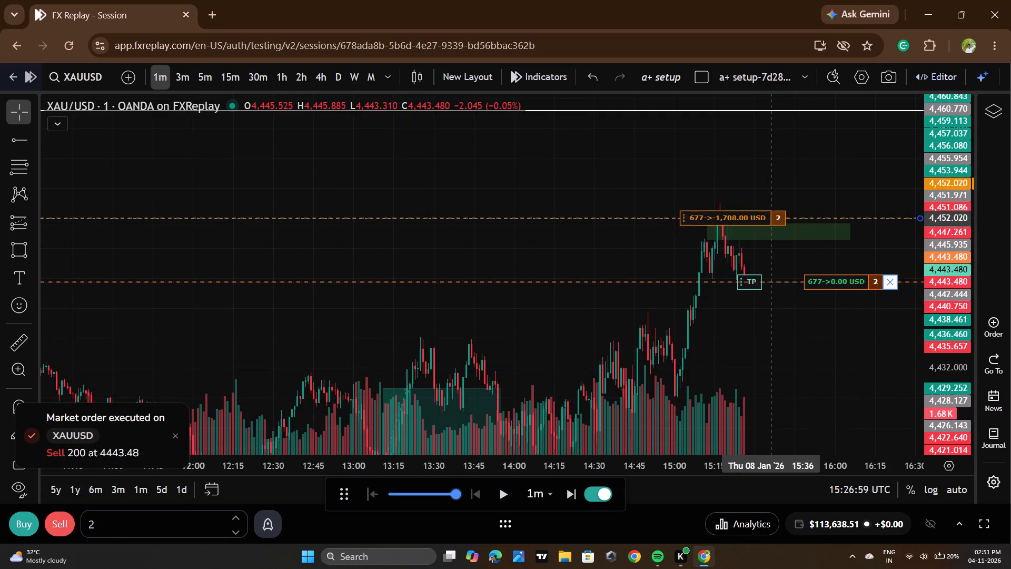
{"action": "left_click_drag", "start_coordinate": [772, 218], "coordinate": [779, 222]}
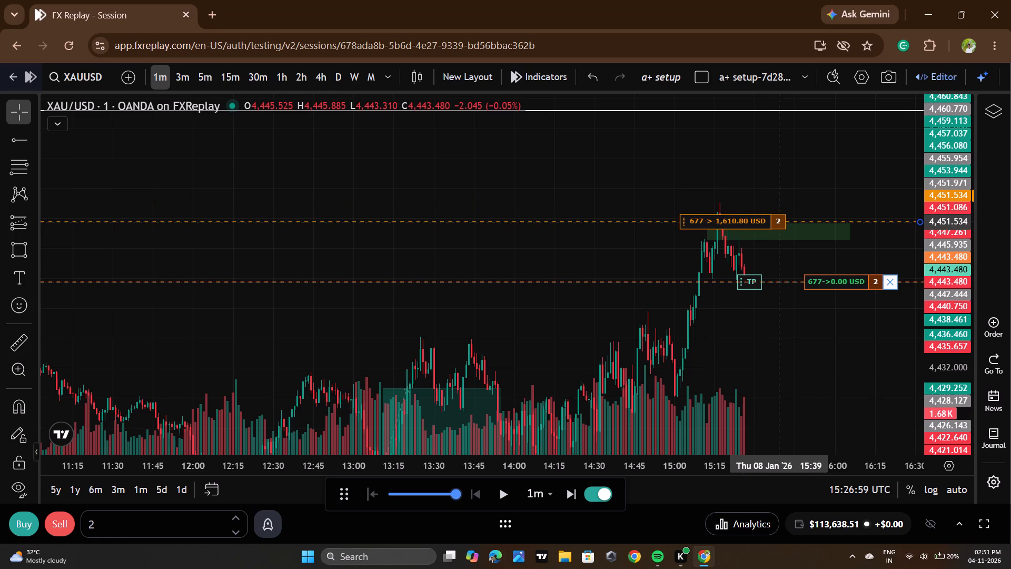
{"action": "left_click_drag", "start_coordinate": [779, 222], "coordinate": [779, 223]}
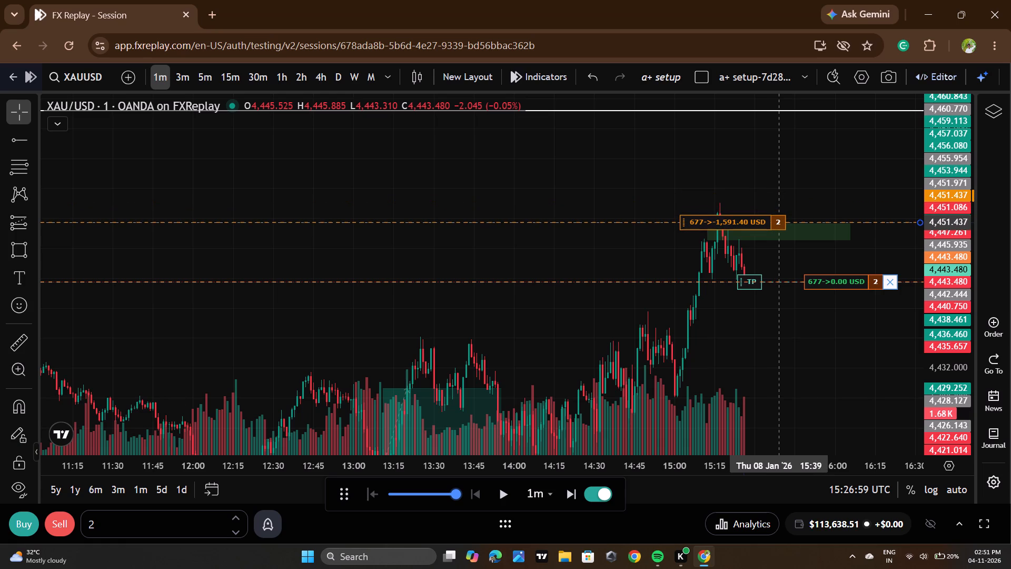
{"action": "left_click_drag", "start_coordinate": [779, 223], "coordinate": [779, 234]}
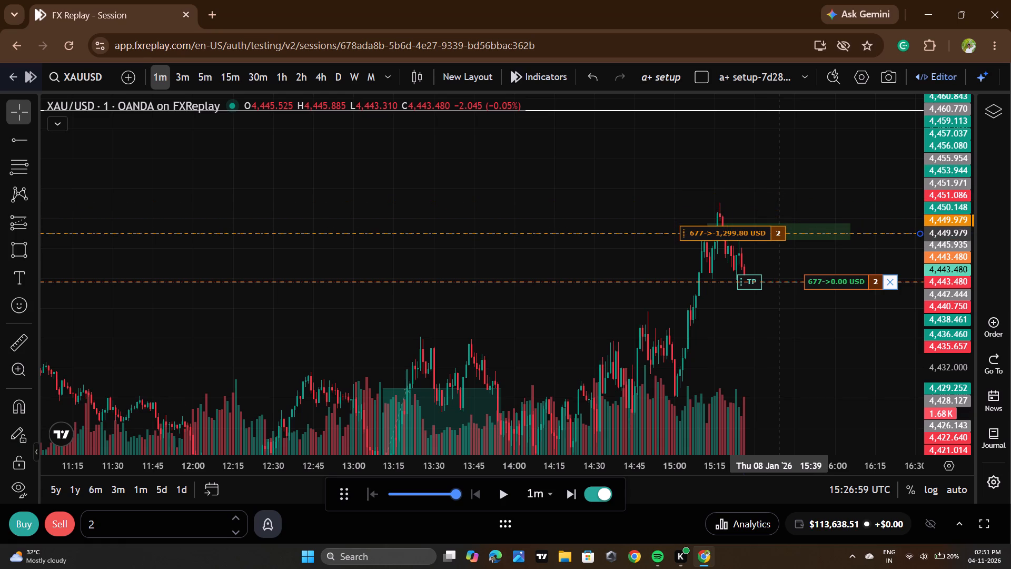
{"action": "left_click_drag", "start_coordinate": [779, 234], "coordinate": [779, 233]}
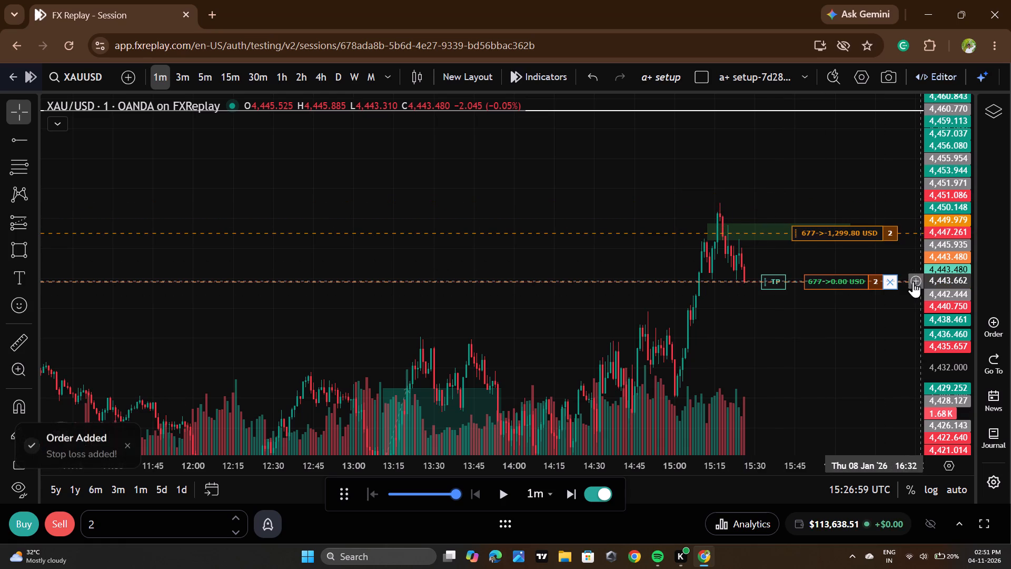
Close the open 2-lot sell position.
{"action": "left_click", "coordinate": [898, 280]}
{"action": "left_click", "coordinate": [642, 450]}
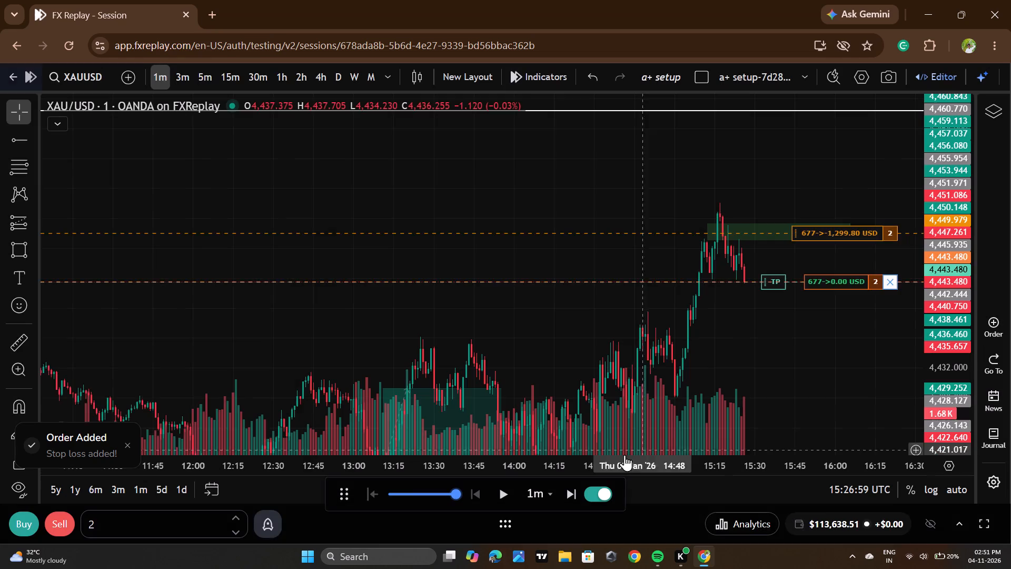
Sell 1 lot of XAUUSD at market with a stop loss at 4,453.769 and a take profit at 4,422.956.
{"action": "left_click", "coordinate": [120, 526]}
{"action": "key", "text": "BackSpace"}
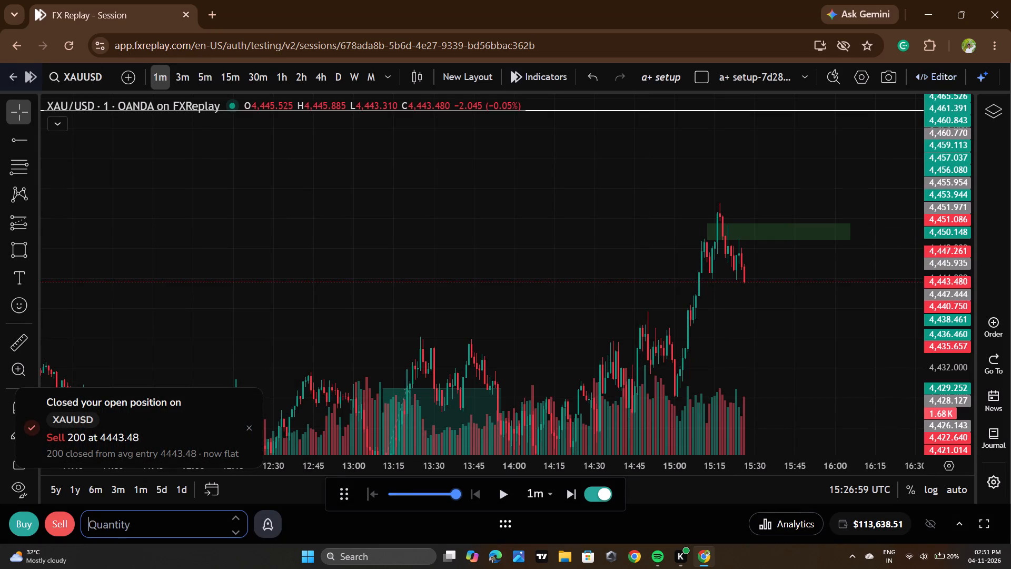
{"action": "key", "text": "1"}
{"action": "left_click", "coordinate": [53, 518]}
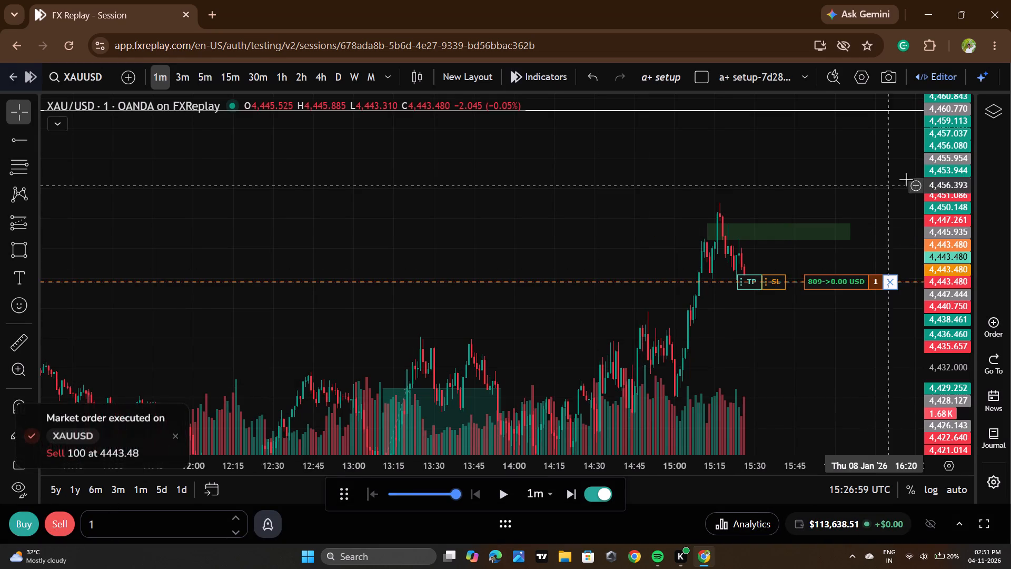
{"action": "left_click_drag", "start_coordinate": [771, 284], "coordinate": [773, 219]}
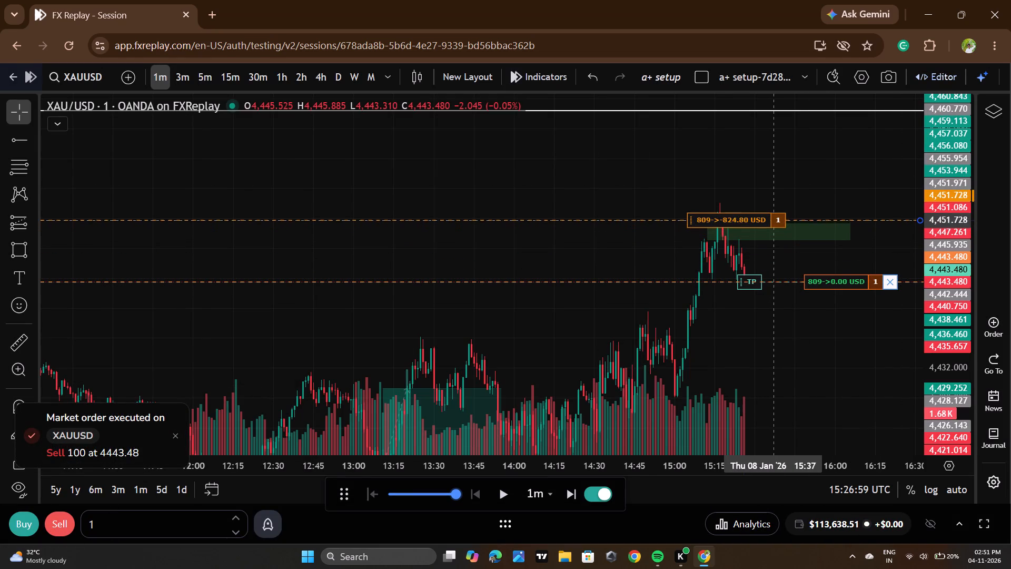
{"action": "left_click_drag", "start_coordinate": [773, 219], "coordinate": [774, 205]}
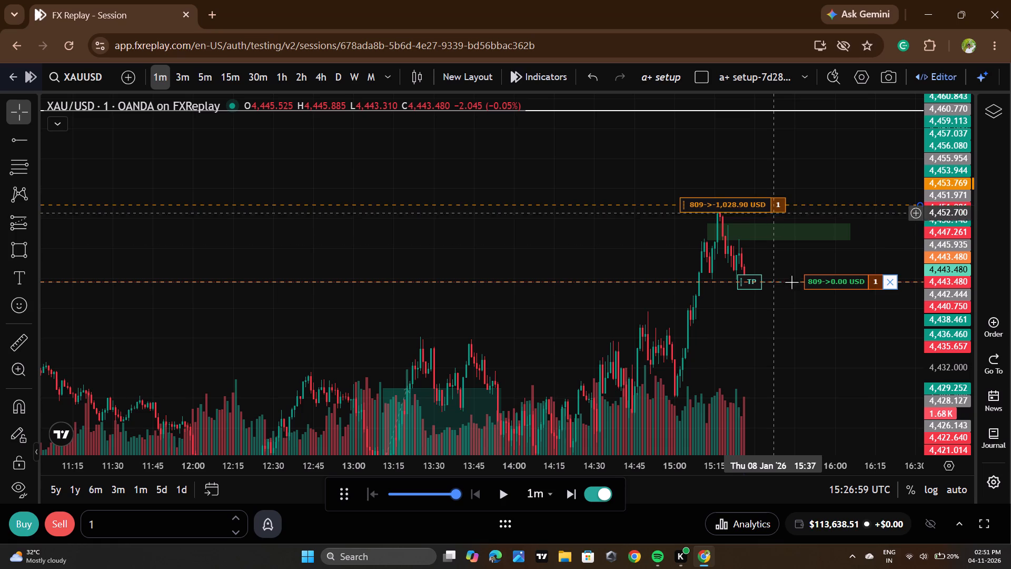
{"action": "scroll", "coordinate": [951, 277], "scroll_direction": "down", "scroll_amount": 6}
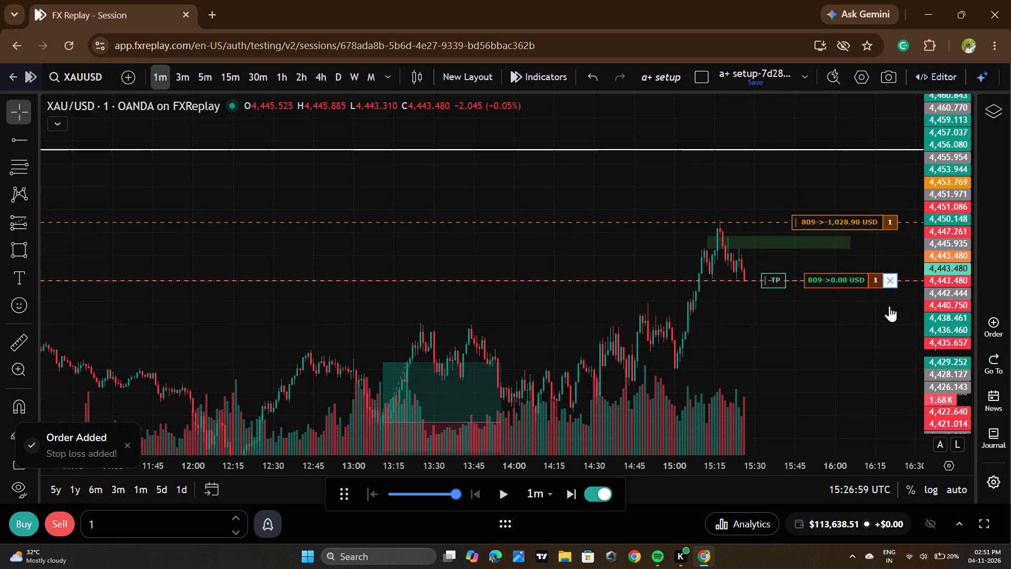
{"action": "left_click_drag", "start_coordinate": [779, 278], "coordinate": [790, 372]}
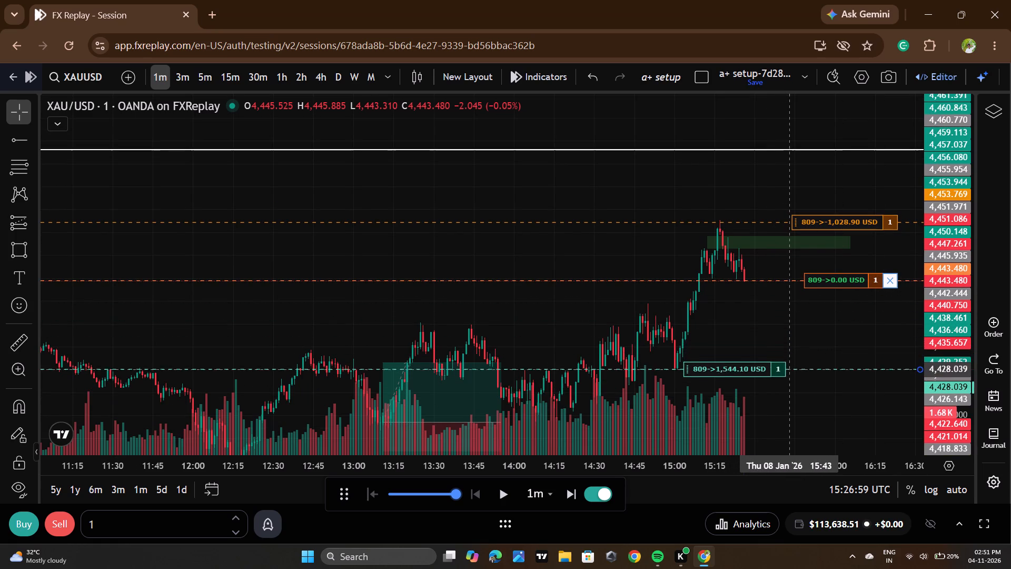
{"action": "left_click_drag", "start_coordinate": [790, 372], "coordinate": [789, 399]}
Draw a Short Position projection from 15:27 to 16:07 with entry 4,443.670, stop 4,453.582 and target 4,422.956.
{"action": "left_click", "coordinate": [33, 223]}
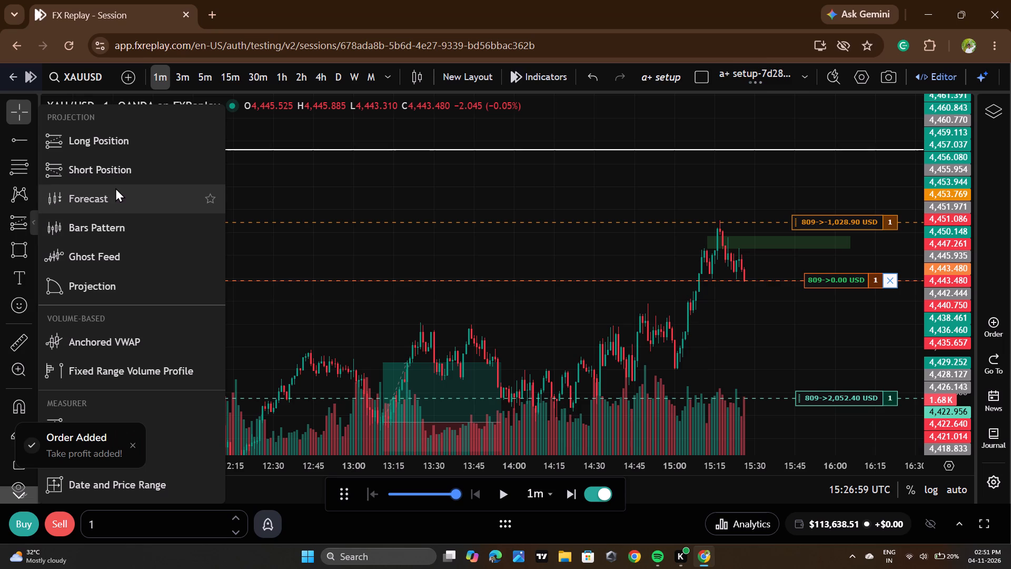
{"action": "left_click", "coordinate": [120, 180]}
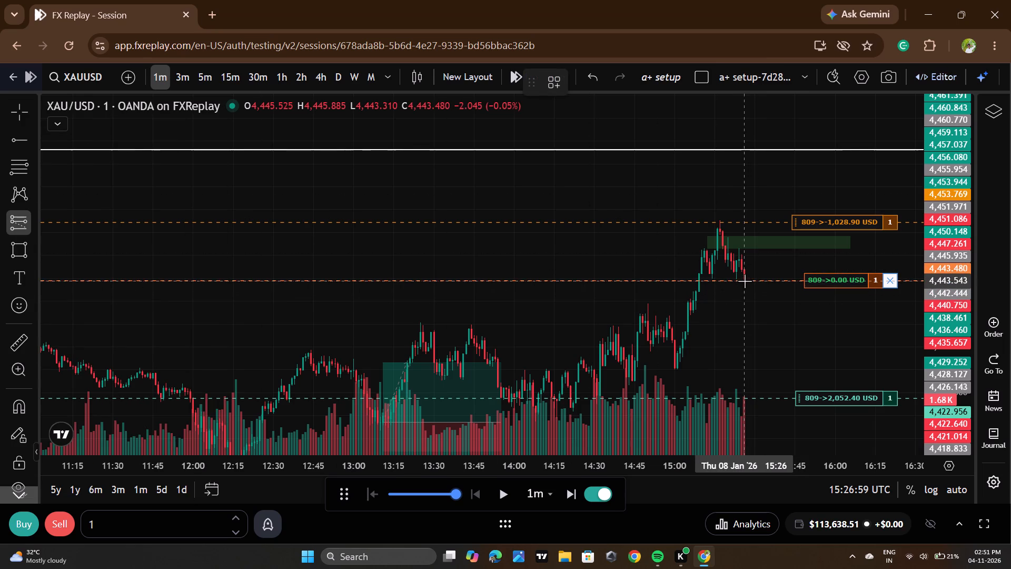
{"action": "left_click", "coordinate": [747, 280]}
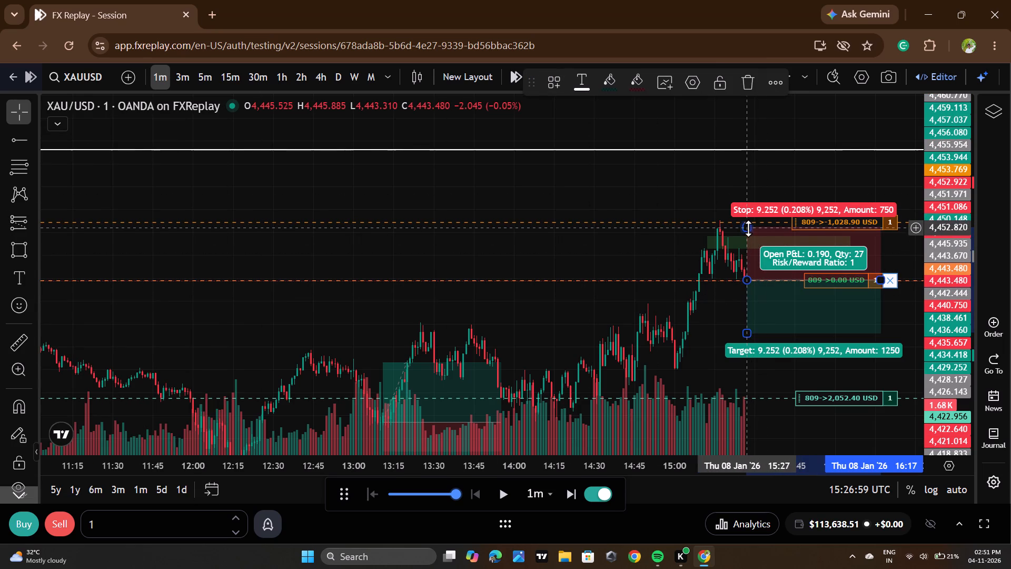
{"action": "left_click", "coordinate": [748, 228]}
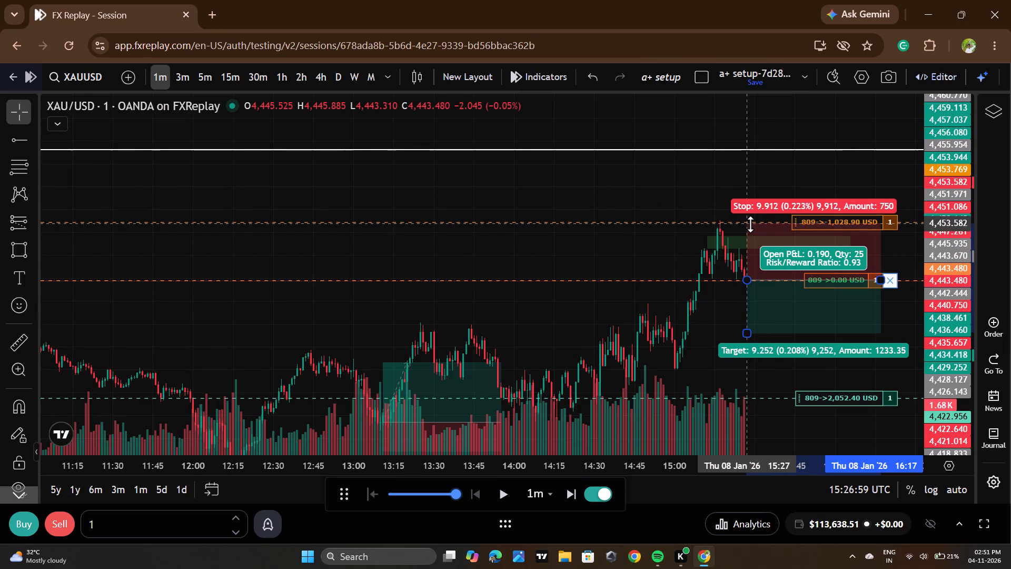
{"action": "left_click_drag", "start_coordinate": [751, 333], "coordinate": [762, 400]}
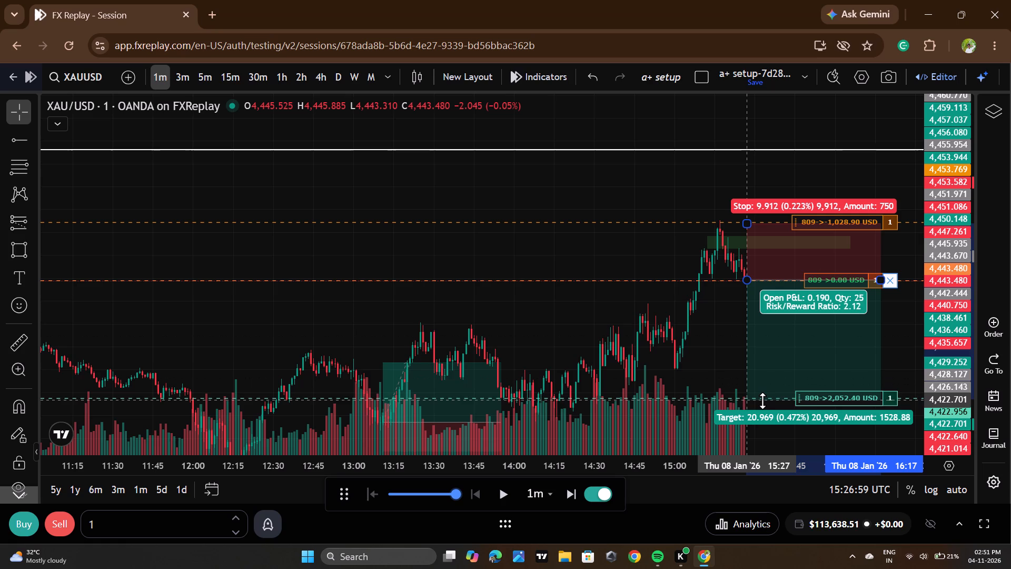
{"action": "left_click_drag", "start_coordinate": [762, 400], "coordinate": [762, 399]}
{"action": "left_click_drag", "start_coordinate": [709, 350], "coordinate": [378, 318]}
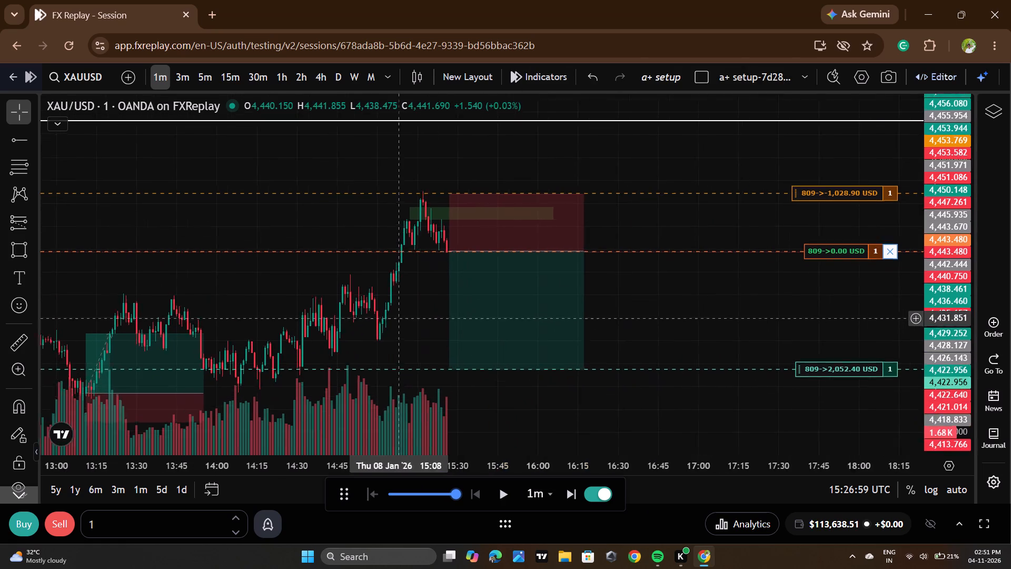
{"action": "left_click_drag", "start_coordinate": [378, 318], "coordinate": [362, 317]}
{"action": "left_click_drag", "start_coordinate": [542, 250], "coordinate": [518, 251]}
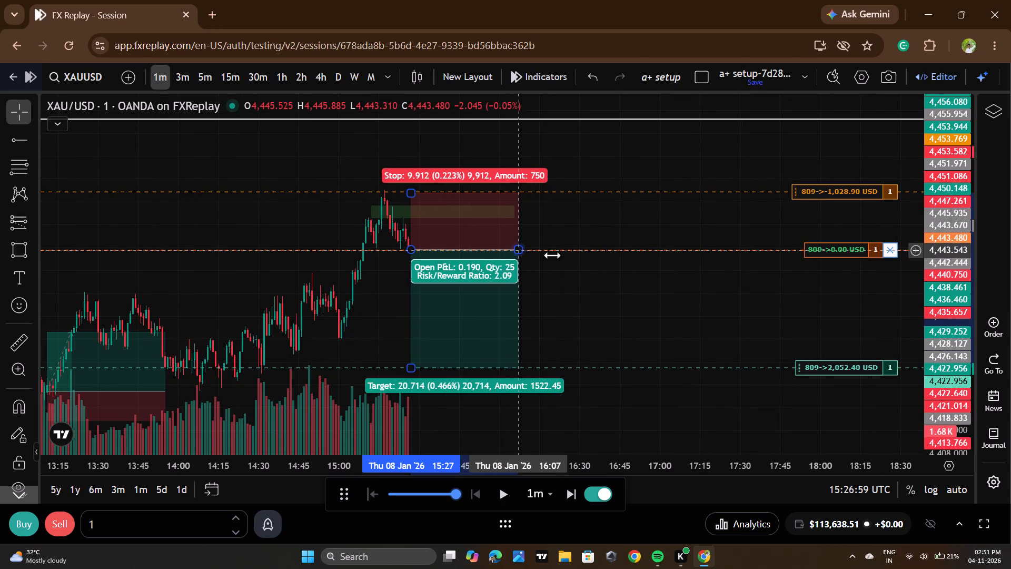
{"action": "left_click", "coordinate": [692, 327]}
Advance the replay through the short trade and pause it at 15:52:59 UTC.
{"action": "left_click", "coordinate": [508, 492]}
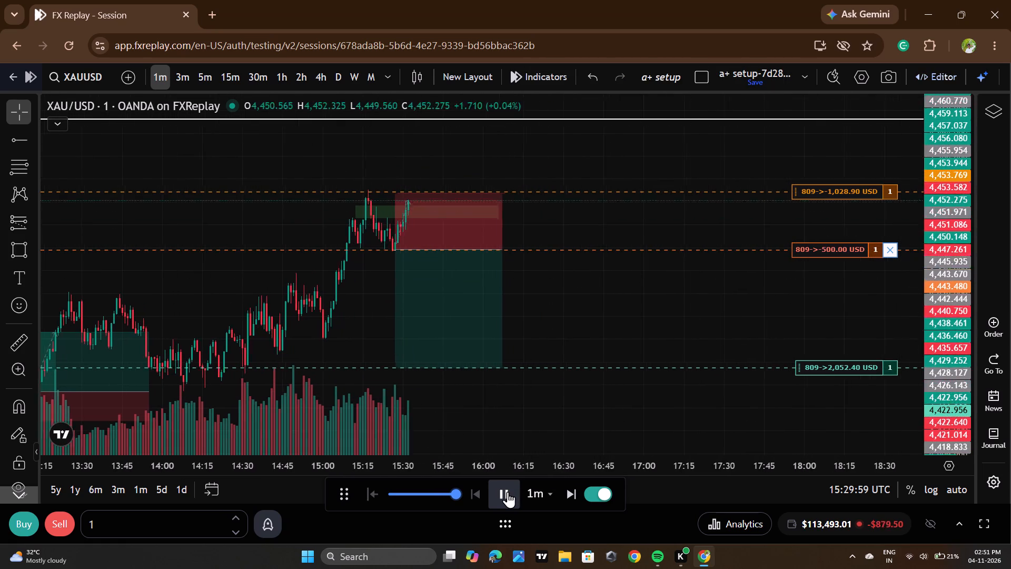
{"action": "left_click", "coordinate": [508, 492]}
{"action": "left_click", "coordinate": [508, 492]}
{"action": "left_click", "coordinate": [508, 492]}
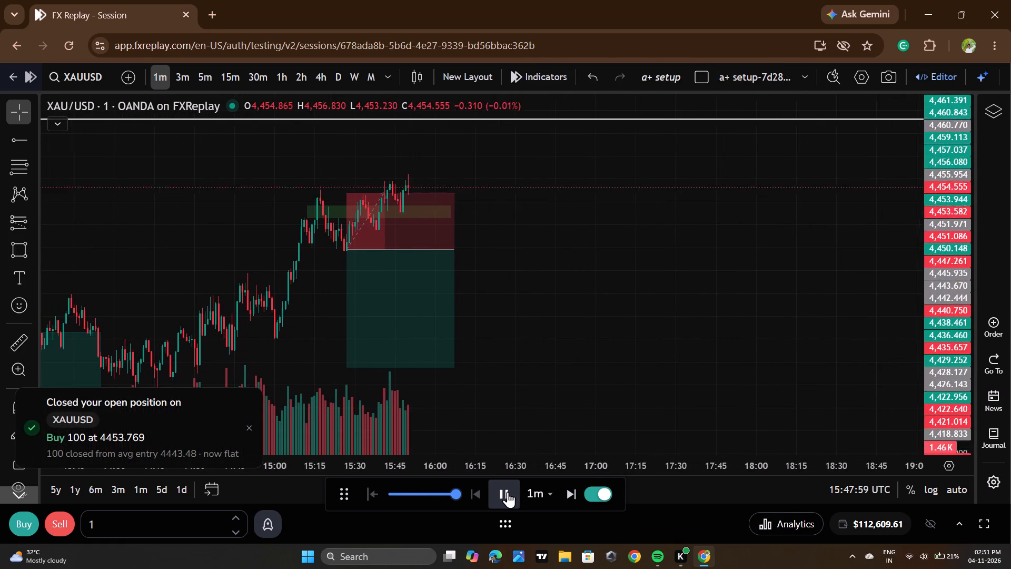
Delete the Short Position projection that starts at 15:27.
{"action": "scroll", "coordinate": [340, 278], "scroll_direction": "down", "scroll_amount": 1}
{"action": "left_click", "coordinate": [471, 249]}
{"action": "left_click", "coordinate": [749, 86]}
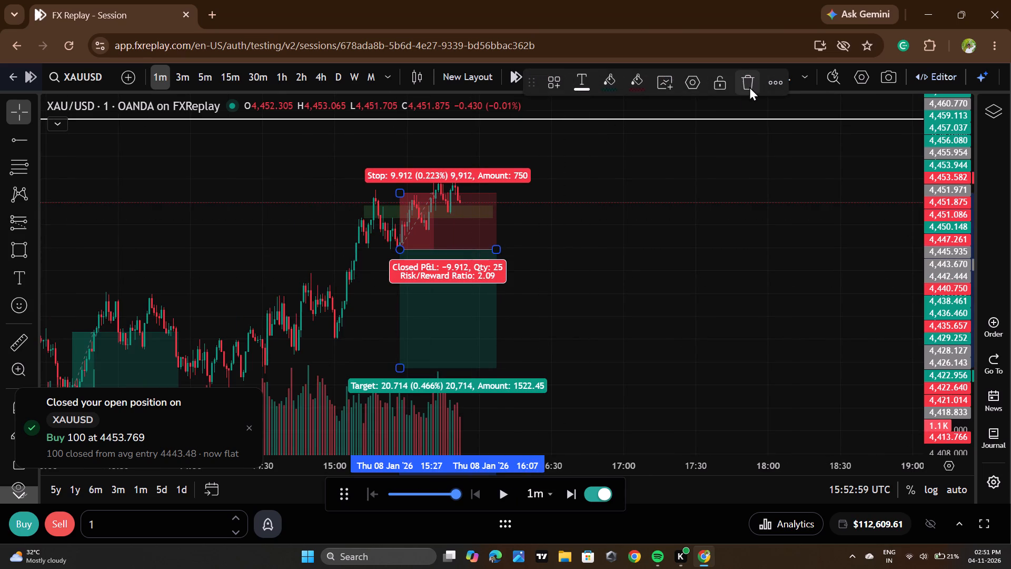
Delete the green rectangle zone spanning 15:12 to 16:06.
{"action": "left_click", "coordinate": [499, 210]}
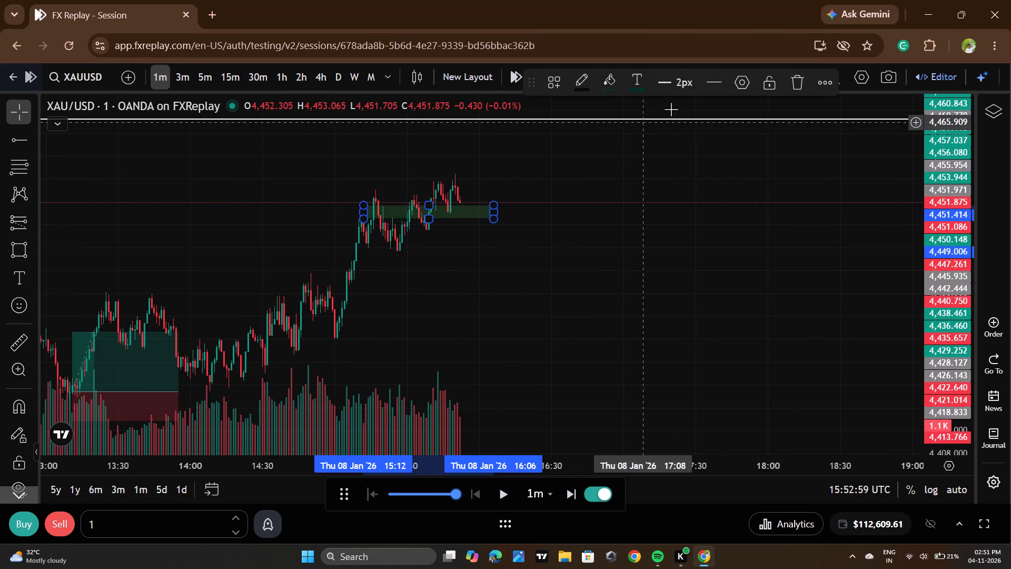
{"action": "left_click", "coordinate": [790, 79]}
Run the replay through the evening and pause it at 20:01:59 UTC.
{"action": "scroll", "coordinate": [483, 179], "scroll_direction": "down", "scroll_amount": 4}
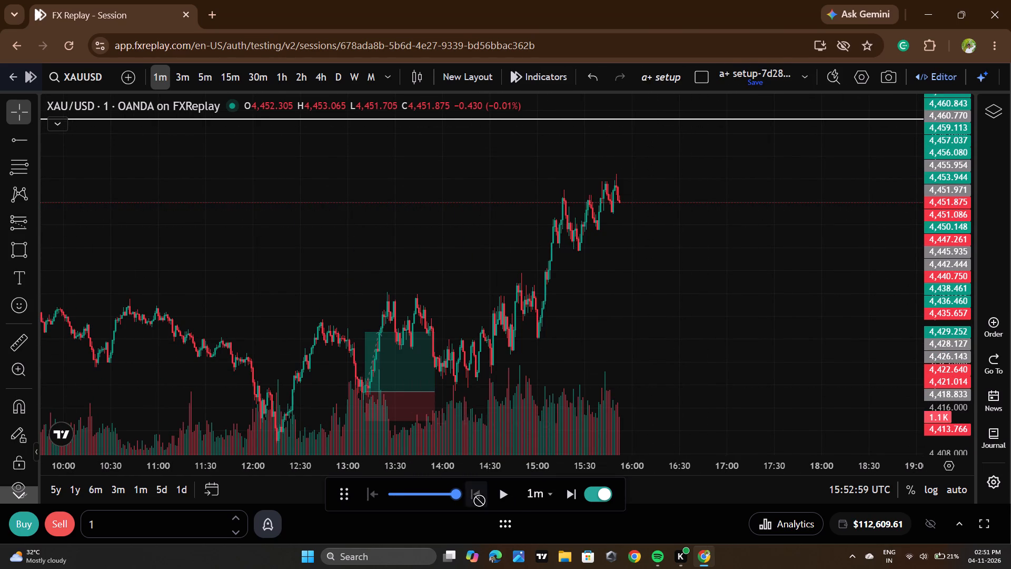
{"action": "left_click", "coordinate": [513, 496]}
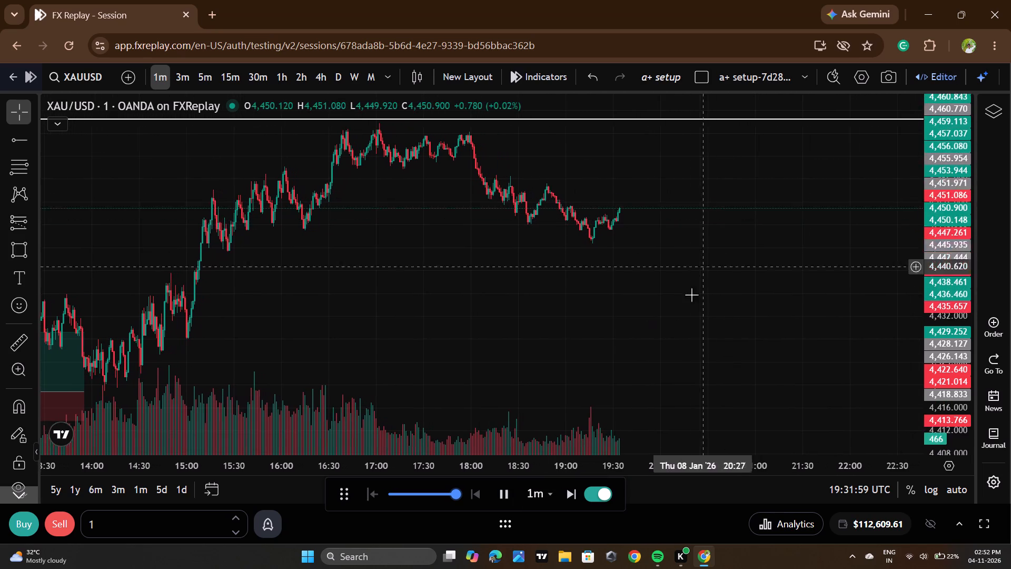
{"action": "left_click", "coordinate": [503, 498]}
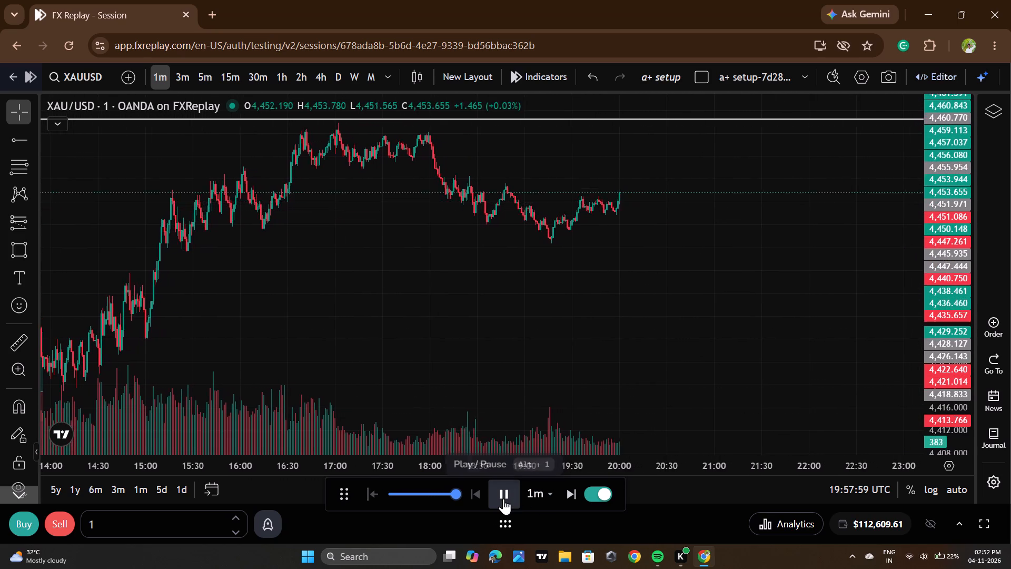
Advance the replay further in short bursts and pause it at 20:40:59 UTC.
{"action": "scroll", "coordinate": [659, 321], "scroll_direction": "down", "scroll_amount": 6}
{"action": "scroll", "coordinate": [925, 209], "scroll_direction": "up", "scroll_amount": 6}
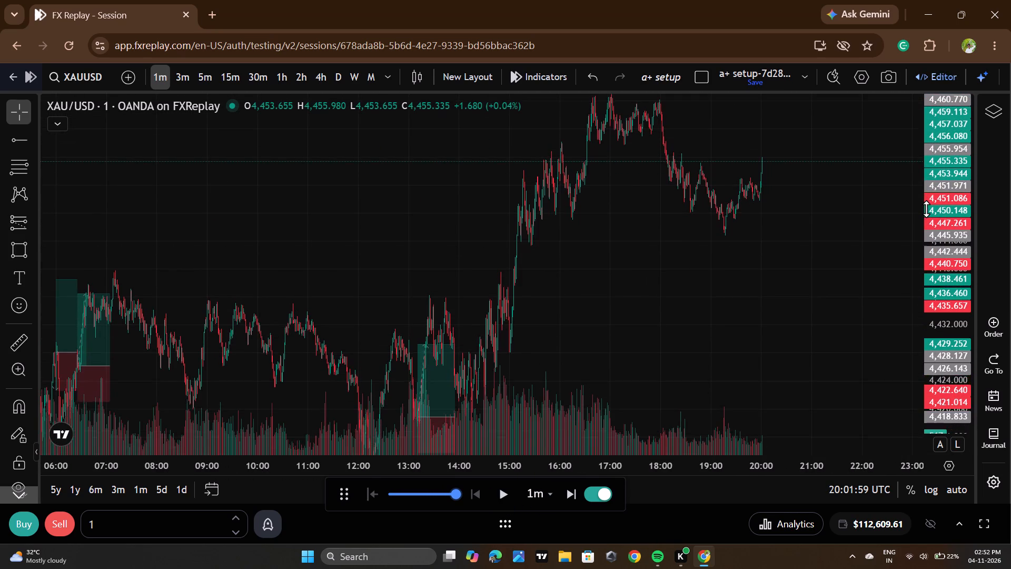
{"action": "scroll", "coordinate": [926, 209], "scroll_direction": "up", "scroll_amount": 15}
{"action": "left_click_drag", "start_coordinate": [821, 215], "coordinate": [812, 412]}
{"action": "scroll", "coordinate": [780, 333], "scroll_direction": "up", "scroll_amount": 7}
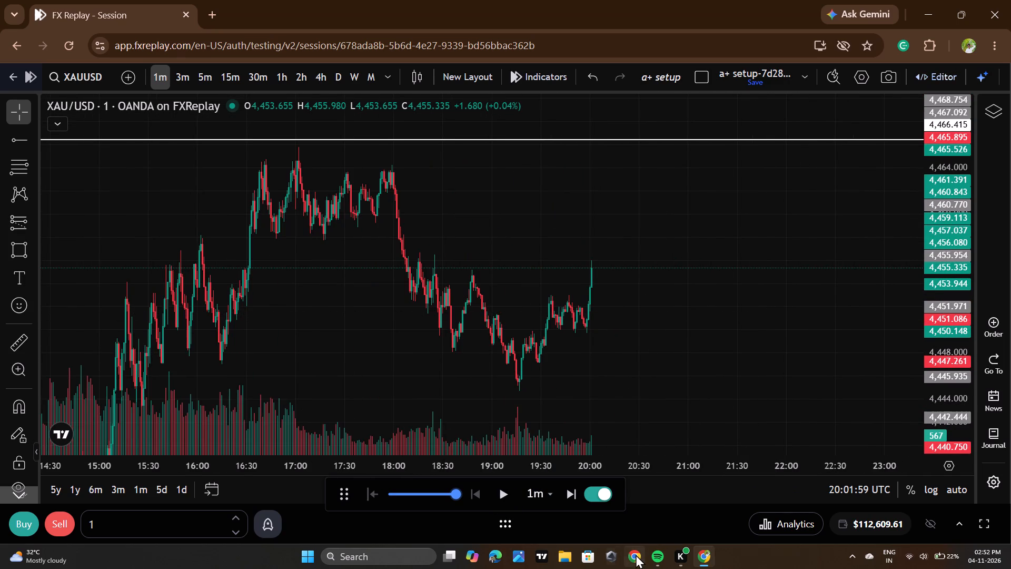
{"action": "left_click", "coordinate": [509, 492]}
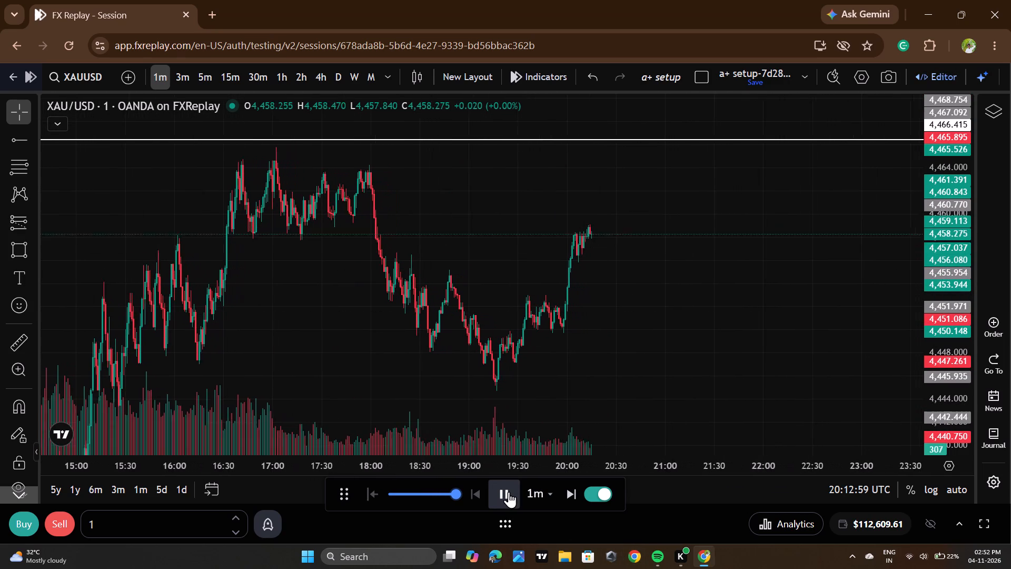
{"action": "left_click", "coordinate": [509, 492]}
{"action": "triple_click", "coordinate": [509, 492]}
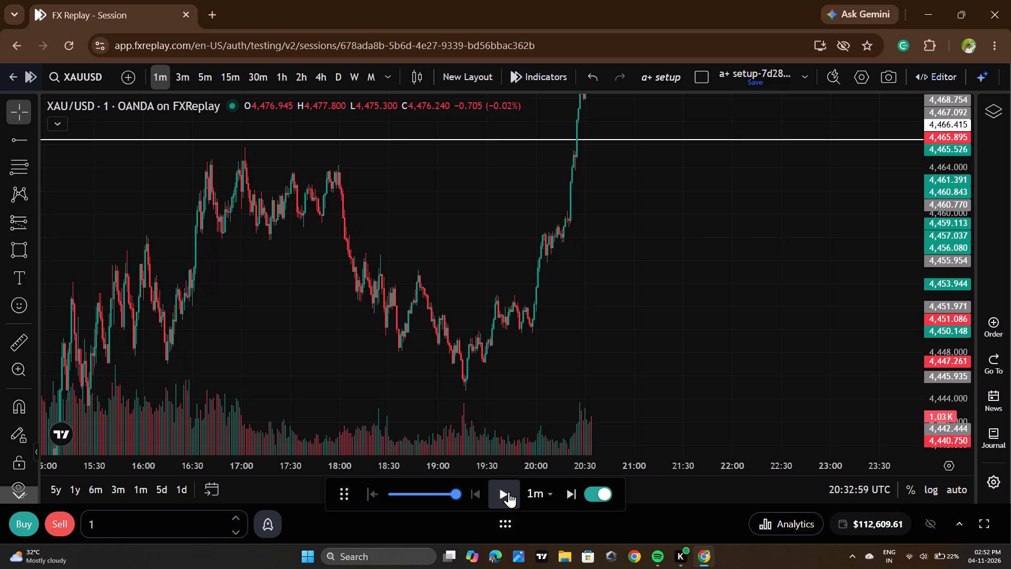
{"action": "left_click", "coordinate": [509, 492]}
Run the replay from 20:40:59 through the late evening and pause it at 23:13:59 UTC.
{"action": "scroll", "coordinate": [526, 296], "scroll_direction": "down", "scroll_amount": 3}
{"action": "left_click_drag", "start_coordinate": [650, 251], "coordinate": [616, 411]}
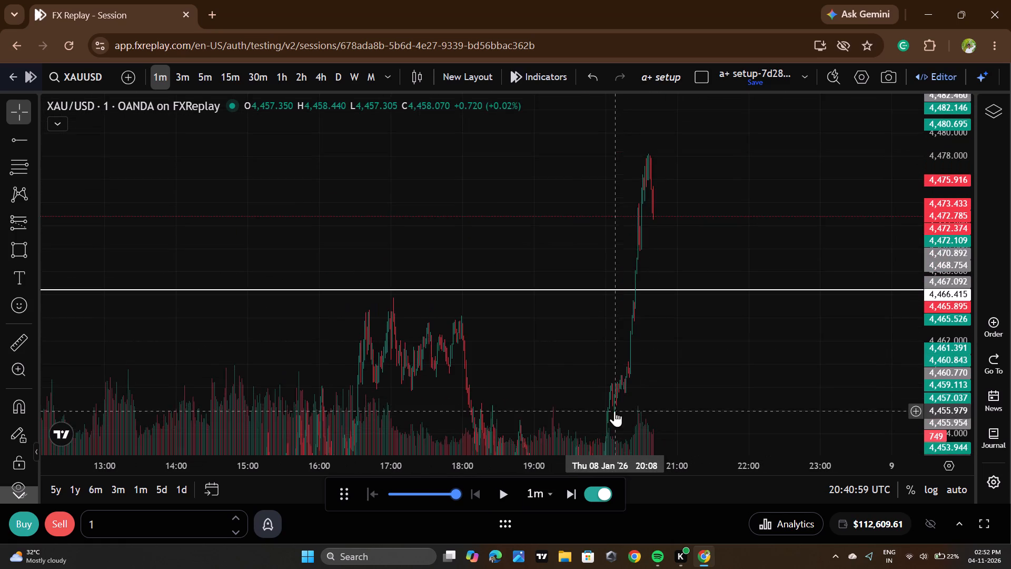
{"action": "scroll", "coordinate": [596, 310], "scroll_direction": "down", "scroll_amount": 3}
{"action": "scroll", "coordinate": [972, 193], "scroll_direction": "down", "scroll_amount": 14}
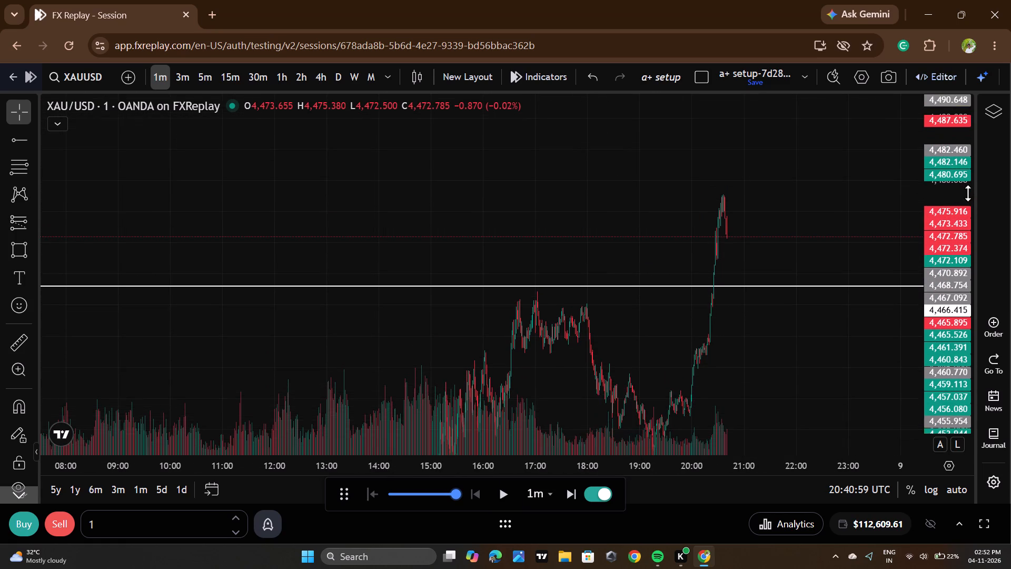
{"action": "scroll", "coordinate": [968, 193], "scroll_direction": "down", "scroll_amount": 4}
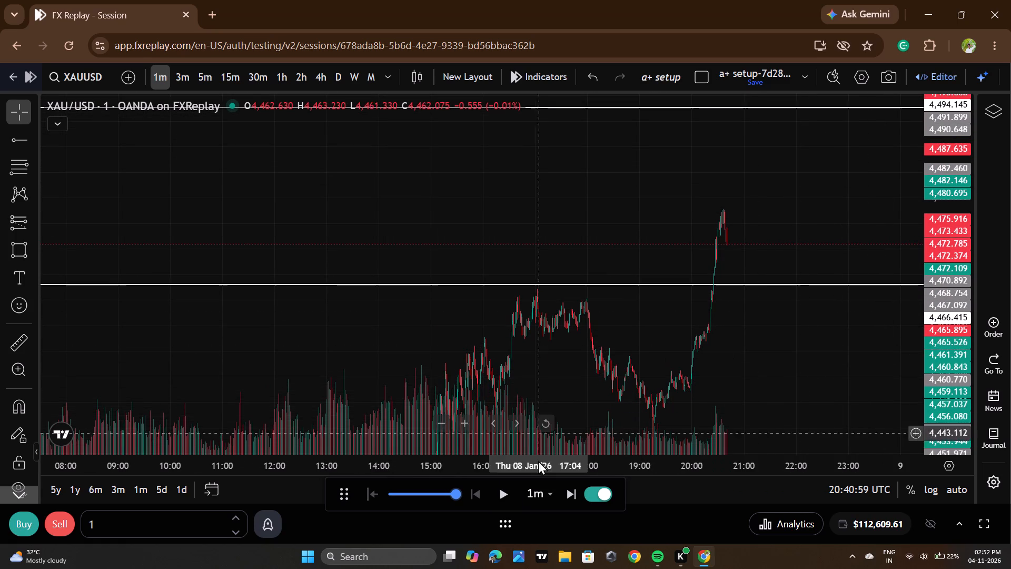
{"action": "left_click", "coordinate": [498, 489]}
{"action": "double_click", "coordinate": [498, 489]}
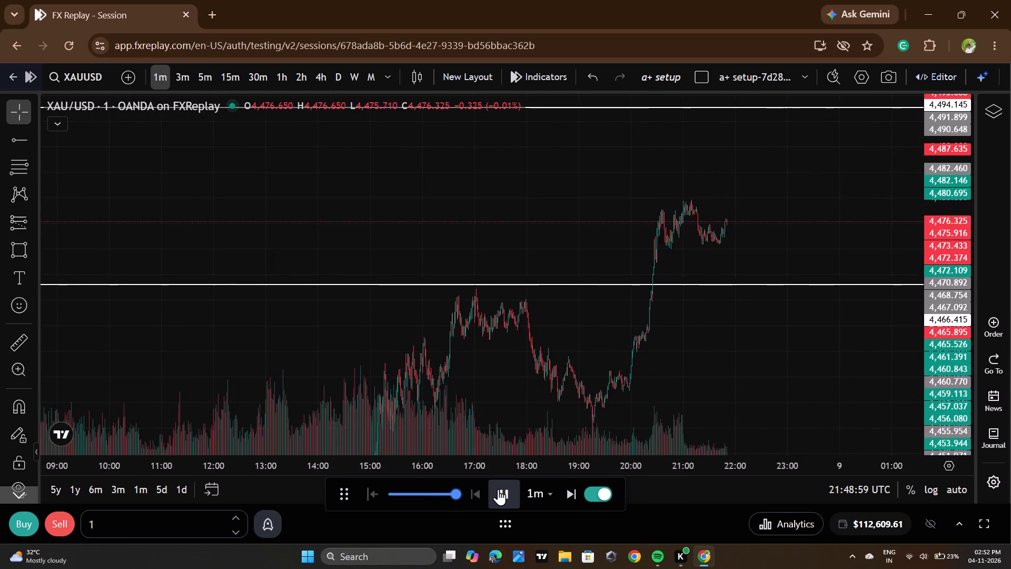
{"action": "left_click", "coordinate": [498, 489]}
Draw a white horizontal ray at about 4,474.87 from the 7 January morning swing high near 08:50.
{"action": "scroll", "coordinate": [370, 222], "scroll_direction": "down", "scroll_amount": 7}
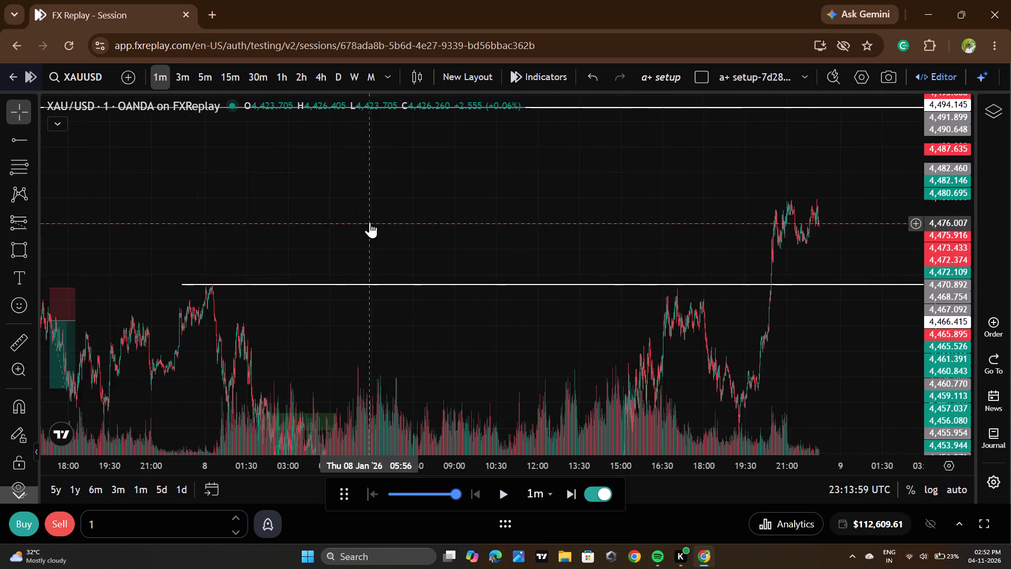
{"action": "scroll", "coordinate": [370, 222], "scroll_direction": "down", "scroll_amount": 9}
{"action": "left_click_drag", "start_coordinate": [306, 215], "coordinate": [418, 229]}
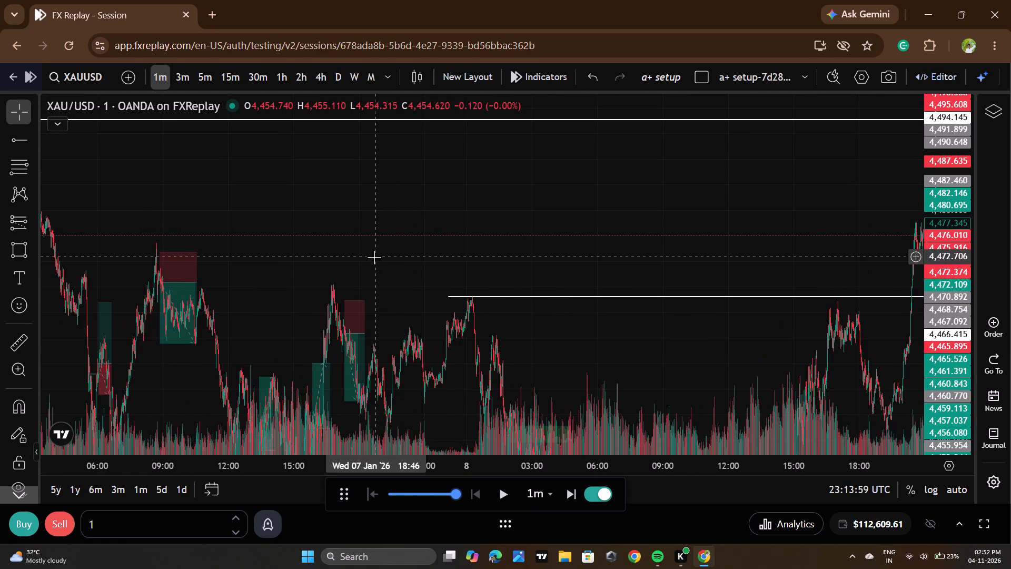
{"action": "left_click", "coordinate": [343, 245]}
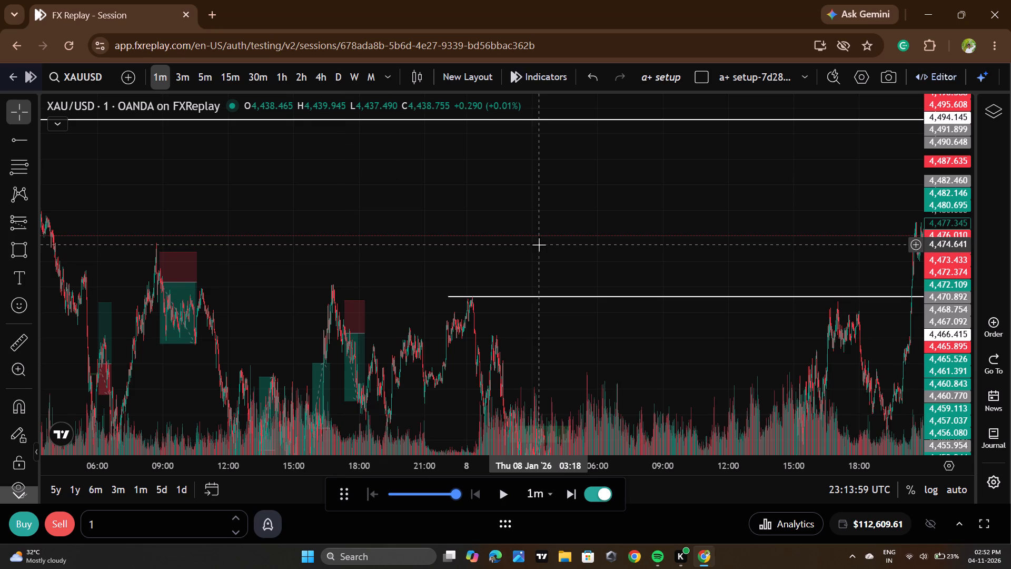
{"action": "scroll", "coordinate": [539, 244], "scroll_direction": "up", "scroll_amount": 1}
{"action": "left_click", "coordinate": [15, 138]}
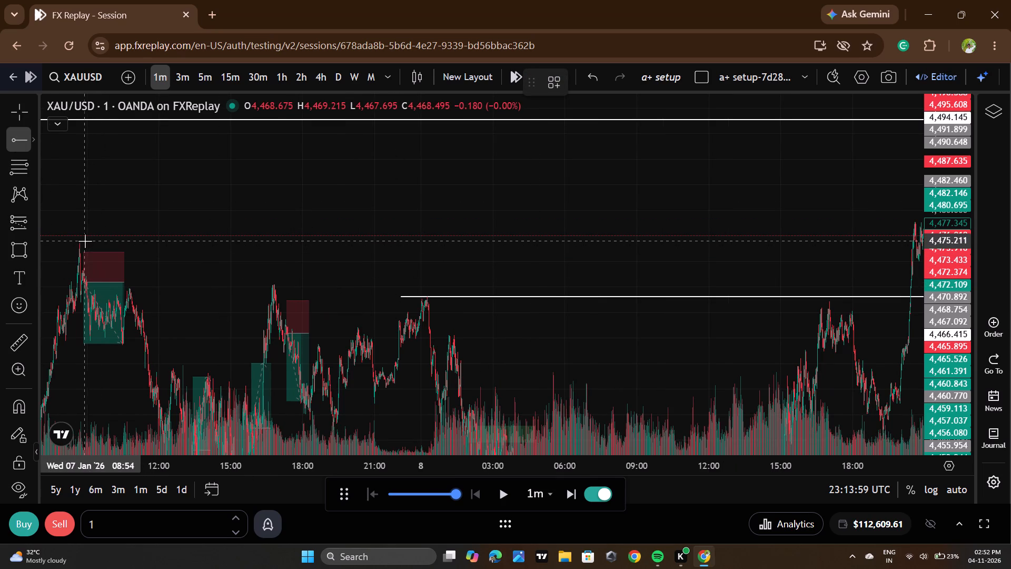
{"action": "left_click", "coordinate": [83, 243]}
{"action": "left_click", "coordinate": [266, 280]}
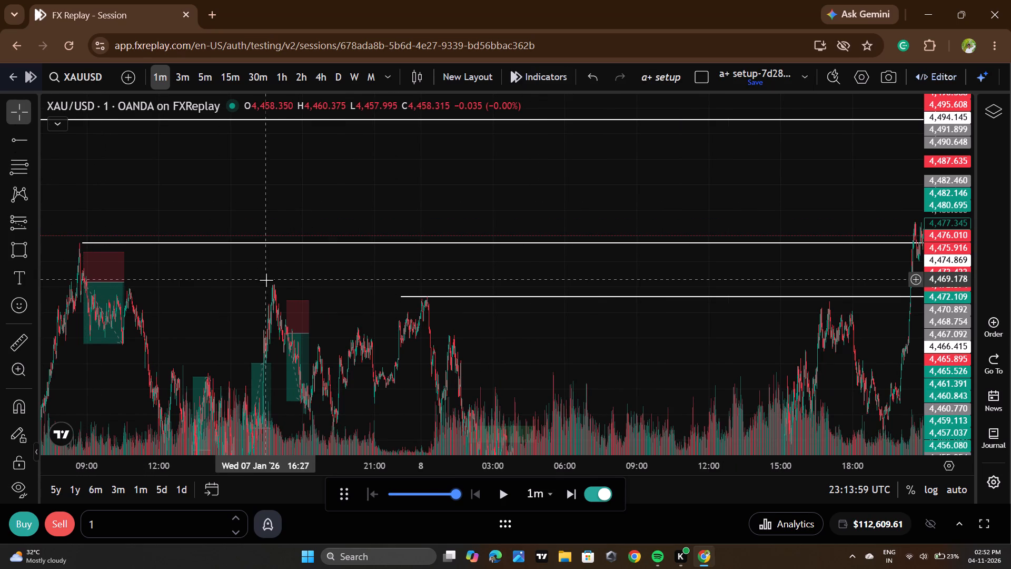
Examine the latest price action against the new horizontal ray and the earlier swing highs.
{"action": "scroll", "coordinate": [153, 260], "scroll_direction": "down", "scroll_amount": 3}
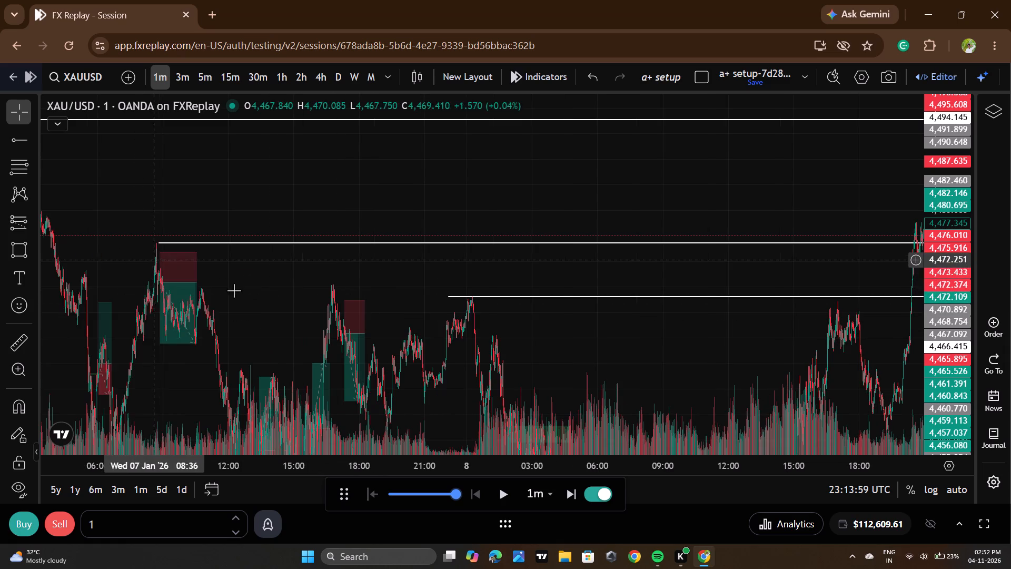
{"action": "scroll", "coordinate": [759, 249], "scroll_direction": "up", "scroll_amount": 6}
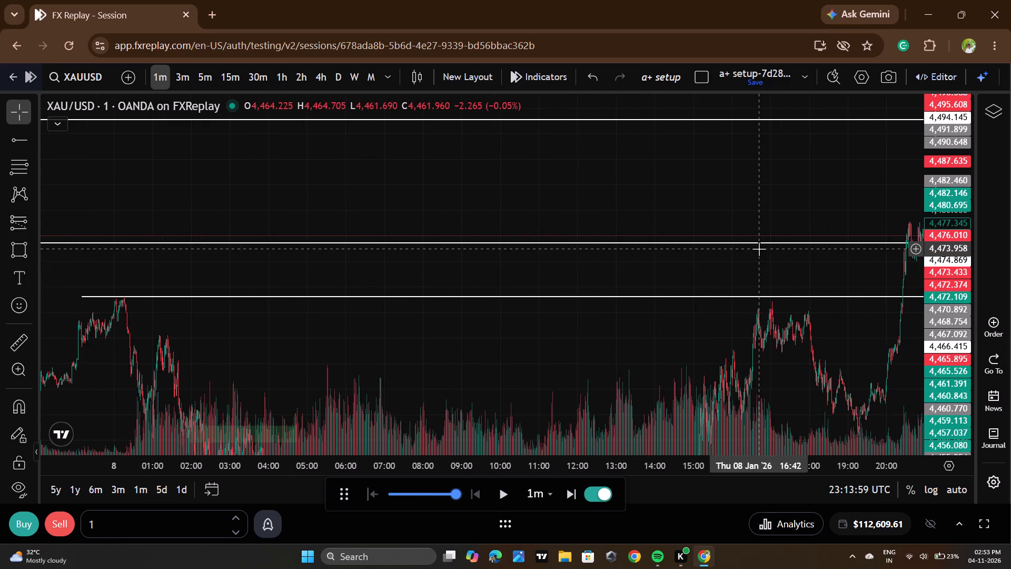
{"action": "scroll", "coordinate": [321, 229], "scroll_direction": "down", "scroll_amount": 5}
{"action": "scroll", "coordinate": [80, 231], "scroll_direction": "down", "scroll_amount": 3}
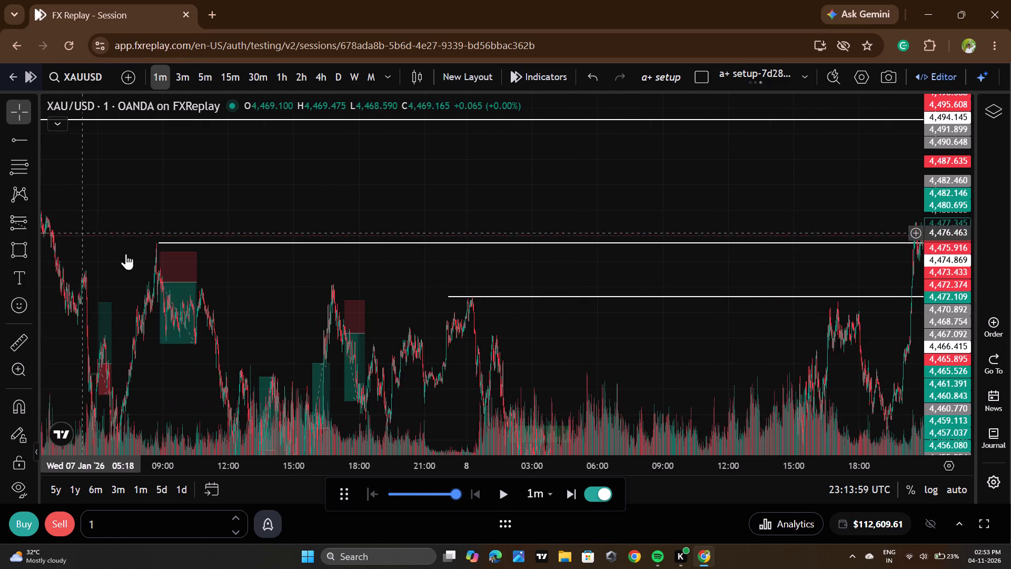
{"action": "left_click_drag", "start_coordinate": [292, 273], "coordinate": [393, 259]}
{"action": "left_click_drag", "start_coordinate": [586, 259], "coordinate": [105, 244]}
{"action": "scroll", "coordinate": [292, 225], "scroll_direction": "up", "scroll_amount": 5}
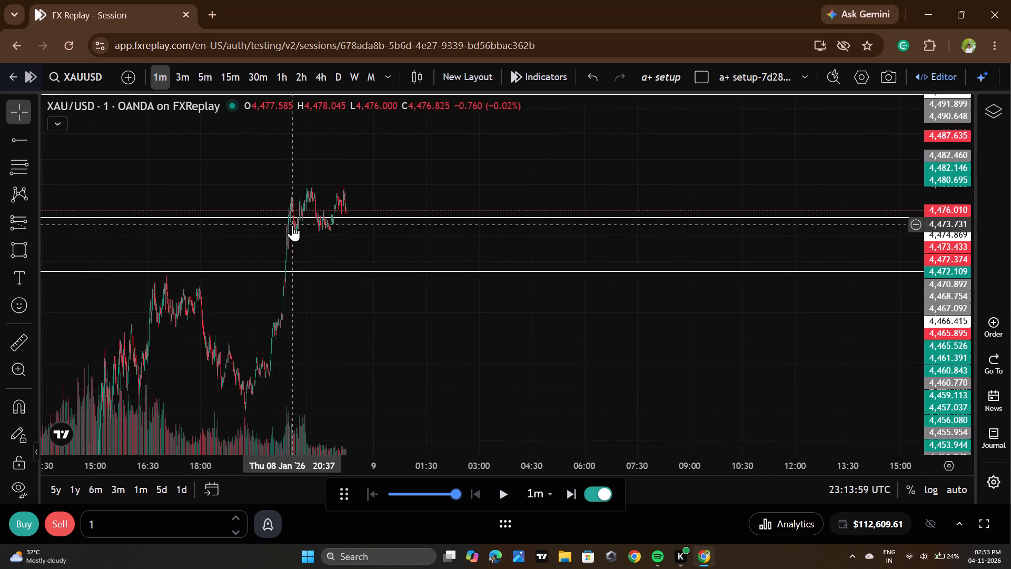
{"action": "scroll", "coordinate": [292, 225], "scroll_direction": "up", "scroll_amount": 3}
{"action": "scroll", "coordinate": [949, 236], "scroll_direction": "up", "scroll_amount": 13}
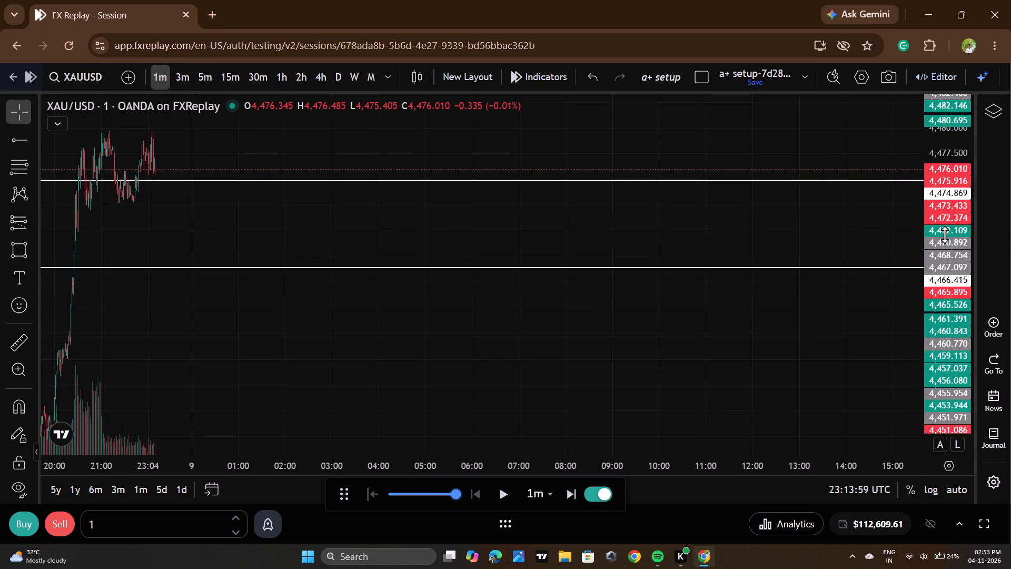
{"action": "scroll", "coordinate": [422, 241], "scroll_direction": "up", "scroll_amount": 4}
{"action": "left_click_drag", "start_coordinate": [326, 248], "coordinate": [769, 256]}
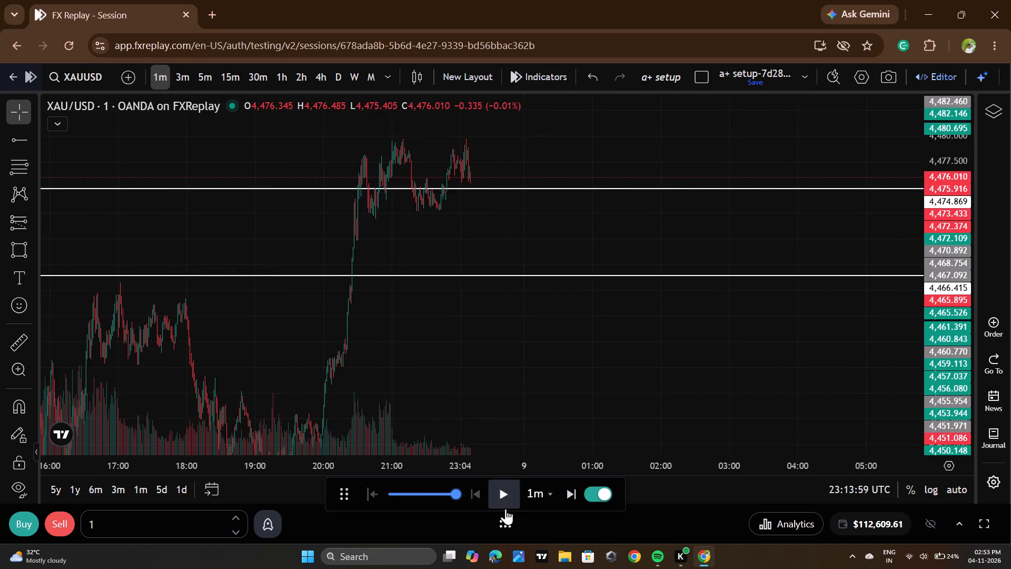
Advance the replay in short bursts and pause it at 23:53:59 UTC.
{"action": "triple_click", "coordinate": [505, 508]}
{"action": "double_click", "coordinate": [505, 508]}
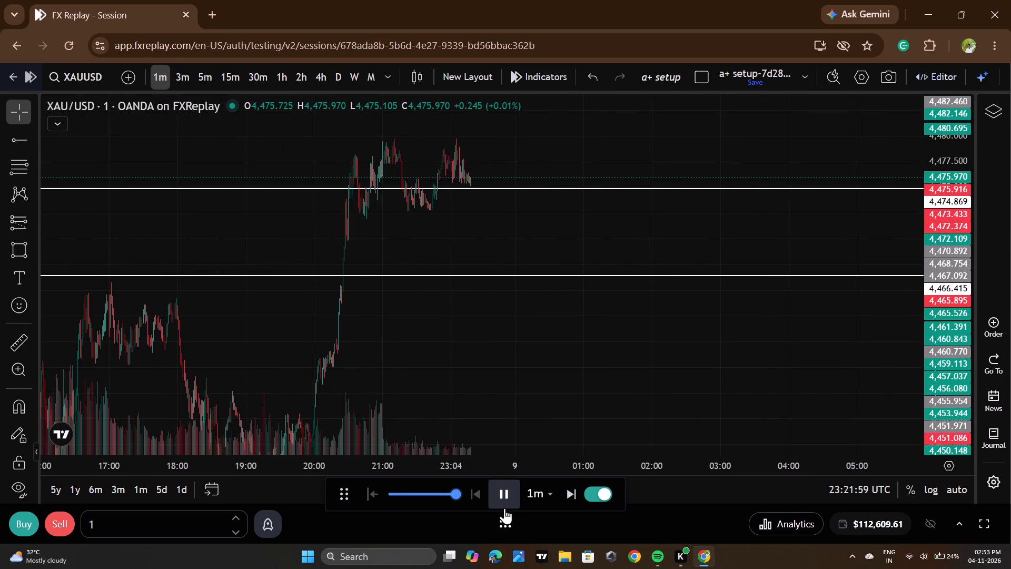
{"action": "left_click", "coordinate": [504, 508]}
{"action": "left_click", "coordinate": [504, 508]}
{"action": "double_click", "coordinate": [504, 508]}
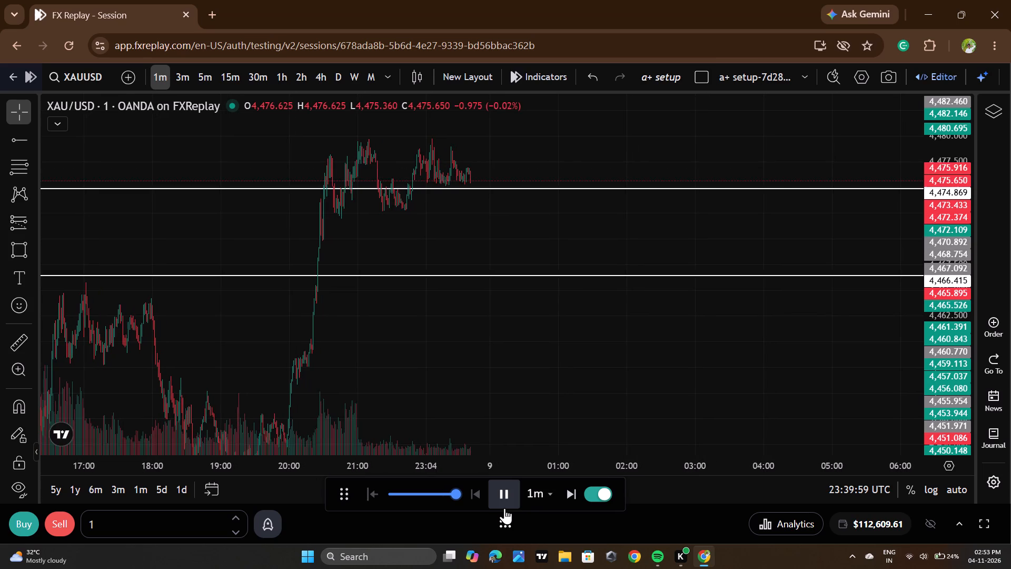
{"action": "left_click", "coordinate": [504, 508]}
Draw a green rectangle zone from 21:47 to about 00:23, spanning about 4,474.64 to 4,475.76.
{"action": "scroll", "coordinate": [938, 223], "scroll_direction": "up", "scroll_amount": 8}
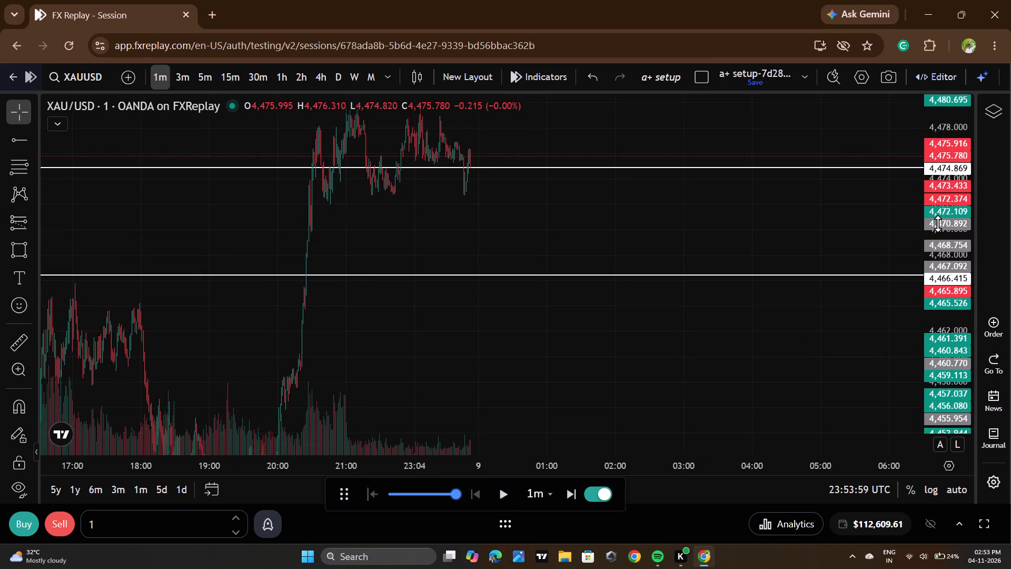
{"action": "scroll", "coordinate": [938, 223], "scroll_direction": "up", "scroll_amount": 11}
{"action": "scroll", "coordinate": [660, 218], "scroll_direction": "up", "scroll_amount": 4}
{"action": "scroll", "coordinate": [588, 218], "scroll_direction": "up", "scroll_amount": 4}
{"action": "left_click_drag", "start_coordinate": [452, 223], "coordinate": [815, 304]}
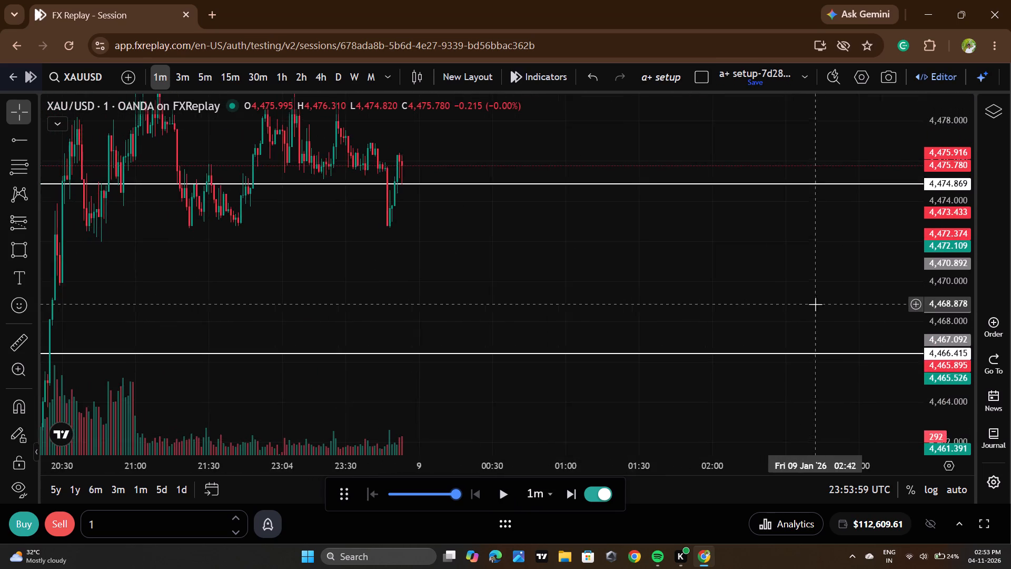
{"action": "left_click_drag", "start_coordinate": [583, 277], "coordinate": [811, 360]}
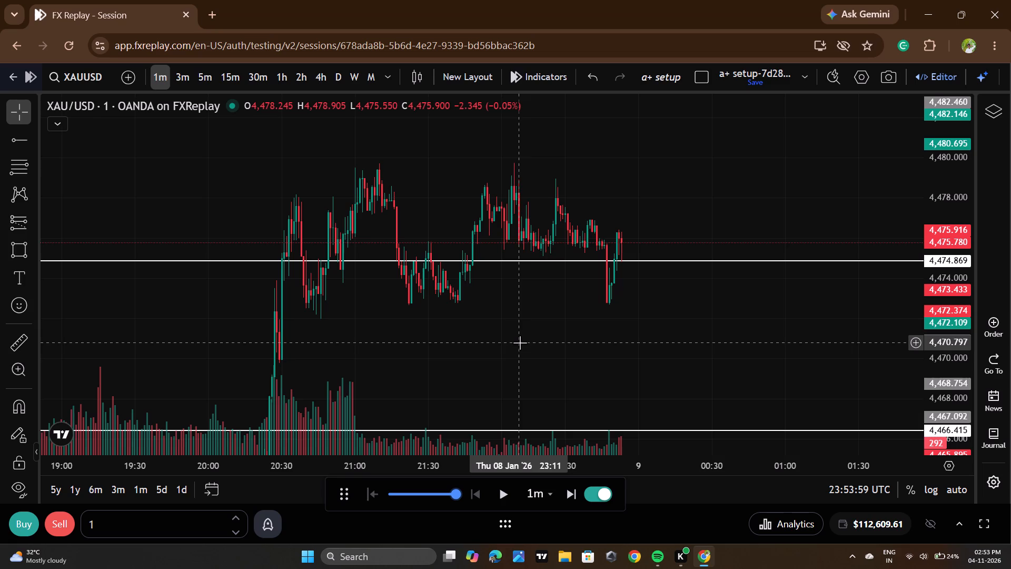
{"action": "scroll", "coordinate": [553, 326], "scroll_direction": "up", "scroll_amount": 6}
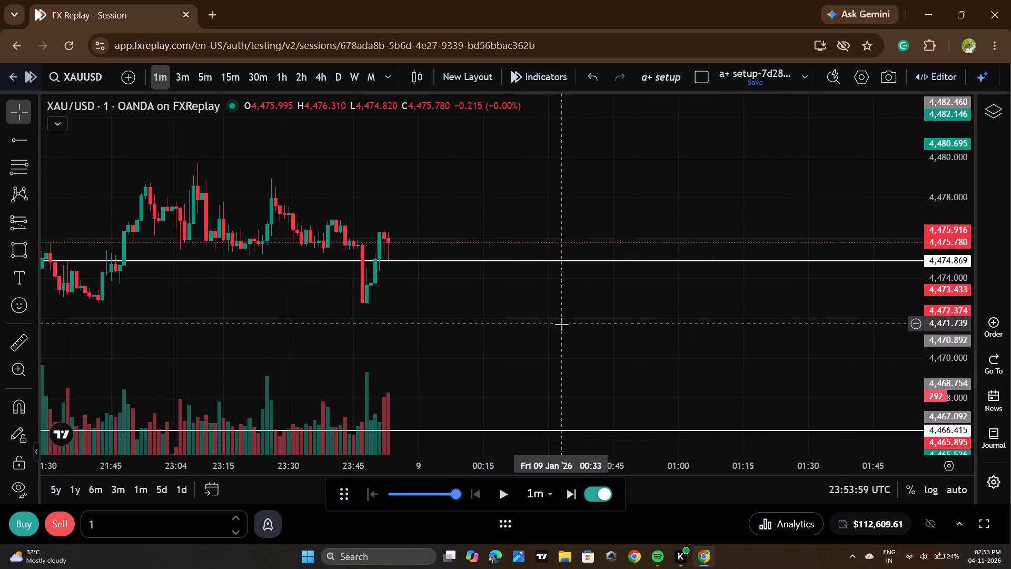
{"action": "left_click", "coordinate": [0, 239]}
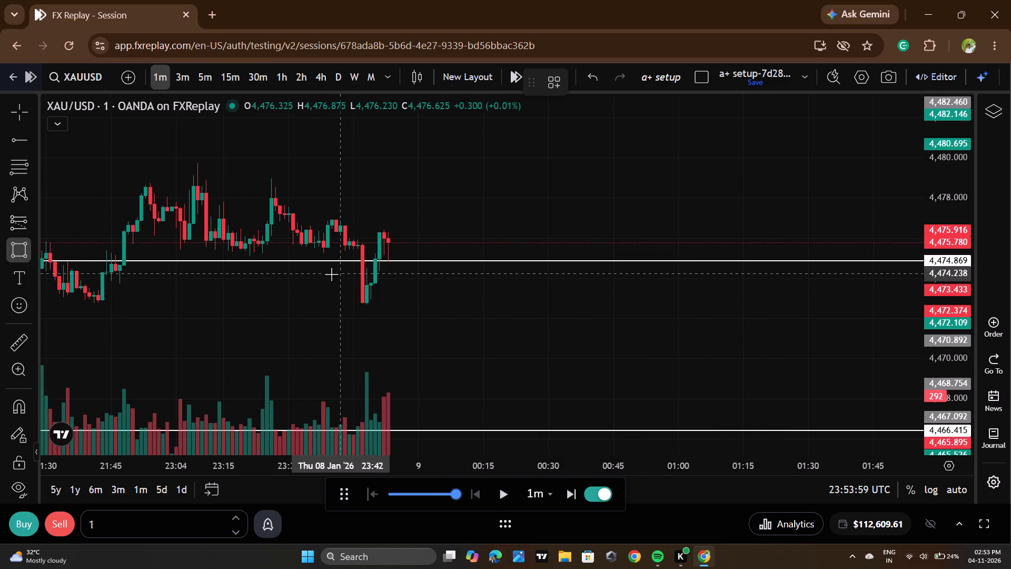
{"action": "scroll", "coordinate": [316, 273], "scroll_direction": "down", "scroll_amount": 1}
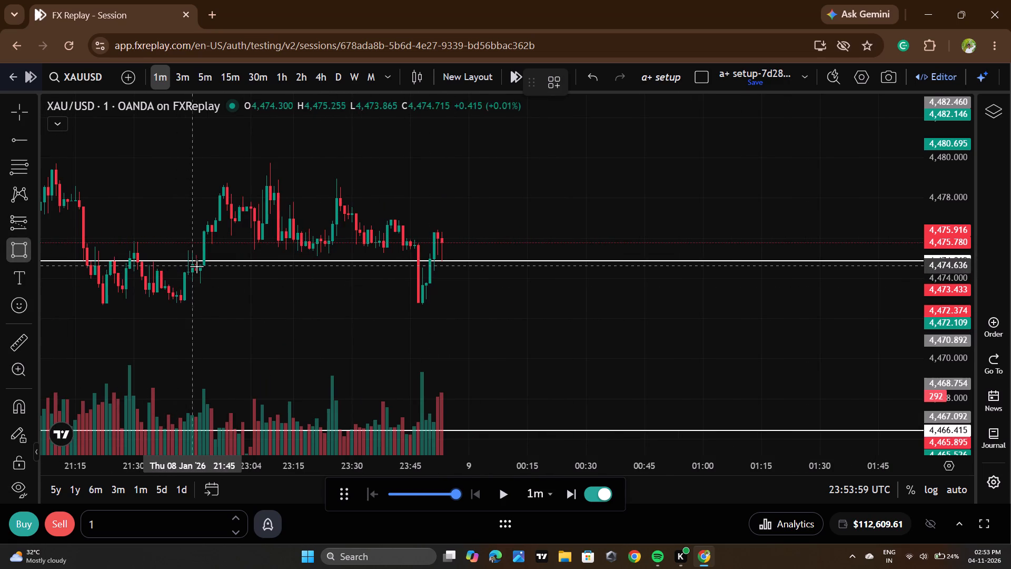
{"action": "left_click", "coordinate": [199, 266]}
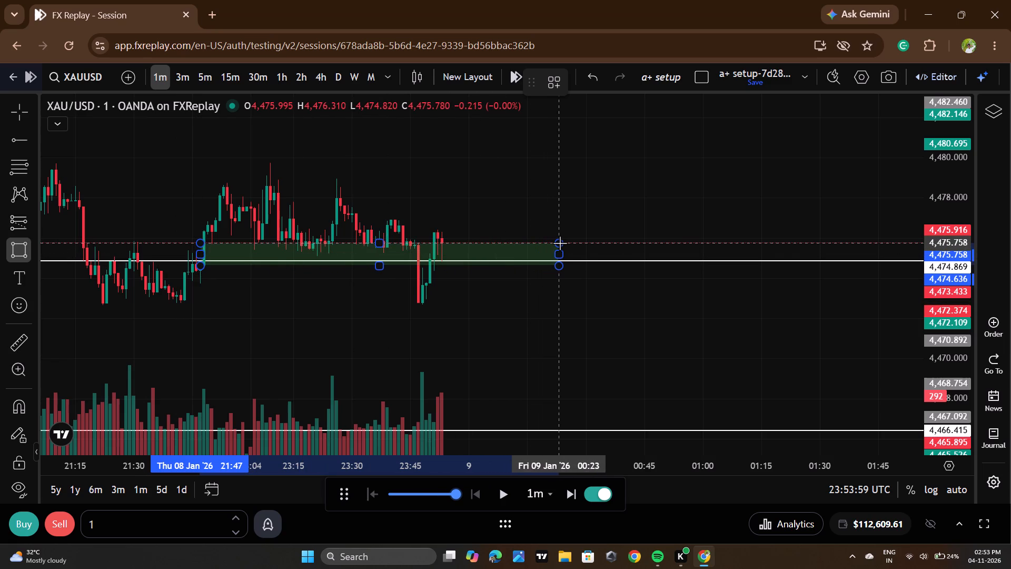
{"action": "left_click", "coordinate": [560, 243]}
{"action": "left_click", "coordinate": [629, 291]}
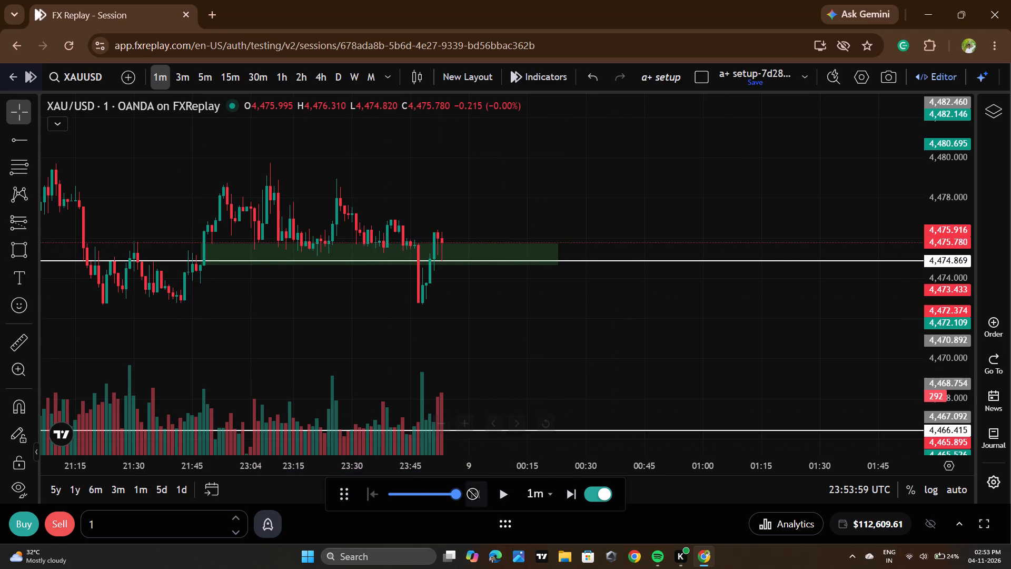
Set the replay speed to 2x per sec and advance the replay to 23:54:59 UTC.
{"action": "left_click", "coordinate": [395, 494]}
{"action": "double_click", "coordinate": [507, 498]}
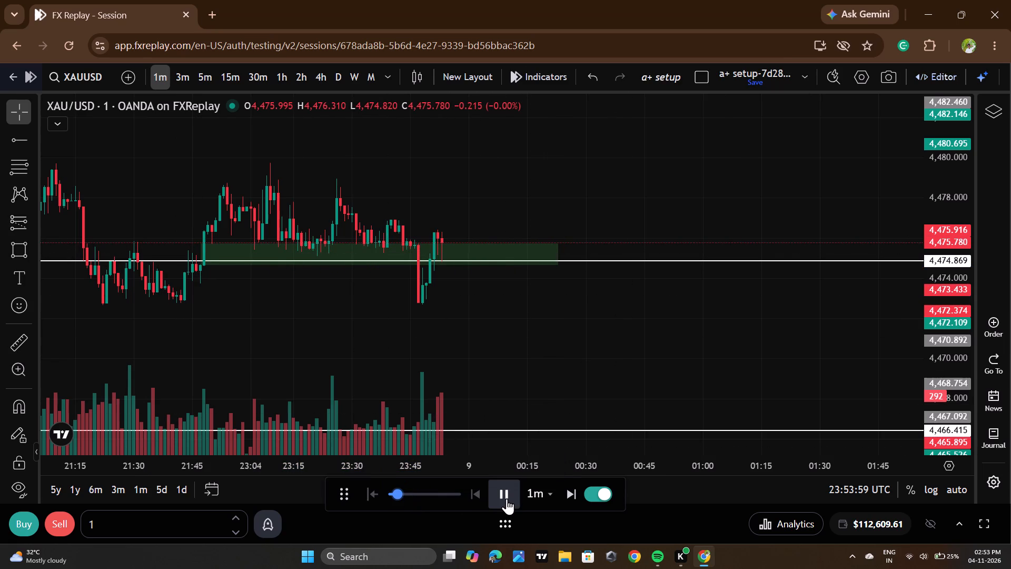
{"action": "left_click", "coordinate": [507, 498]}
{"action": "left_click", "coordinate": [507, 498]}
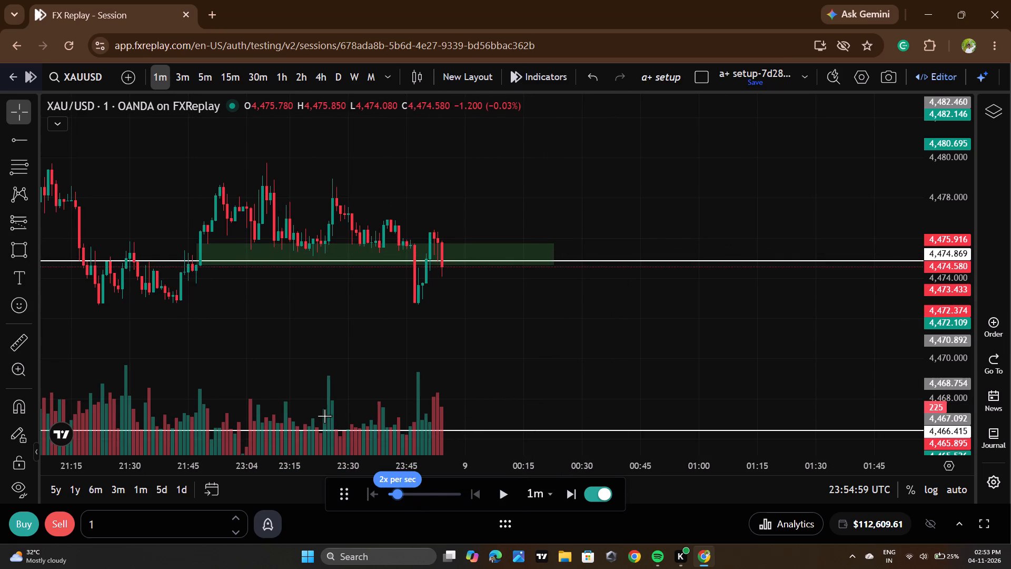
Set the order size to 4.2 and sell XAUUSD at market.
{"action": "scroll", "coordinate": [345, 434], "scroll_direction": "down", "scroll_amount": 3}
{"action": "left_click", "coordinate": [155, 532]}
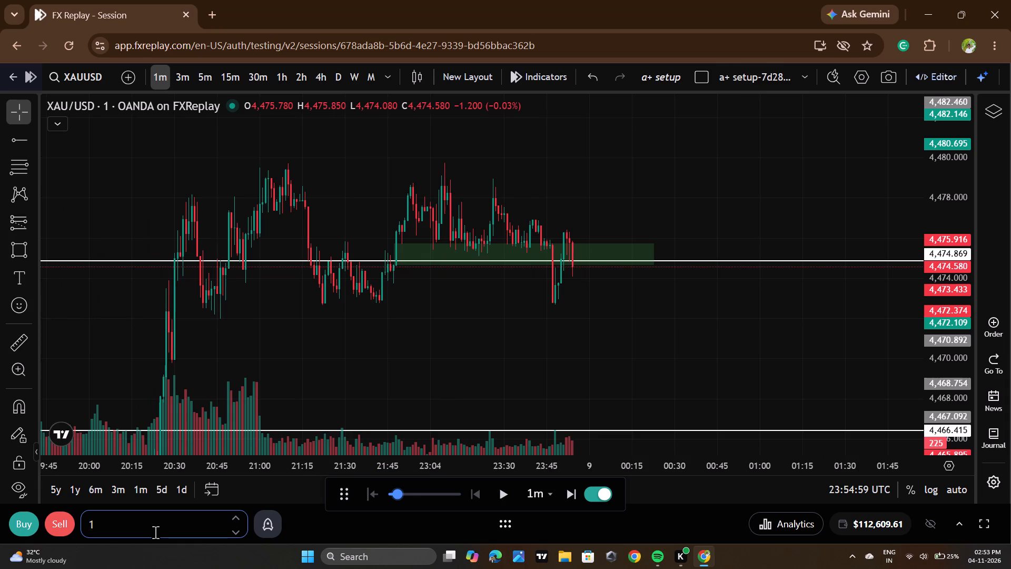
{"action": "key", "text": "BackSpace"}
{"action": "key", "text": "4"}
{"action": "type", "text": ".2"}
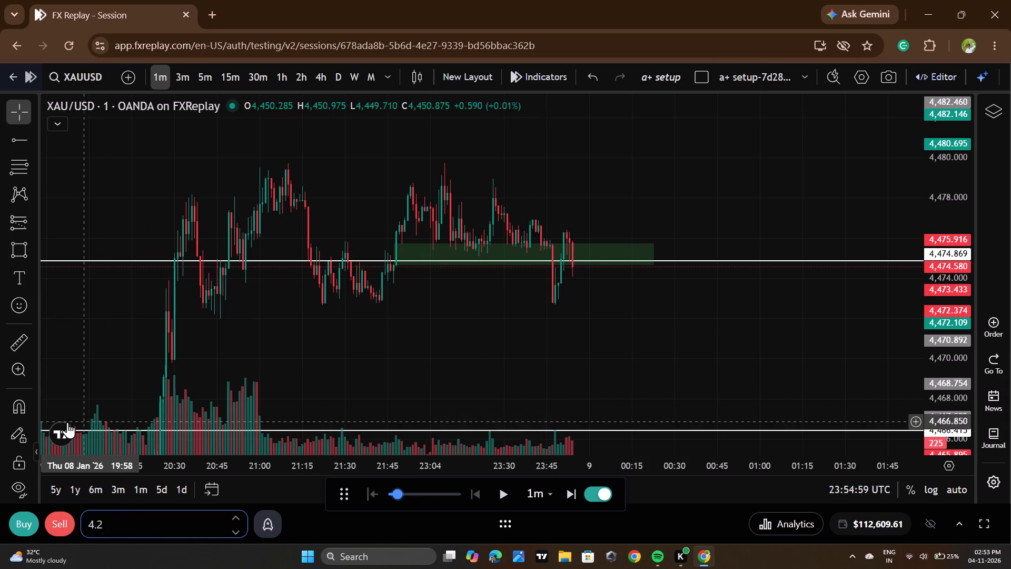
{"action": "left_click", "coordinate": [61, 527]}
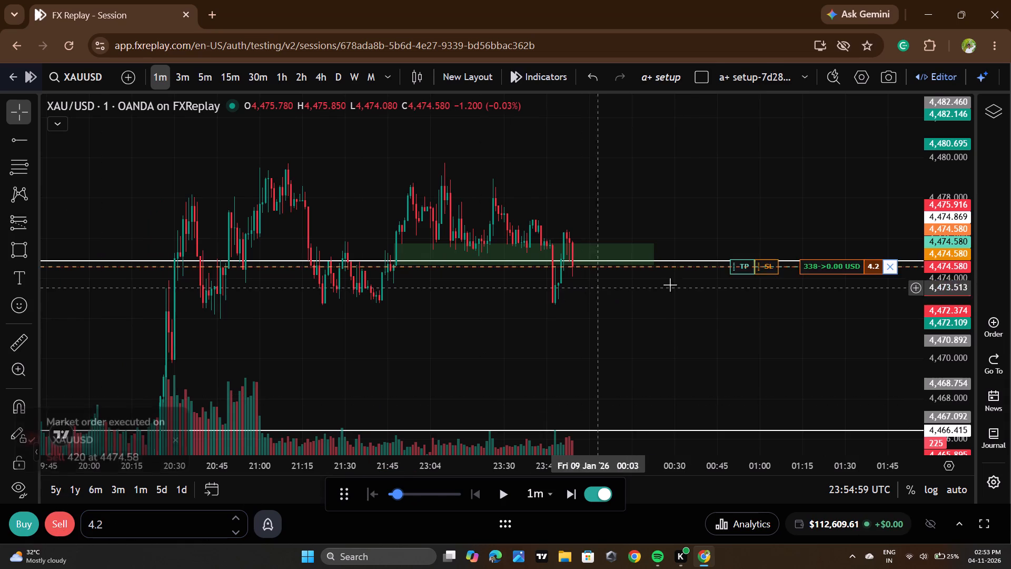
Add a stop loss to the short position at about 4,479.49, near the recent swing highs.
{"action": "left_click_drag", "start_coordinate": [769, 268], "coordinate": [787, 180]}
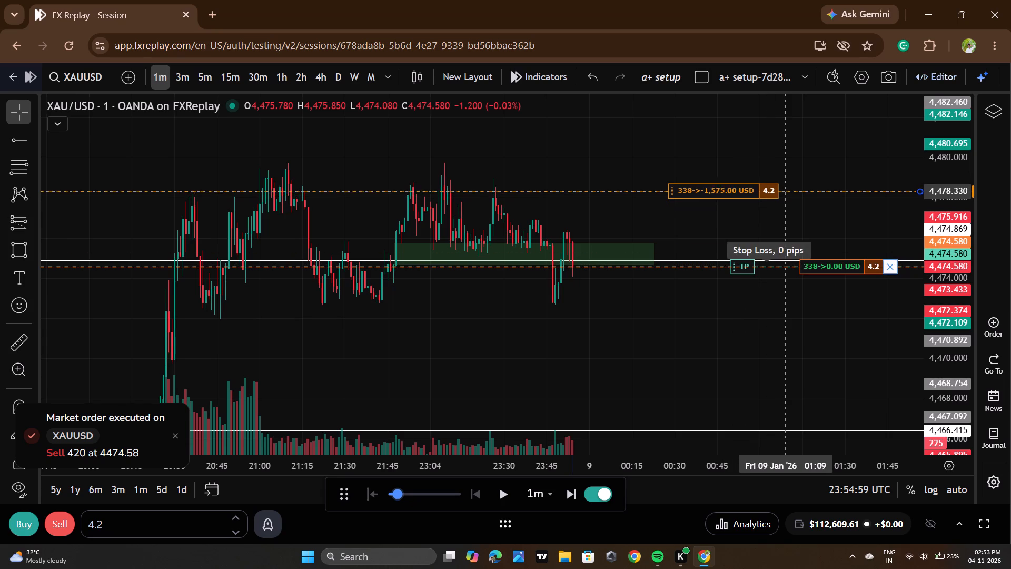
{"action": "left_click_drag", "start_coordinate": [787, 180], "coordinate": [789, 166]}
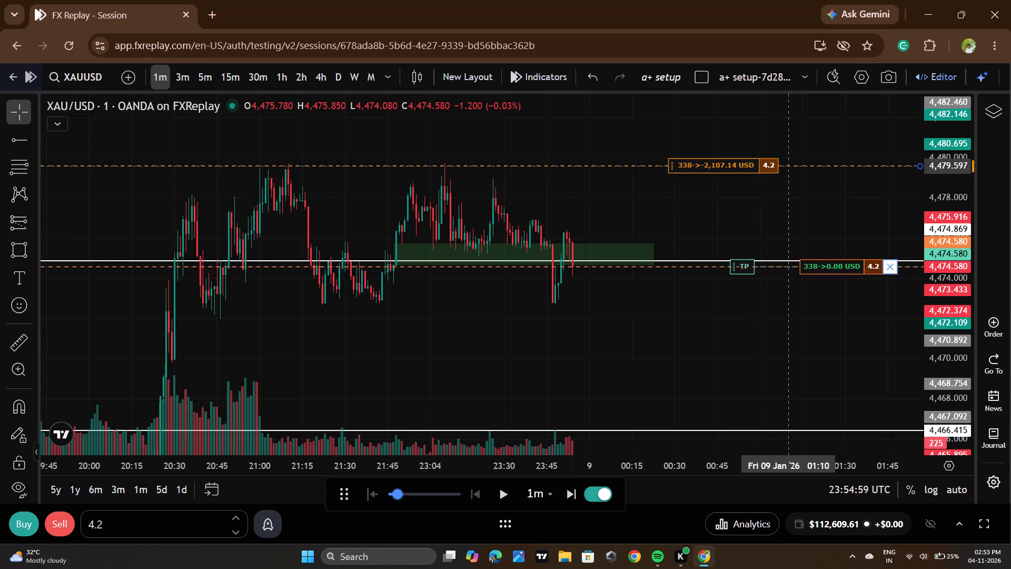
{"action": "left_click_drag", "start_coordinate": [789, 166], "coordinate": [789, 168]}
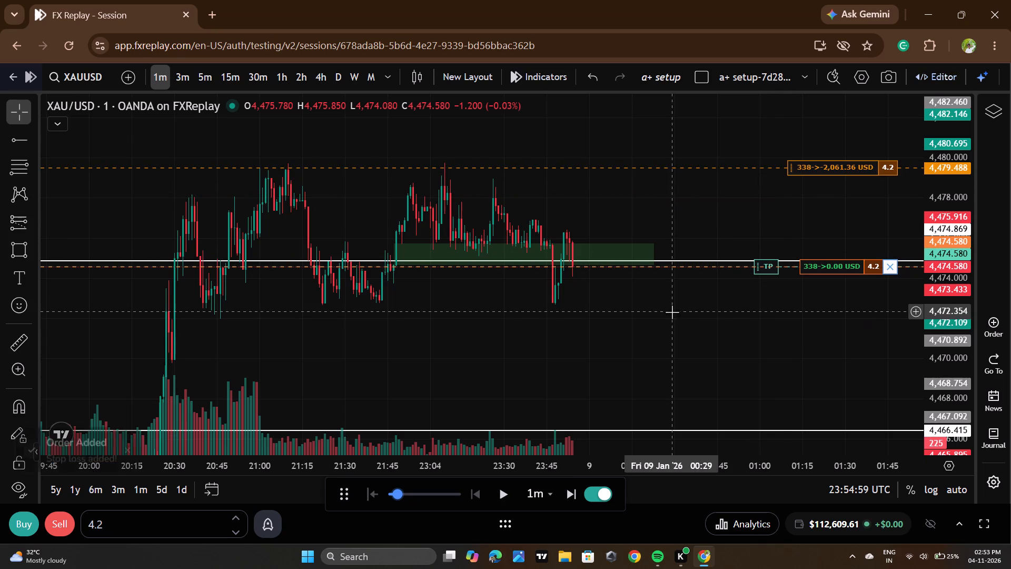
Add a take profit to the short position at about 4,466.45, by the lower white horizontal ray.
{"action": "scroll", "coordinate": [688, 311], "scroll_direction": "down", "scroll_amount": 2}
{"action": "left_click_drag", "start_coordinate": [740, 360], "coordinate": [573, 308]}
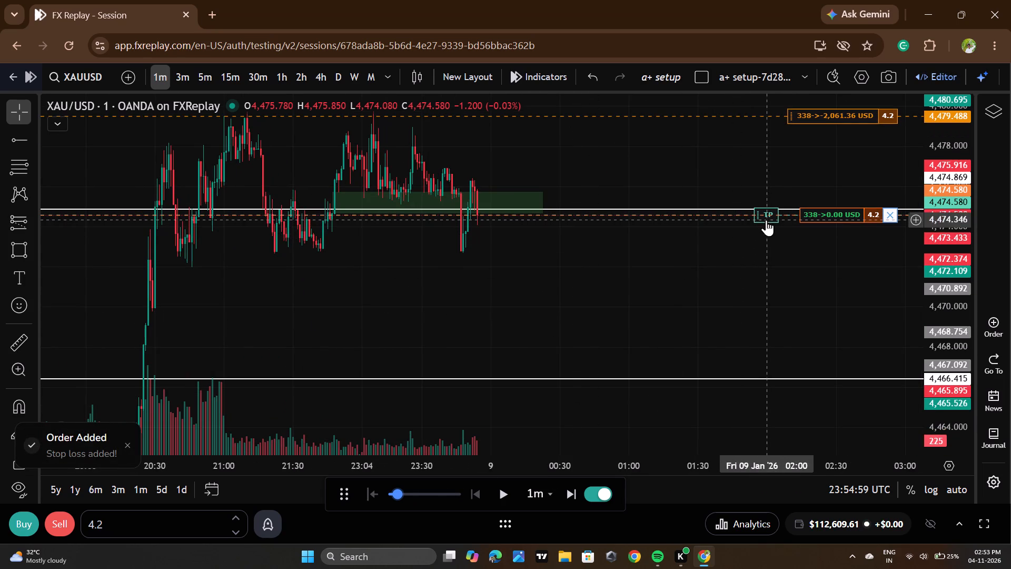
{"action": "left_click_drag", "start_coordinate": [766, 220], "coordinate": [778, 380]}
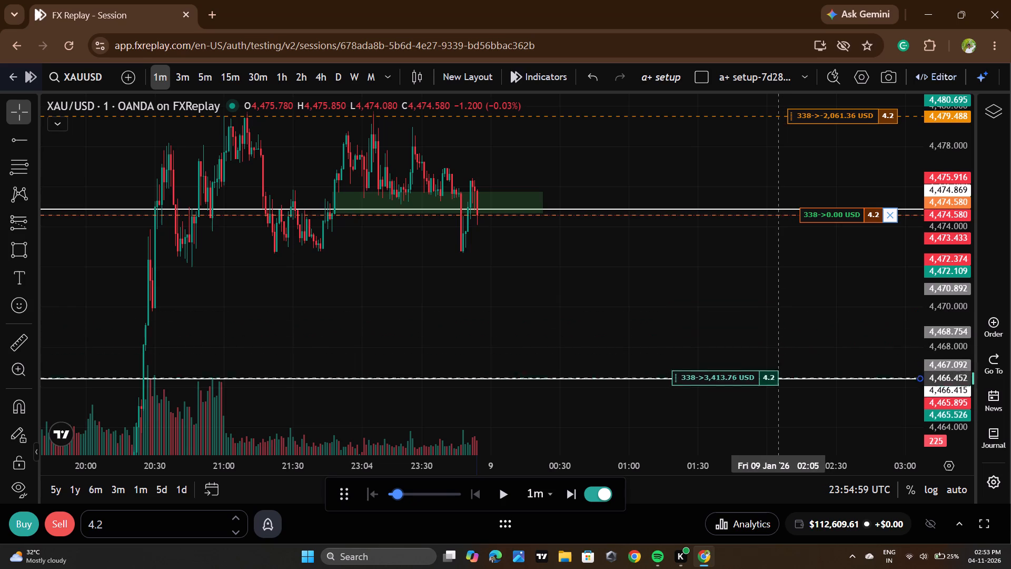
Move the short position's take profit down to about 4,464.93, below the lower white horizontal ray.
{"action": "left_click_drag", "start_coordinate": [778, 380], "coordinate": [761, 409]}
Draw a short position projection from the 23:54 candle, entry about 4,474.49, stop about 4,479.56, target about 4,464.97, ending near 00:50.
{"action": "scroll", "coordinate": [721, 257], "scroll_direction": "down", "scroll_amount": 3}
{"action": "left_click_drag", "start_coordinate": [809, 337], "coordinate": [788, 305]}
{"action": "scroll", "coordinate": [951, 273], "scroll_direction": "down", "scroll_amount": 6}
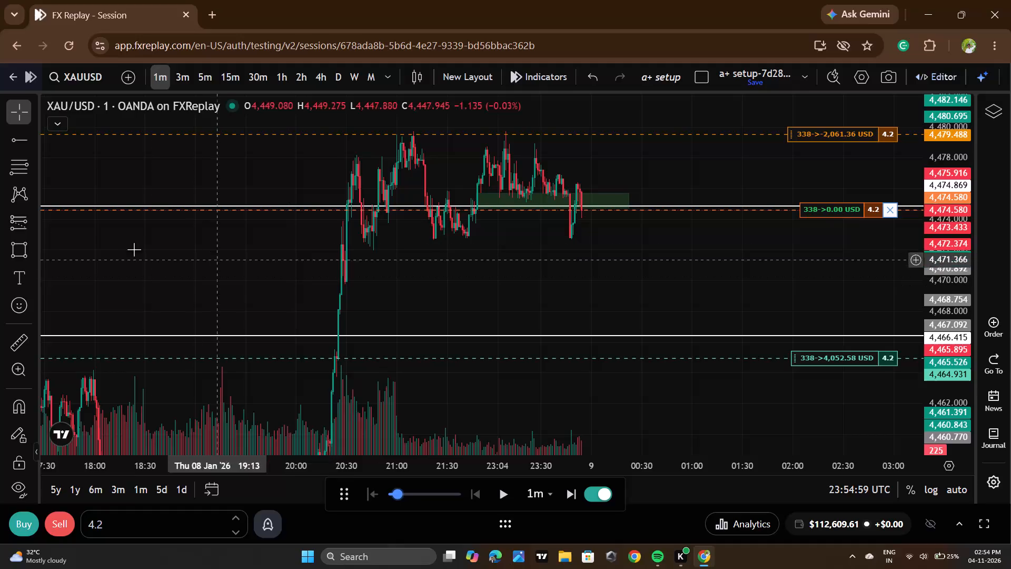
{"action": "left_click", "coordinate": [36, 229]}
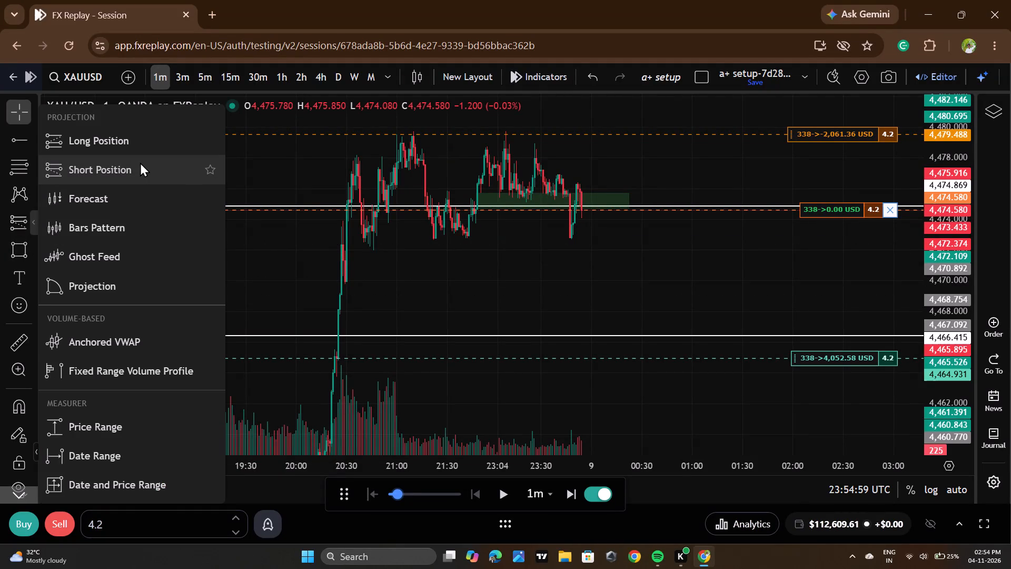
{"action": "left_click", "coordinate": [141, 162]}
{"action": "left_click", "coordinate": [581, 212]}
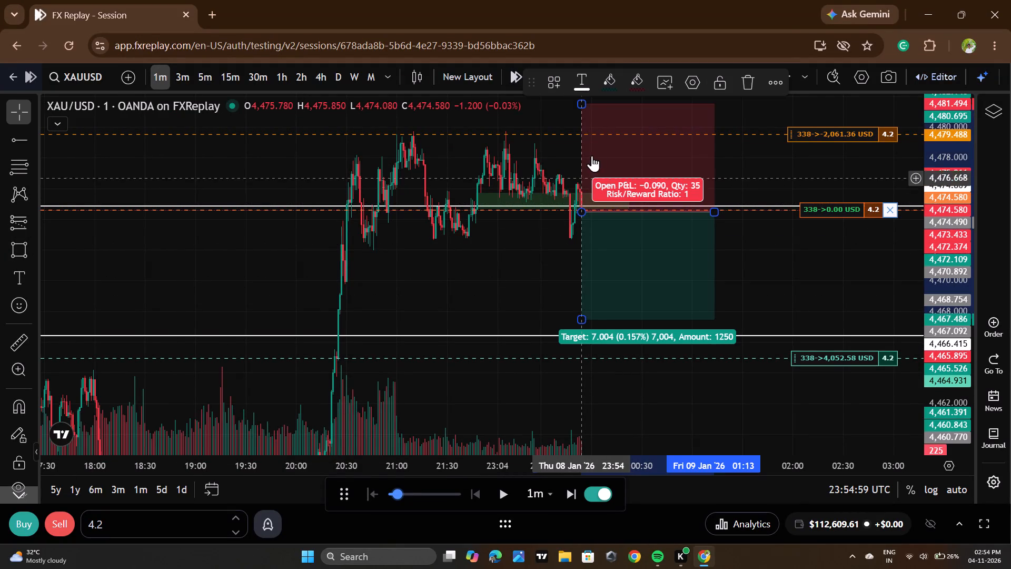
{"action": "left_click_drag", "start_coordinate": [583, 107], "coordinate": [581, 134]}
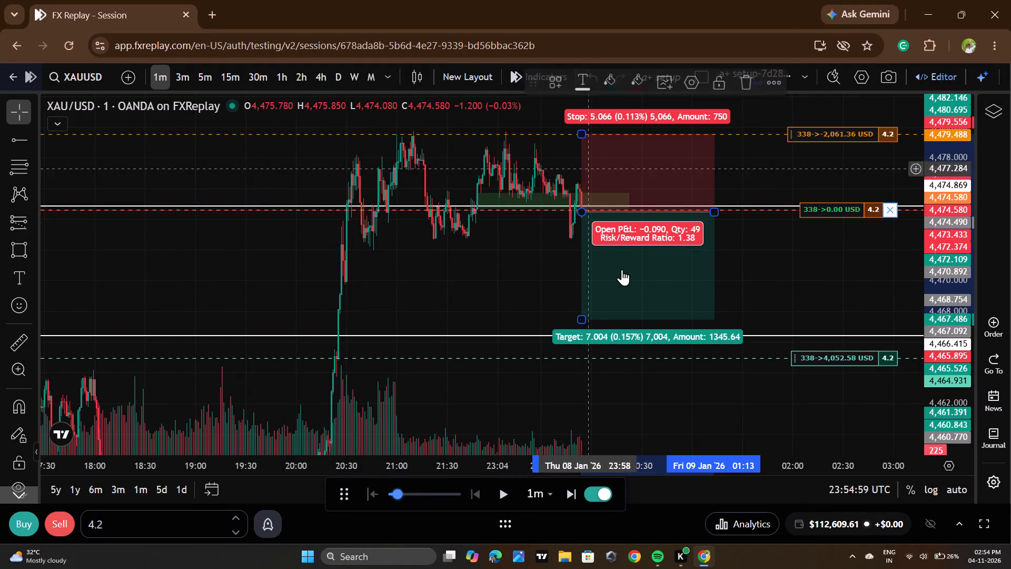
{"action": "left_click_drag", "start_coordinate": [583, 319], "coordinate": [584, 356]}
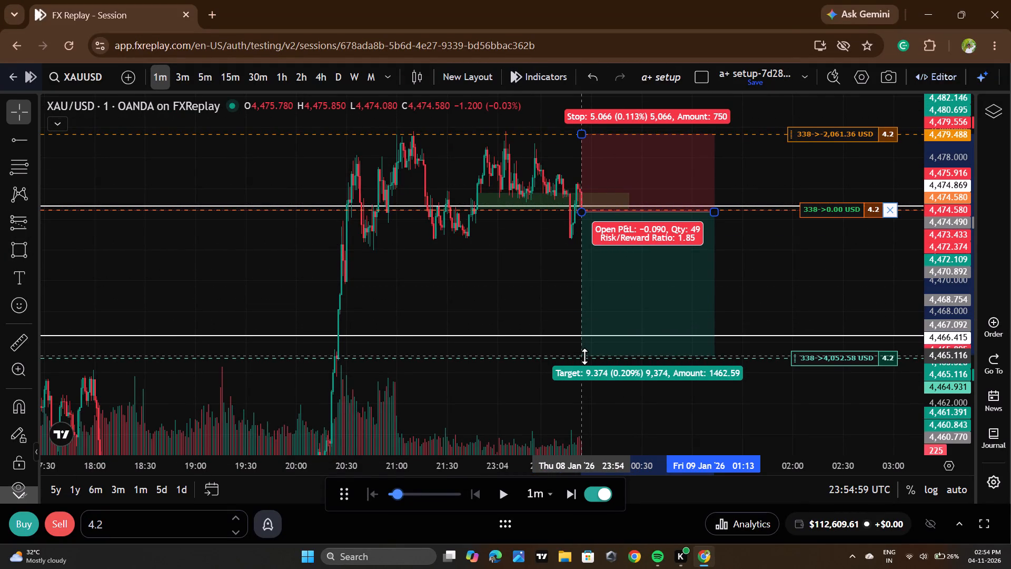
{"action": "left_click_drag", "start_coordinate": [584, 356], "coordinate": [584, 358]}
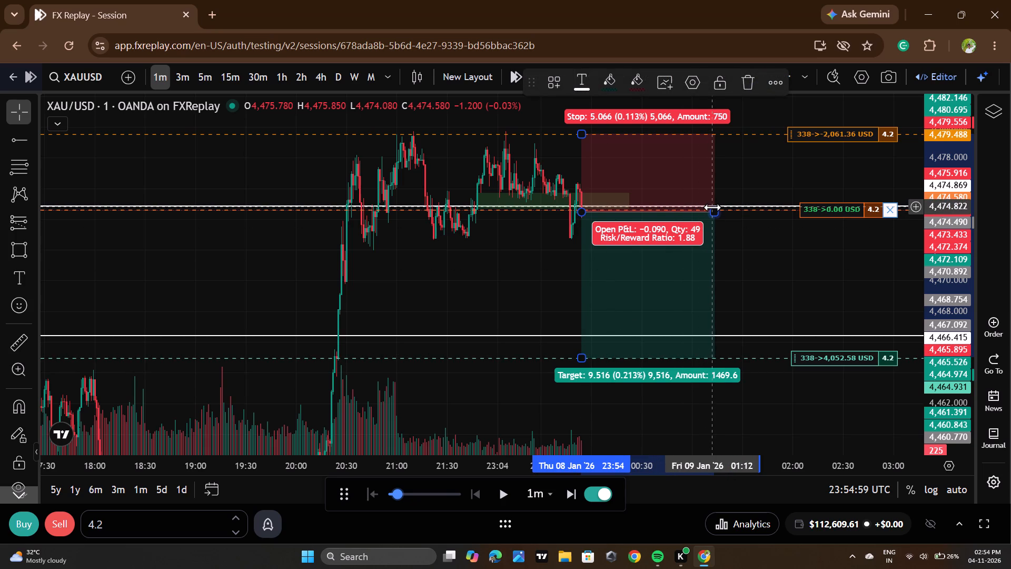
{"action": "left_click_drag", "start_coordinate": [716, 213], "coordinate": [674, 229]}
{"action": "left_click", "coordinate": [794, 254]}
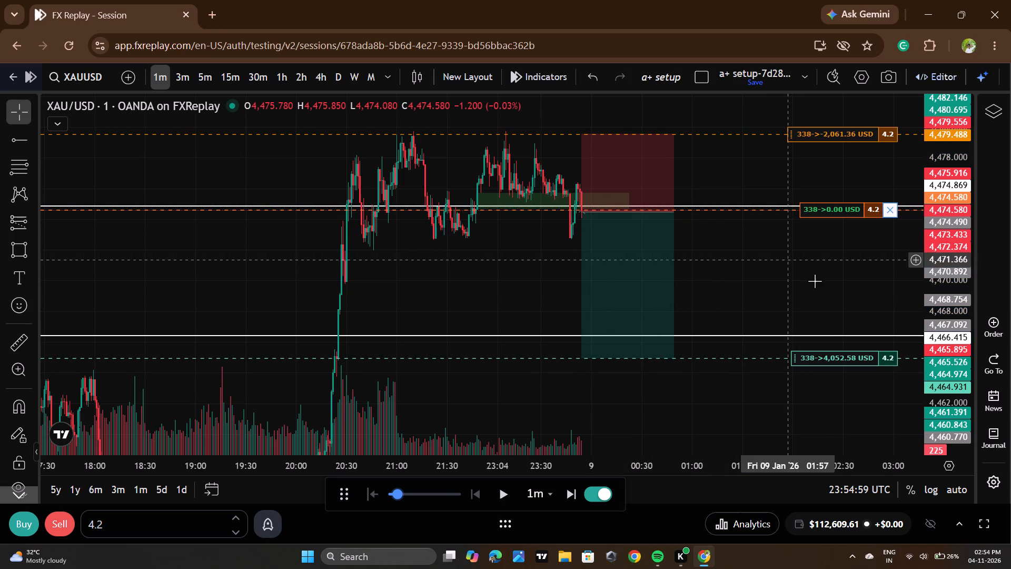
Raise the replay speed and play the replay forward to 00:24:59 UTC.
{"action": "left_click", "coordinate": [434, 493]}
{"action": "left_click", "coordinate": [504, 495]}
{"action": "double_click", "coordinate": [504, 495]}
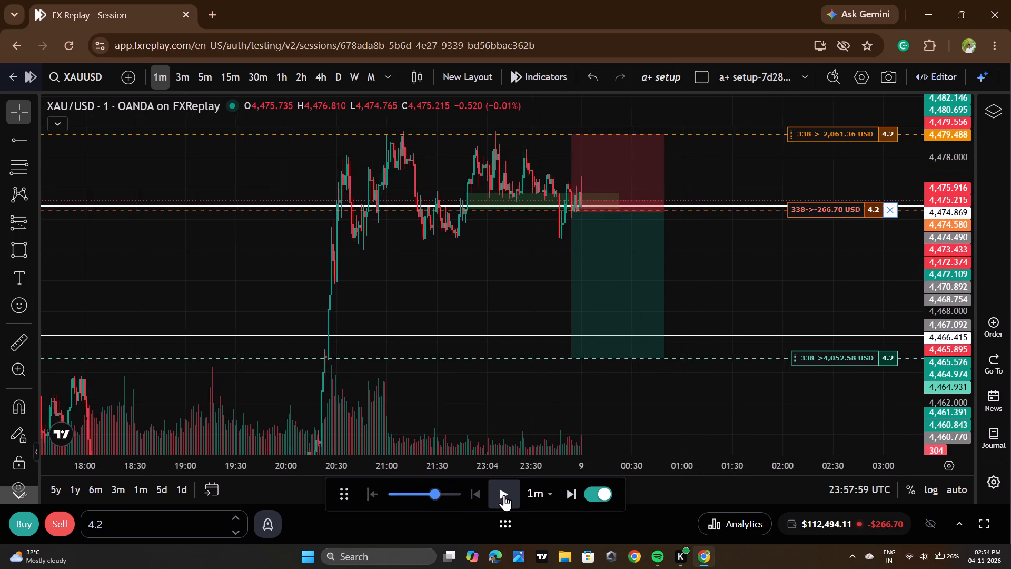
{"action": "double_click", "coordinate": [504, 495]}
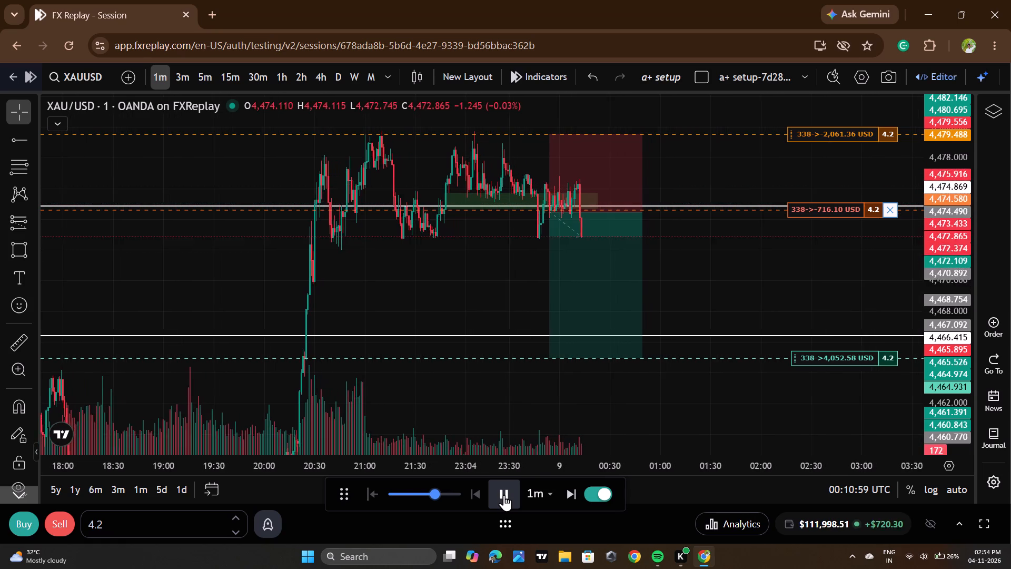
{"action": "left_click", "coordinate": [504, 495]}
{"action": "double_click", "coordinate": [504, 495]}
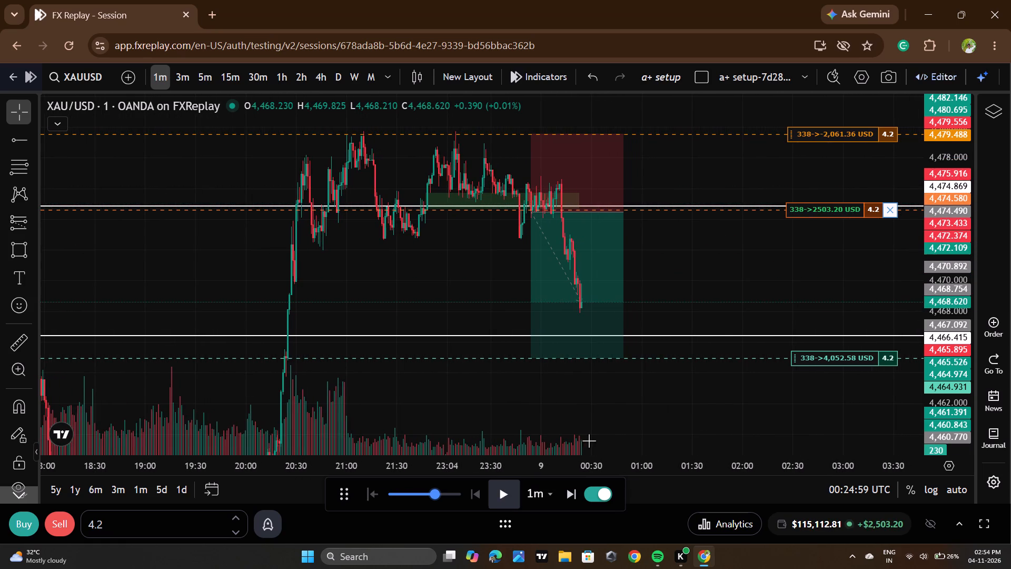
Move the short position's stop loss down to about 4,474.44, close to the entry price.
{"action": "left_click_drag", "start_coordinate": [828, 130], "coordinate": [844, 208]}
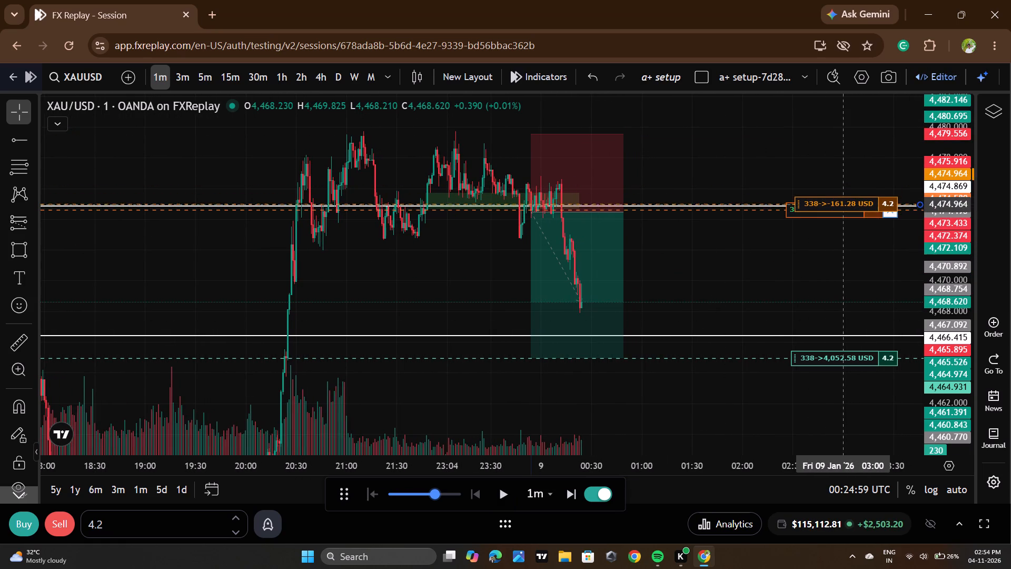
{"action": "left_click_drag", "start_coordinate": [844, 208], "coordinate": [844, 212]}
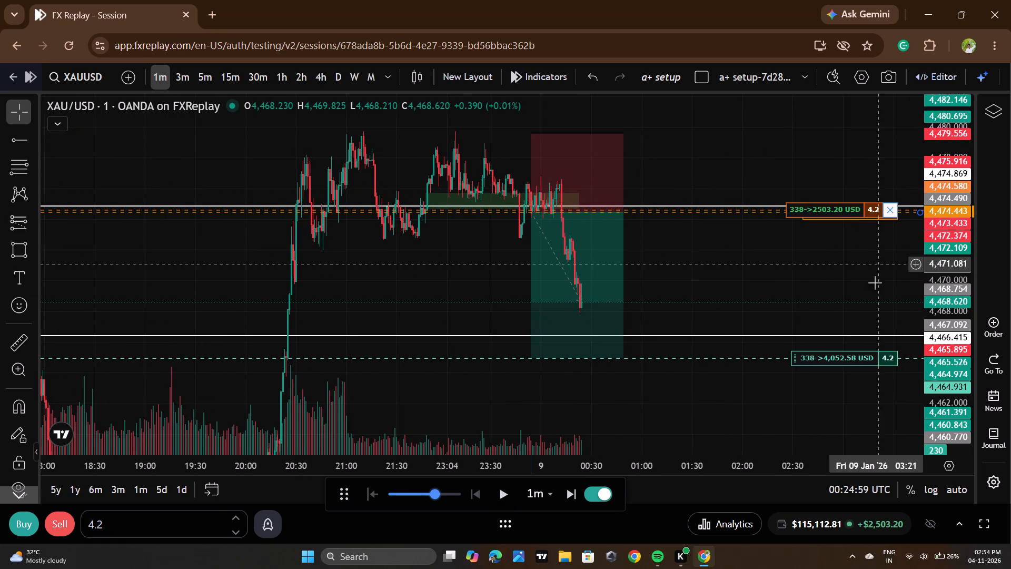
Play the replay forward to 00:29:59 UTC.
{"action": "left_click", "coordinate": [497, 497]}
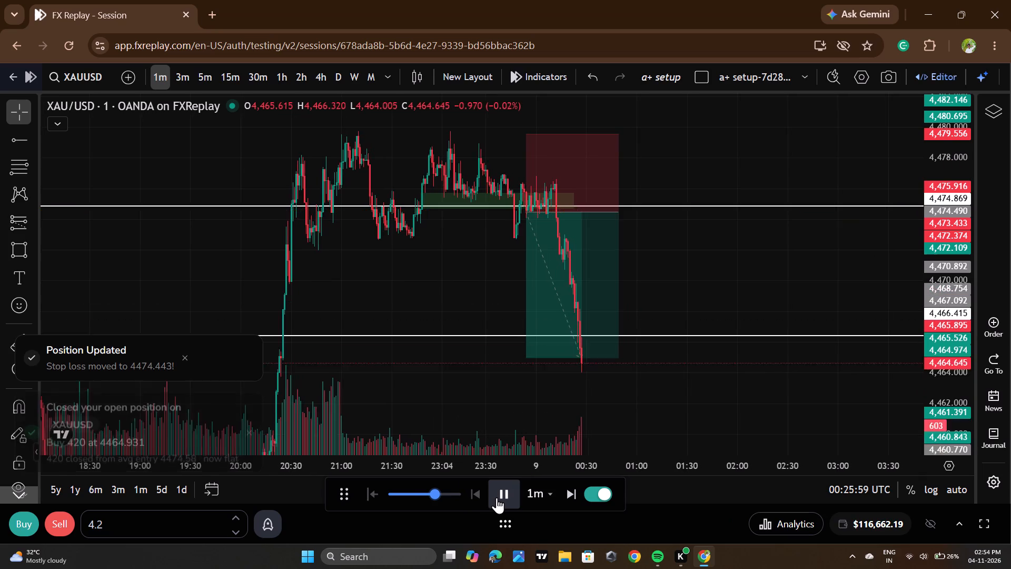
{"action": "left_click", "coordinate": [497, 497]}
Measure the price range from the rally near the lower white ray up to the swing highs.
{"action": "scroll", "coordinate": [950, 232], "scroll_direction": "down", "scroll_amount": 6}
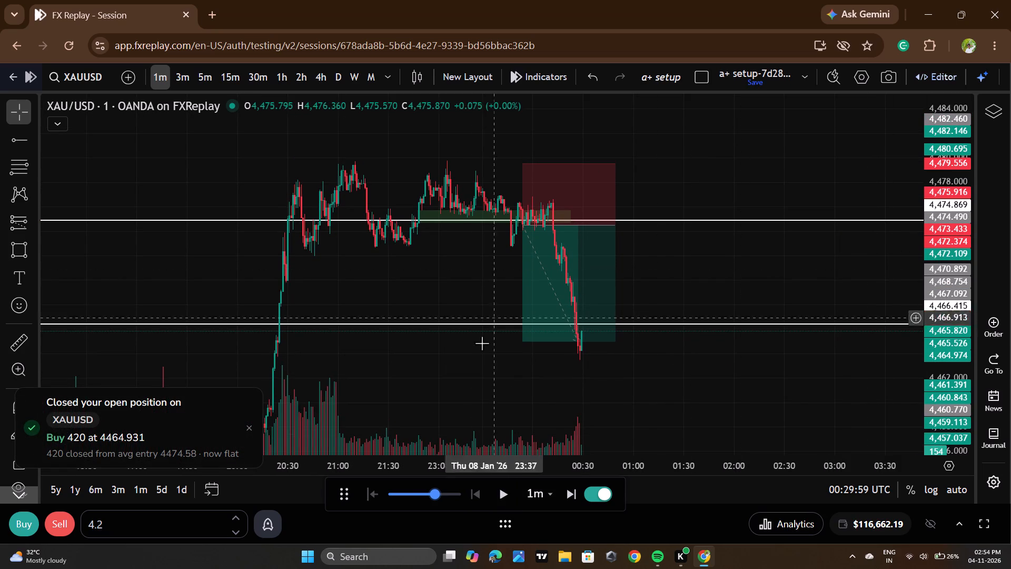
{"action": "scroll", "coordinate": [468, 199], "scroll_direction": "down", "scroll_amount": 4}
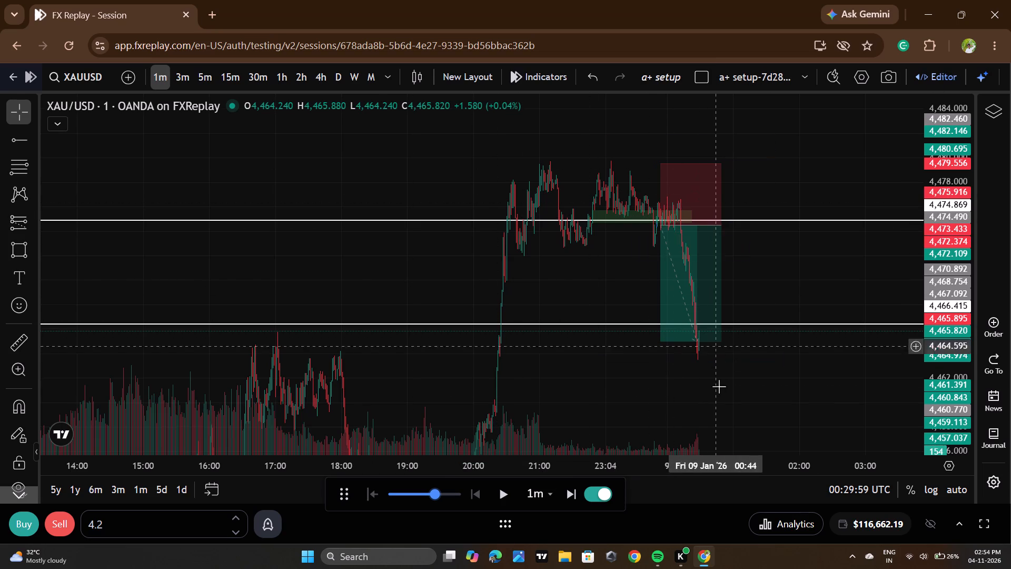
{"action": "scroll", "coordinate": [672, 337], "scroll_direction": "up", "scroll_amount": 1}
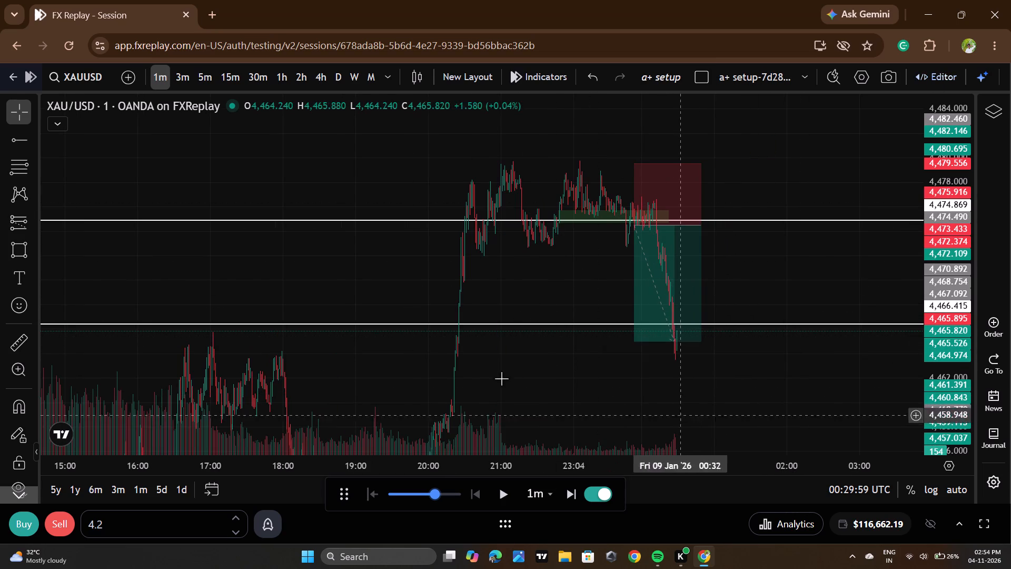
{"action": "scroll", "coordinate": [944, 268], "scroll_direction": "down", "scroll_amount": 5}
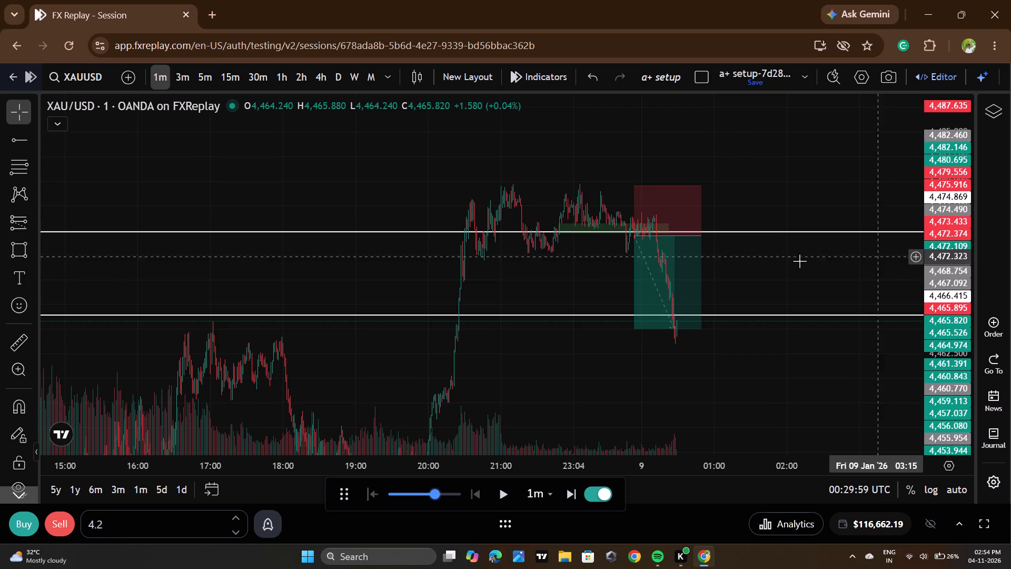
{"action": "scroll", "coordinate": [745, 266], "scroll_direction": "down", "scroll_amount": 3}
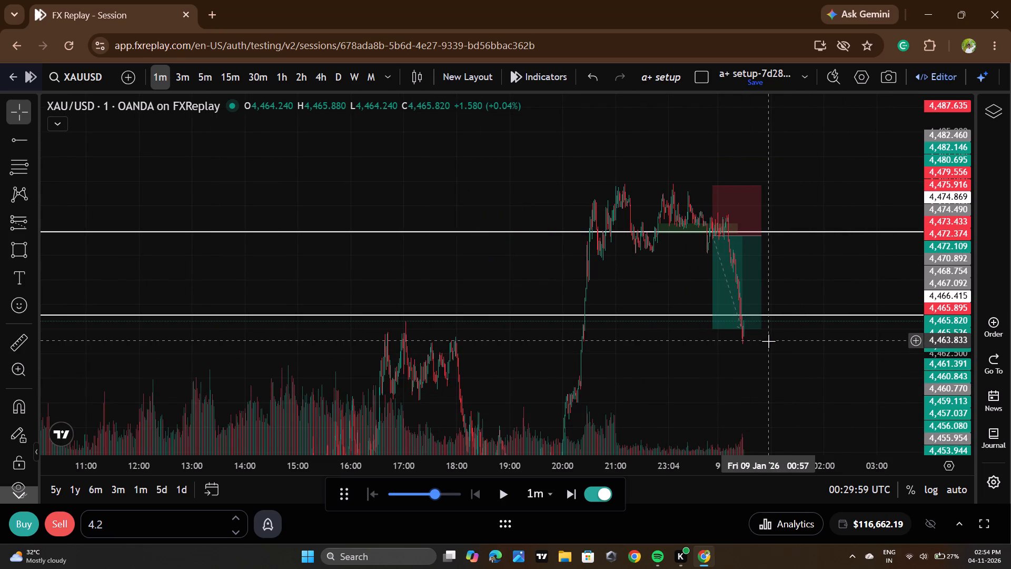
{"action": "left_click", "coordinate": [8, 338]}
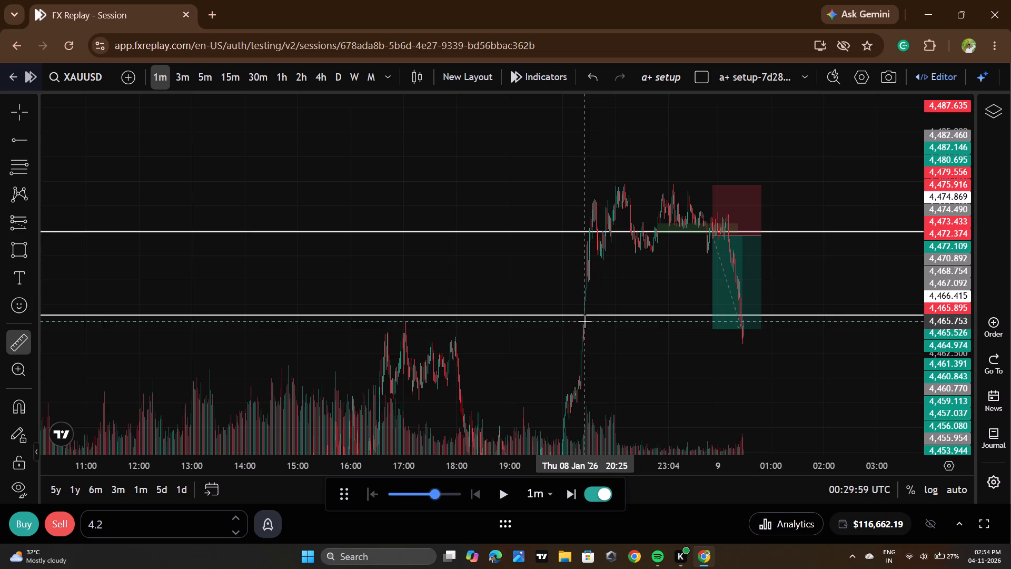
{"action": "left_click", "coordinate": [584, 320]}
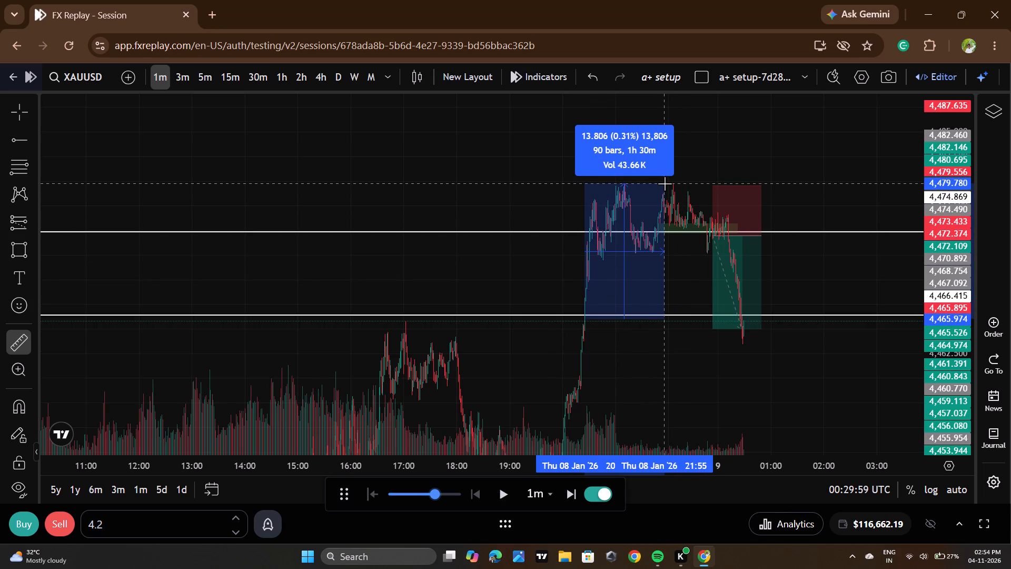
{"action": "left_click", "coordinate": [665, 183]}
{"action": "left_click", "coordinate": [852, 269]}
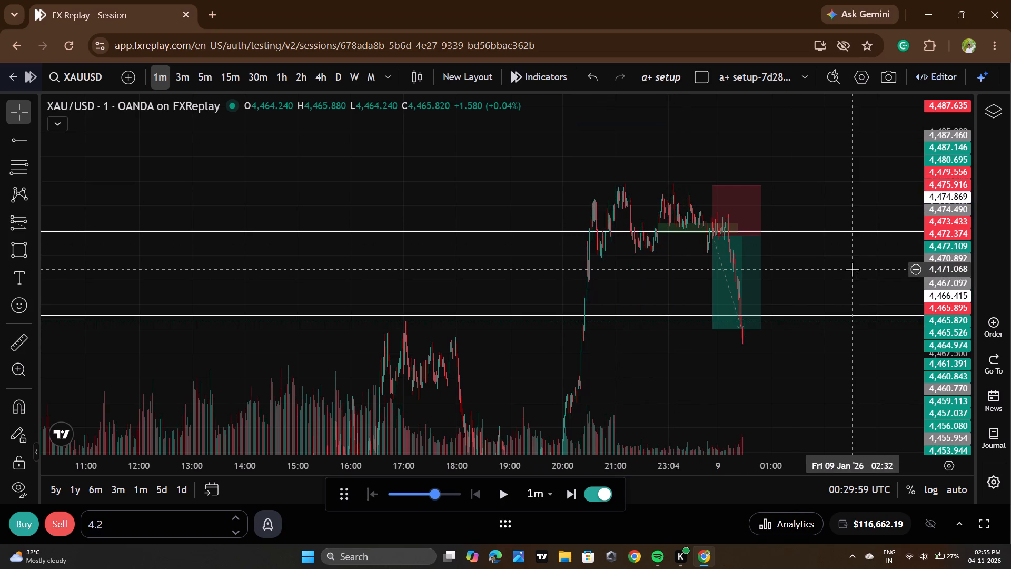
Examine the price action around the green zone, the white rays and the closed short trade.
{"action": "scroll", "coordinate": [953, 249], "scroll_direction": "up", "scroll_amount": 12}
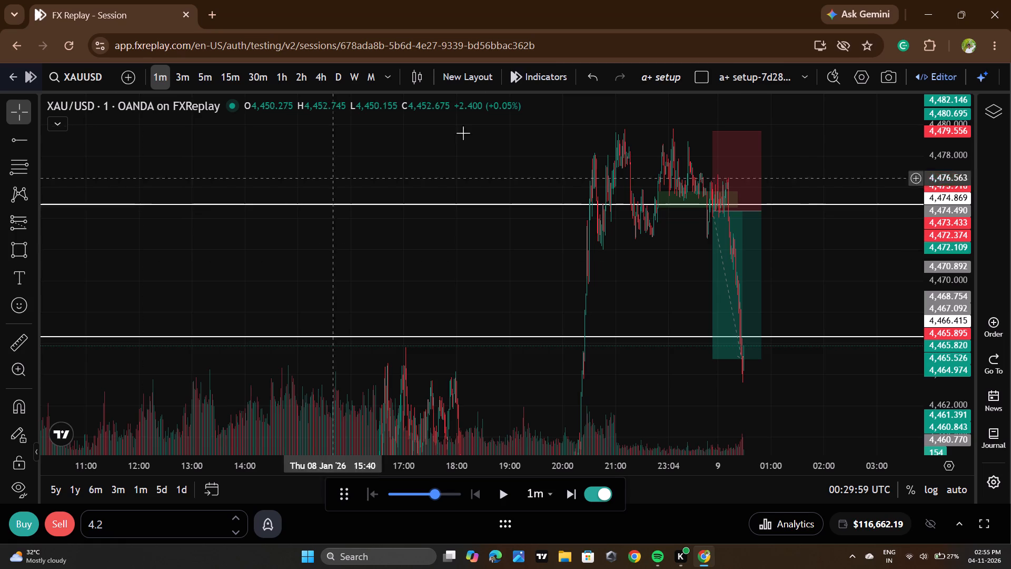
{"action": "scroll", "coordinate": [597, 182], "scroll_direction": "up", "scroll_amount": 8}
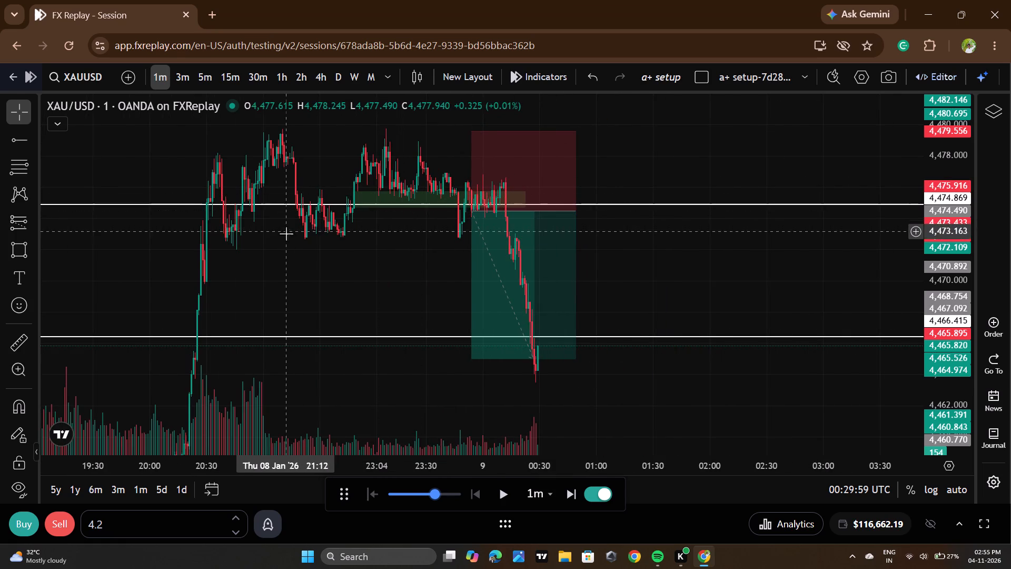
{"action": "left_click_drag", "start_coordinate": [289, 256], "coordinate": [294, 287]}
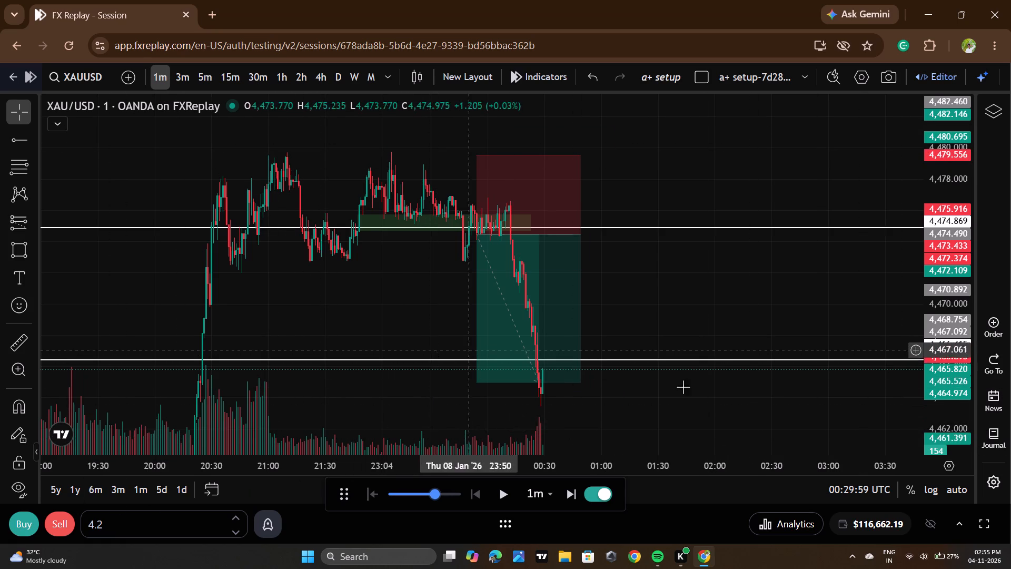
{"action": "scroll", "coordinate": [957, 330], "scroll_direction": "down", "scroll_amount": 3}
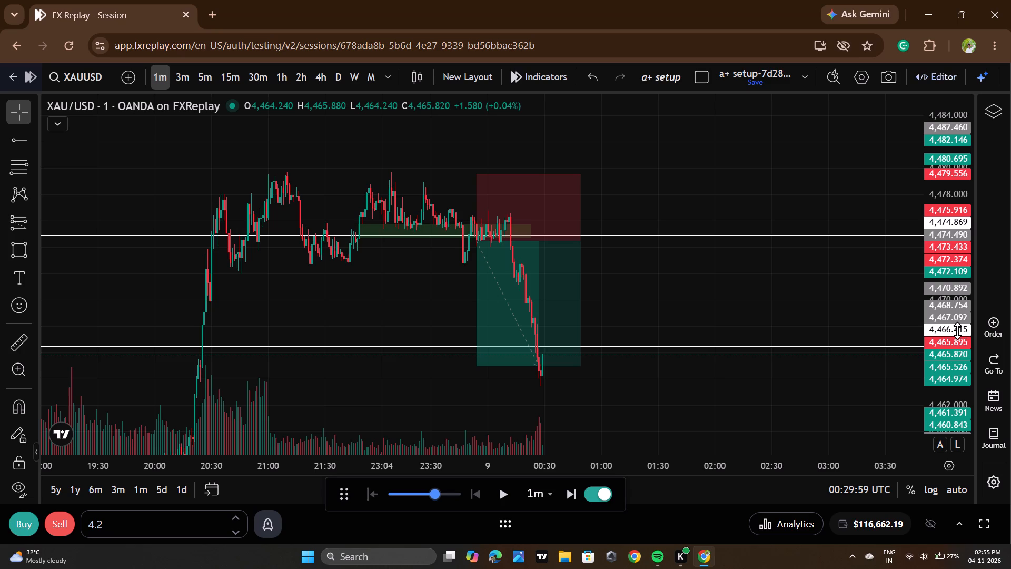
{"action": "scroll", "coordinate": [811, 312], "scroll_direction": "down", "scroll_amount": 1}
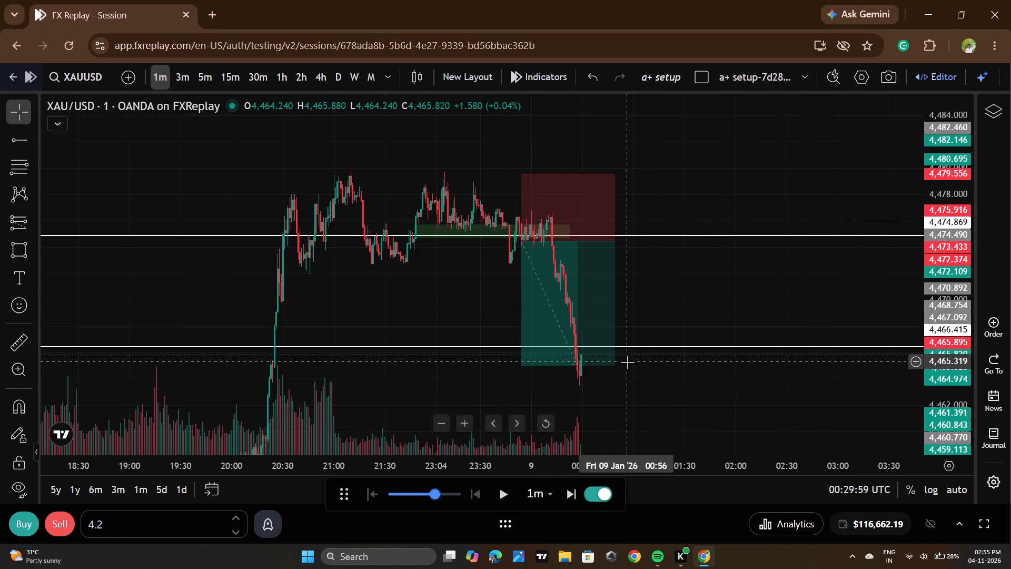
{"action": "scroll", "coordinate": [627, 362], "scroll_direction": "down", "scroll_amount": 1}
{"action": "scroll", "coordinate": [976, 361], "scroll_direction": "up", "scroll_amount": 6}
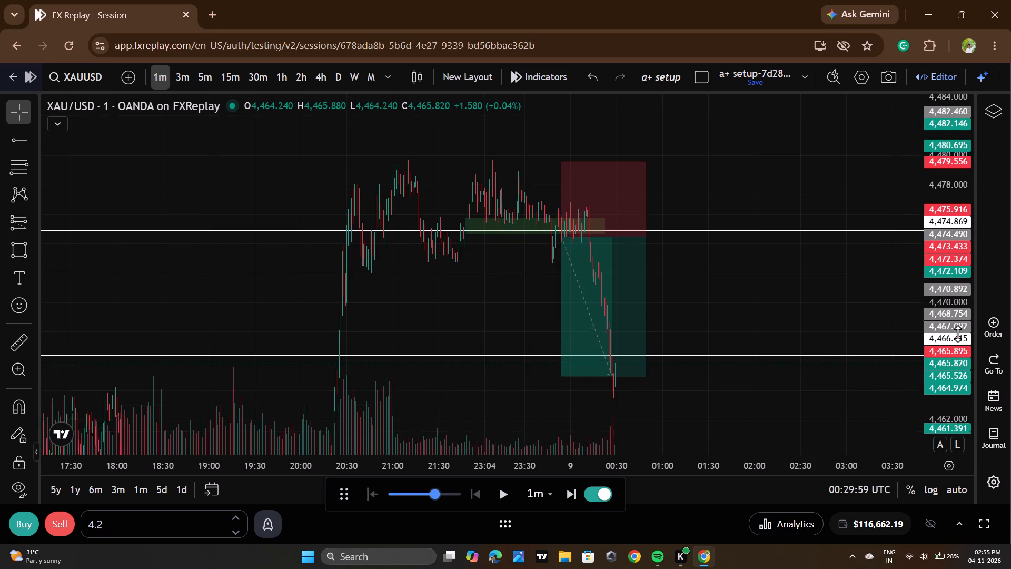
{"action": "scroll", "coordinate": [958, 333], "scroll_direction": "up", "scroll_amount": 2}
{"action": "scroll", "coordinate": [827, 325], "scroll_direction": "up", "scroll_amount": 3}
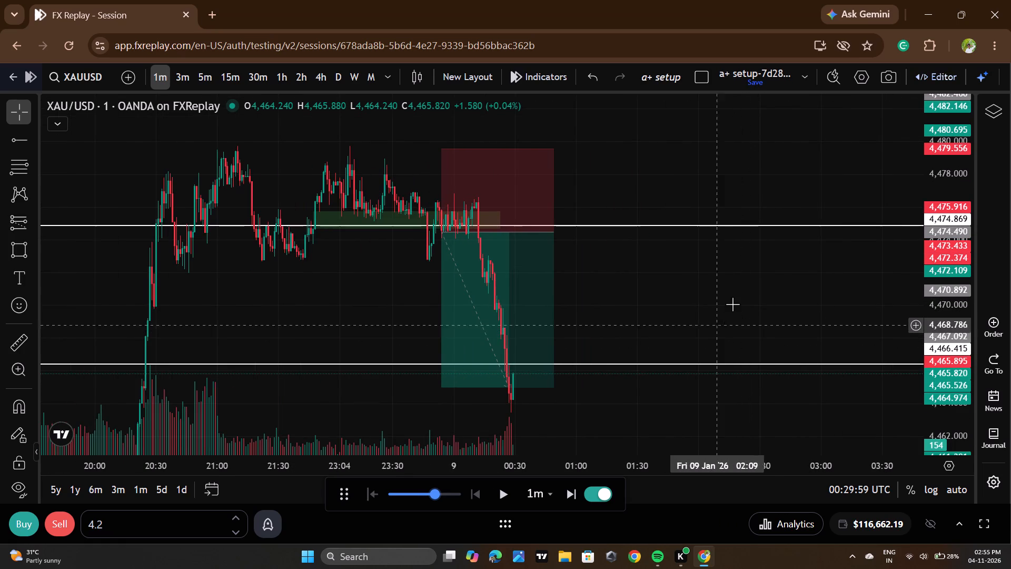
{"action": "scroll", "coordinate": [733, 303], "scroll_direction": "up", "scroll_amount": 1}
{"action": "left_click", "coordinate": [733, 303]}
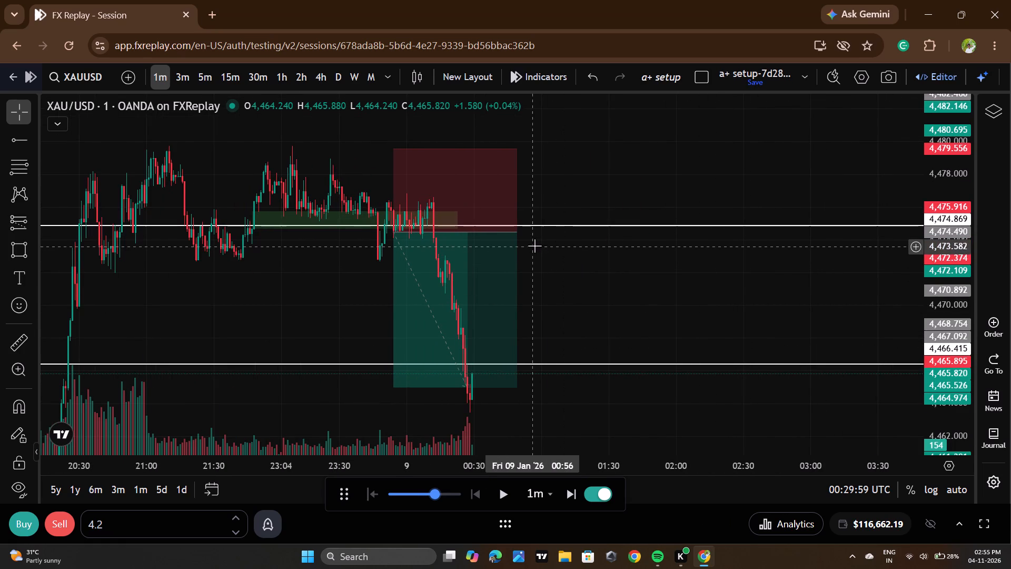
Measure the price drop from the 00:11 high inside the short projection down to its target level.
{"action": "scroll", "coordinate": [536, 244], "scroll_direction": "down", "scroll_amount": 2}
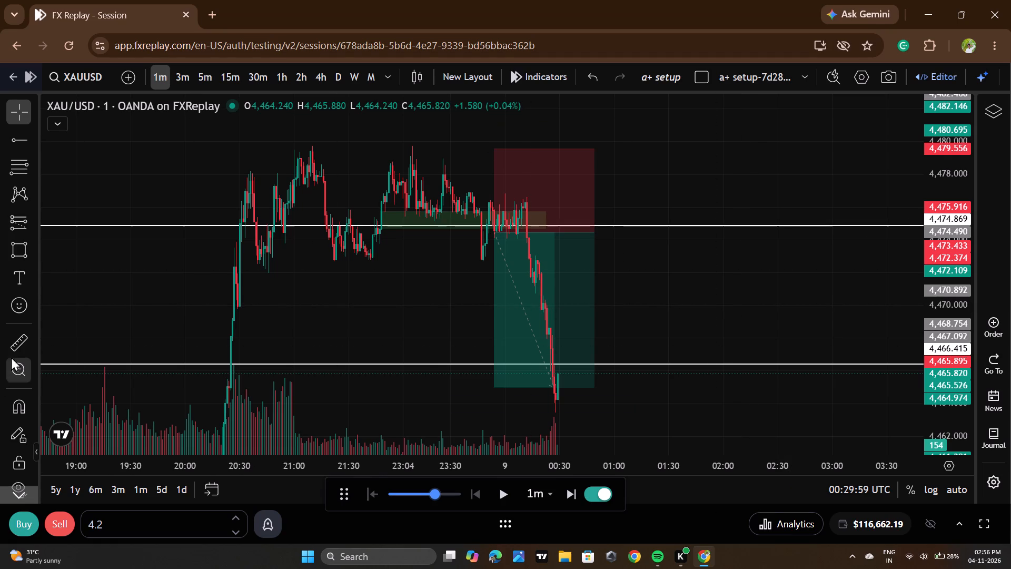
{"action": "left_click", "coordinate": [23, 345]}
{"action": "left_click_drag", "start_coordinate": [525, 205], "coordinate": [538, 261]}
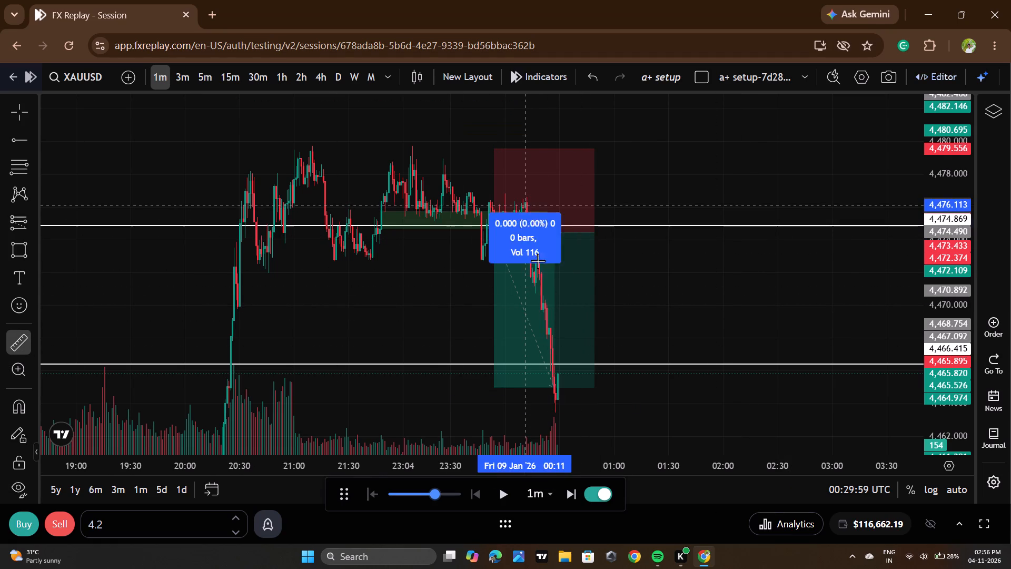
{"action": "left_click_drag", "start_coordinate": [538, 261], "coordinate": [529, 230]}
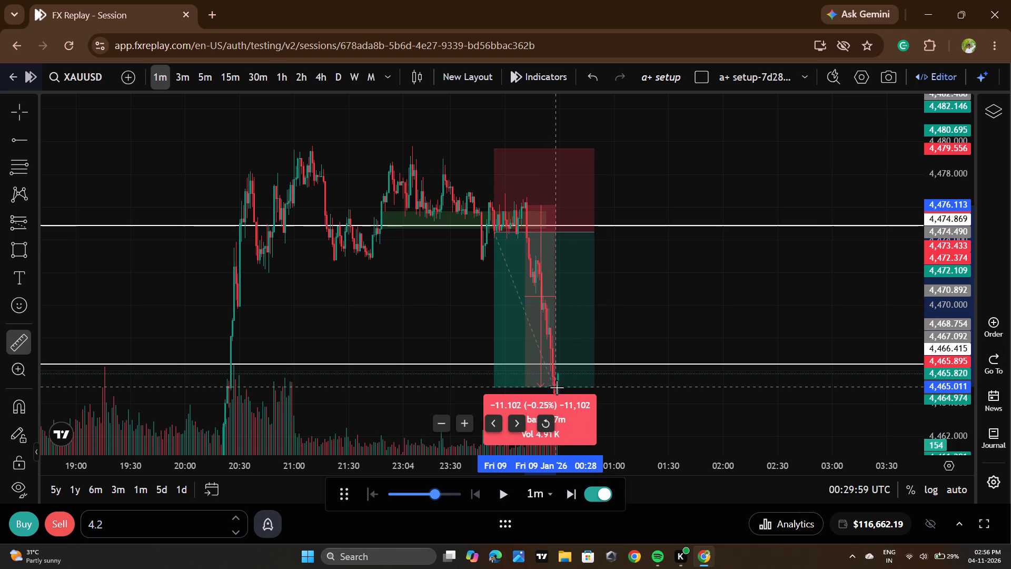
{"action": "left_click", "coordinate": [558, 388]}
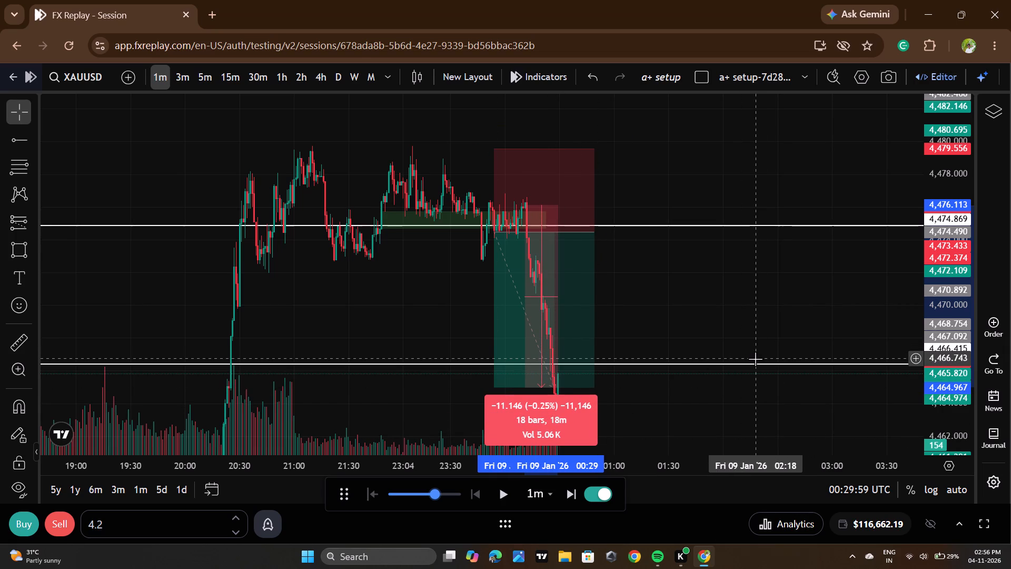
{"action": "left_click", "coordinate": [895, 295]}
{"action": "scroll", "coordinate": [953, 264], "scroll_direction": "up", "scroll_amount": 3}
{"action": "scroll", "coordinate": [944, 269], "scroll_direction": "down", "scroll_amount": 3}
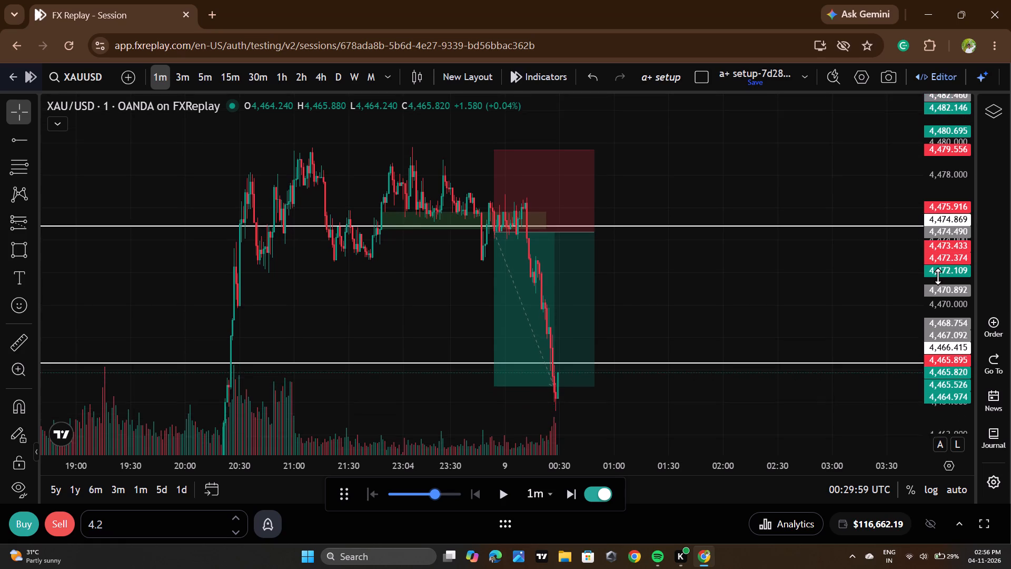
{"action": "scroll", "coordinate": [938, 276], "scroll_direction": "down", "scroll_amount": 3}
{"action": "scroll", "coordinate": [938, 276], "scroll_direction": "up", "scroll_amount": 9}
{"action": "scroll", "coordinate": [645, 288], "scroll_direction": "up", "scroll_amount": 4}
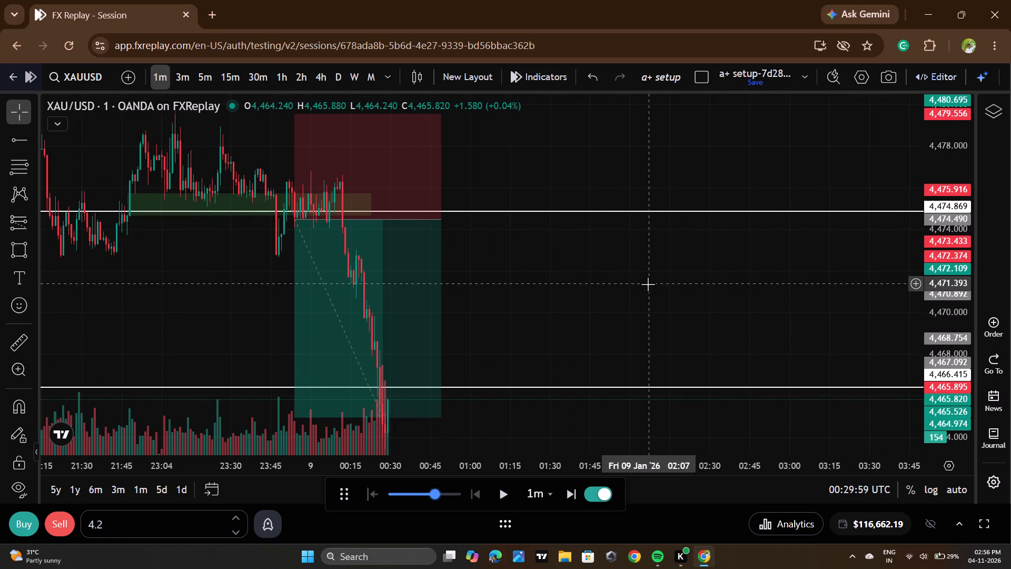
Examine the wider 8 January price history below the closed short trade, including the earlier swings and trade projections.
{"action": "scroll", "coordinate": [648, 284], "scroll_direction": "down", "scroll_amount": 4}
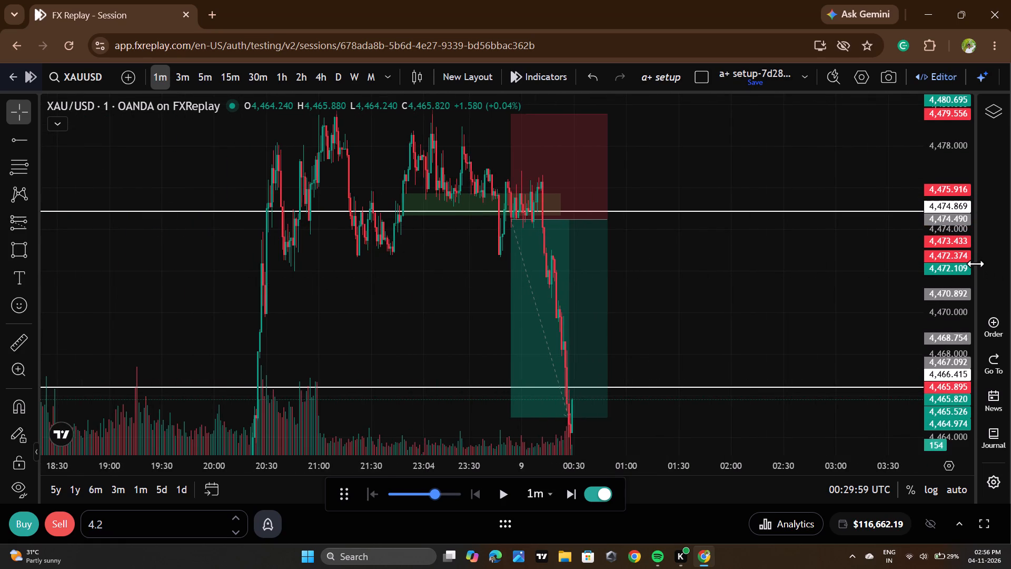
{"action": "scroll", "coordinate": [960, 262], "scroll_direction": "down", "scroll_amount": 7}
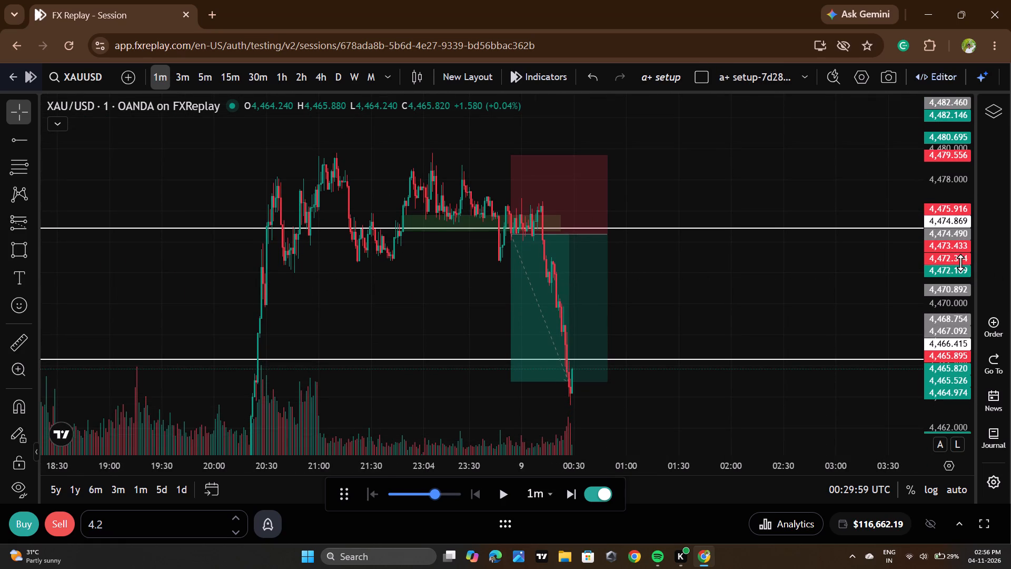
{"action": "scroll", "coordinate": [806, 275], "scroll_direction": "down", "scroll_amount": 1}
{"action": "scroll", "coordinate": [930, 246], "scroll_direction": "down", "scroll_amount": 2}
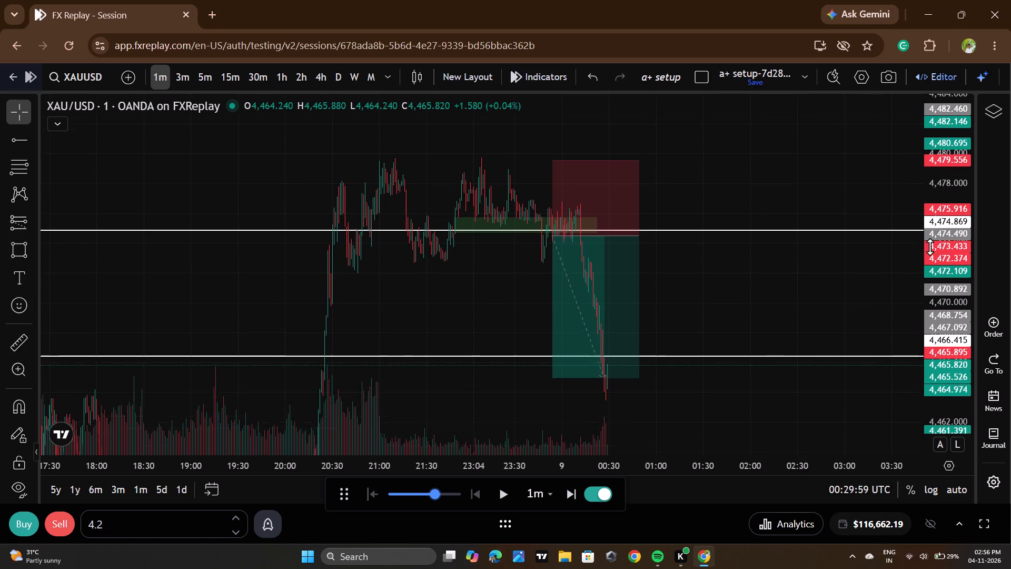
{"action": "scroll", "coordinate": [930, 247], "scroll_direction": "down", "scroll_amount": 1}
{"action": "scroll", "coordinate": [766, 276], "scroll_direction": "down", "scroll_amount": 2}
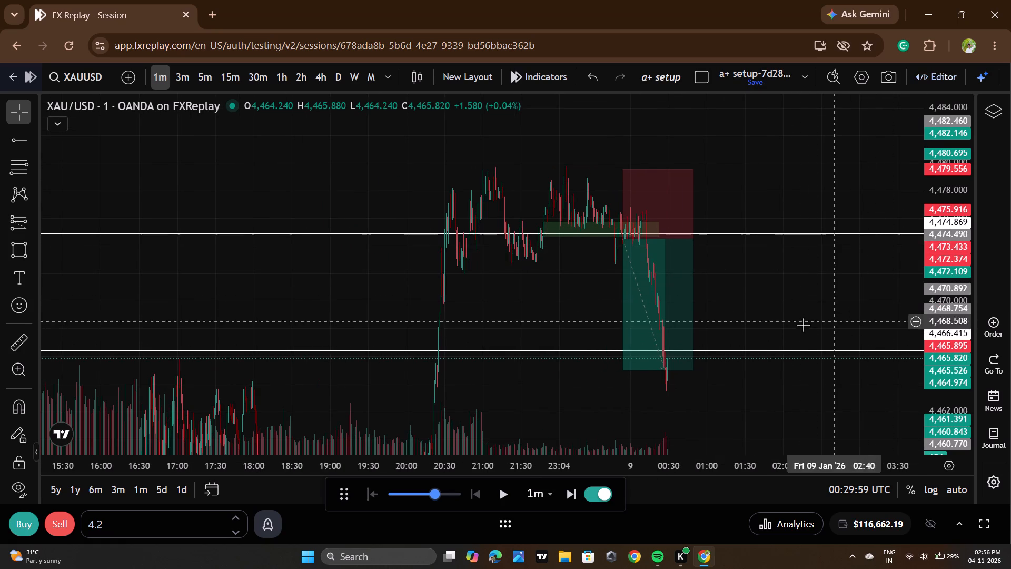
{"action": "left_click_drag", "start_coordinate": [804, 323], "coordinate": [732, 203]}
{"action": "scroll", "coordinate": [730, 317], "scroll_direction": "down", "scroll_amount": 2}
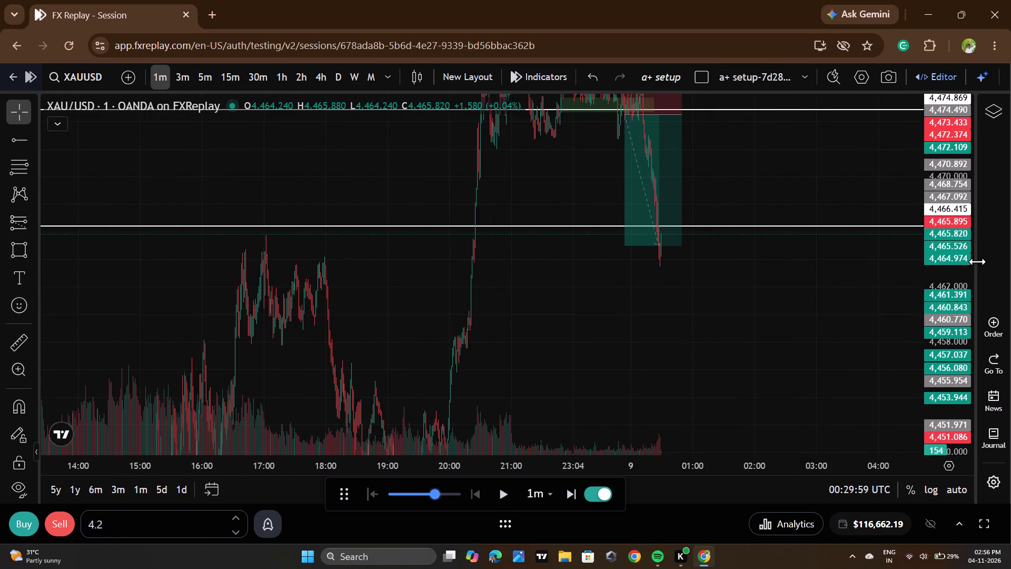
{"action": "scroll", "coordinate": [957, 266], "scroll_direction": "down", "scroll_amount": 11}
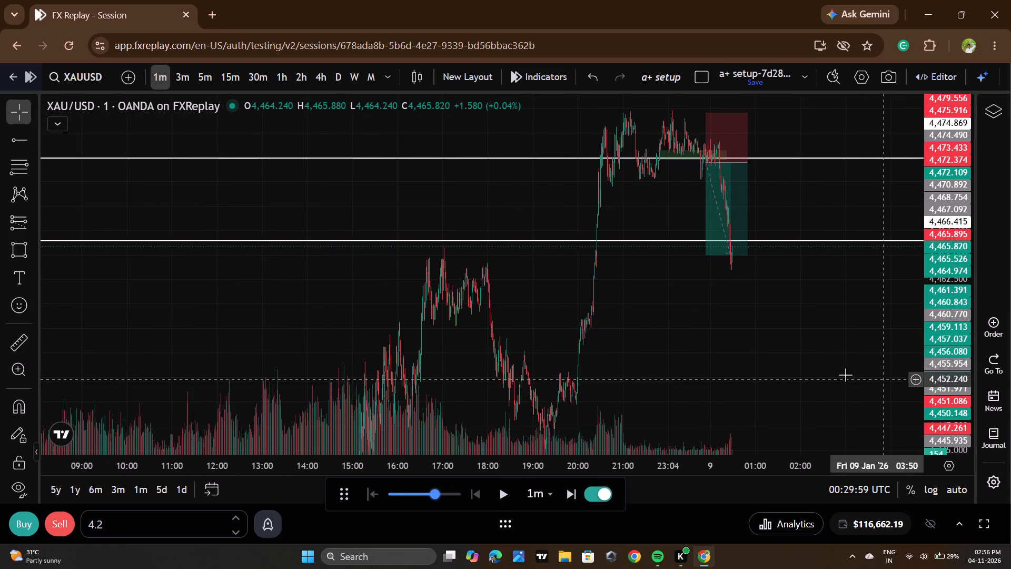
{"action": "left_click_drag", "start_coordinate": [840, 369], "coordinate": [765, 258]}
{"action": "scroll", "coordinate": [708, 292], "scroll_direction": "down", "scroll_amount": 2}
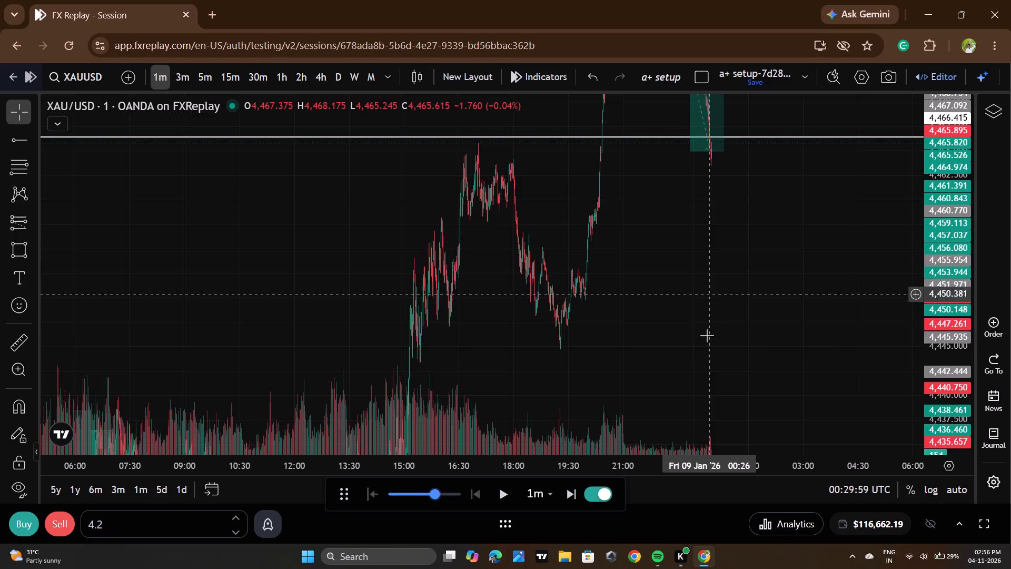
{"action": "left_click_drag", "start_coordinate": [748, 360], "coordinate": [734, 206]}
{"action": "left_click_drag", "start_coordinate": [735, 189], "coordinate": [739, 151]}
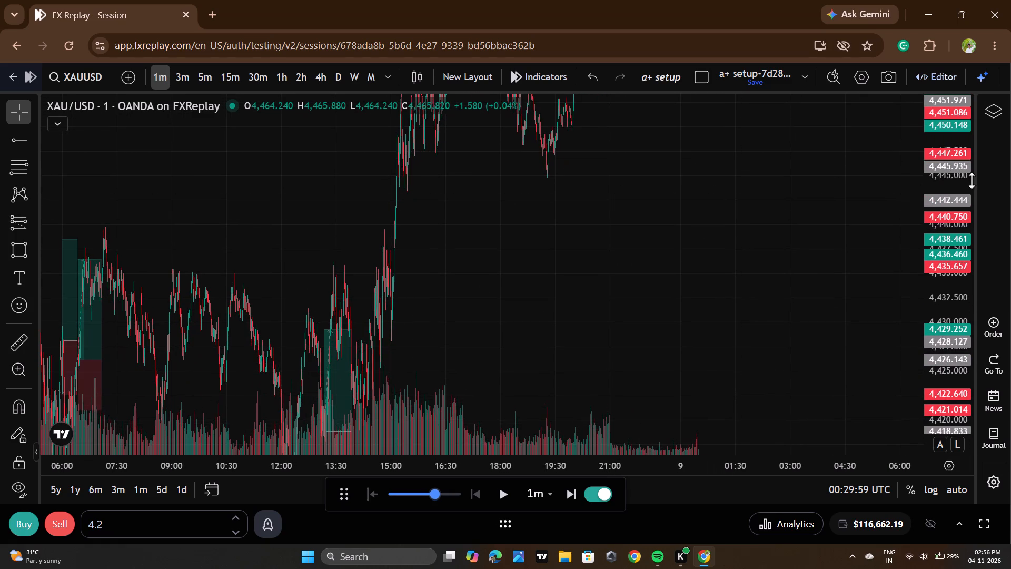
{"action": "scroll", "coordinate": [941, 218], "scroll_direction": "down", "scroll_amount": 20}
{"action": "scroll", "coordinate": [940, 224], "scroll_direction": "down", "scroll_amount": 4}
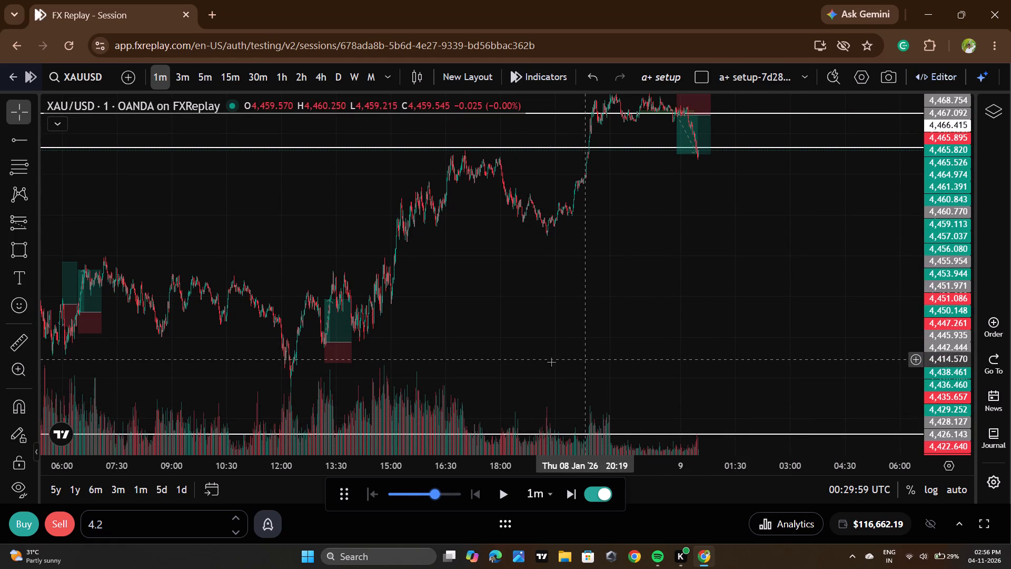
{"action": "left_click_drag", "start_coordinate": [684, 371], "coordinate": [725, 311]}
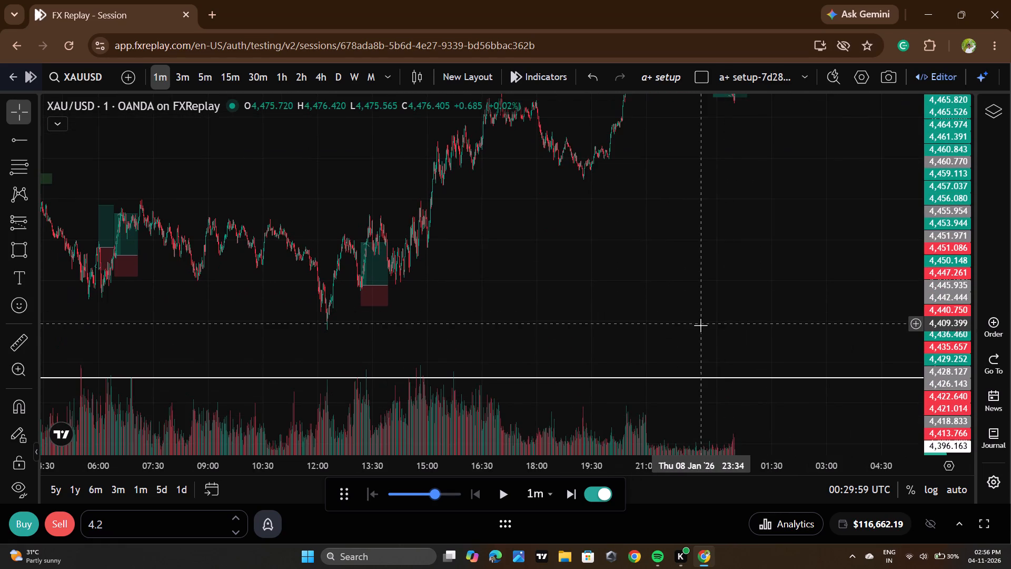
{"action": "scroll", "coordinate": [700, 325], "scroll_direction": "down", "scroll_amount": 2}
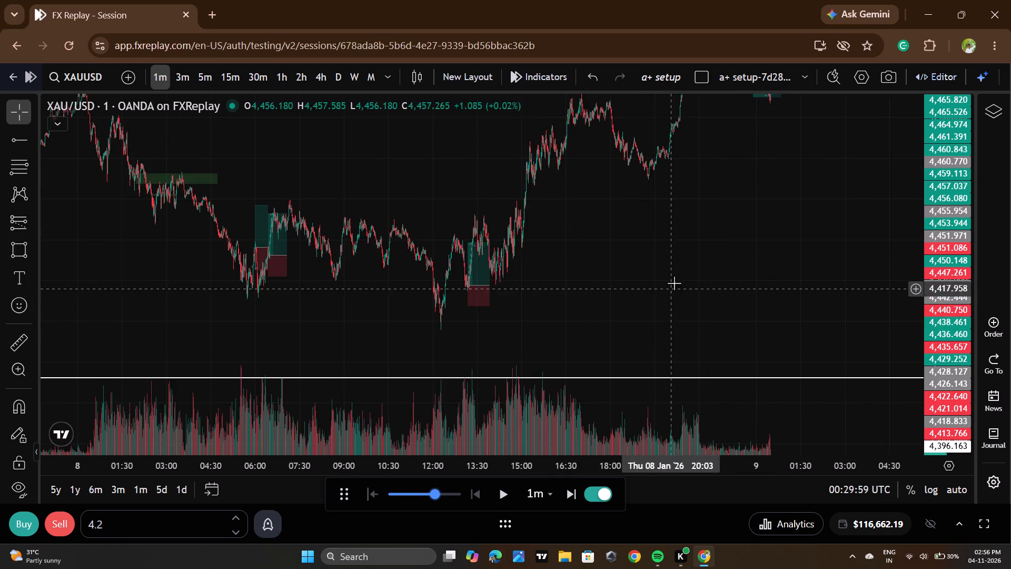
{"action": "left_click_drag", "start_coordinate": [712, 218], "coordinate": [584, 270]}
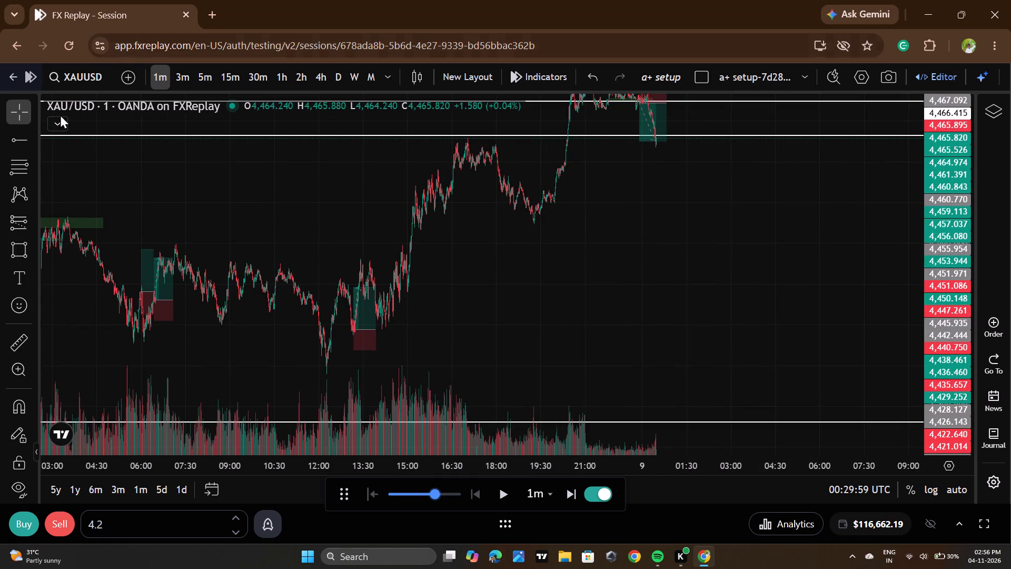
Draw a horizontal ray at 4,444.705 starting at 15:39 on 8 January, near the swing lows.
{"action": "left_click", "coordinate": [10, 130]}
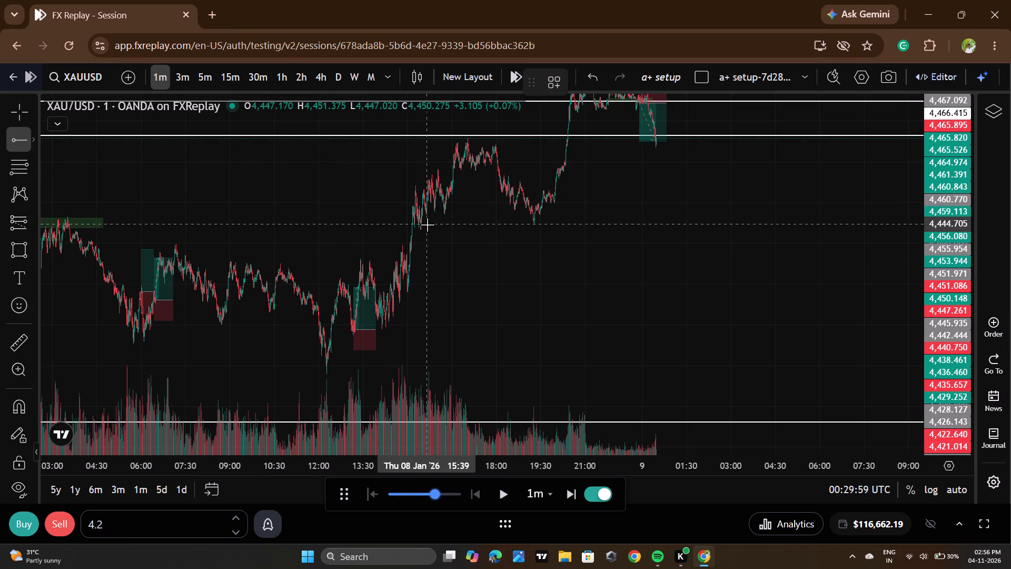
{"action": "left_click", "coordinate": [427, 224]}
{"action": "left_click", "coordinate": [537, 252]}
Delete the two white lines at 4,474.869 and 4,466.415 that cross the short projection.
{"action": "left_click_drag", "start_coordinate": [646, 301], "coordinate": [550, 362]}
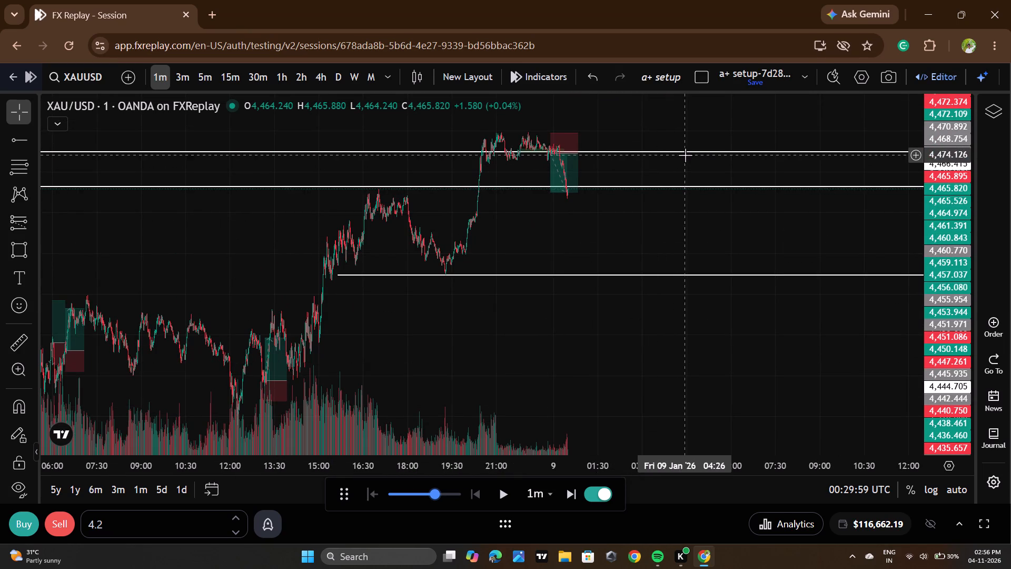
{"action": "left_click", "coordinate": [686, 152]}
{"action": "left_click", "coordinate": [764, 81]}
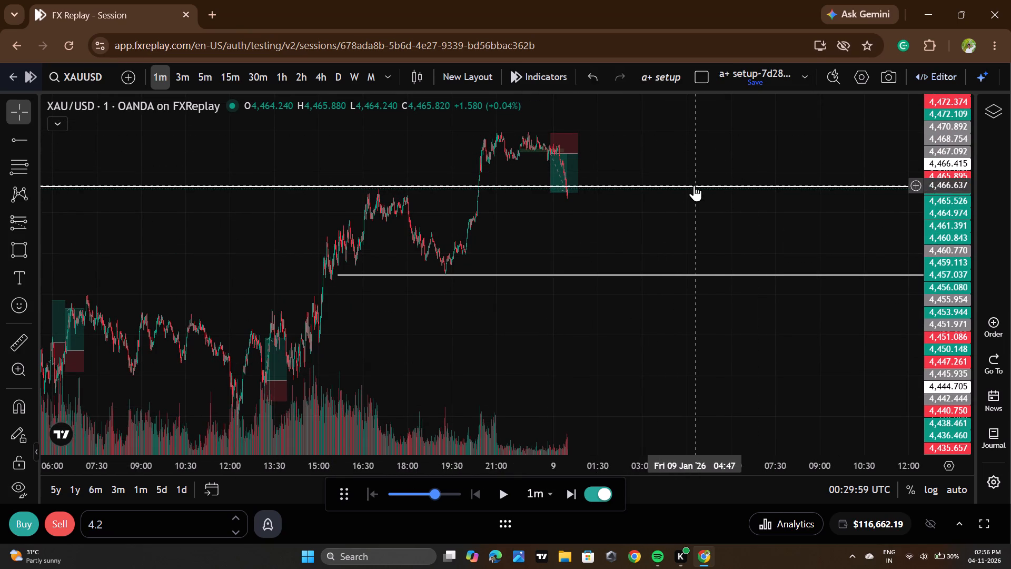
{"action": "left_click", "coordinate": [694, 185]}
{"action": "left_click", "coordinate": [761, 80]}
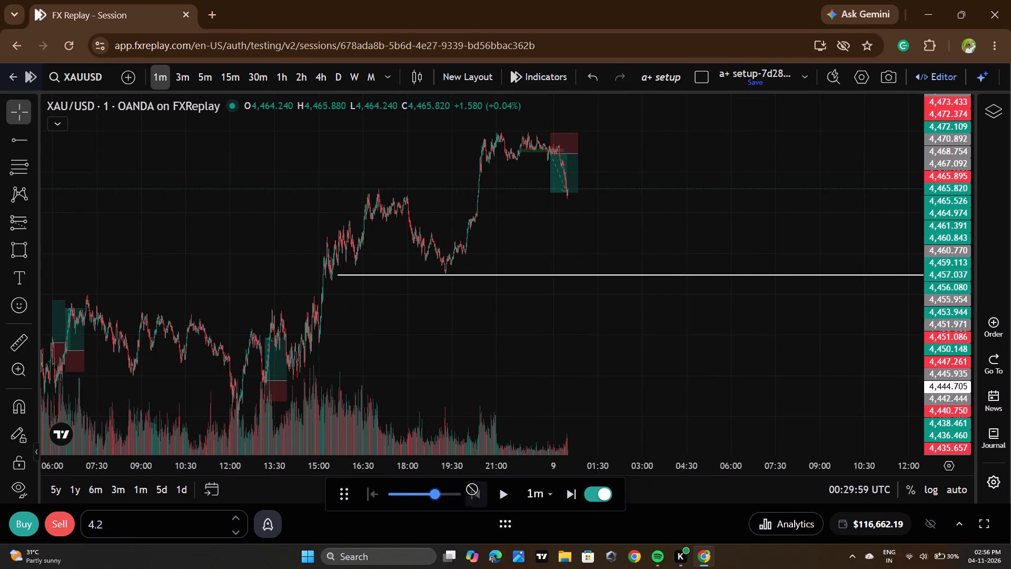
Raise the replay speed to maximum and play the replay forward to 01:51:59 UTC.
{"action": "left_click", "coordinate": [463, 494]}
{"action": "left_click", "coordinate": [456, 496]}
{"action": "left_click", "coordinate": [495, 499]}
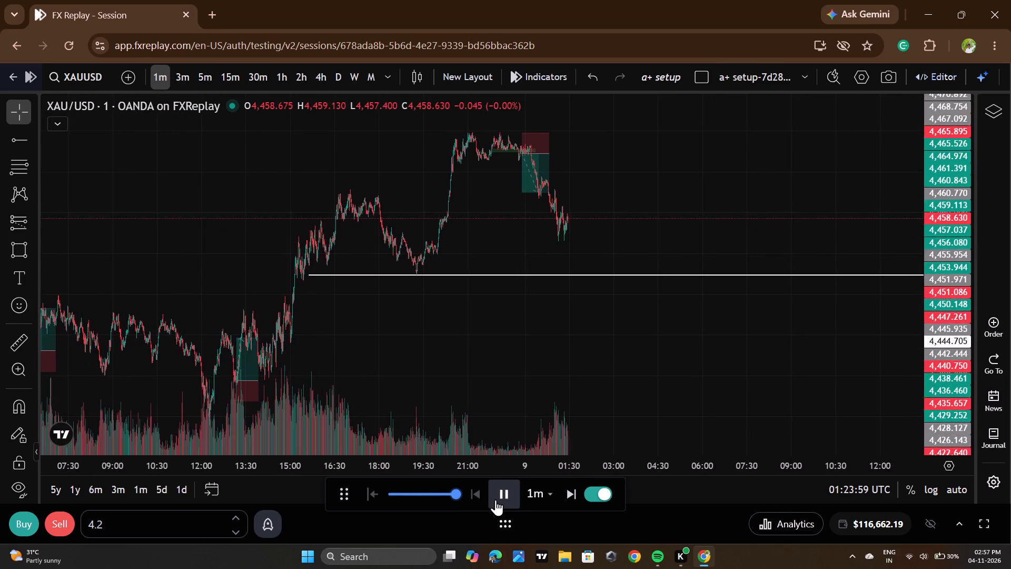
{"action": "left_click", "coordinate": [495, 499]}
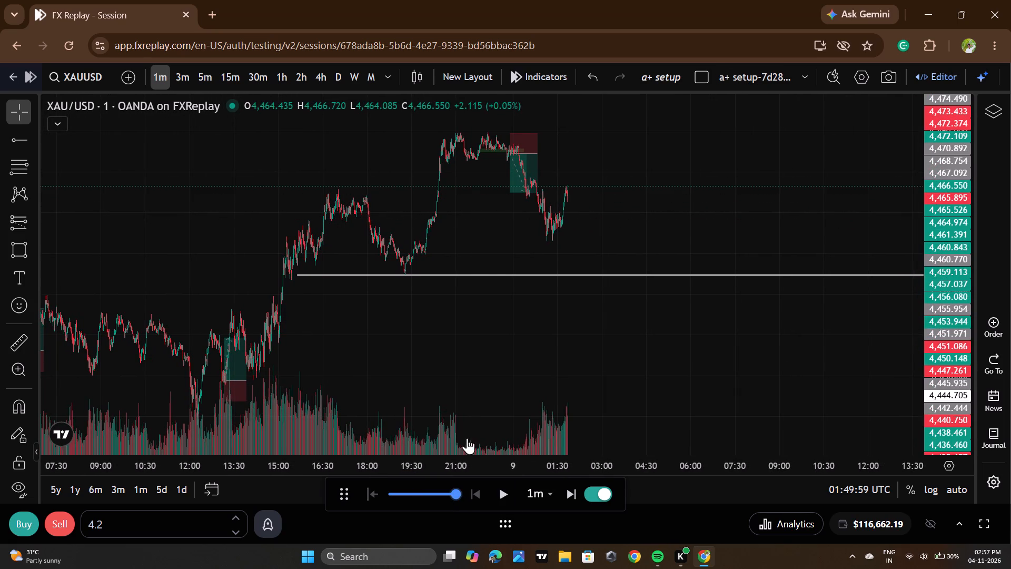
Lower the short projection's target level to 4,464.319.
{"action": "left_click", "coordinate": [509, 192]}
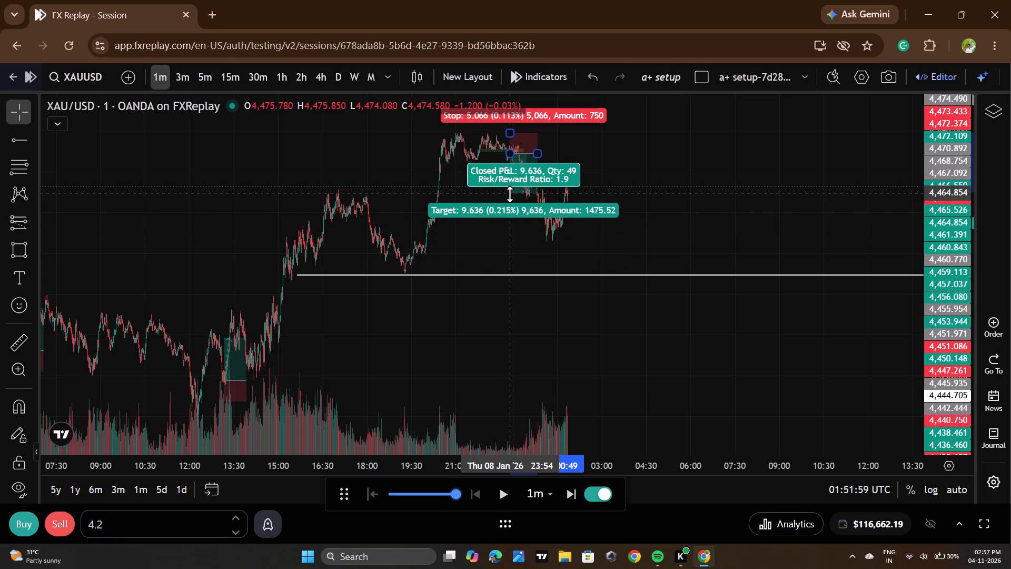
{"action": "left_click", "coordinate": [590, 209]}
{"action": "left_click", "coordinate": [683, 241]}
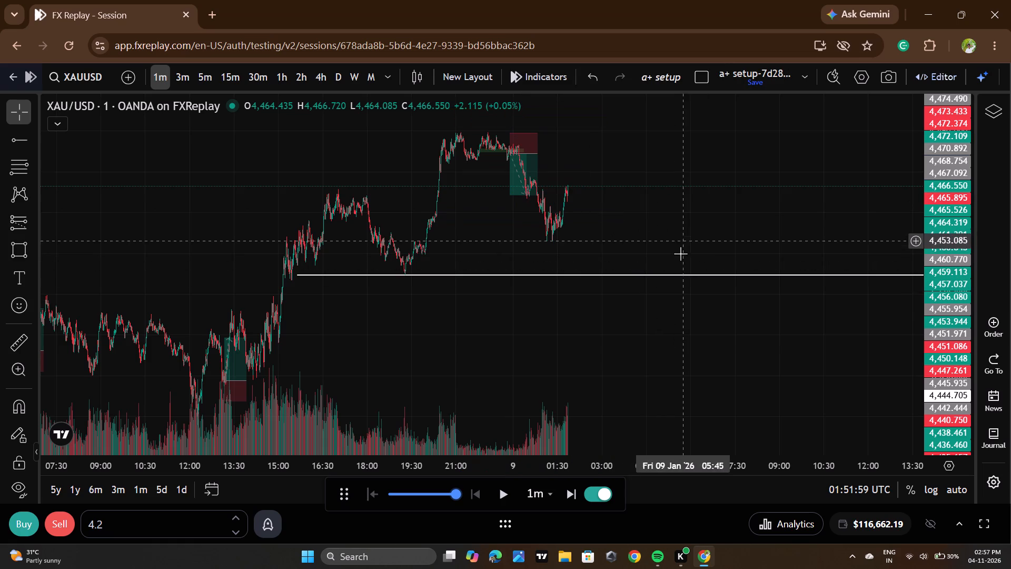
Play the replay forward to 02:05:59 UTC.
{"action": "left_click_drag", "start_coordinate": [579, 368], "coordinate": [615, 238]}
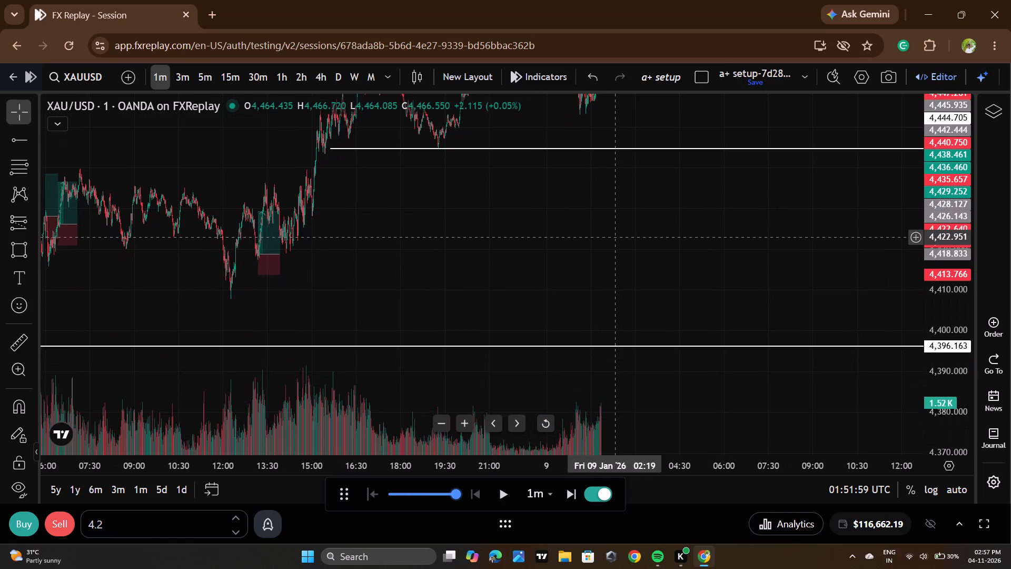
{"action": "left_click_drag", "start_coordinate": [615, 238], "coordinate": [497, 310]}
{"action": "left_click", "coordinate": [506, 492]}
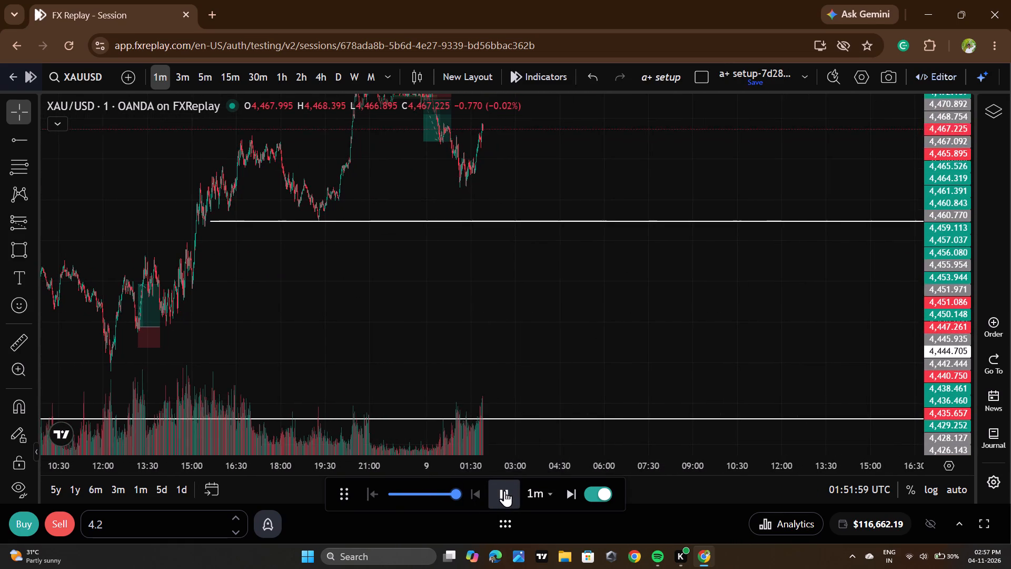
{"action": "left_click", "coordinate": [504, 490]}
Play the replay forward to 11:06:59 UTC on 9 January.
{"action": "left_click_drag", "start_coordinate": [613, 321], "coordinate": [604, 418]}
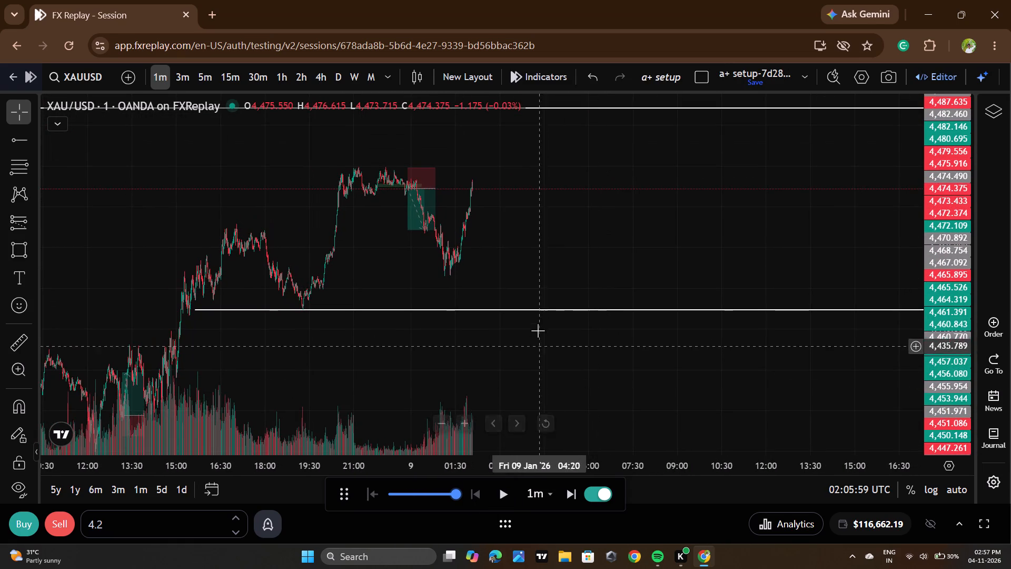
{"action": "scroll", "coordinate": [527, 360], "scroll_direction": "down", "scroll_amount": 1}
{"action": "scroll", "coordinate": [669, 197], "scroll_direction": "down", "scroll_amount": 1}
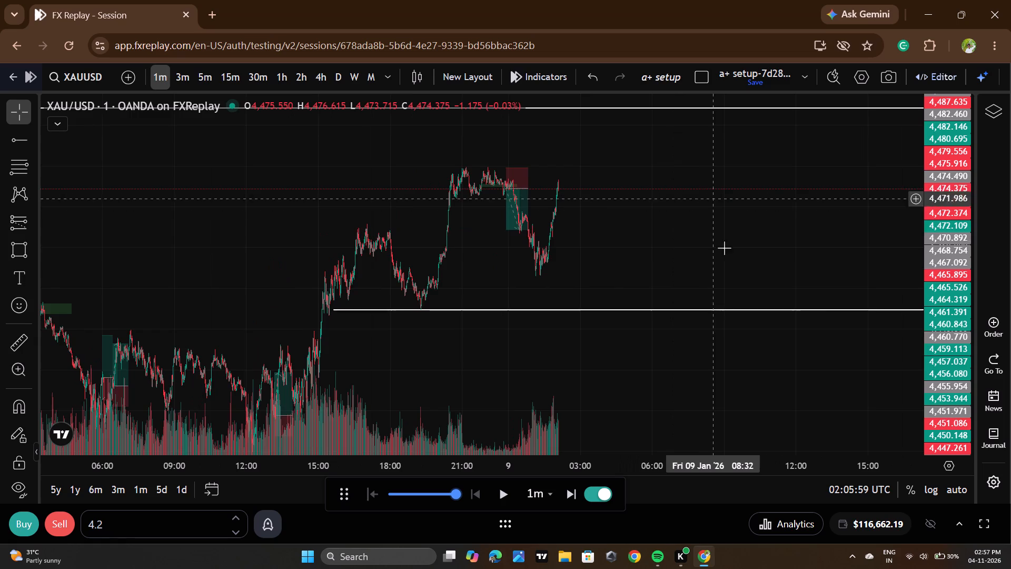
{"action": "left_click_drag", "start_coordinate": [727, 261], "coordinate": [726, 282]}
{"action": "left_click", "coordinate": [501, 487]}
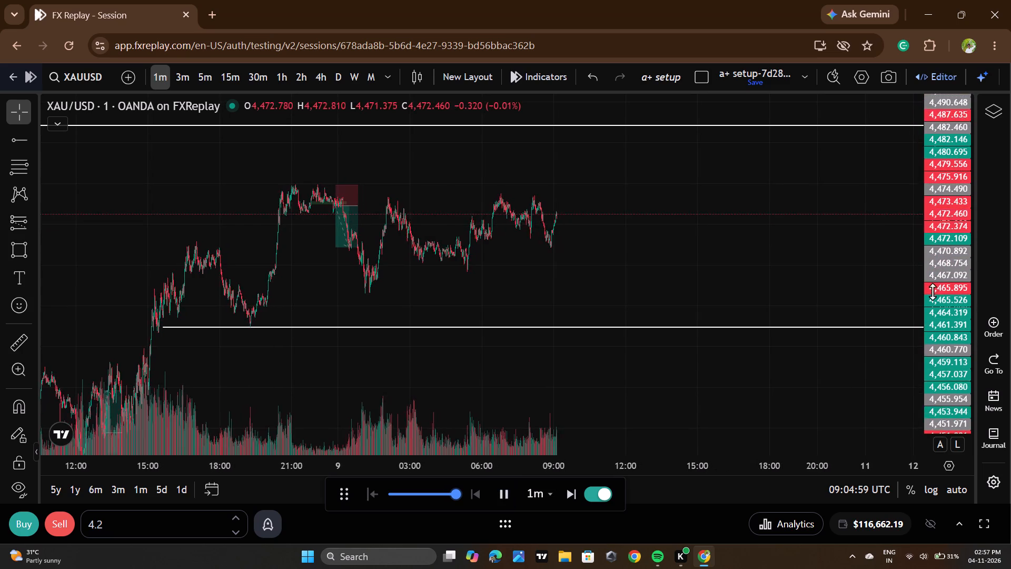
{"action": "scroll", "coordinate": [937, 290], "scroll_direction": "up", "scroll_amount": 6}
{"action": "scroll", "coordinate": [773, 293], "scroll_direction": "up", "scroll_amount": 5}
{"action": "left_click_drag", "start_coordinate": [543, 301], "coordinate": [600, 299]}
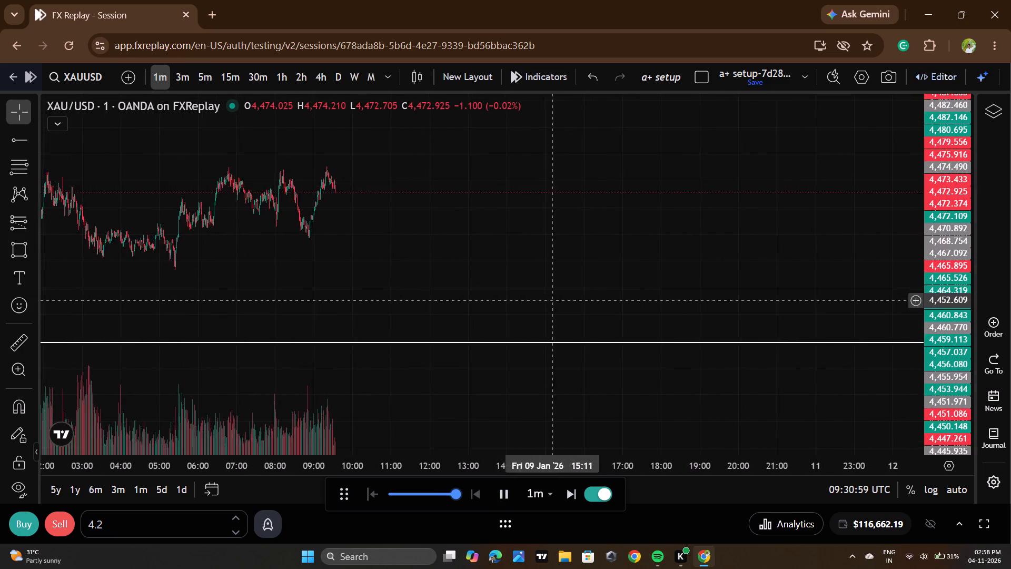
{"action": "left_click_drag", "start_coordinate": [600, 299], "coordinate": [668, 299]}
{"action": "left_click_drag", "start_coordinate": [572, 306], "coordinate": [674, 307]}
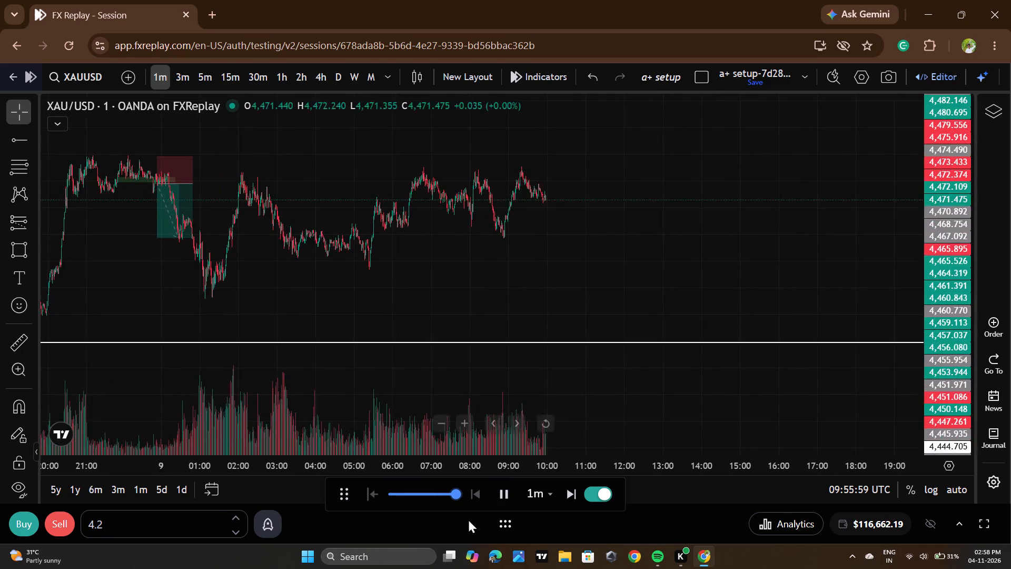
{"action": "left_click", "coordinate": [502, 494]}
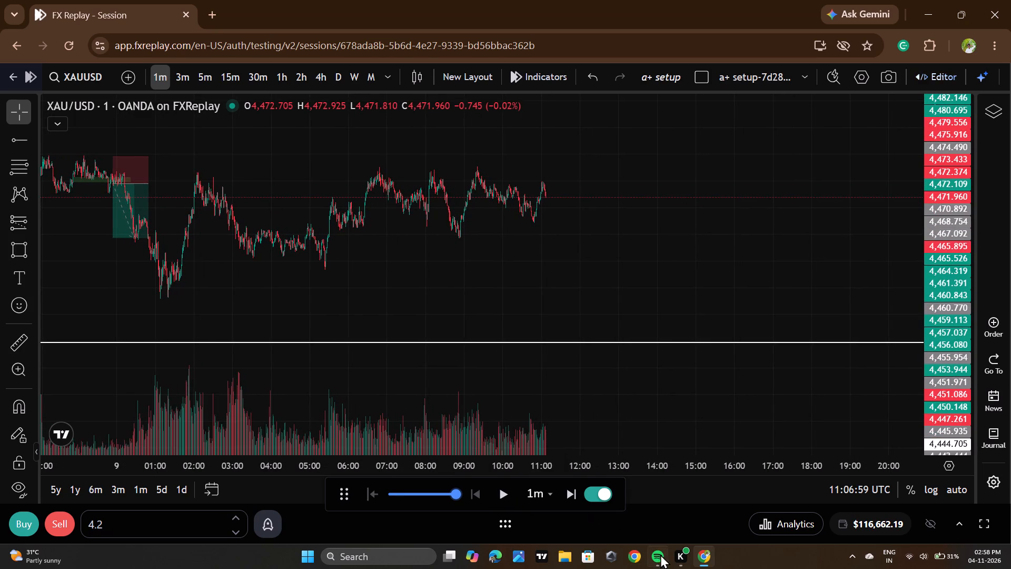
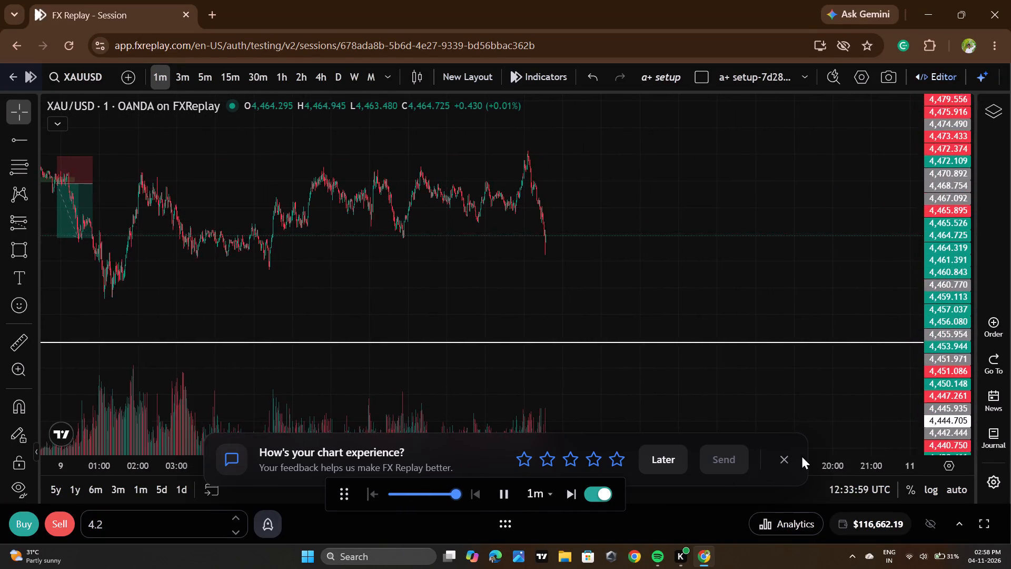
Dismiss the feedback prompt and pause the replay at 14:12:59 UTC.
{"action": "left_click", "coordinate": [790, 455]}
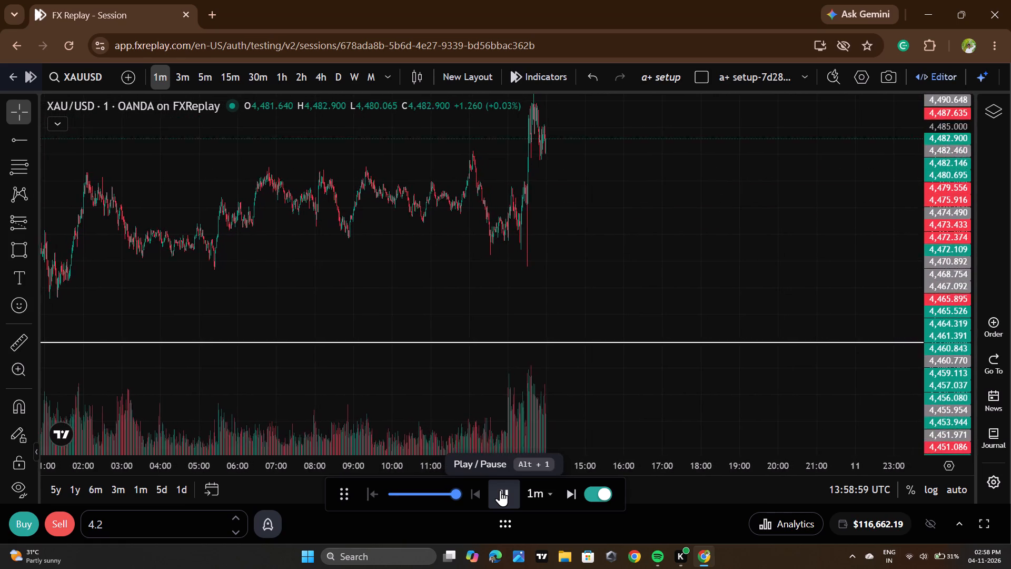
{"action": "left_click", "coordinate": [500, 490]}
Draw a rectangle zone over the latest rally, starting at 14:09 and spanning about 4,487.7 to 4,493.
{"action": "left_click_drag", "start_coordinate": [774, 249], "coordinate": [766, 349]}
{"action": "scroll", "coordinate": [651, 303], "scroll_direction": "down", "scroll_amount": 5}
{"action": "scroll", "coordinate": [703, 313], "scroll_direction": "up", "scroll_amount": 8}
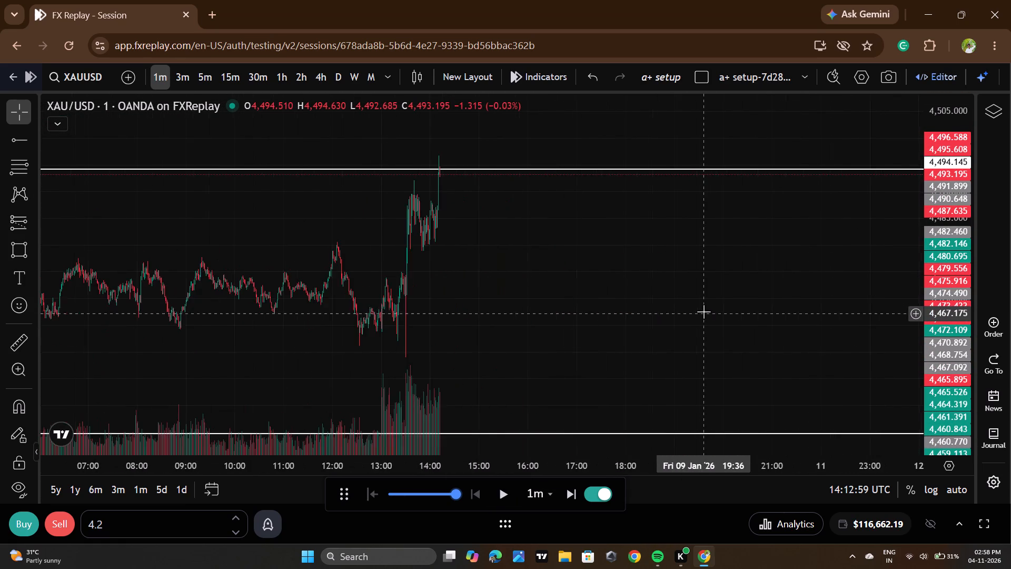
{"action": "scroll", "coordinate": [707, 295], "scroll_direction": "up", "scroll_amount": 8}
{"action": "left_click_drag", "start_coordinate": [477, 293], "coordinate": [788, 292]}
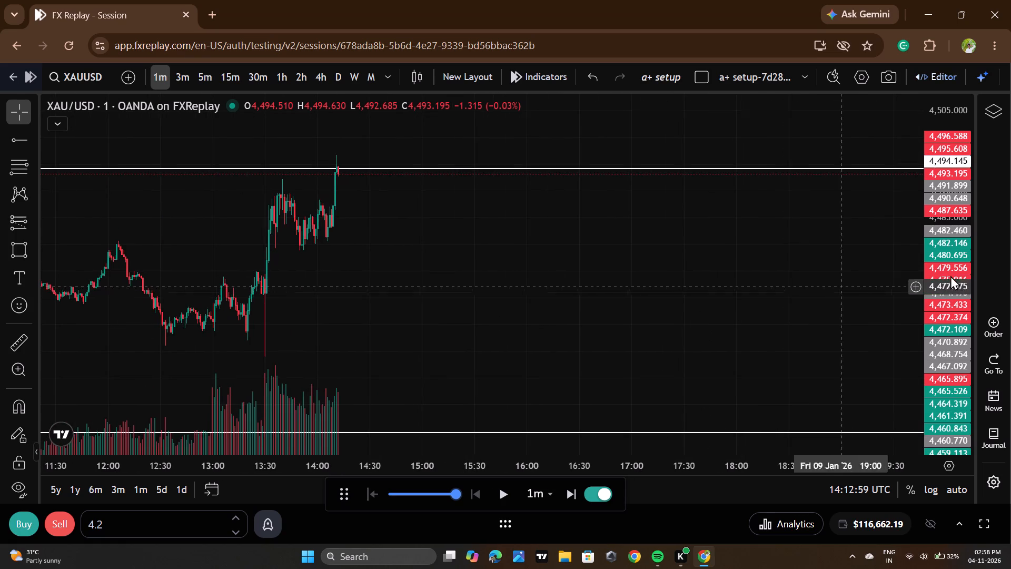
{"action": "scroll", "coordinate": [938, 253], "scroll_direction": "up", "scroll_amount": 6}
{"action": "scroll", "coordinate": [602, 254], "scroll_direction": "up", "scroll_amount": 5}
{"action": "left_click_drag", "start_coordinate": [458, 260], "coordinate": [826, 270]}
{"action": "left_click_drag", "start_coordinate": [762, 227], "coordinate": [830, 246]}
{"action": "scroll", "coordinate": [953, 207], "scroll_direction": "up", "scroll_amount": 5}
{"action": "scroll", "coordinate": [656, 214], "scroll_direction": "up", "scroll_amount": 6}
{"action": "left_click_drag", "start_coordinate": [465, 222], "coordinate": [746, 252]}
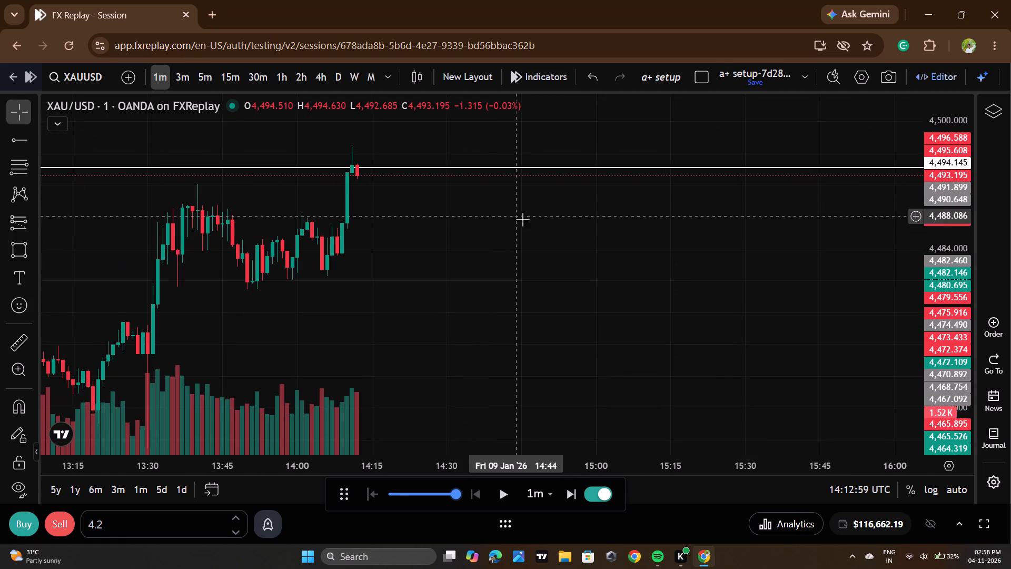
{"action": "left_click_drag", "start_coordinate": [1, 239], "coordinate": [27, 244]}
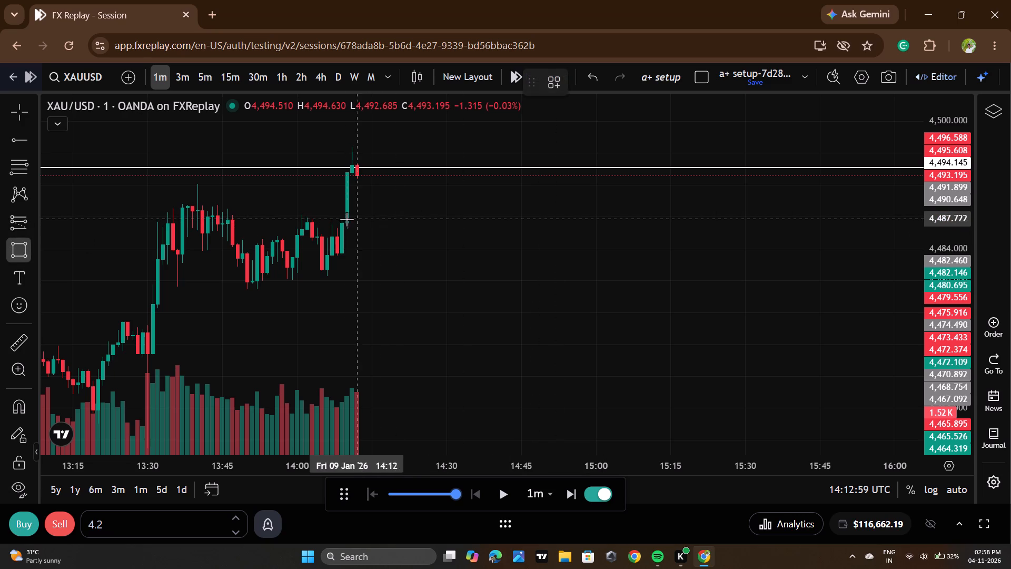
{"action": "left_click", "coordinate": [342, 219]}
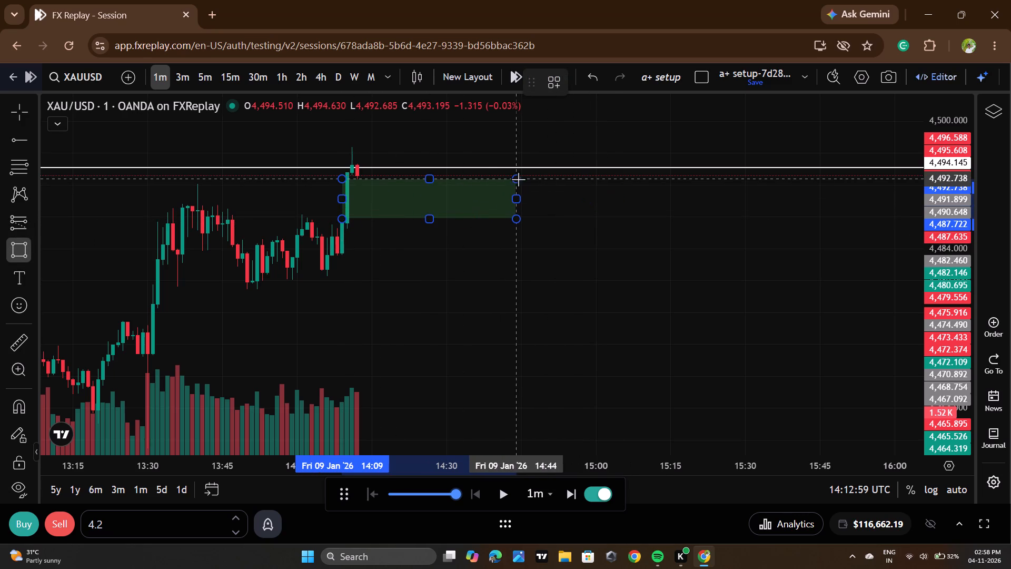
{"action": "left_click", "coordinate": [525, 175]}
{"action": "left_click_drag", "start_coordinate": [599, 214], "coordinate": [598, 225]}
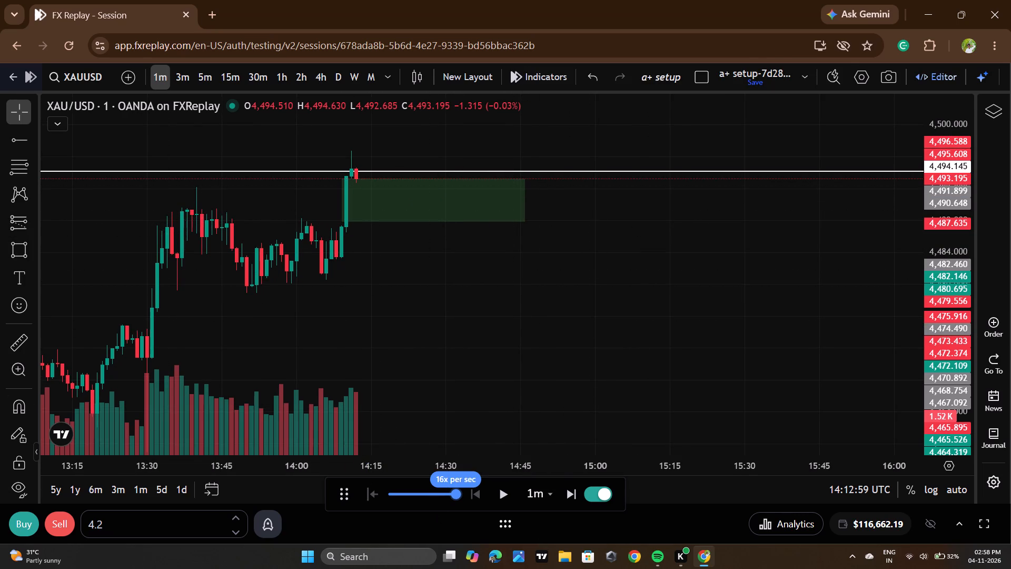
Play the replay forward to 14:20:59 UTC.
{"action": "left_click", "coordinate": [516, 499]}
{"action": "left_click", "coordinate": [516, 499]}
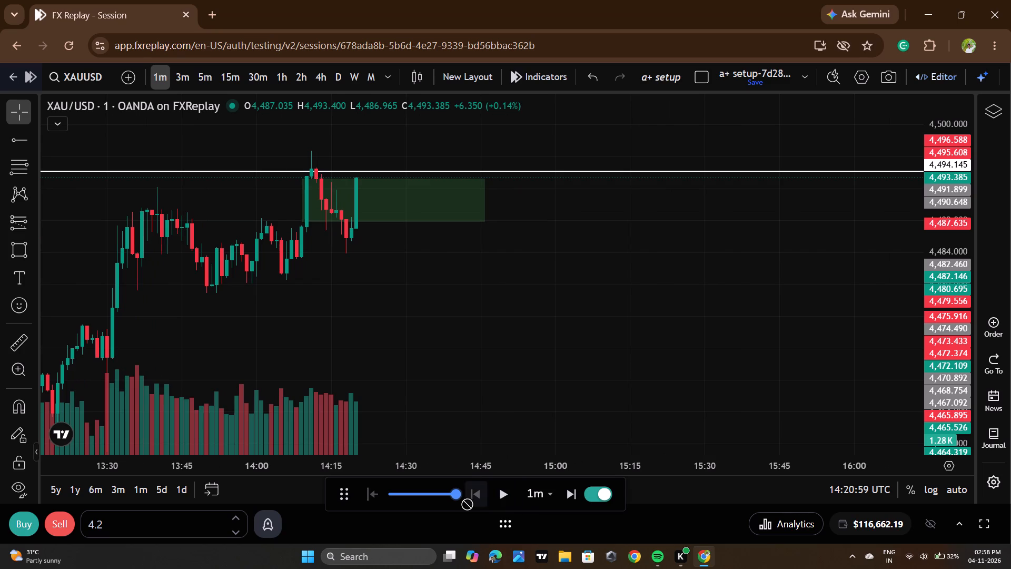
Lower the replay speed and play the replay forward in short bursts to 14:32:59 UTC.
{"action": "left_click", "coordinate": [398, 494]}
{"action": "left_click", "coordinate": [499, 493]}
{"action": "left_click", "coordinate": [499, 493]}
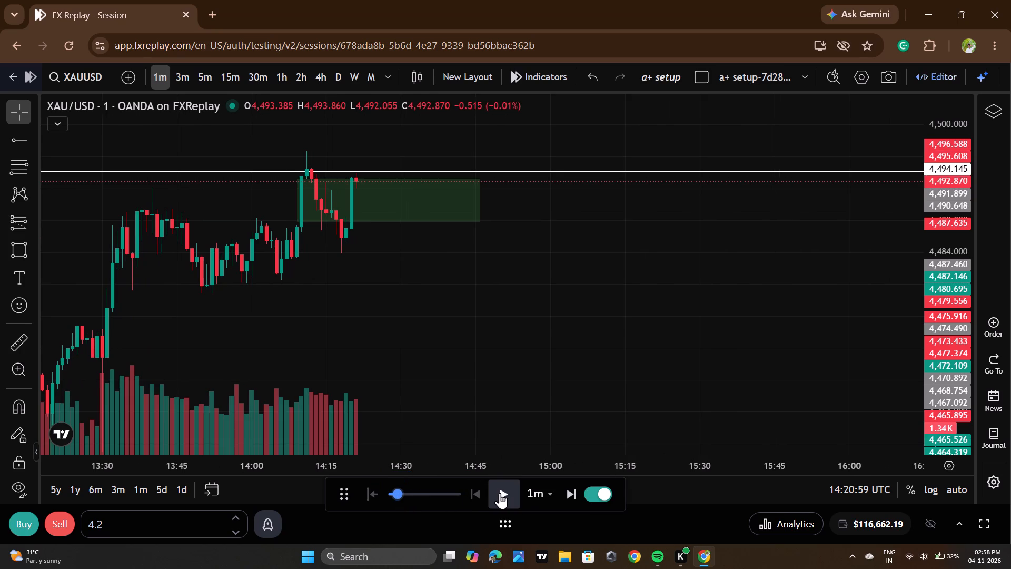
{"action": "left_click", "coordinate": [500, 493]}
{"action": "left_click", "coordinate": [500, 493]}
{"action": "left_click", "coordinate": [500, 493]}
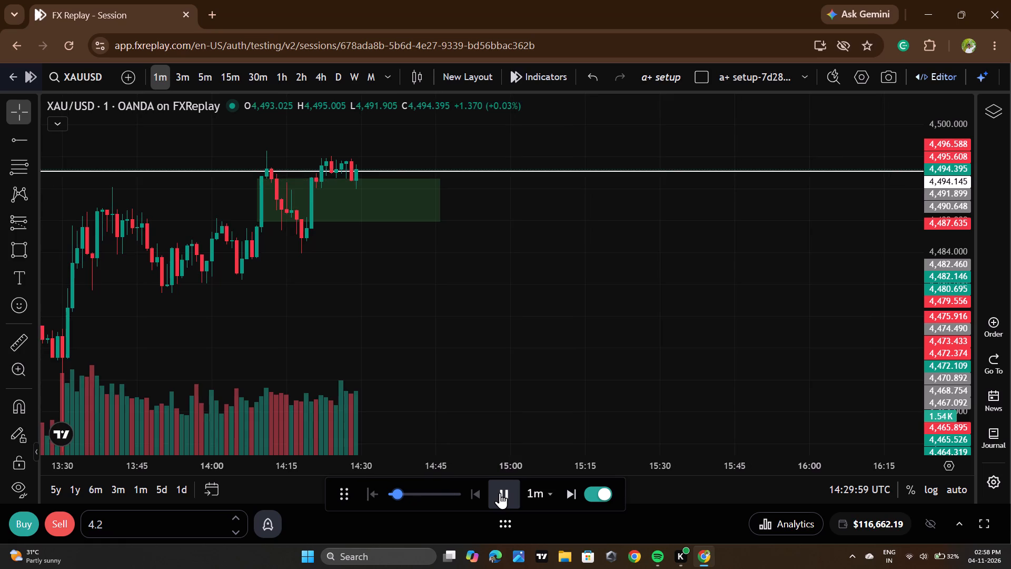
{"action": "left_click", "coordinate": [500, 493]}
{"action": "scroll", "coordinate": [447, 350], "scroll_direction": "down", "scroll_amount": 1}
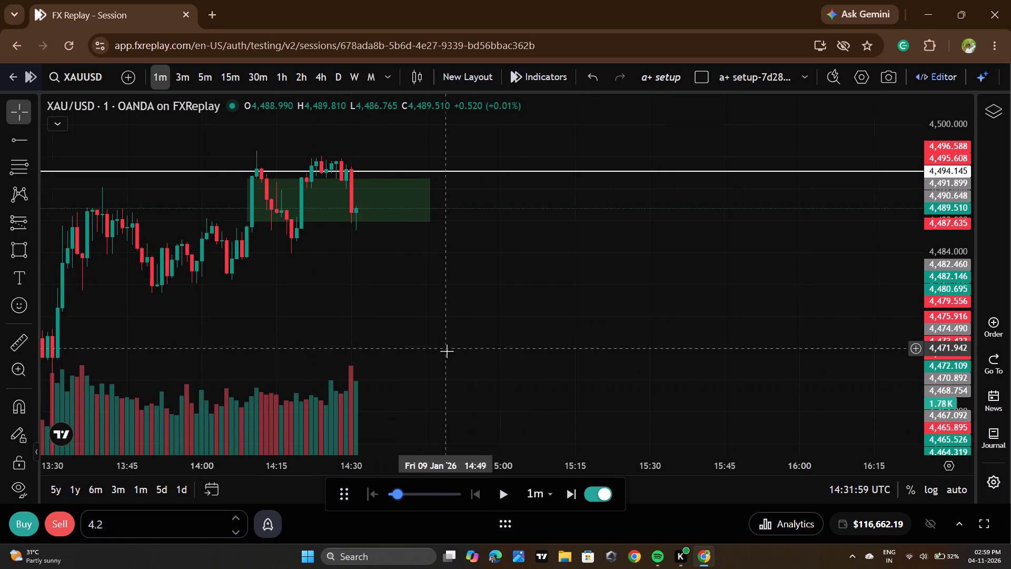
{"action": "scroll", "coordinate": [447, 351], "scroll_direction": "down", "scroll_amount": 1}
{"action": "left_click", "coordinate": [499, 497]}
{"action": "left_click", "coordinate": [499, 497]}
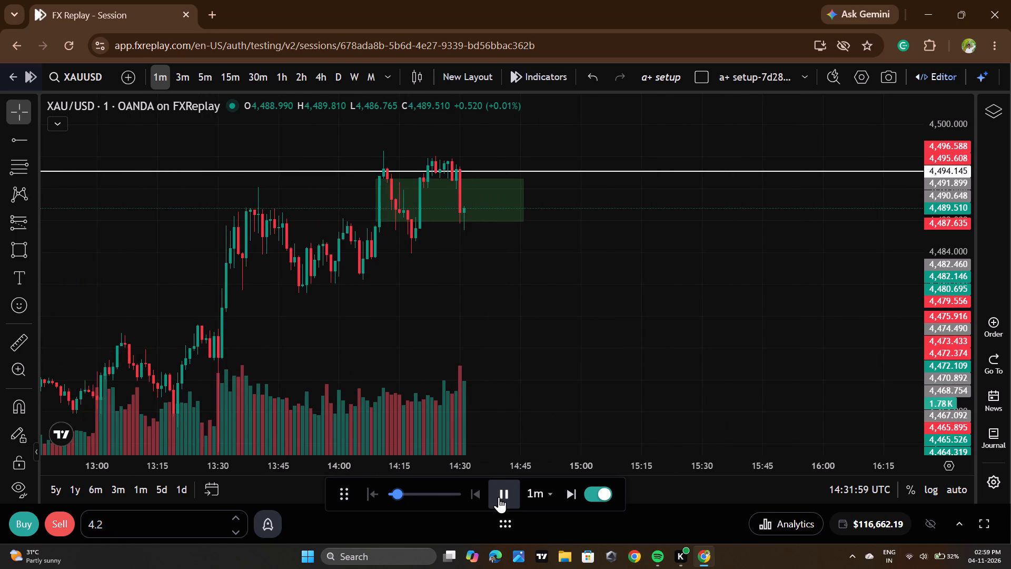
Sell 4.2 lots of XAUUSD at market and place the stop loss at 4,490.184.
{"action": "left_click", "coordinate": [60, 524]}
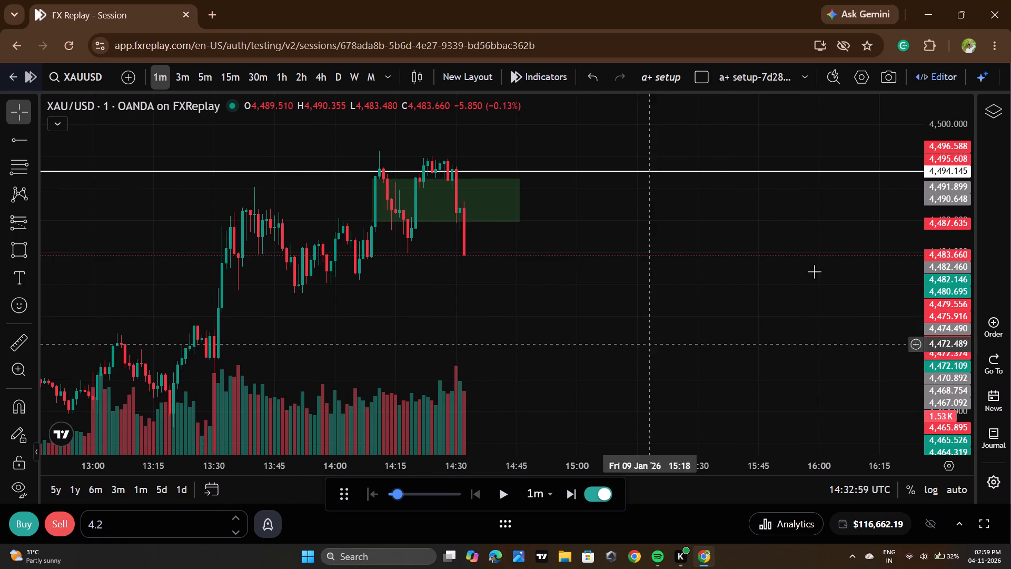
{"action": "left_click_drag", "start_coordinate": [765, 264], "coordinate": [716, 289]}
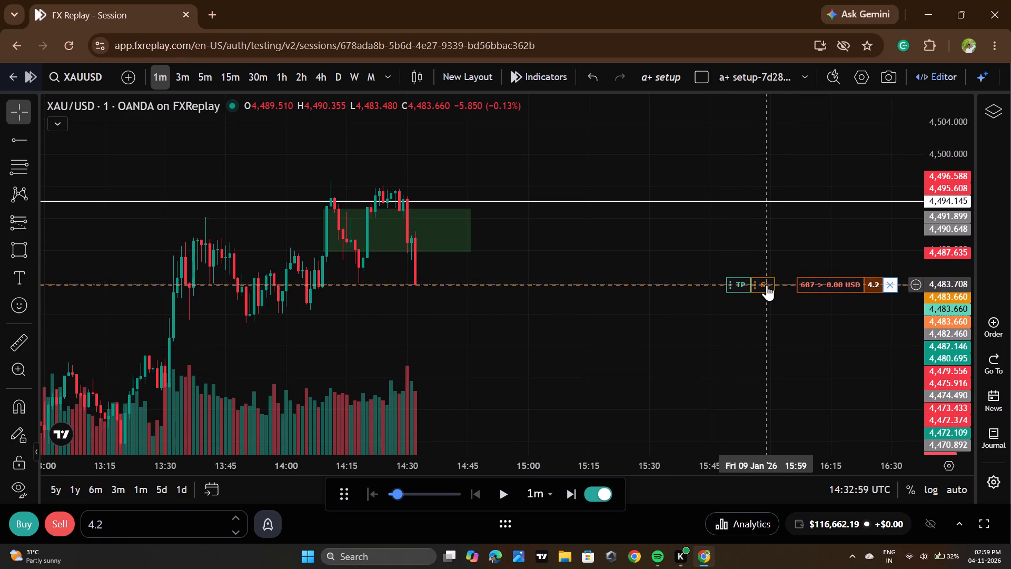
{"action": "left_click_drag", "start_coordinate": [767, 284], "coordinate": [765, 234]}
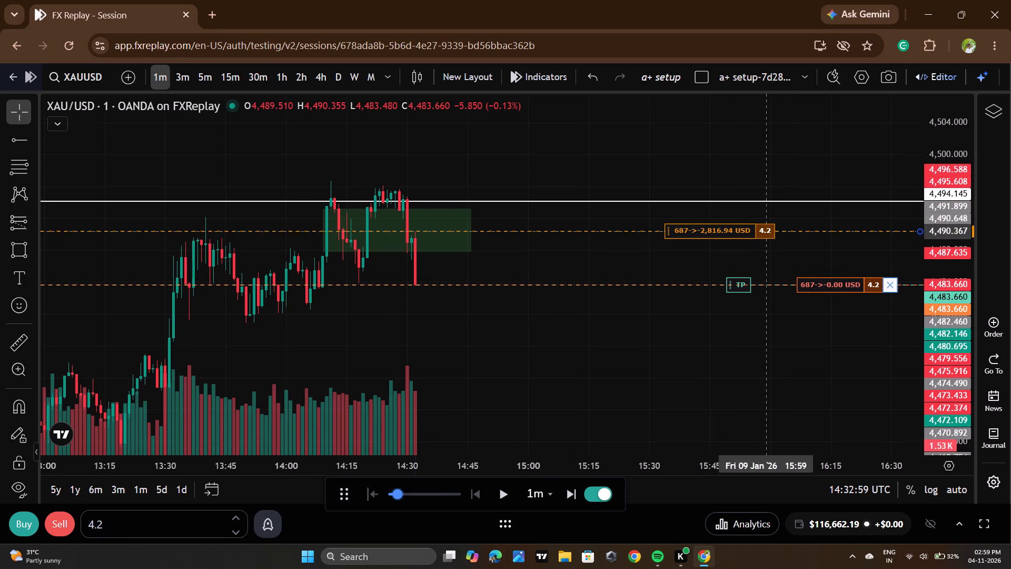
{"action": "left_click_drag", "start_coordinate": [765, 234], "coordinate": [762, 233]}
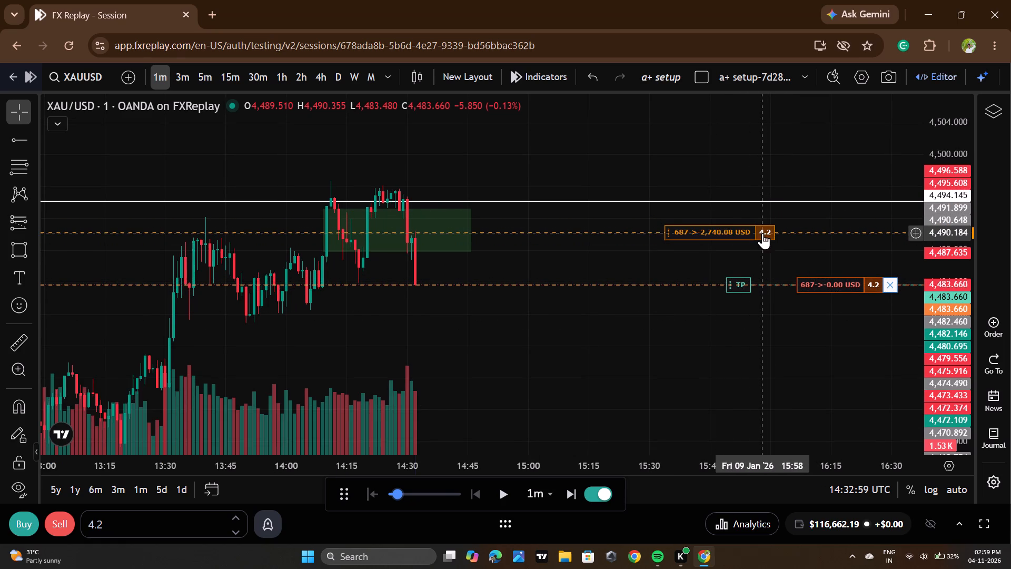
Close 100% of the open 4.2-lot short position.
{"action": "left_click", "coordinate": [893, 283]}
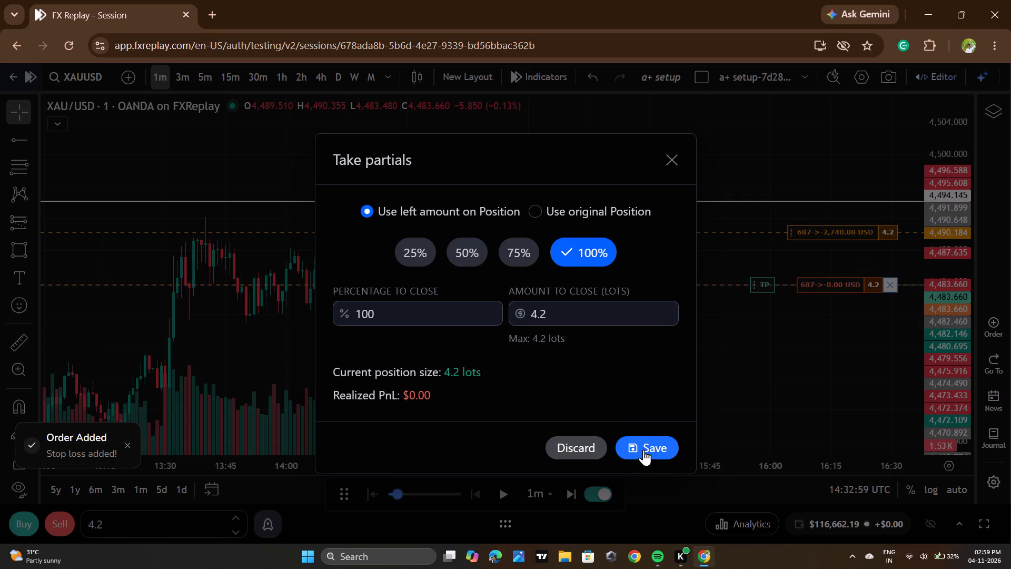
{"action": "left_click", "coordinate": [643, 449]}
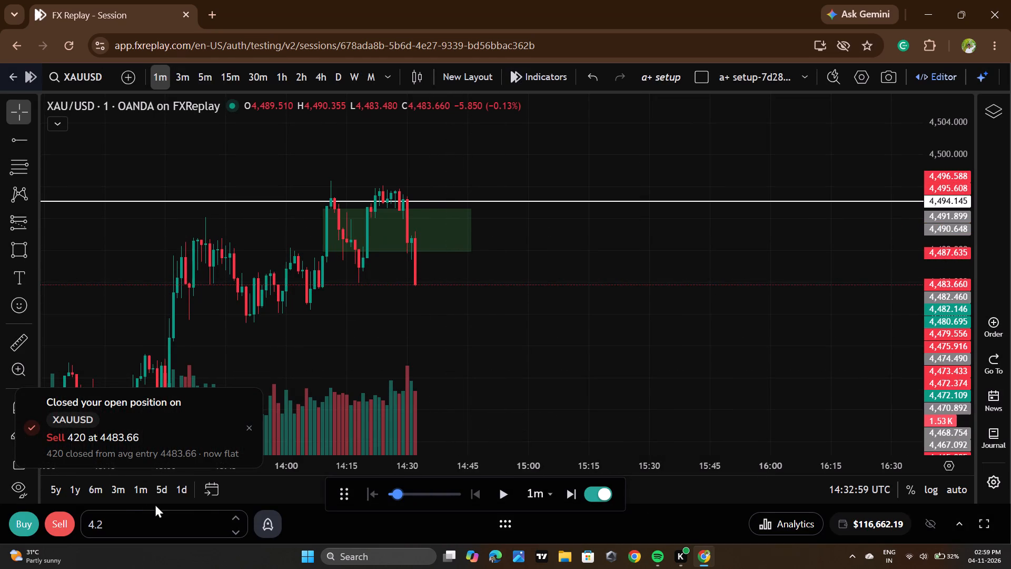
Sell 2.5 lots of XAUUSD at market and place the stop loss at 4,492.556.
{"action": "left_click", "coordinate": [144, 515]}
{"action": "key", "text": "BackSpace"}
{"action": "key", "text": "BackSpace"}
{"action": "key", "text": "BackSpace"}
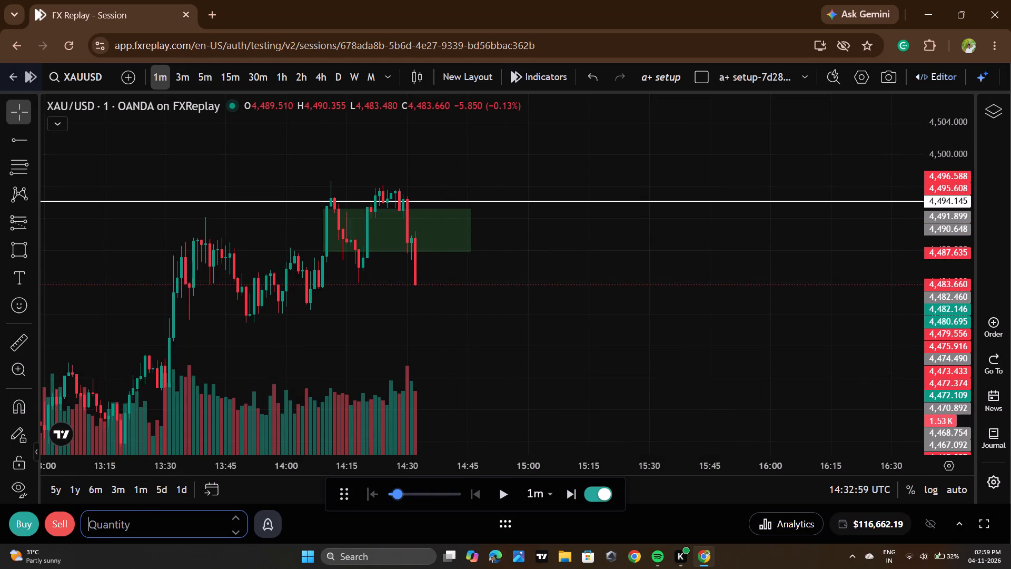
{"action": "key", "text": "BackSpace"}
{"action": "key", "text": "2"}
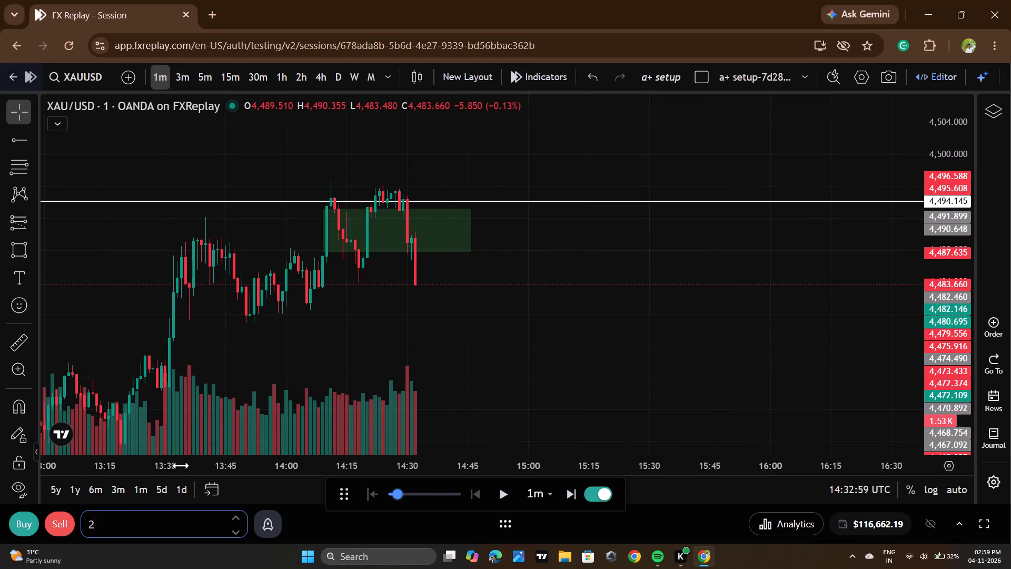
{"action": "key", "text": "period"}
{"action": "key", "text": "5"}
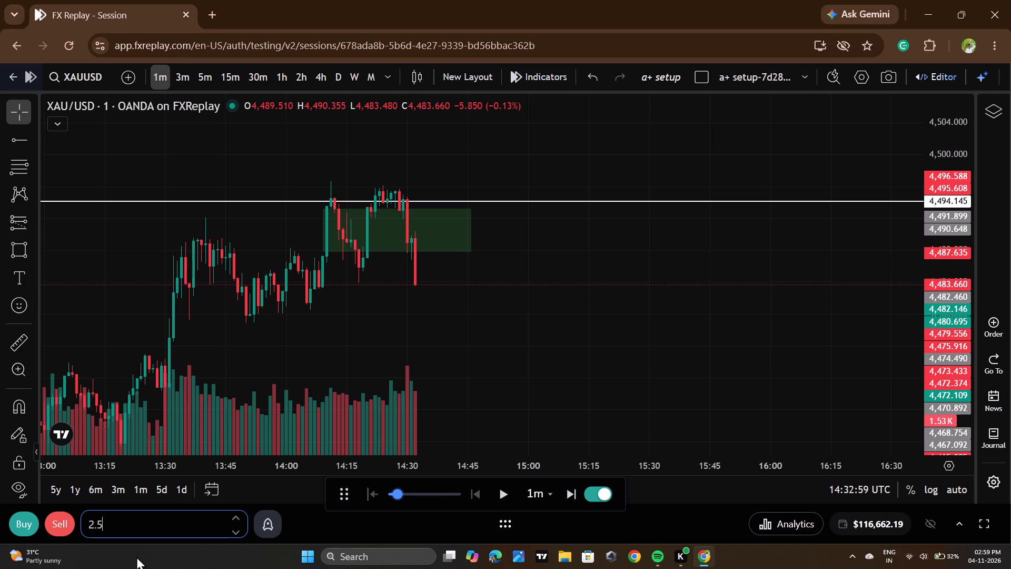
{"action": "left_click", "coordinate": [63, 520]}
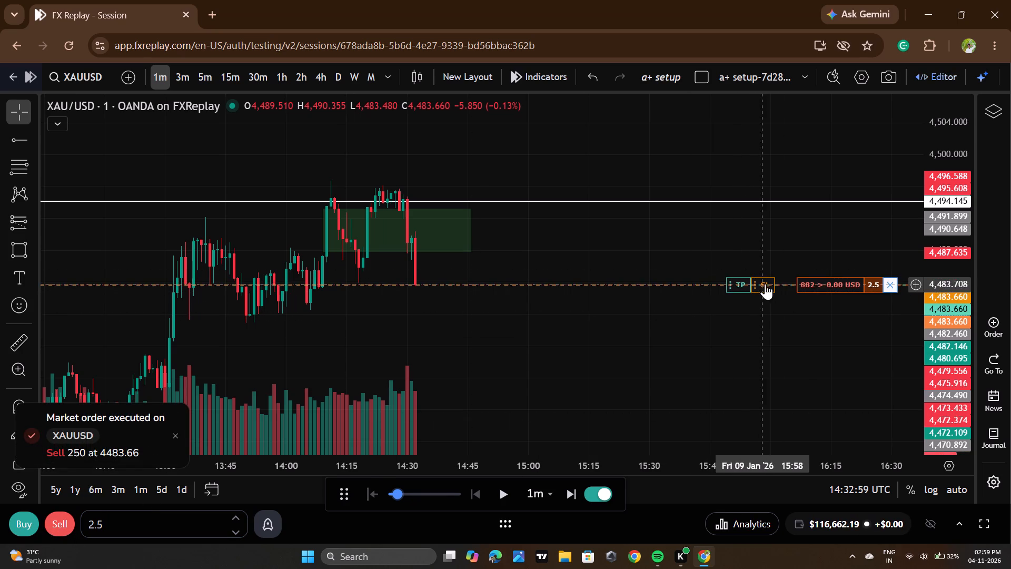
{"action": "left_click_drag", "start_coordinate": [765, 289], "coordinate": [776, 209]}
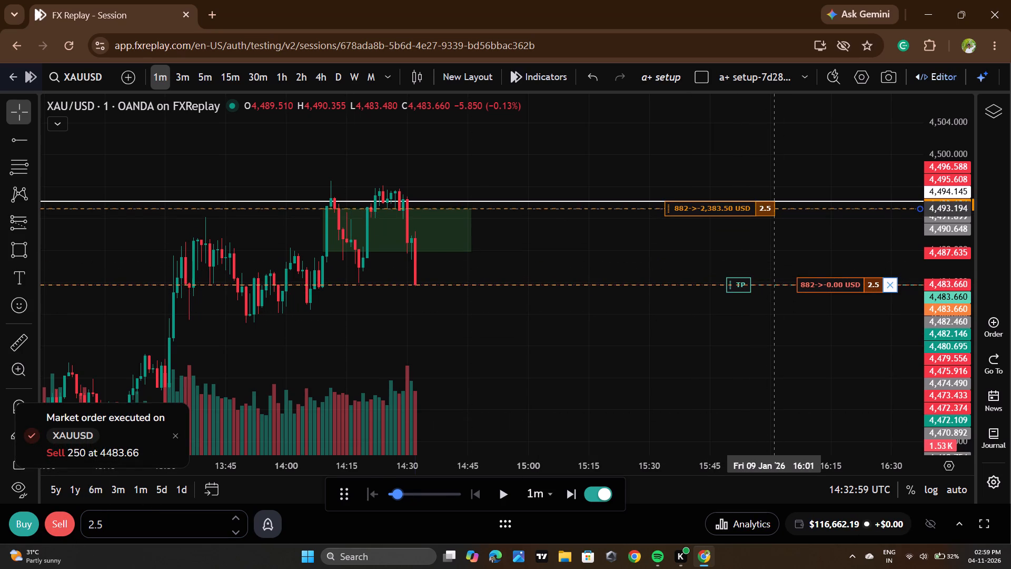
{"action": "left_click_drag", "start_coordinate": [776, 209], "coordinate": [775, 214]}
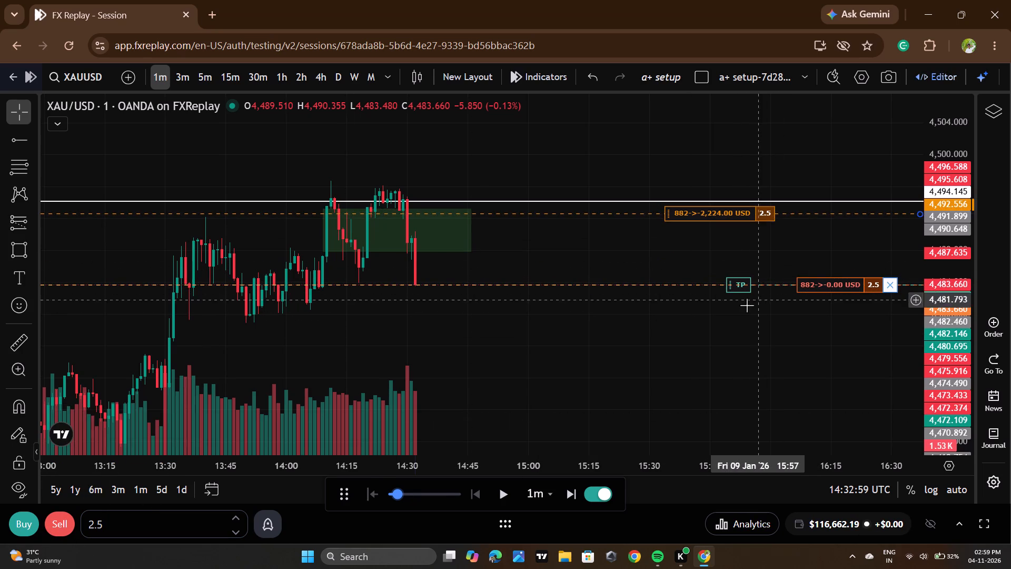
Place the 2.5-lot short position's take profit at 4,467.655.
{"action": "scroll", "coordinate": [694, 300], "scroll_direction": "down", "scroll_amount": 5}
{"action": "left_click_drag", "start_coordinate": [768, 288], "coordinate": [770, 387]}
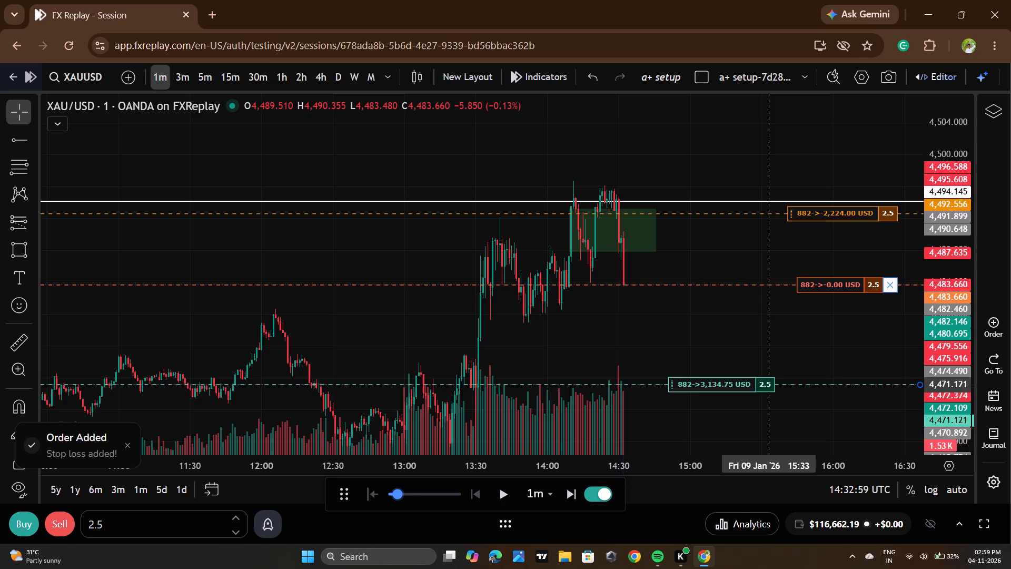
{"action": "left_click_drag", "start_coordinate": [770, 387], "coordinate": [768, 413]}
Draw a short position projection from the 14:32 candle with entry 4,483.708, stop 4,492.647 and target 4,467.655, and narrow it slightly.
{"action": "left_click", "coordinate": [36, 224]}
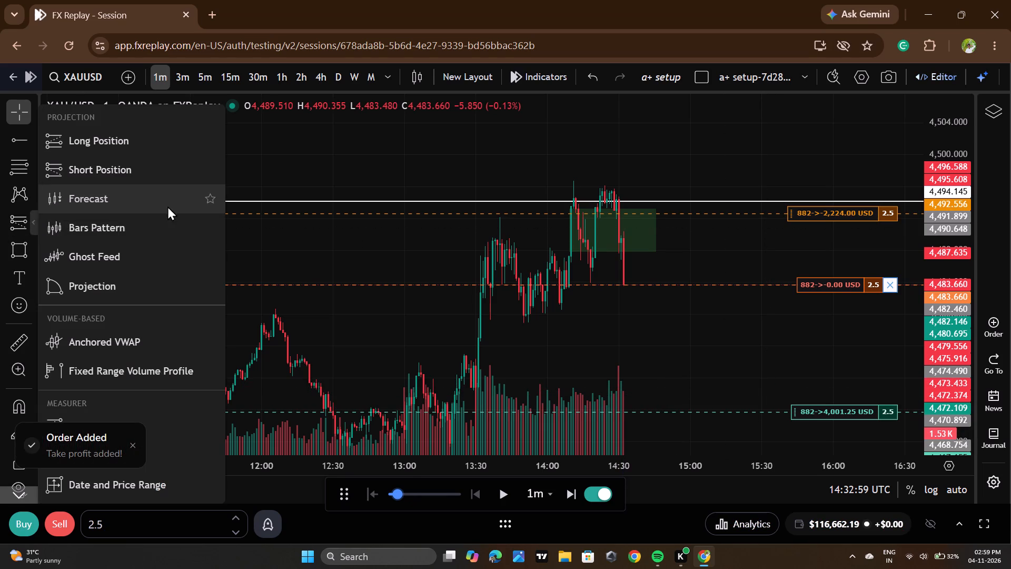
{"action": "left_click", "coordinate": [120, 169]}
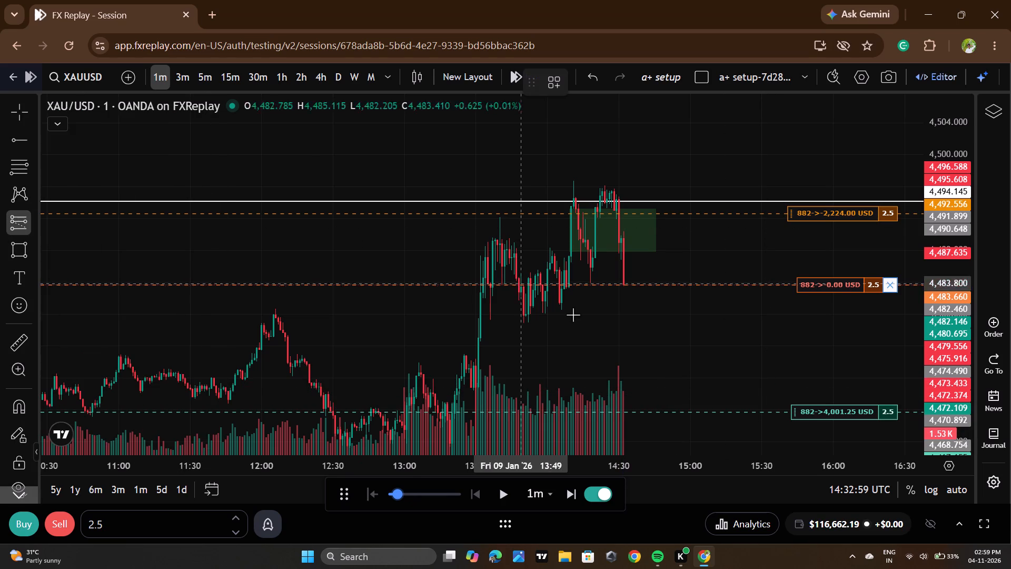
{"action": "left_click", "coordinate": [625, 284]}
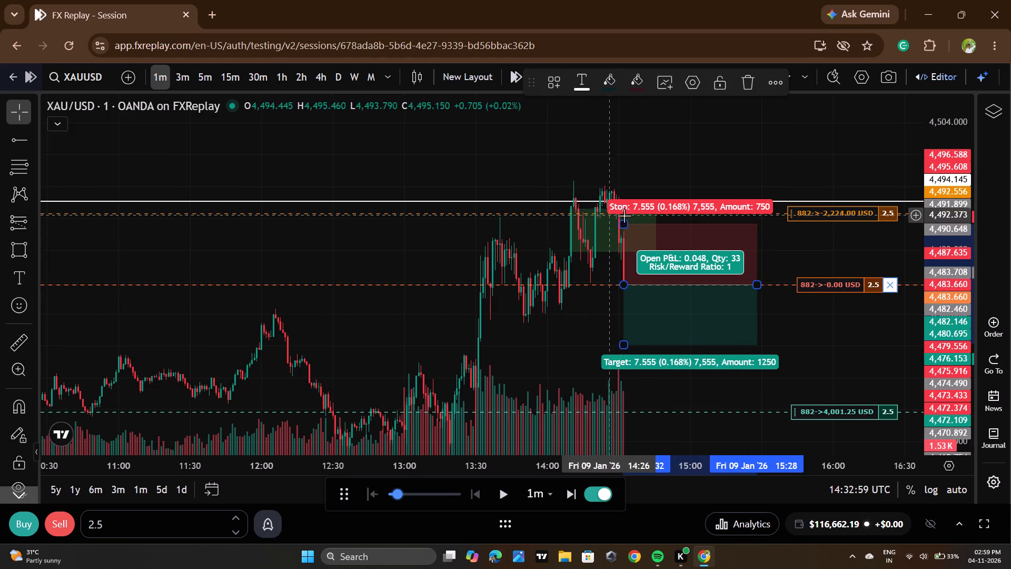
{"action": "left_click_drag", "start_coordinate": [622, 224], "coordinate": [630, 212]}
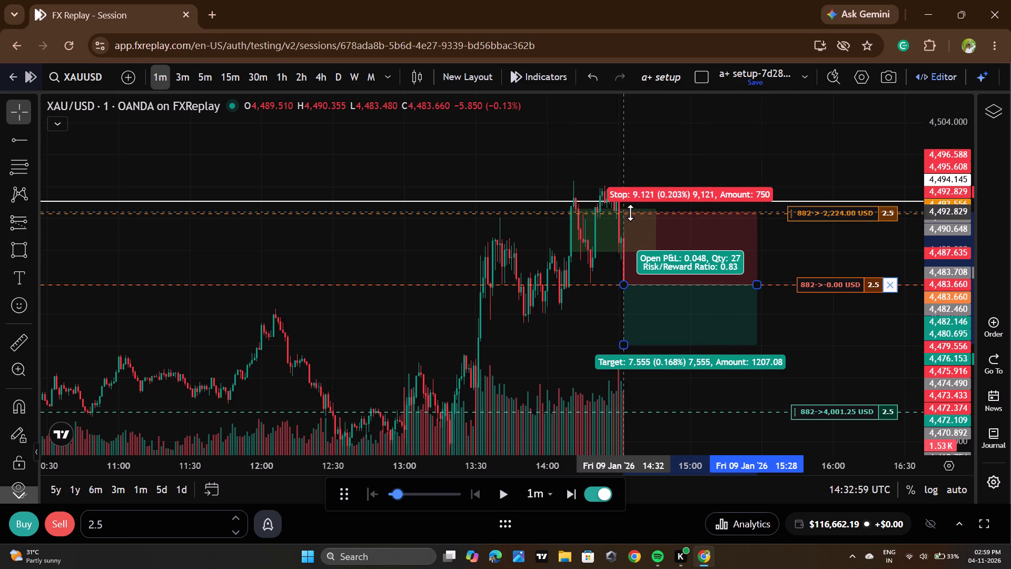
{"action": "left_click_drag", "start_coordinate": [630, 212], "coordinate": [630, 213]}
{"action": "left_click", "coordinate": [774, 261]}
{"action": "left_click_drag", "start_coordinate": [787, 257], "coordinate": [803, 195]}
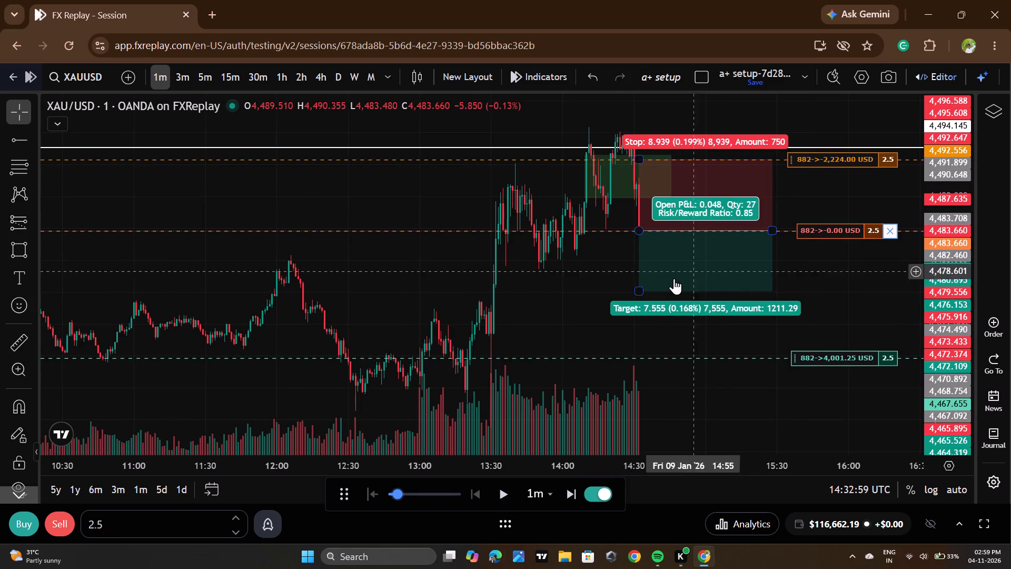
{"action": "left_click_drag", "start_coordinate": [640, 291], "coordinate": [640, 365]}
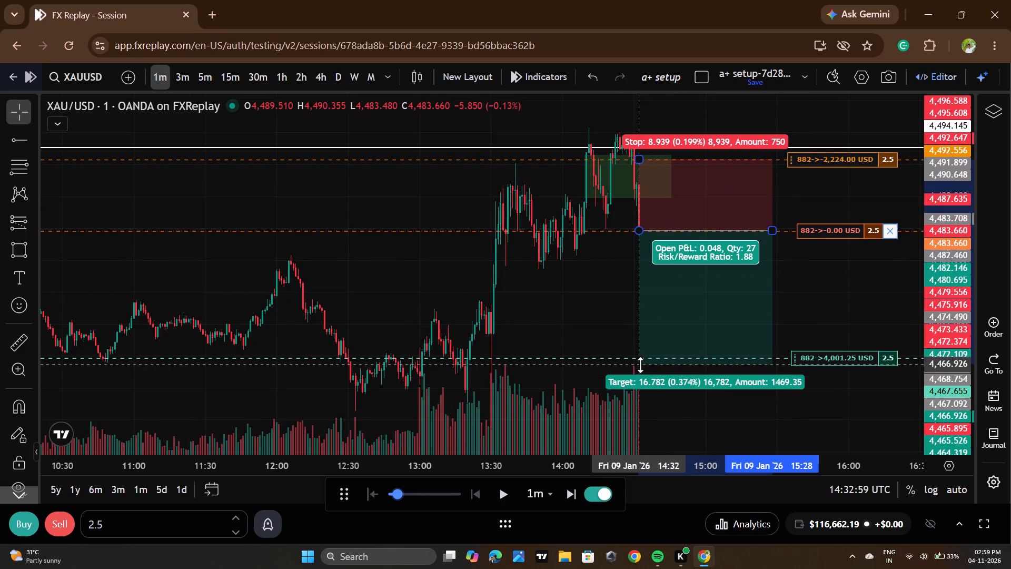
{"action": "left_click_drag", "start_coordinate": [640, 365], "coordinate": [642, 359]}
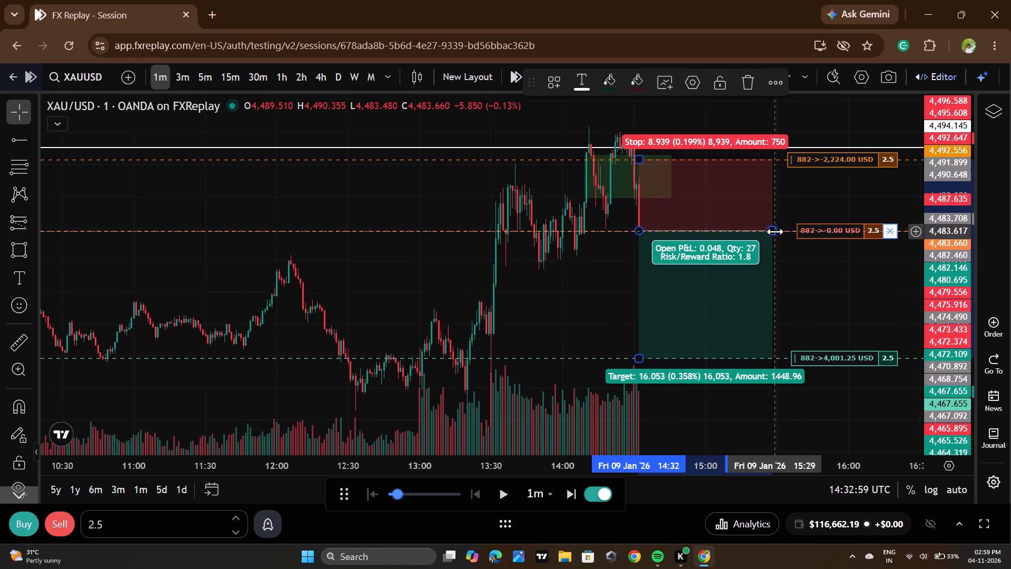
{"action": "left_click_drag", "start_coordinate": [775, 231], "coordinate": [761, 232]}
{"action": "left_click", "coordinate": [808, 282]}
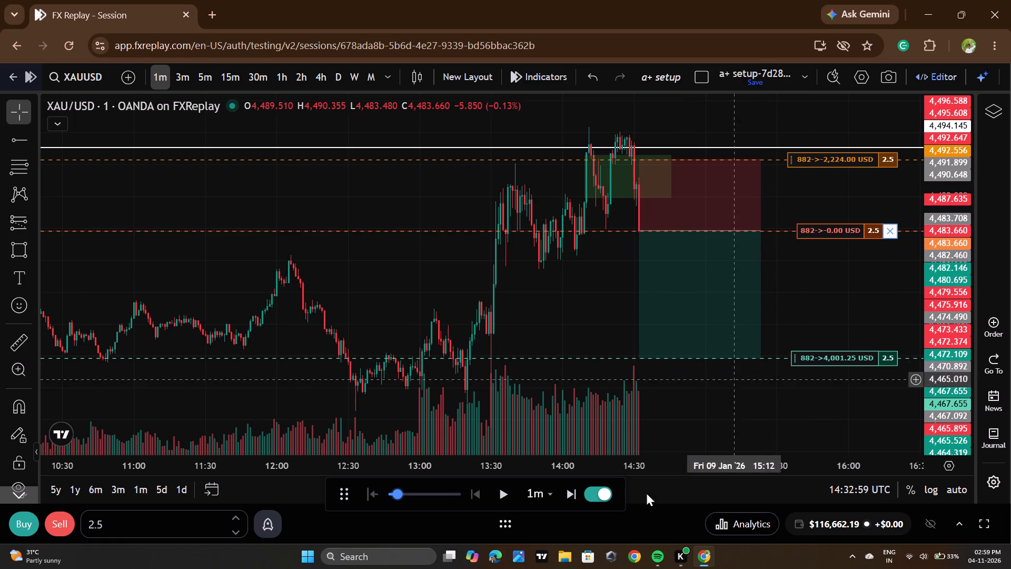
Replay XAUUSD price to 14:58, raising the replay speed to 9x per second.
{"action": "left_click", "coordinate": [504, 490]}
{"action": "left_click", "coordinate": [504, 490]}
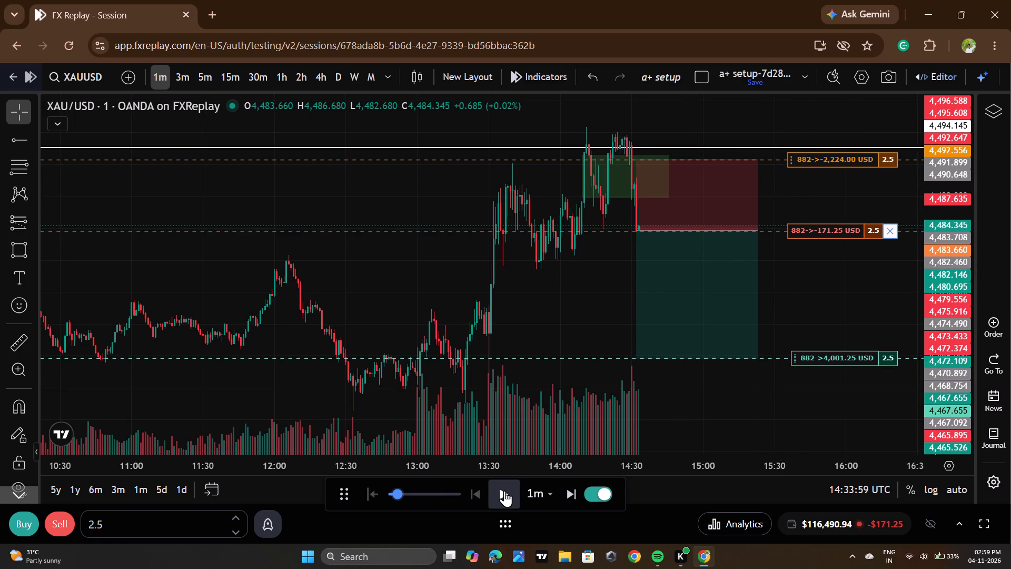
{"action": "left_click", "coordinate": [429, 489]}
{"action": "left_click", "coordinate": [502, 496]}
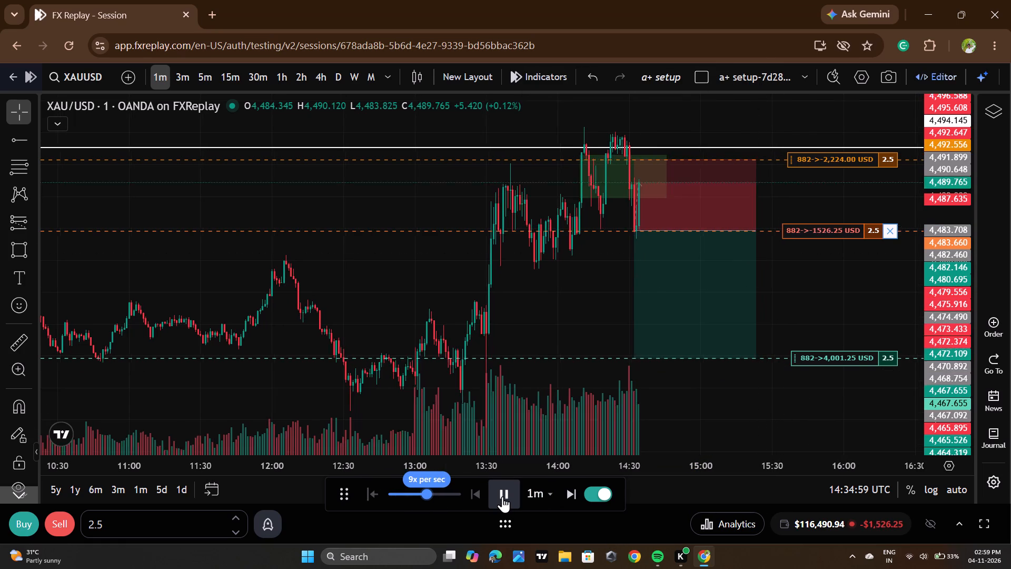
{"action": "left_click", "coordinate": [502, 496]}
{"action": "left_click", "coordinate": [502, 496]}
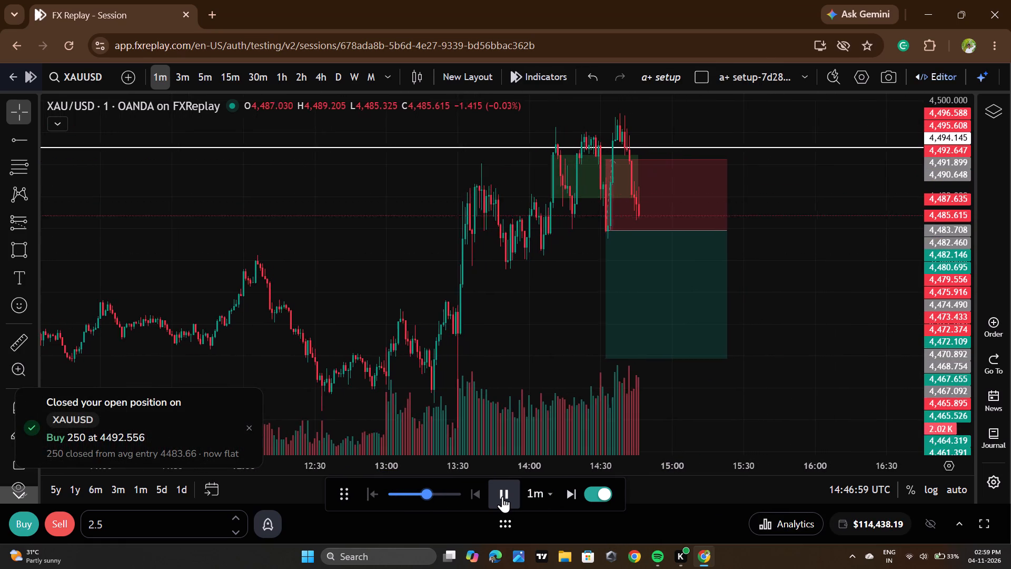
{"action": "left_click", "coordinate": [502, 496]}
Delete the short position projection that starts at the 14:32 candle.
{"action": "left_click_drag", "start_coordinate": [746, 315], "coordinate": [762, 349]}
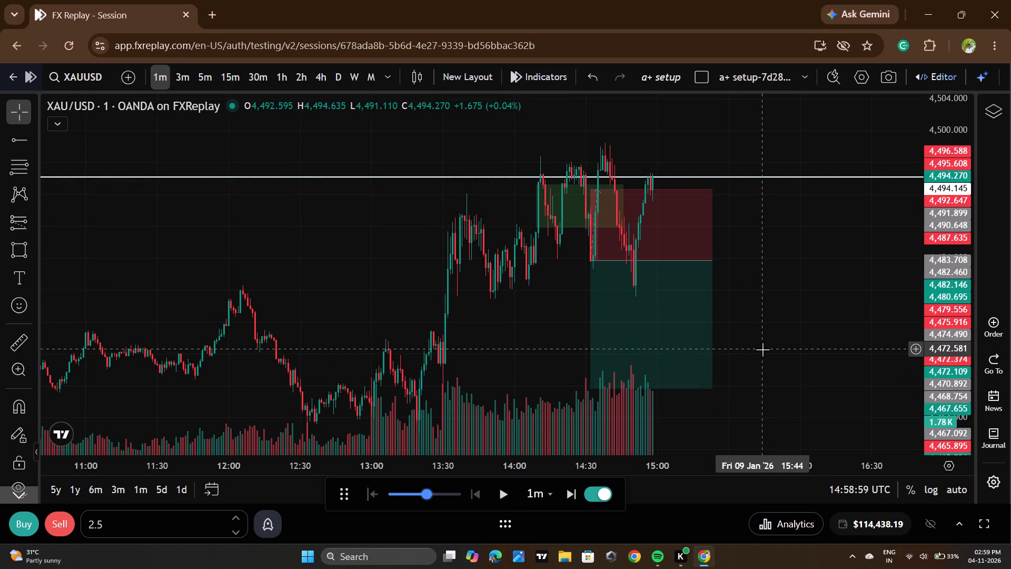
{"action": "scroll", "coordinate": [516, 241], "scroll_direction": "up", "scroll_amount": 6}
{"action": "left_click", "coordinate": [679, 272]}
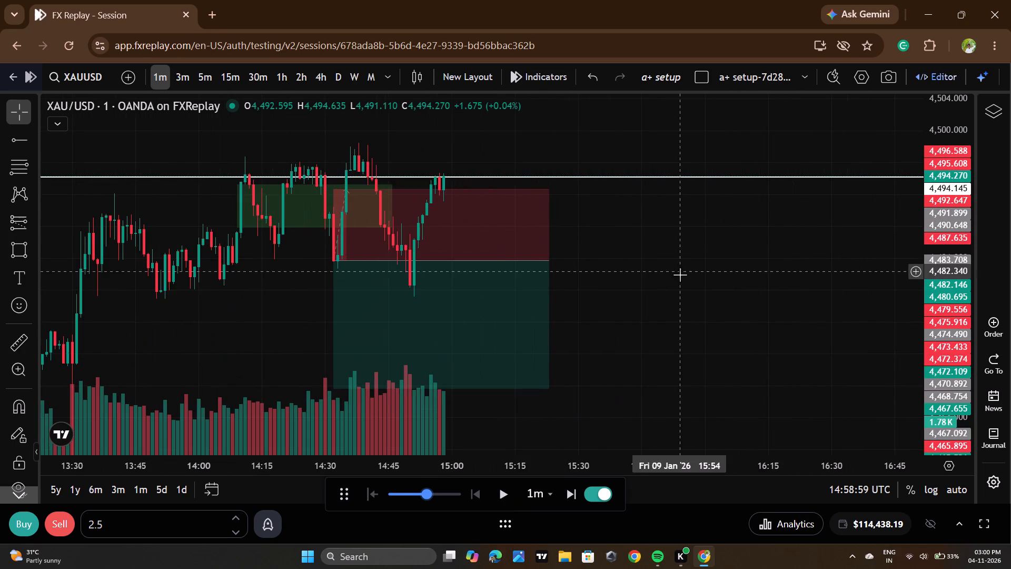
{"action": "left_click", "coordinate": [387, 205]}
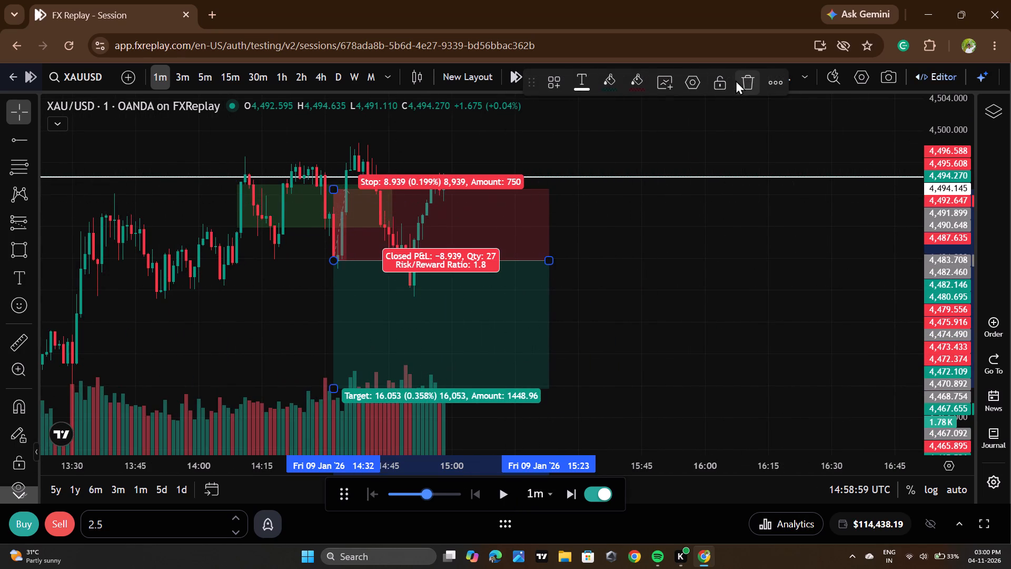
{"action": "left_click", "coordinate": [738, 80]}
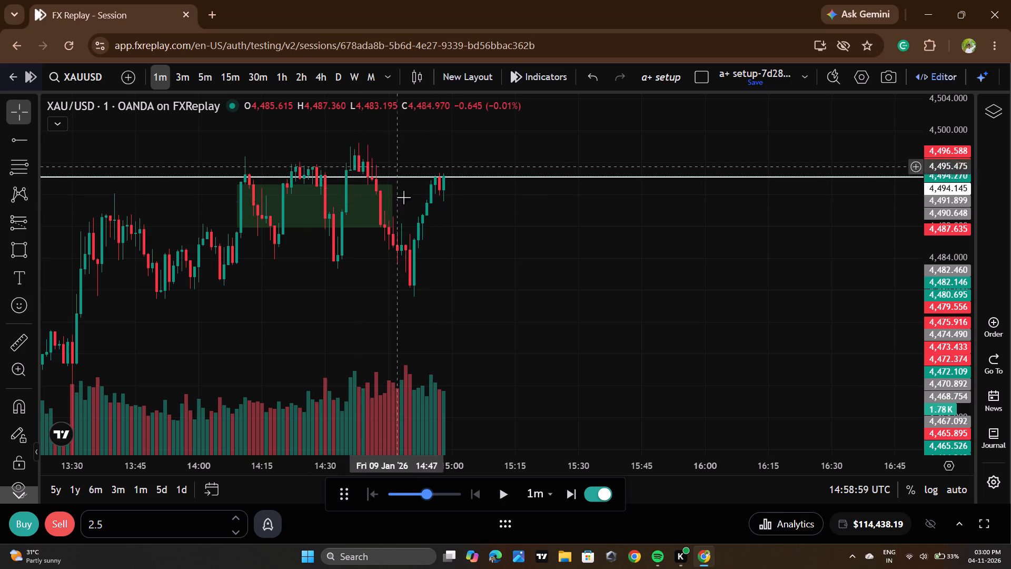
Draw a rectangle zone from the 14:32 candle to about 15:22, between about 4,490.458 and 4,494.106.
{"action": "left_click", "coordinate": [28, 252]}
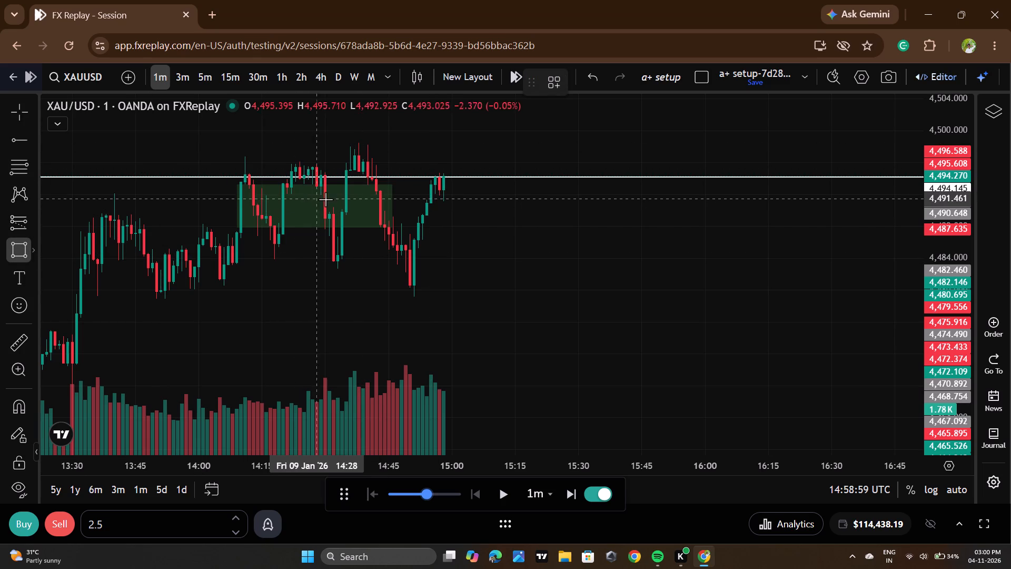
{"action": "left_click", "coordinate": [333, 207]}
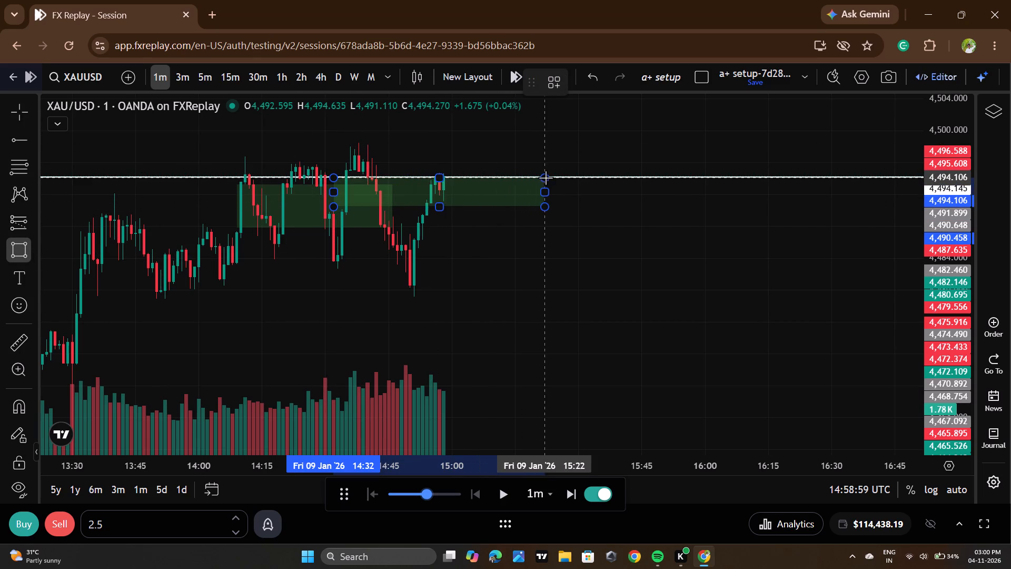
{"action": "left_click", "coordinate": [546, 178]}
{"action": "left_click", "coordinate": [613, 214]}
Set the replay speed to 4x per second and replay price in short bursts to 15:10.
{"action": "left_click", "coordinate": [394, 496]}
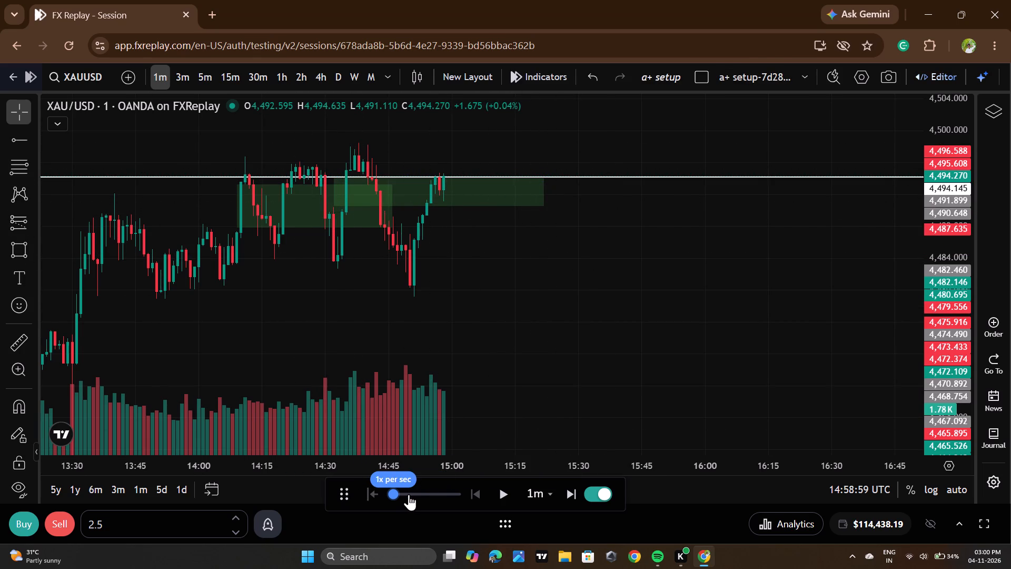
{"action": "left_click", "coordinate": [409, 494]}
{"action": "left_click", "coordinate": [404, 494]}
{"action": "double_click", "coordinate": [491, 501]}
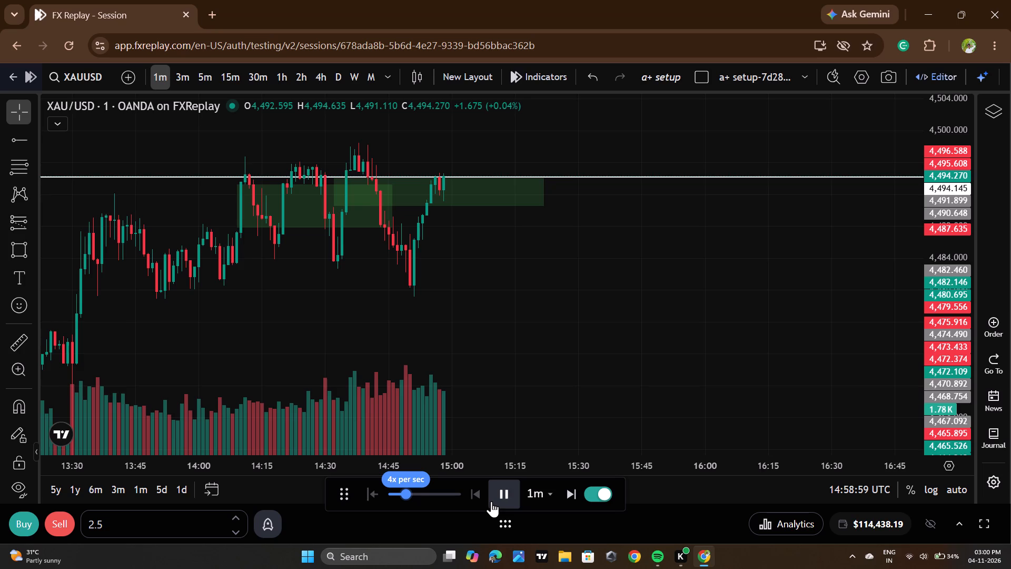
{"action": "double_click", "coordinate": [491, 501]}
{"action": "double_click", "coordinate": [491, 501]}
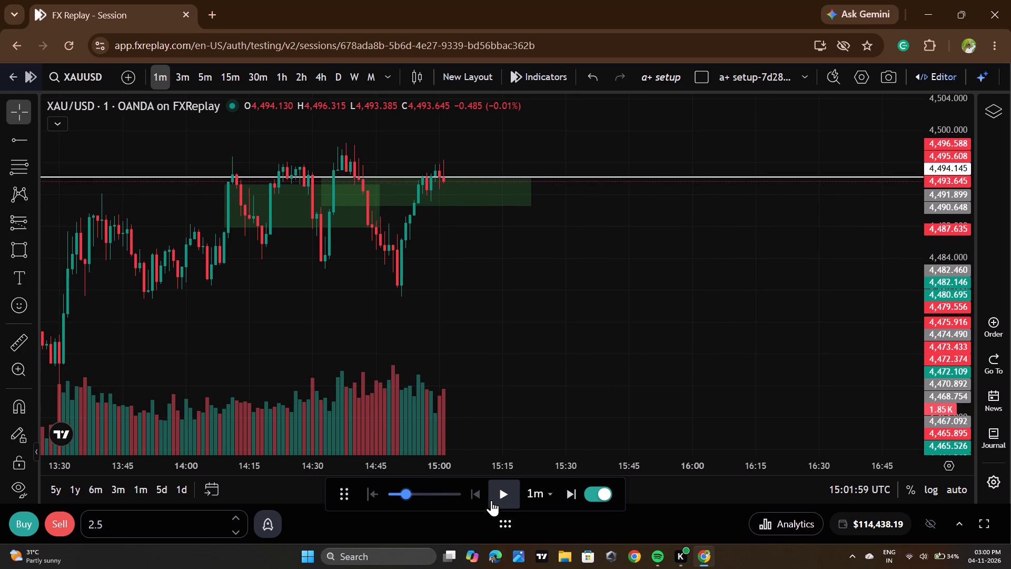
{"action": "double_click", "coordinate": [491, 500]}
{"action": "left_click", "coordinate": [491, 499]}
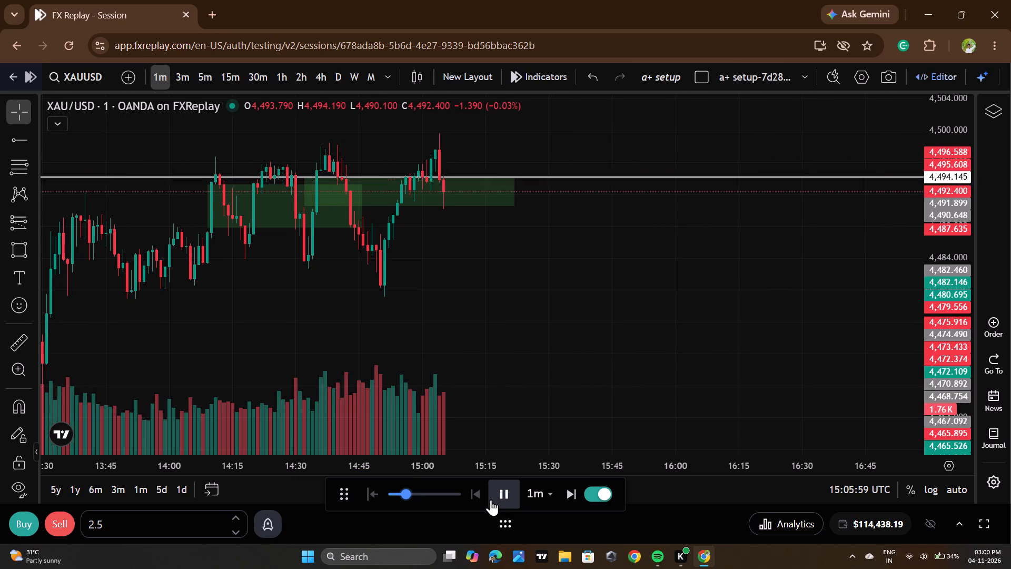
{"action": "left_click", "coordinate": [491, 499]}
{"action": "double_click", "coordinate": [491, 498]}
{"action": "left_click", "coordinate": [491, 498]}
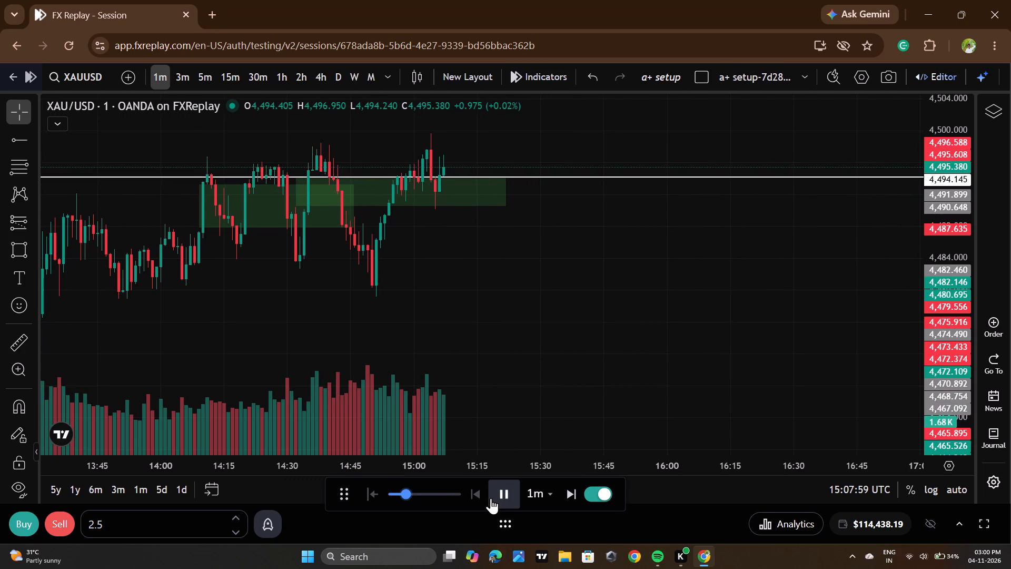
{"action": "left_click", "coordinate": [491, 498]}
{"action": "left_click", "coordinate": [491, 498]}
{"action": "left_click", "coordinate": [491, 498]}
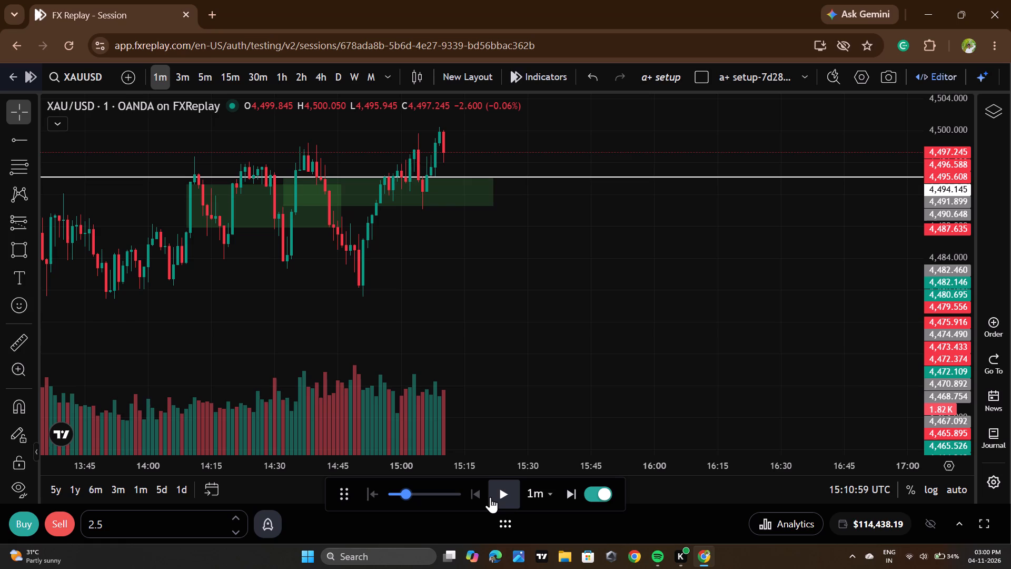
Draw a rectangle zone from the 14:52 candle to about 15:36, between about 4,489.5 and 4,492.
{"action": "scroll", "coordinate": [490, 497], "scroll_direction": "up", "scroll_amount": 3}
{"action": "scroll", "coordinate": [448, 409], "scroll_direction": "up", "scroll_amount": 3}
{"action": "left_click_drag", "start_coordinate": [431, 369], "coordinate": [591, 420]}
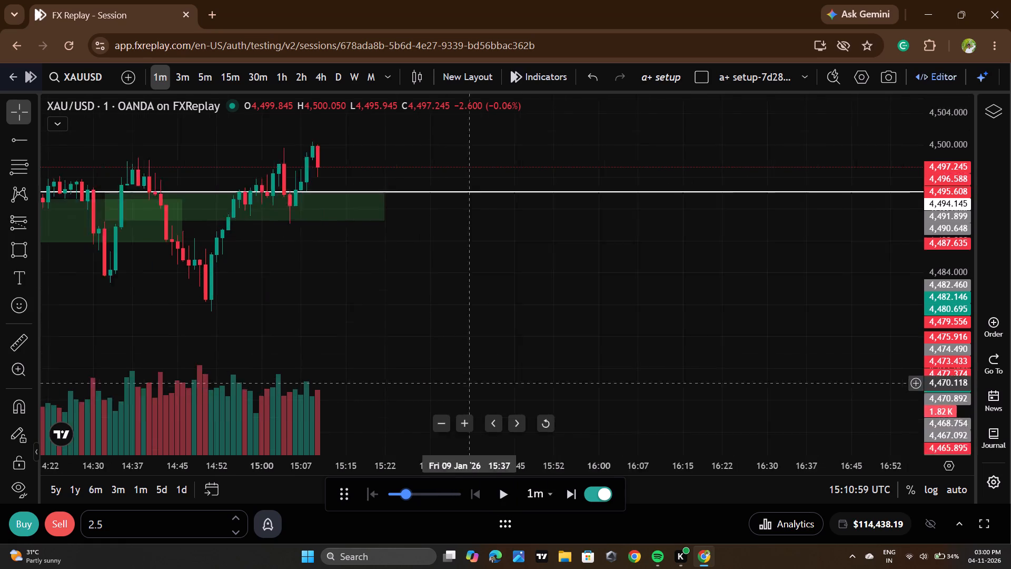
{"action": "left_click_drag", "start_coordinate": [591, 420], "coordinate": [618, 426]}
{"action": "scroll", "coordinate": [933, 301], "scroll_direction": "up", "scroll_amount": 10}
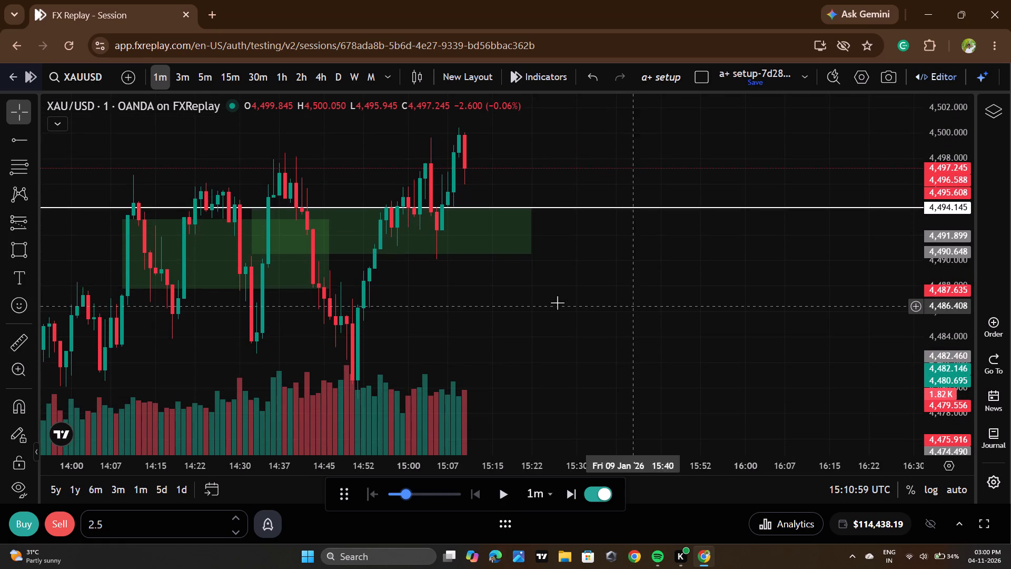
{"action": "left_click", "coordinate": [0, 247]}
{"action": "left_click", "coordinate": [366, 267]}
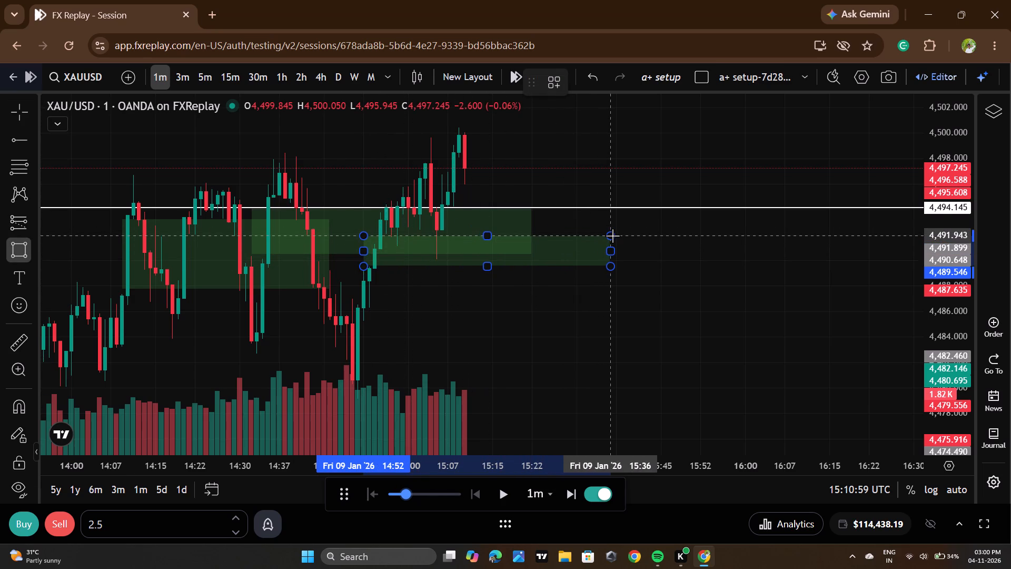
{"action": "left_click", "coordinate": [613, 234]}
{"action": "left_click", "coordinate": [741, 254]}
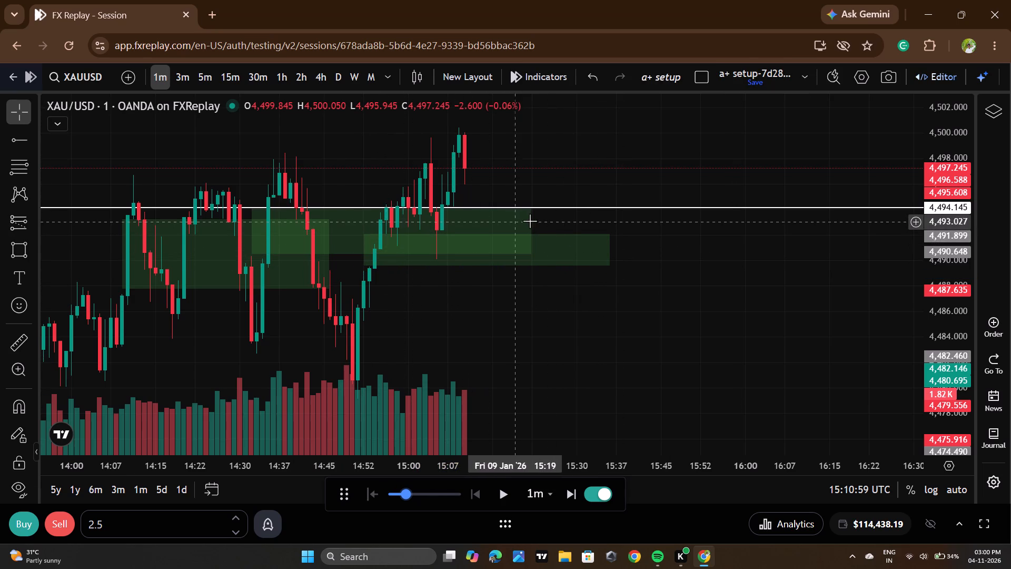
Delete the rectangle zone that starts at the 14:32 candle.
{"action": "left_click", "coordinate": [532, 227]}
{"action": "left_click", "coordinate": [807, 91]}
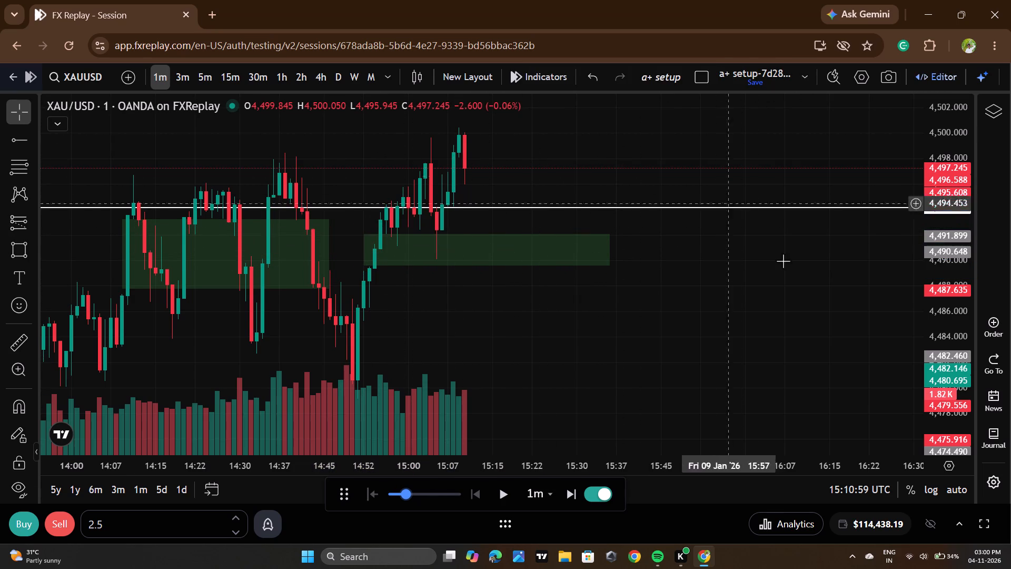
Replay price from 15:10 to 15:30, pausing briefly at 15:14.
{"action": "left_click_drag", "start_coordinate": [728, 284], "coordinate": [735, 308]}
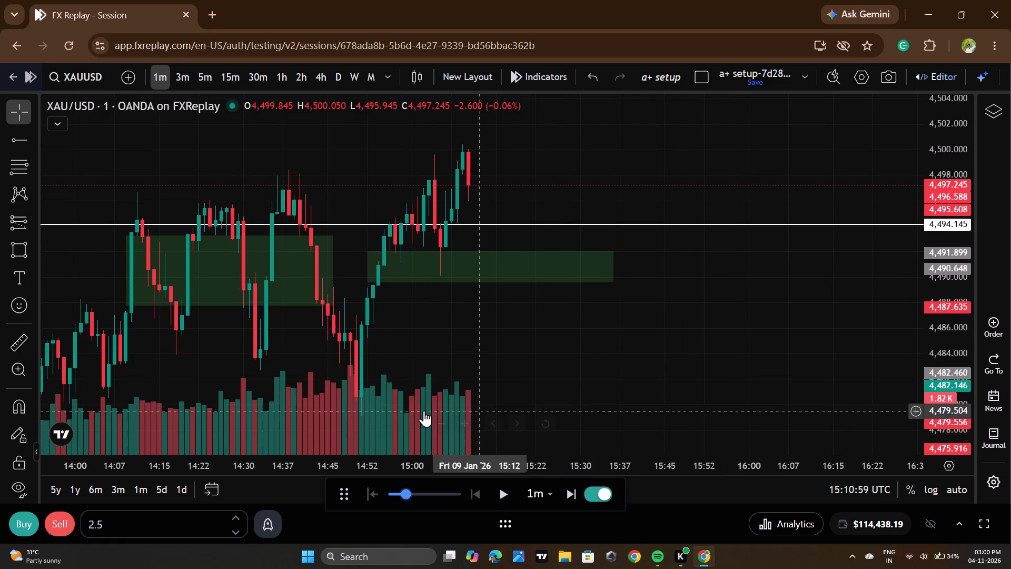
{"action": "left_click", "coordinate": [491, 498]}
{"action": "left_click", "coordinate": [491, 498]}
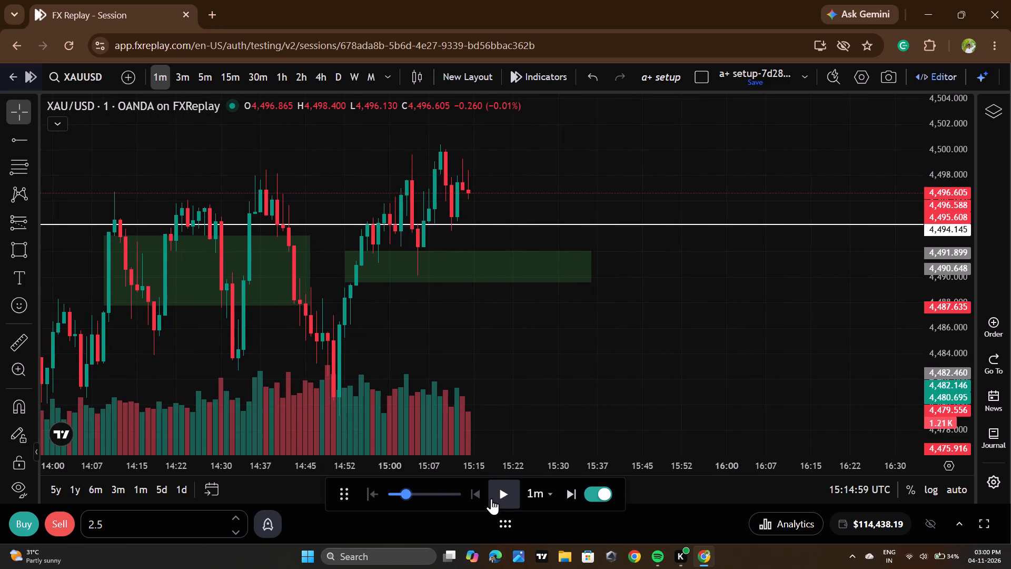
{"action": "left_click", "coordinate": [491, 498]}
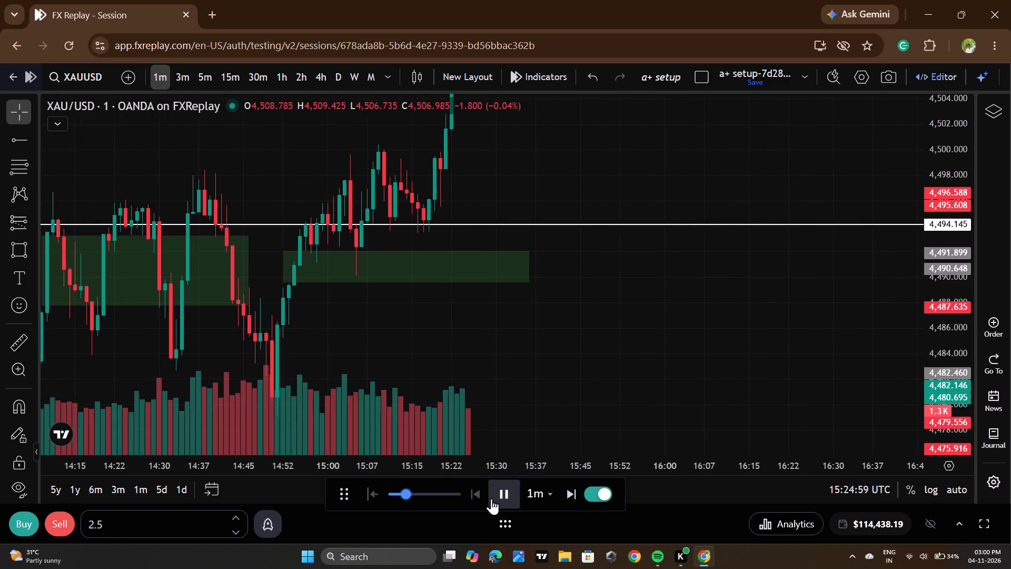
{"action": "left_click", "coordinate": [491, 498]}
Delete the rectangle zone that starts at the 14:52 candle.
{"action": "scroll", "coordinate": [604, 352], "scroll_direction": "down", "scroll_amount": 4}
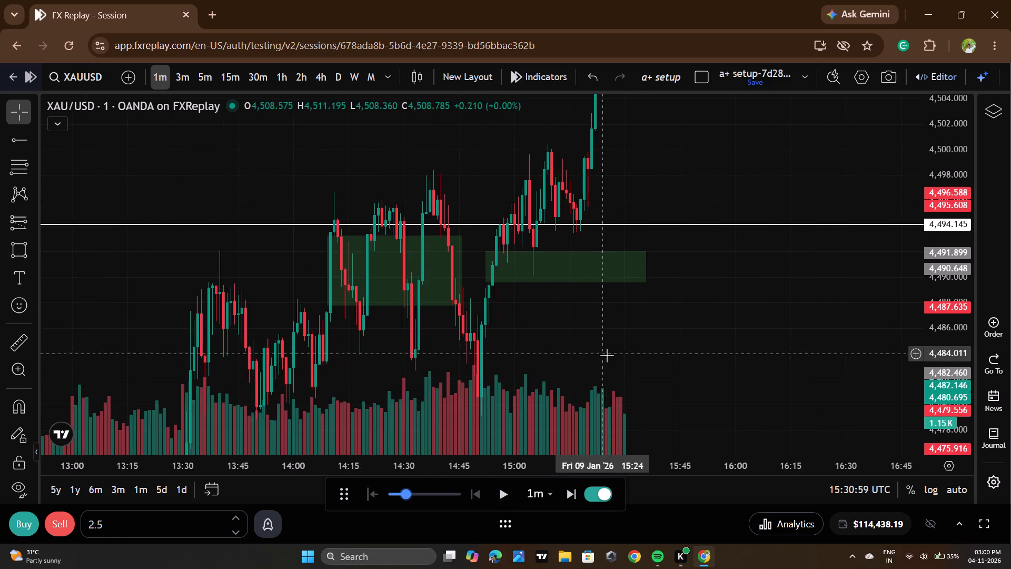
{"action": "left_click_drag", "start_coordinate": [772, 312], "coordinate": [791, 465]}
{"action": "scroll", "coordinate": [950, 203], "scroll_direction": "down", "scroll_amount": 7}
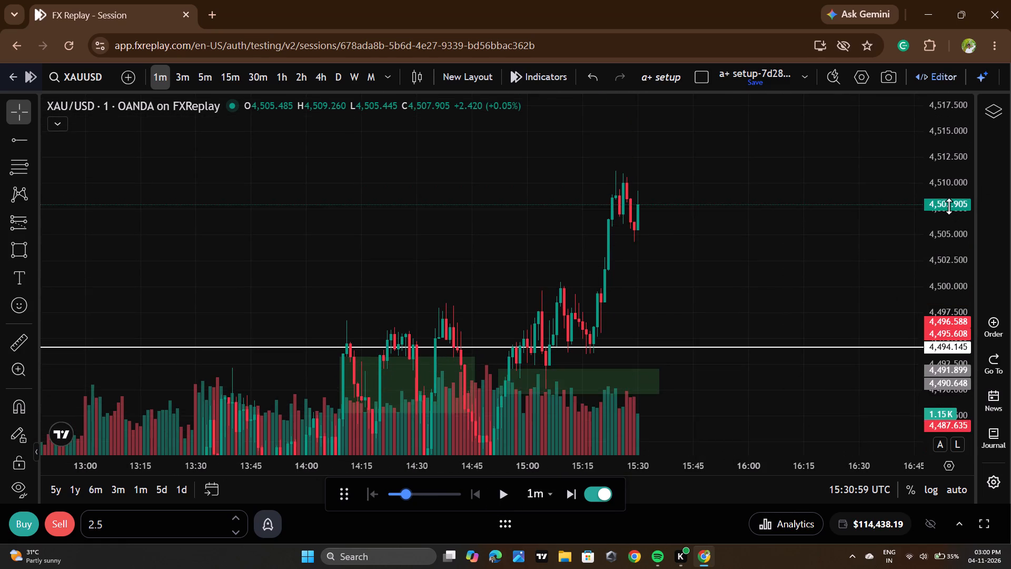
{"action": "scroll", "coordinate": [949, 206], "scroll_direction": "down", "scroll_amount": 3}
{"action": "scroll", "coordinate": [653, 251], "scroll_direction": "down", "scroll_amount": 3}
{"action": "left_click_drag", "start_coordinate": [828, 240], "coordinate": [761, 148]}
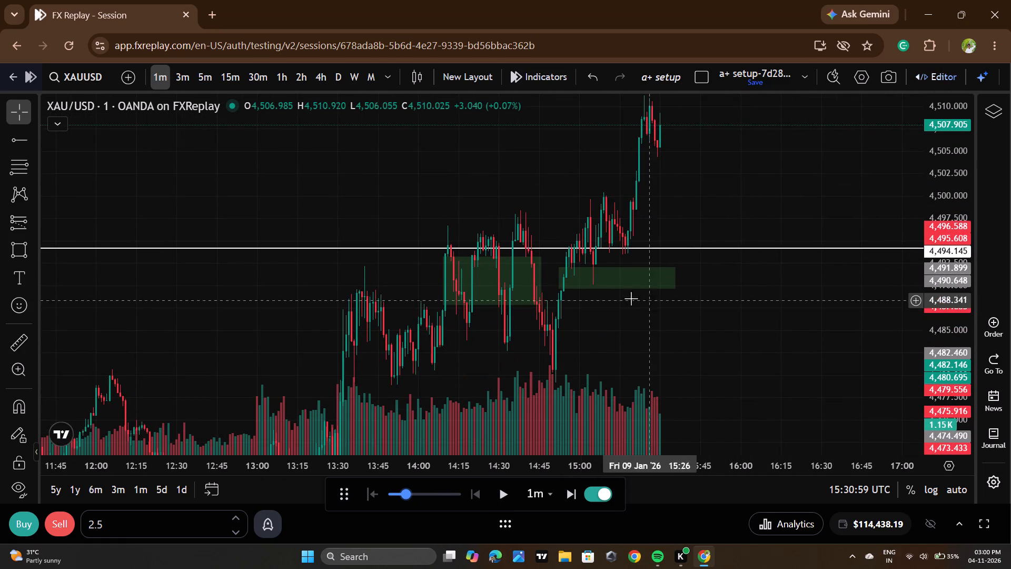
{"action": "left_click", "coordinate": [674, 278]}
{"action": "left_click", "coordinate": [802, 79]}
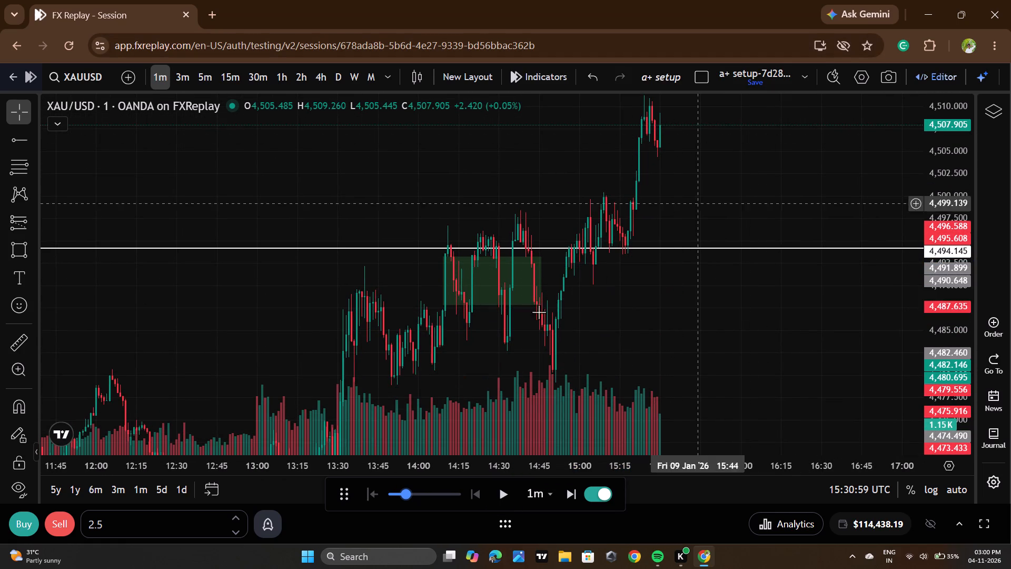
Delete the rectangle zone spanning 14:09 to 14:46.
{"action": "left_click", "coordinate": [541, 282]}
{"action": "left_click", "coordinate": [802, 90]}
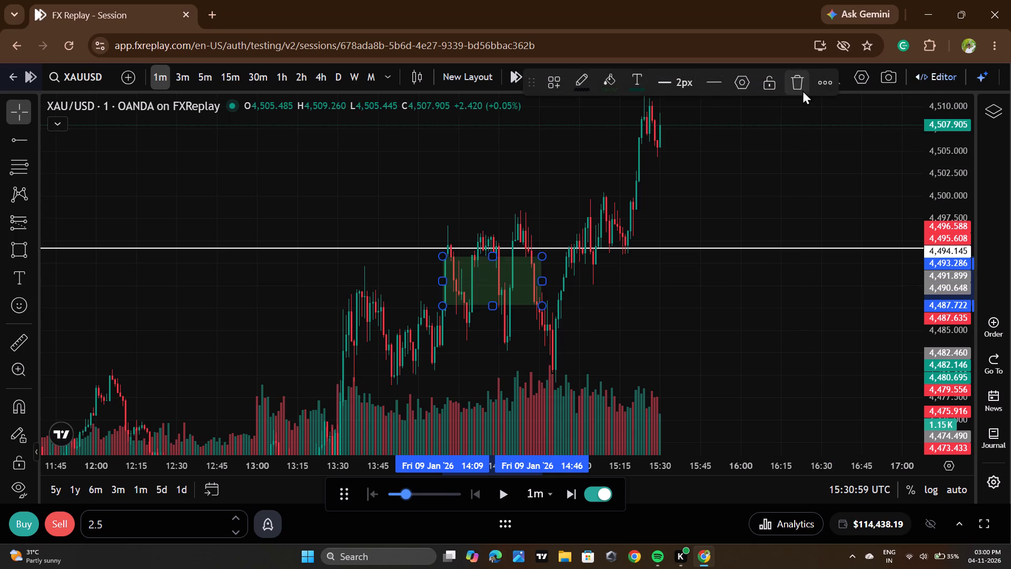
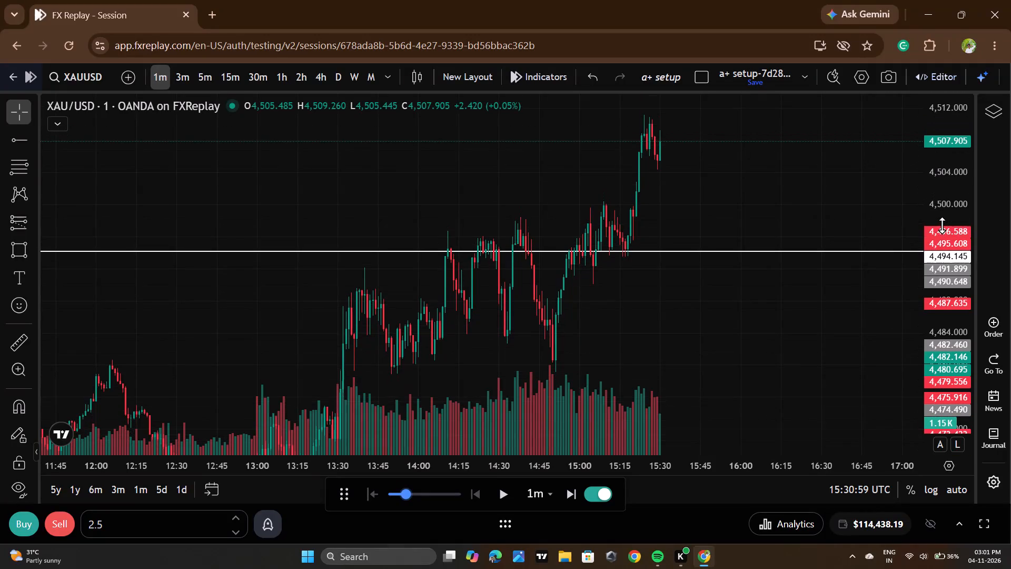
Switch to the 15-minute chart and draw a horizontal ray at about 4,500.466, starting at 20:00 on 6 January.
{"action": "scroll", "coordinate": [601, 284], "scroll_direction": "down", "scroll_amount": 4}
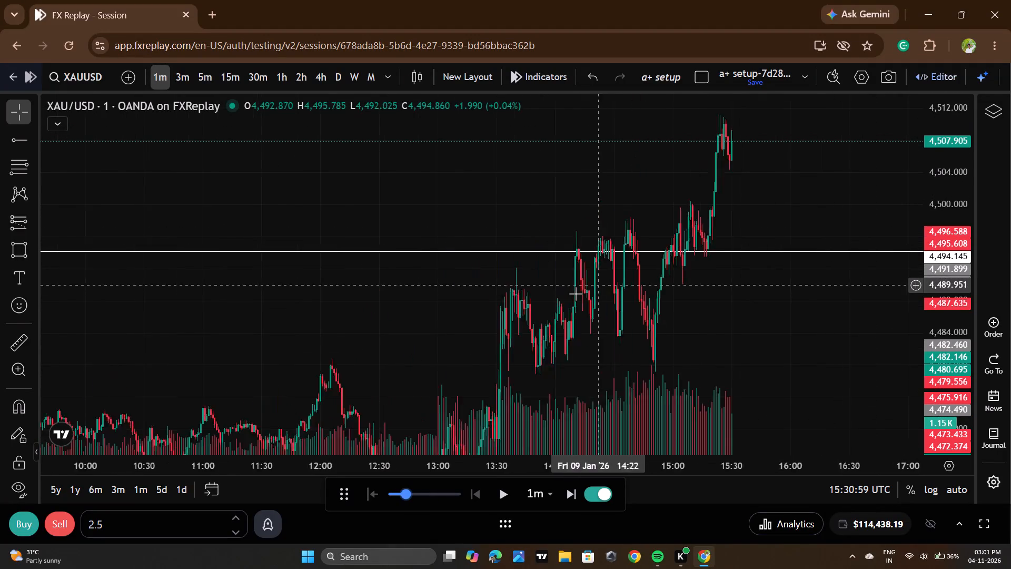
{"action": "scroll", "coordinate": [576, 293], "scroll_direction": "down", "scroll_amount": 1}
{"action": "scroll", "coordinate": [422, 282], "scroll_direction": "down", "scroll_amount": 3}
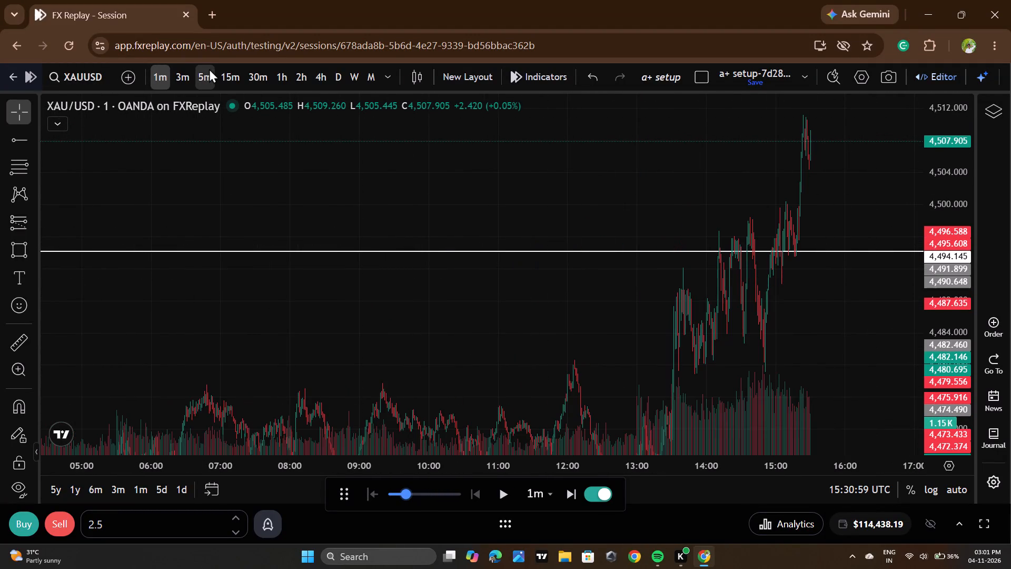
{"action": "left_click", "coordinate": [233, 79]}
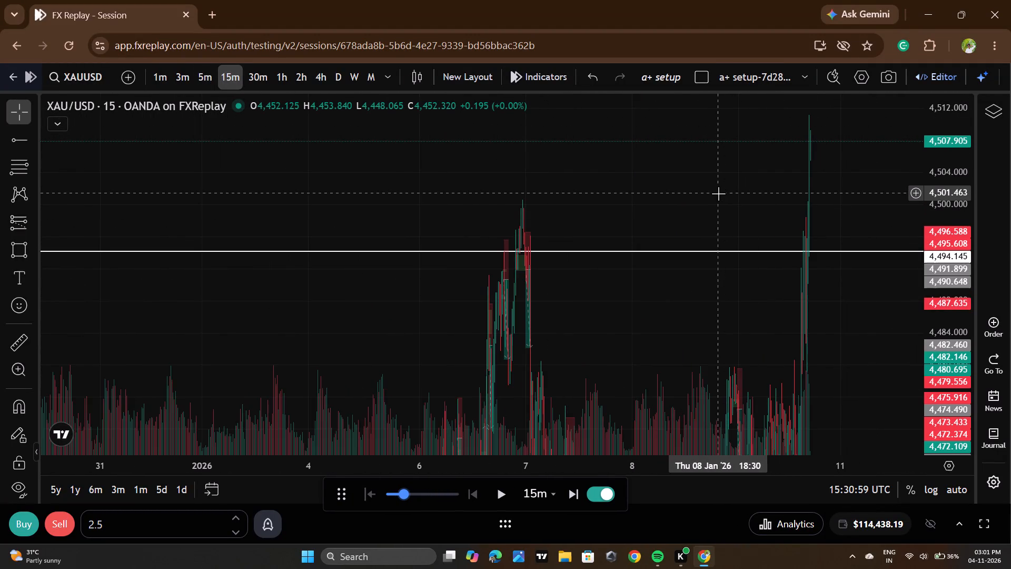
{"action": "scroll", "coordinate": [718, 193], "scroll_direction": "up", "scroll_amount": 4}
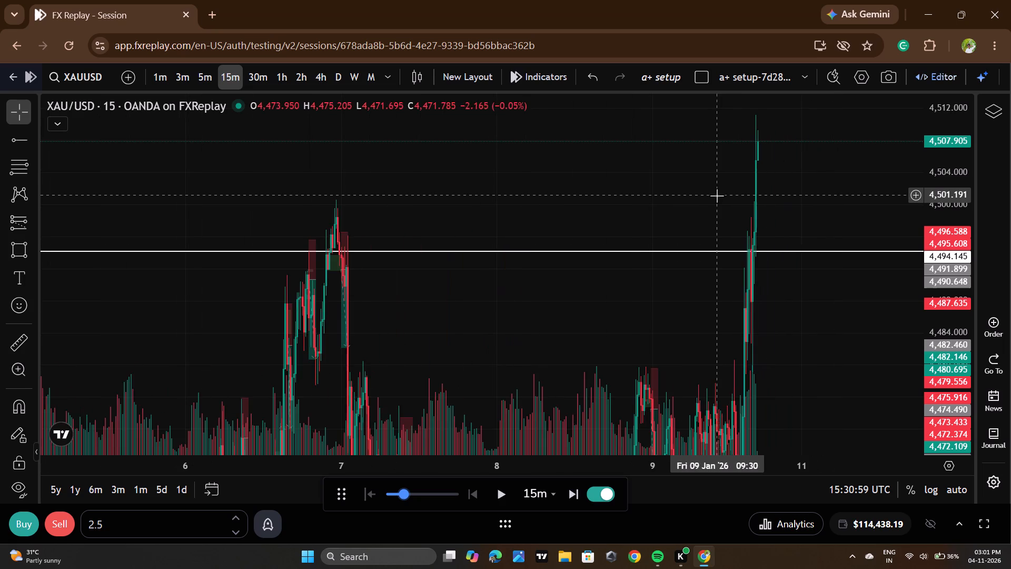
{"action": "scroll", "coordinate": [716, 196], "scroll_direction": "up", "scroll_amount": 2}
{"action": "left_click", "coordinate": [0, 148]}
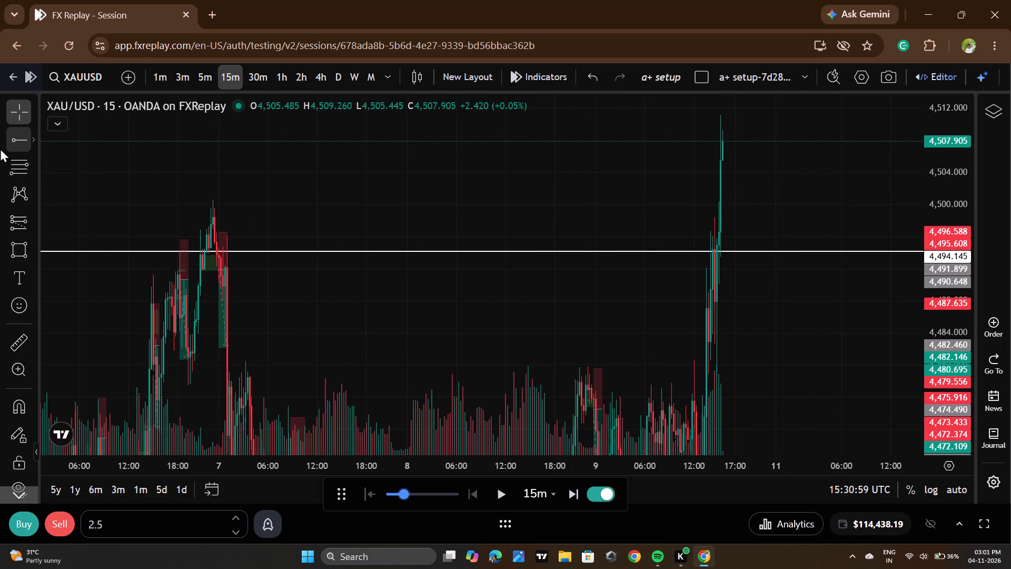
{"action": "left_click", "coordinate": [194, 201]}
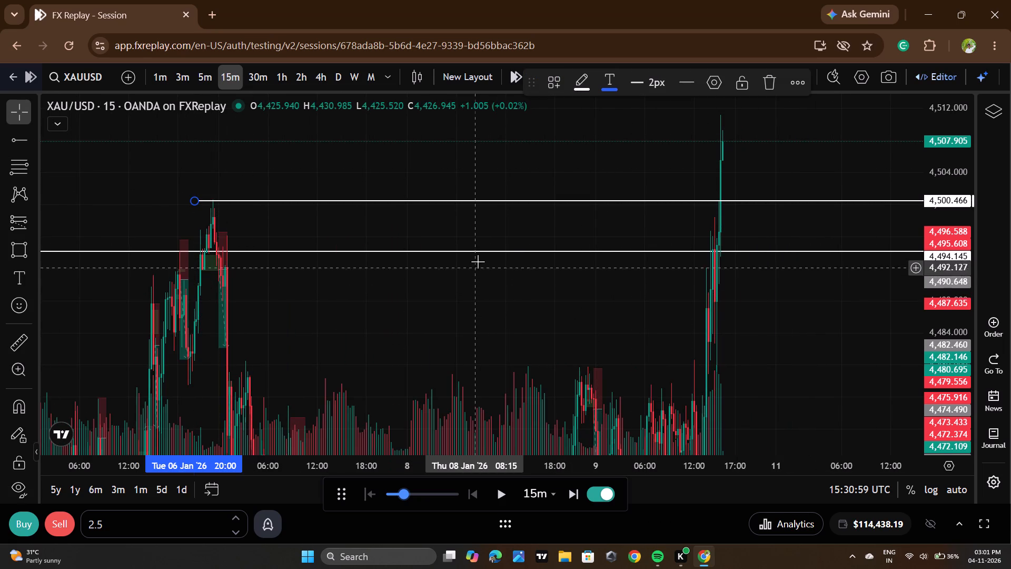
Delete the horizontal line at 4,494.145.
{"action": "left_click", "coordinate": [482, 251]}
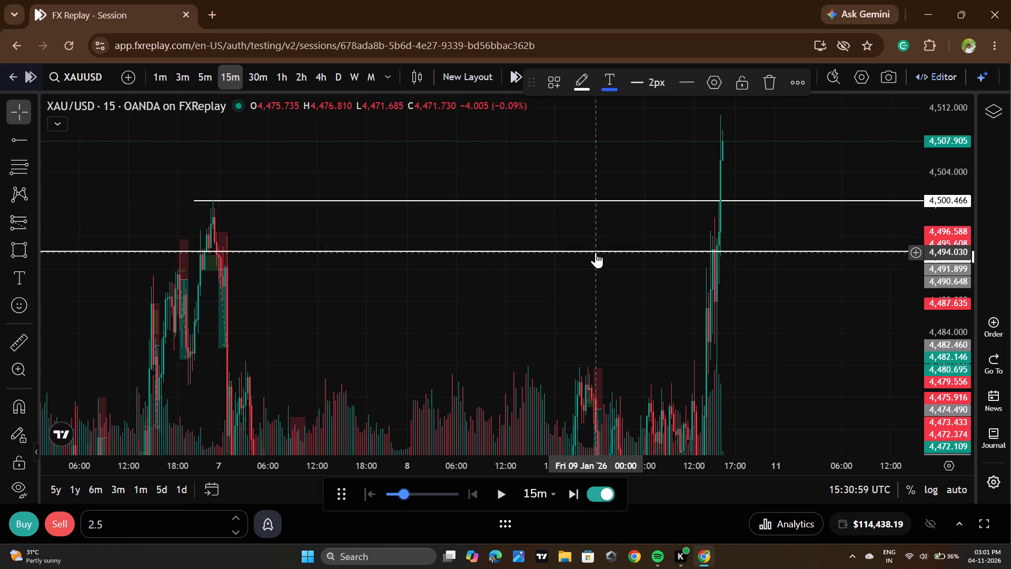
{"action": "left_click", "coordinate": [596, 252]}
{"action": "left_click", "coordinate": [776, 90]}
Return to the 1-minute chart and replay price from 15:30 to 15:44.
{"action": "scroll", "coordinate": [665, 260], "scroll_direction": "up", "scroll_amount": 4}
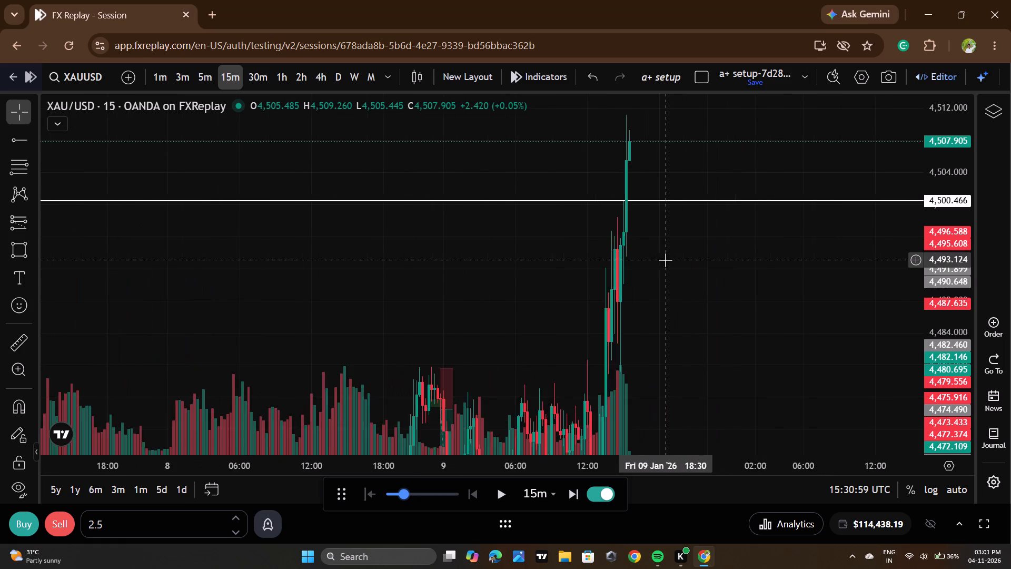
{"action": "scroll", "coordinate": [665, 260], "scroll_direction": "up", "scroll_amount": 4}
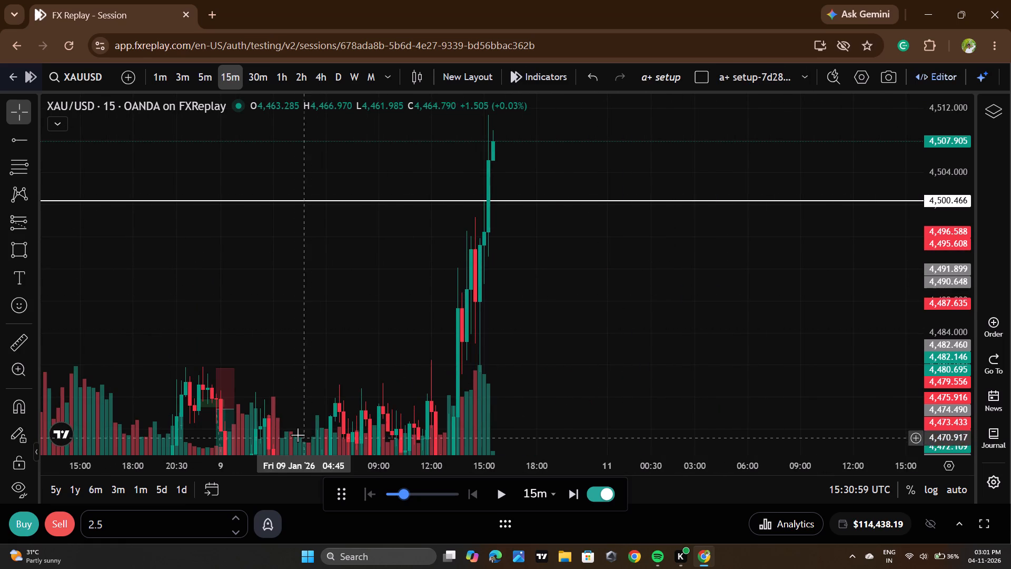
{"action": "left_click", "coordinate": [166, 73]}
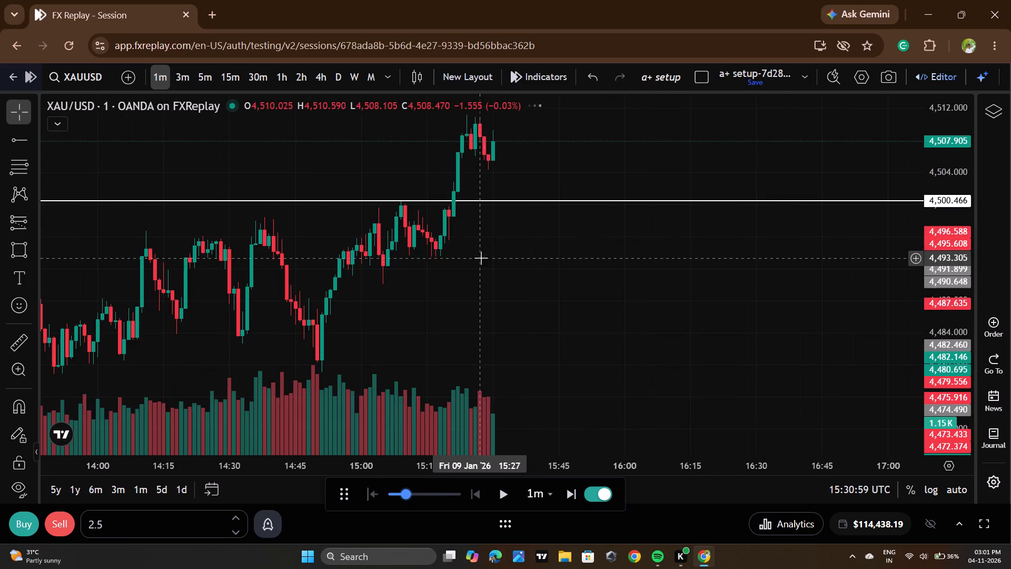
{"action": "left_click_drag", "start_coordinate": [509, 303], "coordinate": [523, 363]}
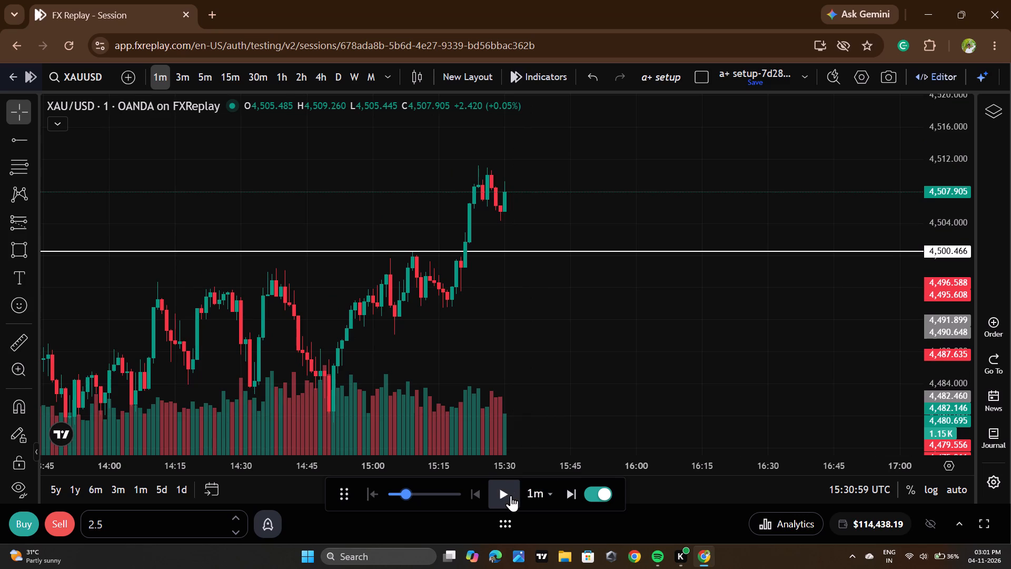
{"action": "left_click", "coordinate": [511, 495]}
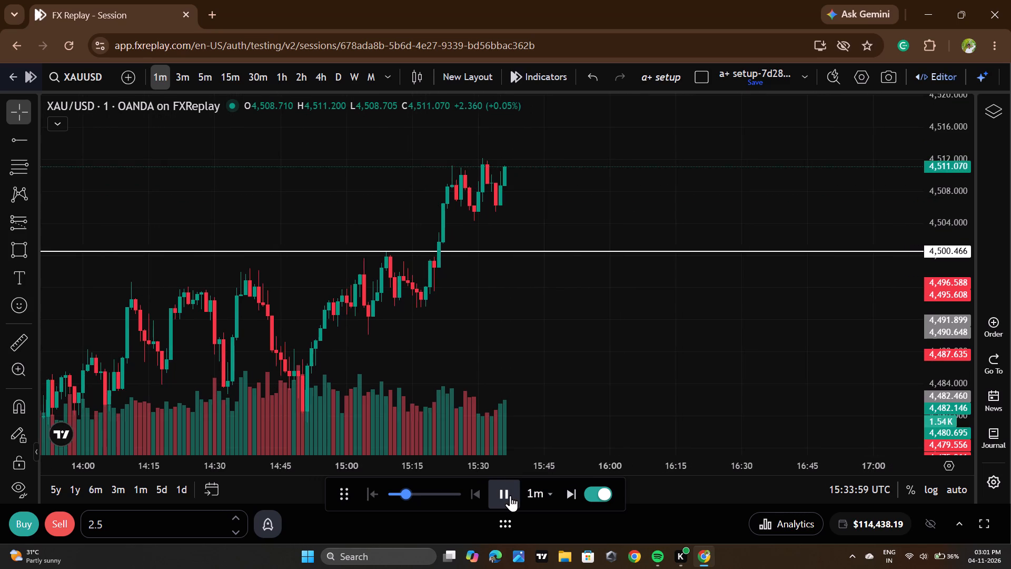
{"action": "left_click", "coordinate": [510, 495]}
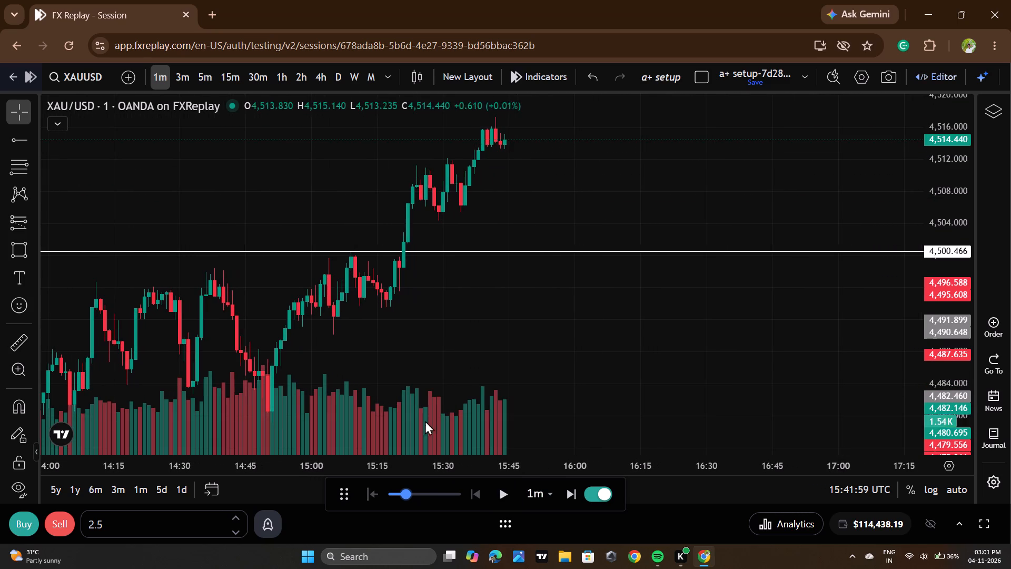
Raise the replay speed to 13x per sec and replay price from 15:44 to 16:13.
{"action": "left_click", "coordinate": [418, 498]}
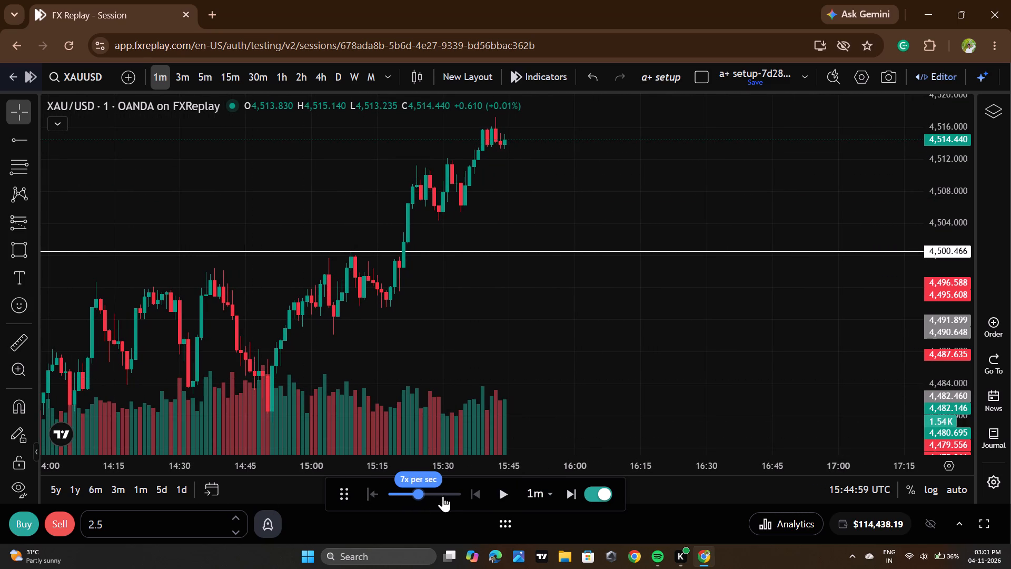
{"action": "left_click", "coordinate": [442, 495]}
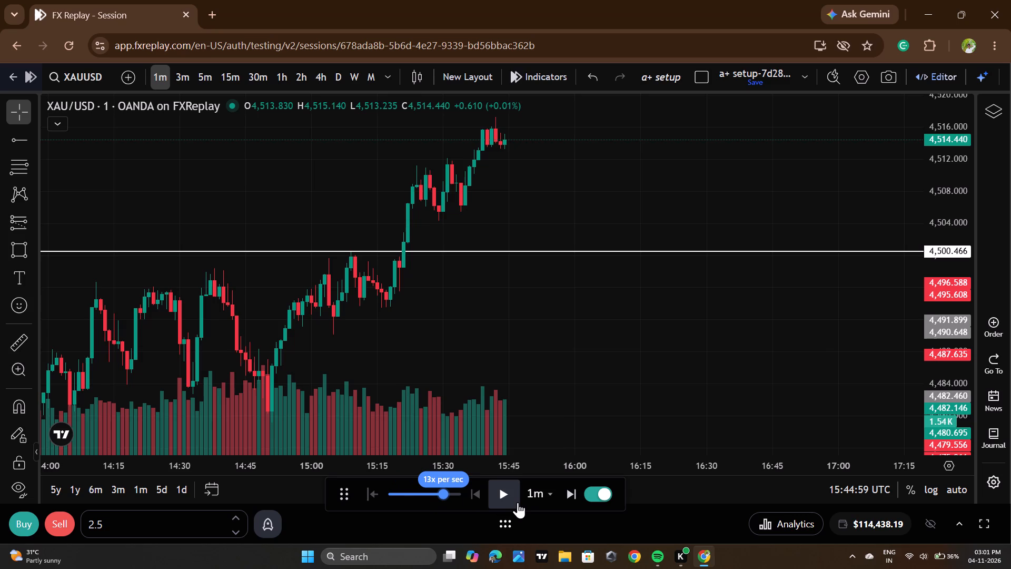
{"action": "left_click", "coordinate": [518, 502]}
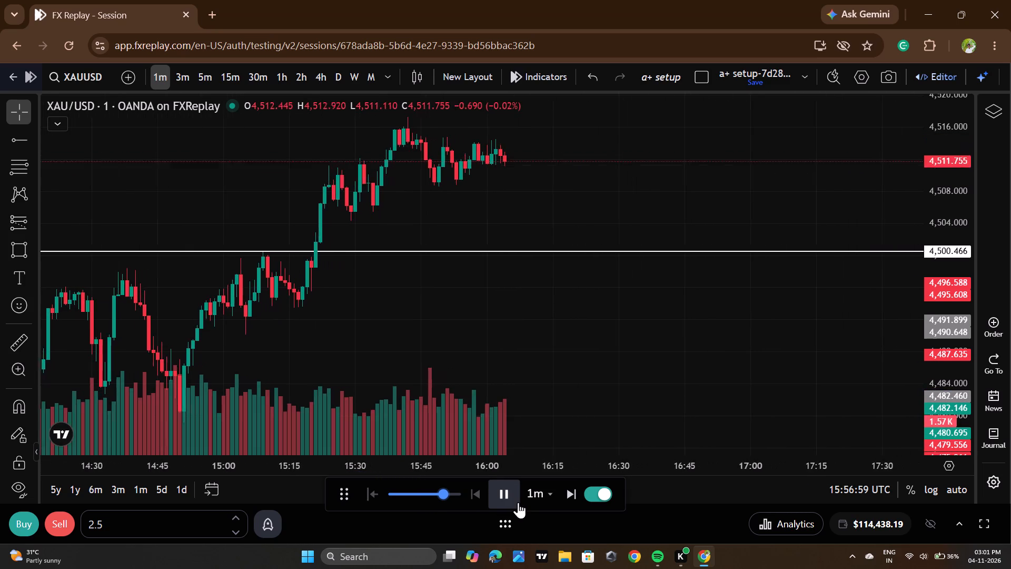
{"action": "left_click", "coordinate": [518, 502]}
Draw a rectangle zone from 15:18 to 16:34, between about 4,502.73 and 4,505.36.
{"action": "scroll", "coordinate": [388, 296], "scroll_direction": "down", "scroll_amount": 5}
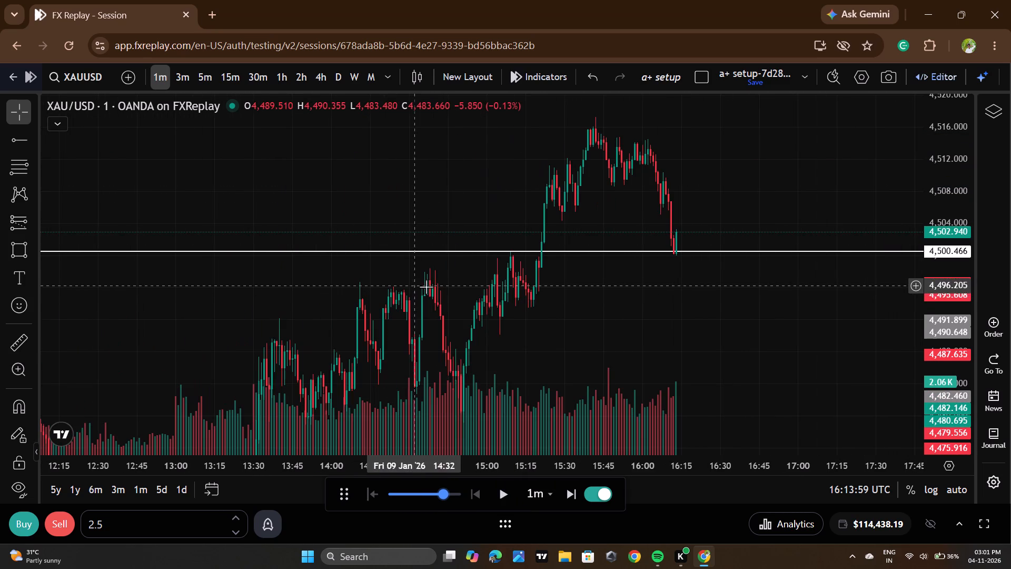
{"action": "scroll", "coordinate": [594, 274], "scroll_direction": "up", "scroll_amount": 4}
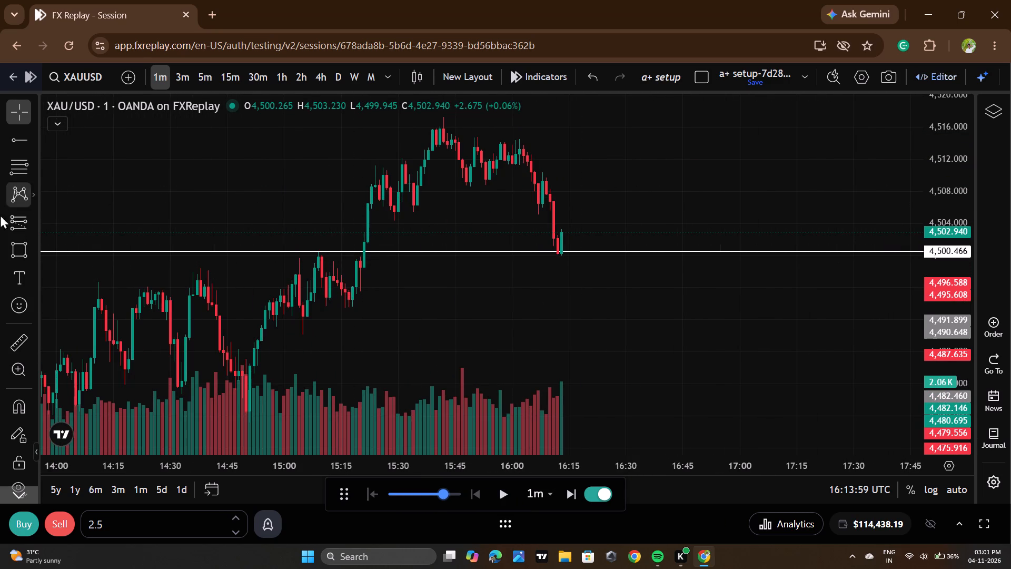
{"action": "left_click", "coordinate": [5, 254]}
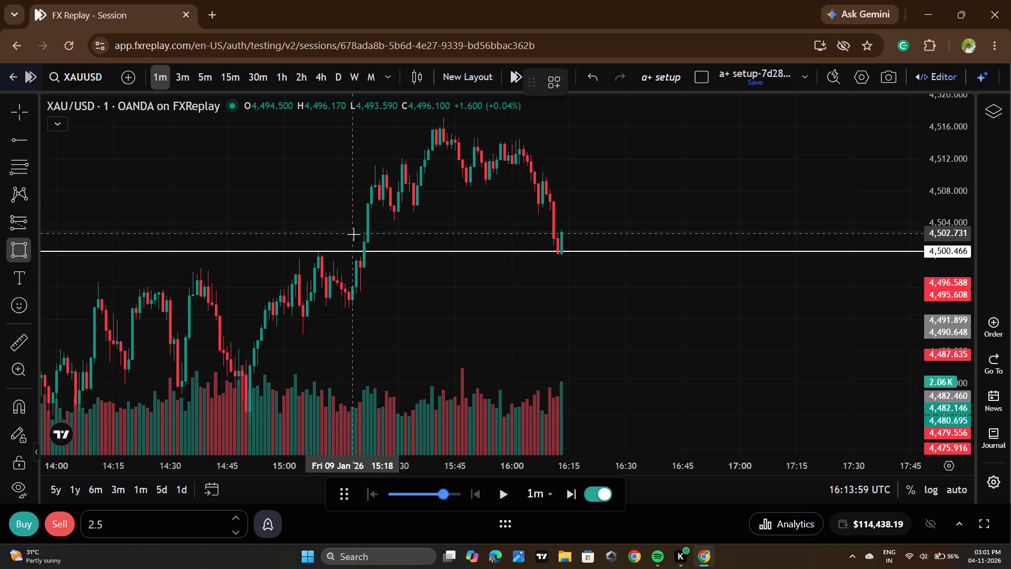
{"action": "left_click", "coordinate": [353, 234]}
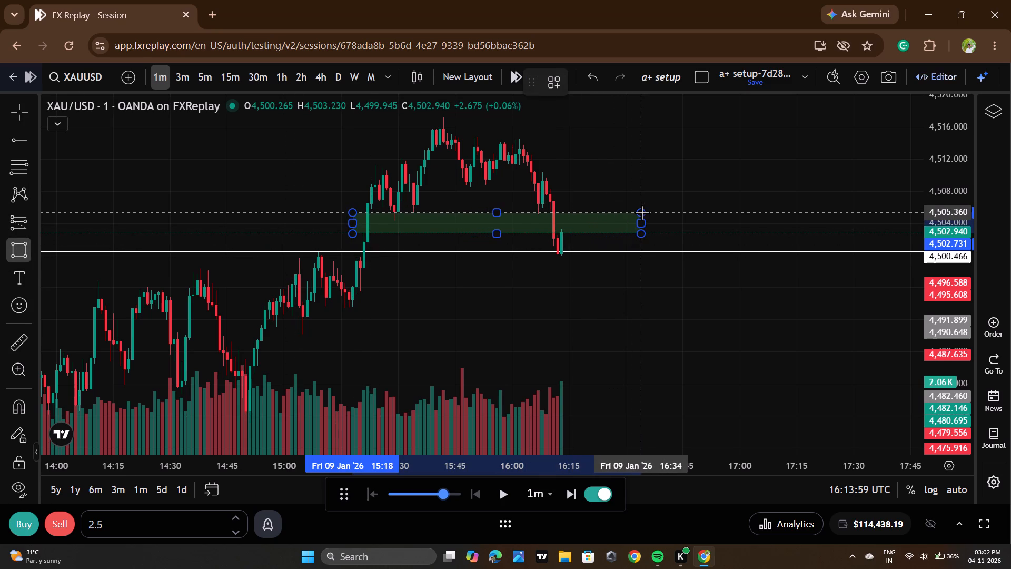
{"action": "left_click", "coordinate": [642, 212]}
{"action": "left_click", "coordinate": [670, 288]}
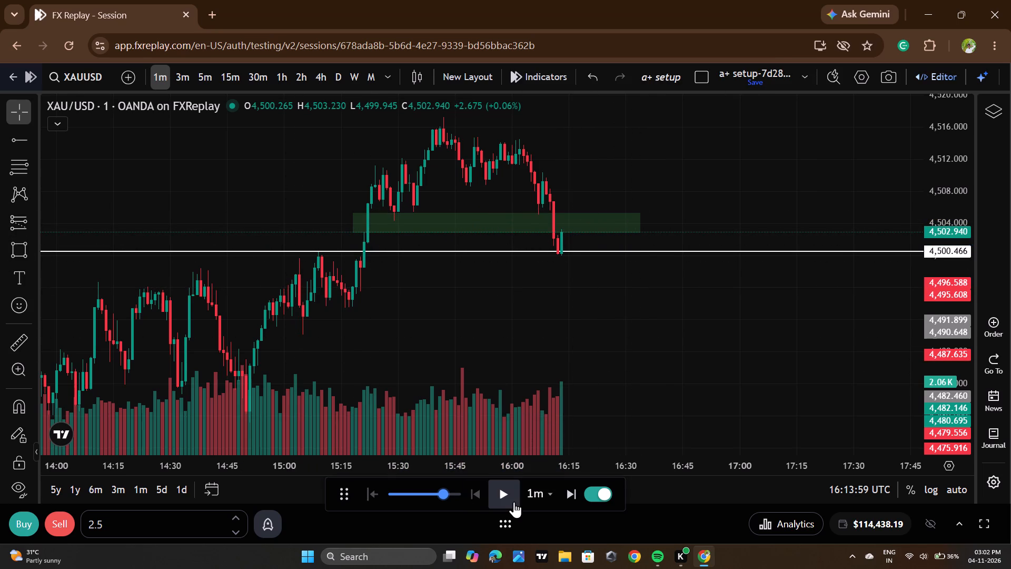
Replay price in short bursts from 16:13 to 16:23.
{"action": "double_click", "coordinate": [514, 502]}
{"action": "double_click", "coordinate": [514, 502]}
{"action": "double_click", "coordinate": [514, 502]}
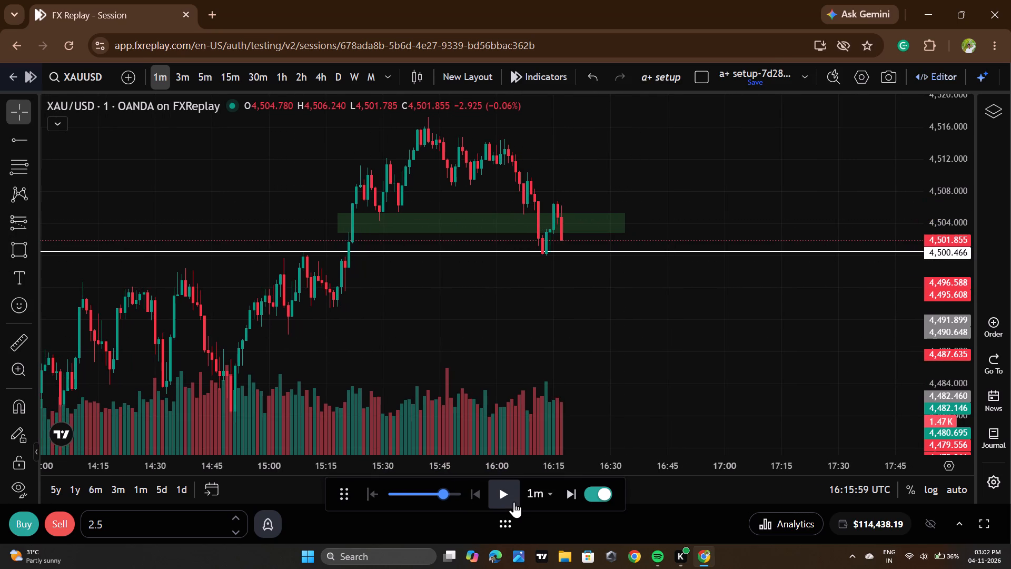
{"action": "double_click", "coordinate": [514, 502]}
{"action": "double_click", "coordinate": [514, 502]}
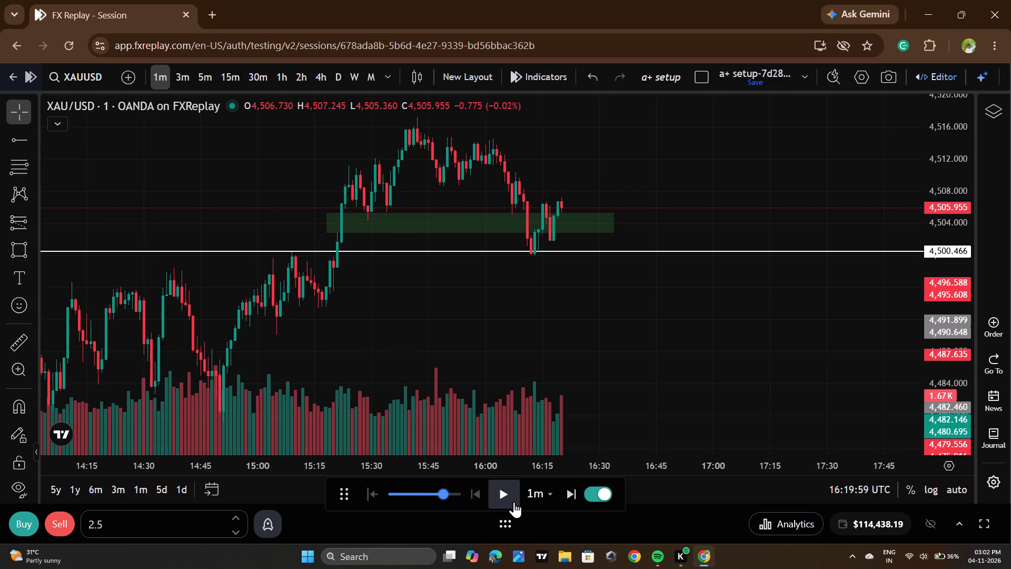
{"action": "double_click", "coordinate": [514, 502]}
Set the order quantity to 4.2 and sell XAUUSD at market.
{"action": "scroll", "coordinate": [555, 351], "scroll_direction": "down", "scroll_amount": 2}
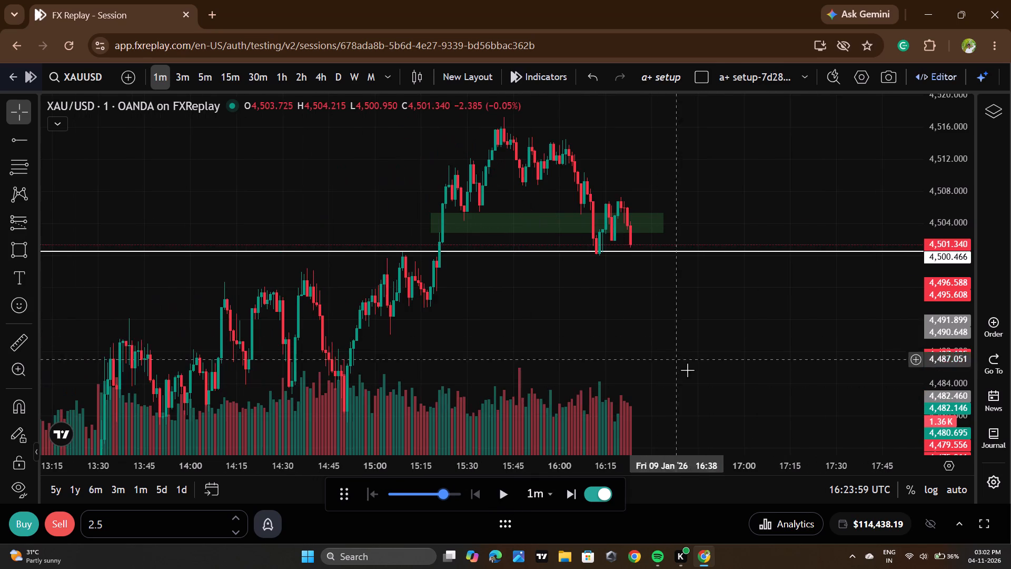
{"action": "scroll", "coordinate": [600, 272], "scroll_direction": "up", "scroll_amount": 2}
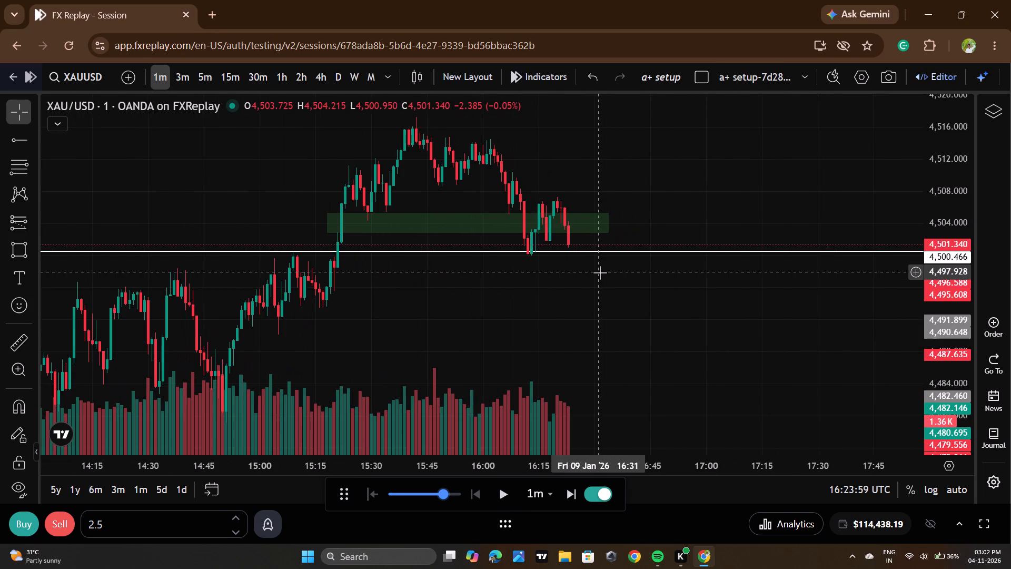
{"action": "scroll", "coordinate": [600, 272], "scroll_direction": "down", "scroll_amount": 3}
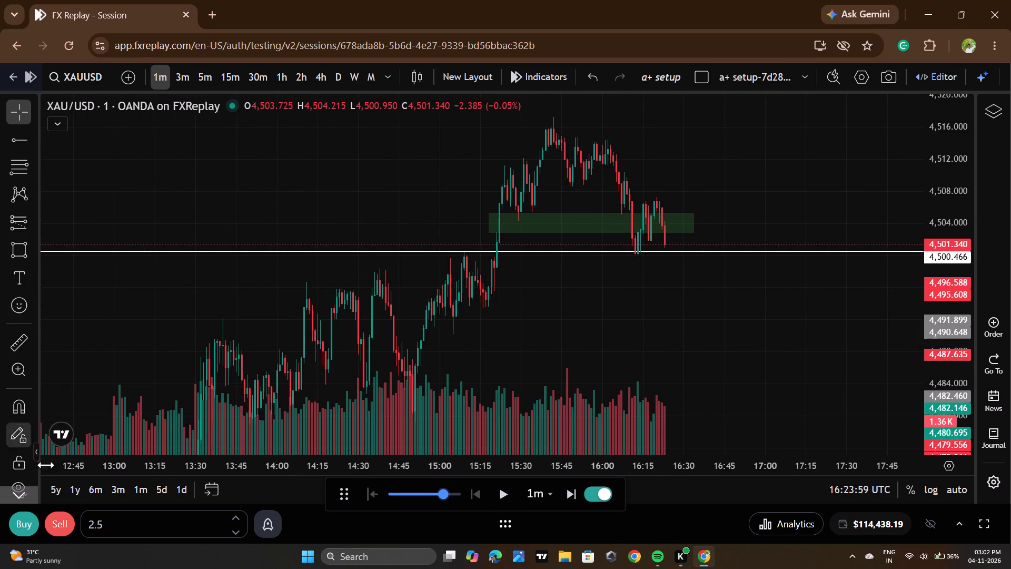
{"action": "left_click", "coordinate": [127, 523]}
{"action": "key", "text": "BackSpace"}
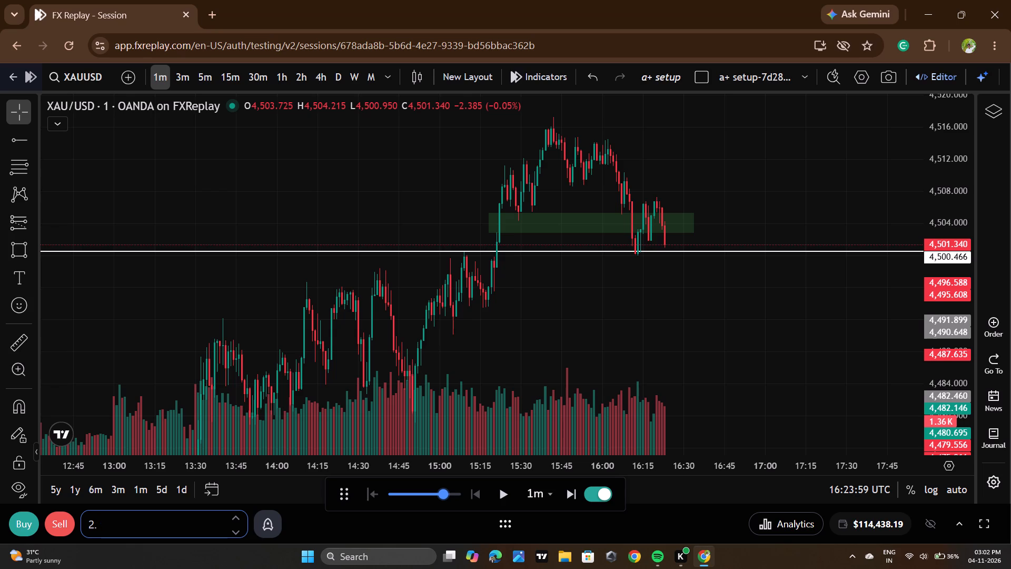
{"action": "key", "text": "BackSpace"}
{"action": "key", "text": "BackSpace"}
{"action": "key", "text": "BackSpace"}
{"action": "type", "text": "4.2"}
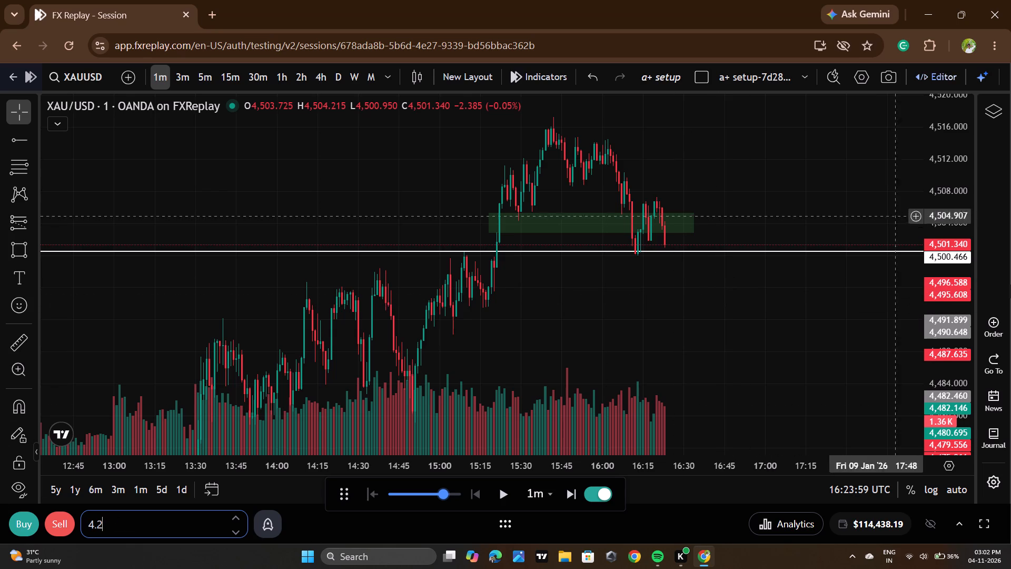
{"action": "scroll", "coordinate": [961, 242], "scroll_direction": "down", "scroll_amount": 5}
{"action": "scroll", "coordinate": [781, 331], "scroll_direction": "up", "scroll_amount": 1}
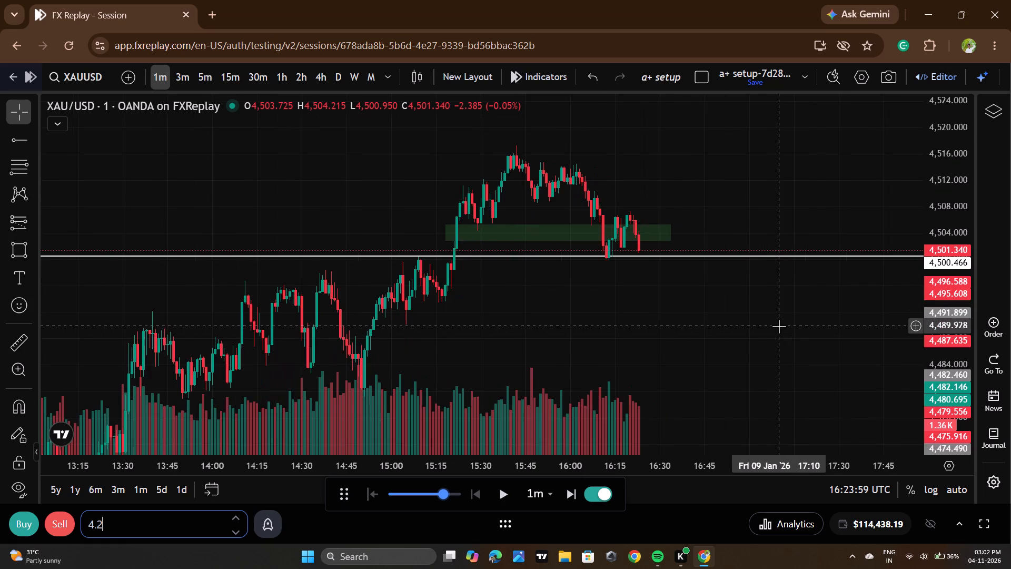
{"action": "scroll", "coordinate": [819, 287], "scroll_direction": "down", "scroll_amount": 1}
{"action": "scroll", "coordinate": [959, 220], "scroll_direction": "up", "scroll_amount": 7}
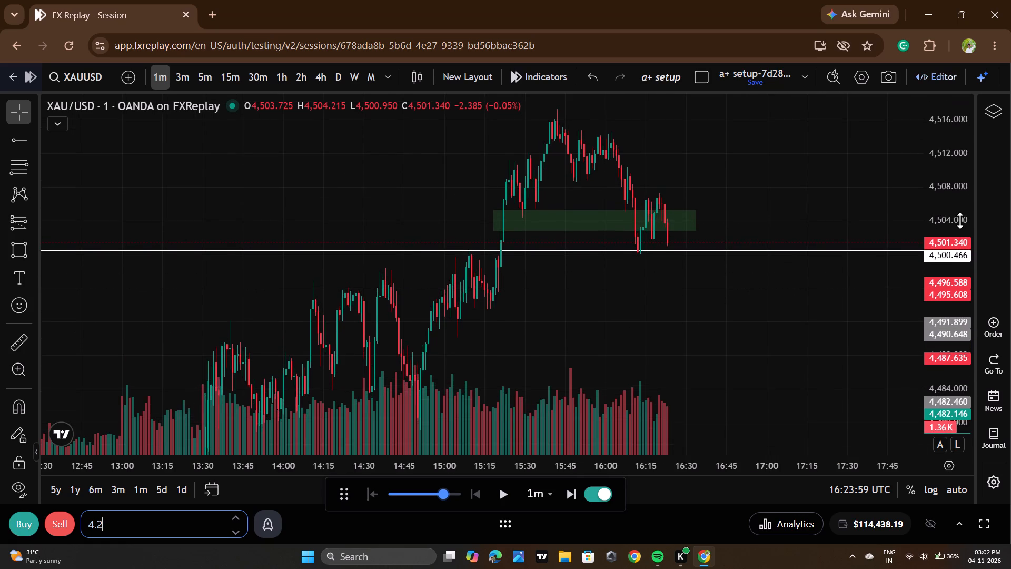
{"action": "scroll", "coordinate": [960, 220], "scroll_direction": "up", "scroll_amount": 9}
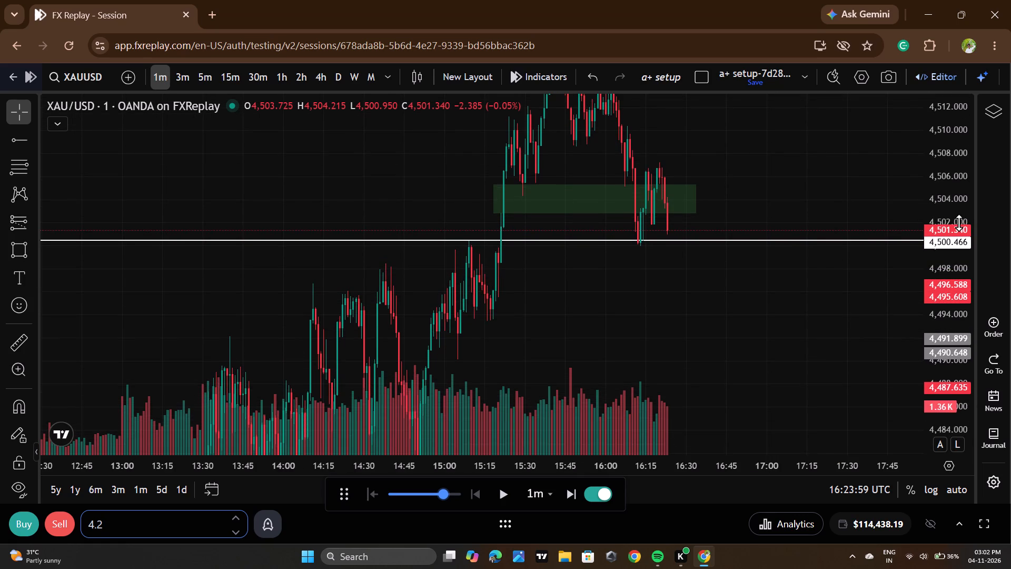
{"action": "scroll", "coordinate": [824, 263], "scroll_direction": "up", "scroll_amount": 2}
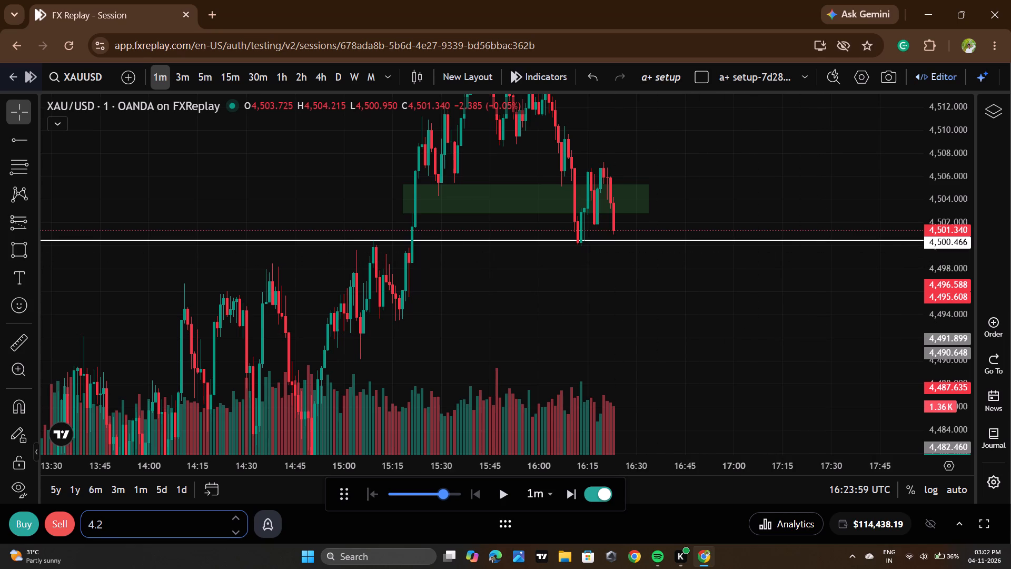
{"action": "left_click", "coordinate": [65, 525]}
Add a stop loss to the short position at about 4,506.29, above the green zone.
{"action": "left_click_drag", "start_coordinate": [675, 317], "coordinate": [643, 377]}
{"action": "left_click_drag", "start_coordinate": [765, 286], "coordinate": [765, 244]}
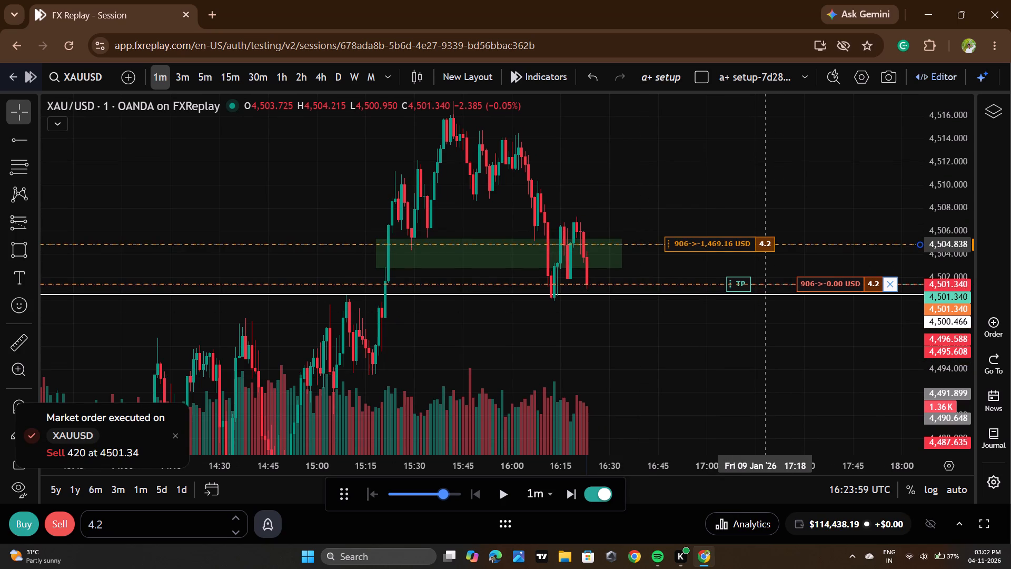
{"action": "left_click_drag", "start_coordinate": [765, 244], "coordinate": [765, 232]}
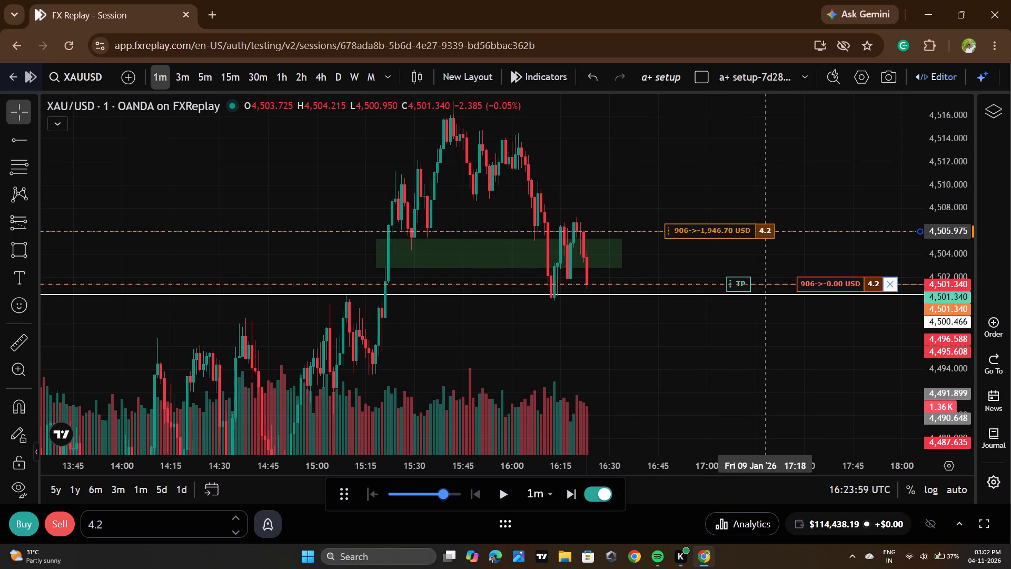
{"action": "left_click_drag", "start_coordinate": [765, 232], "coordinate": [765, 228]}
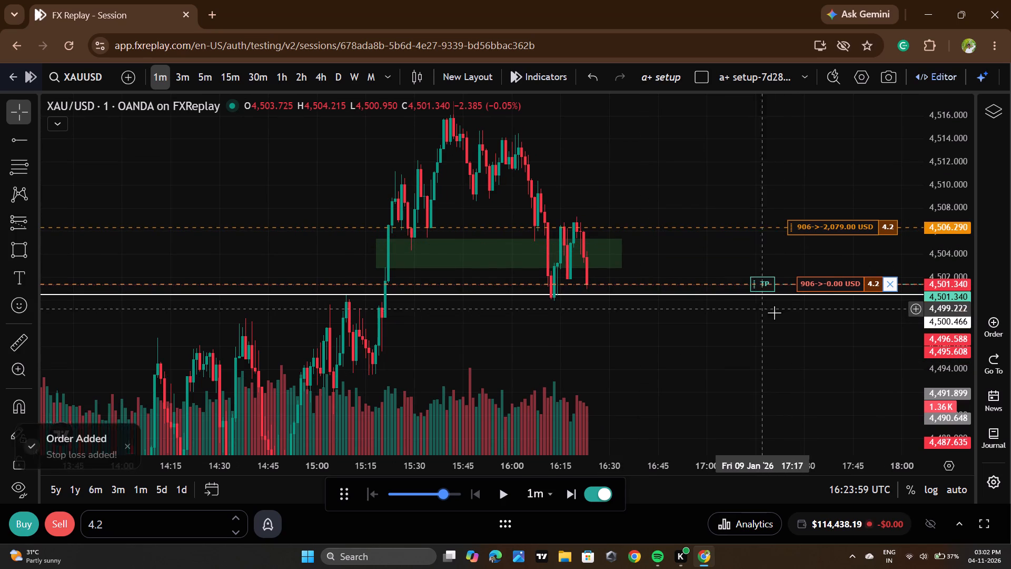
Add a take profit to the short position at about 4,491.21.
{"action": "left_click_drag", "start_coordinate": [769, 283], "coordinate": [779, 393]}
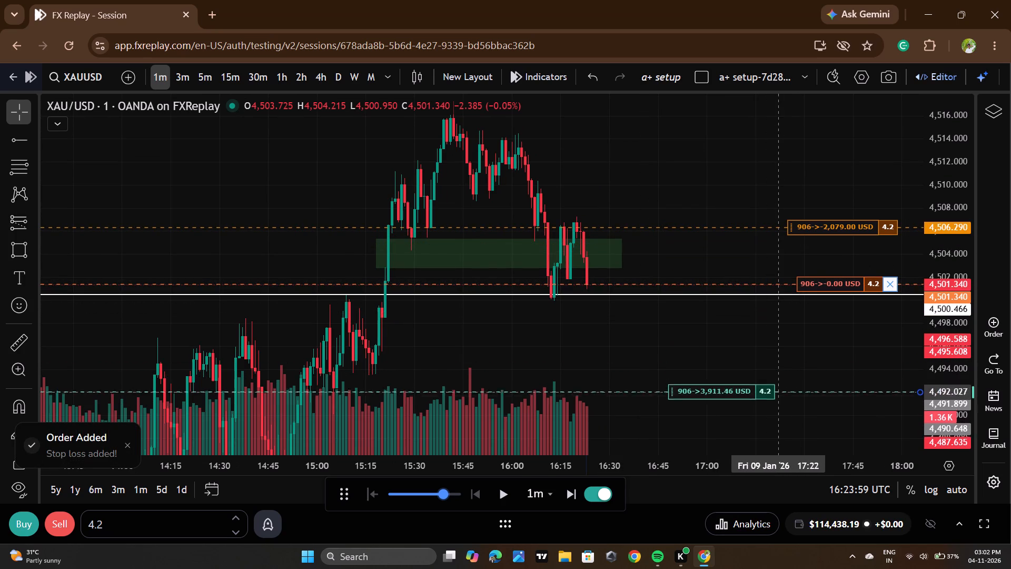
{"action": "left_click_drag", "start_coordinate": [779, 393], "coordinate": [779, 401]}
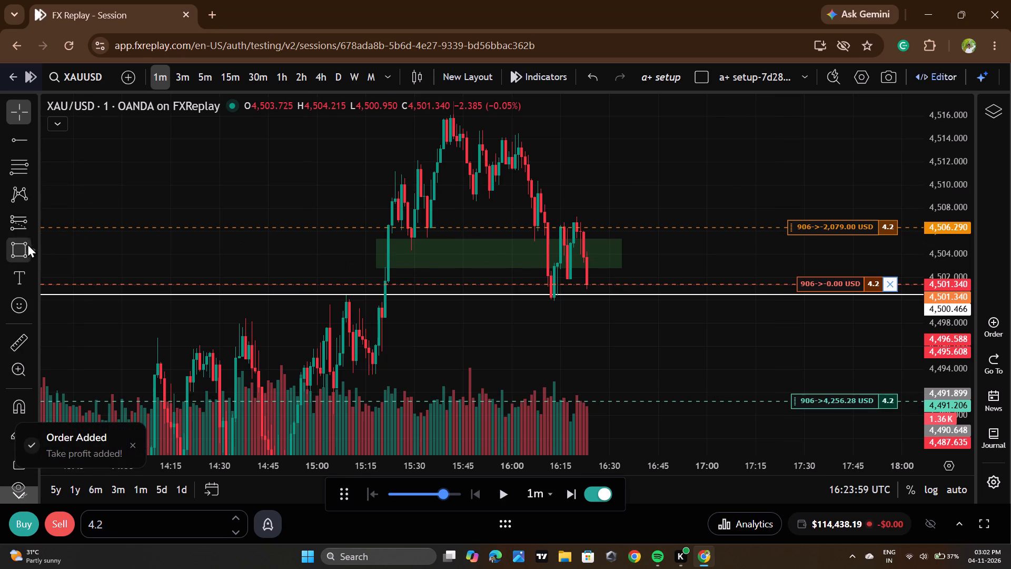
Draw a short position from 16:23 to 16:56 with entry about 4,501.49, stop about 4,506.29 and target about 4,491.27.
{"action": "left_click", "coordinate": [31, 228]}
{"action": "left_click", "coordinate": [125, 170]}
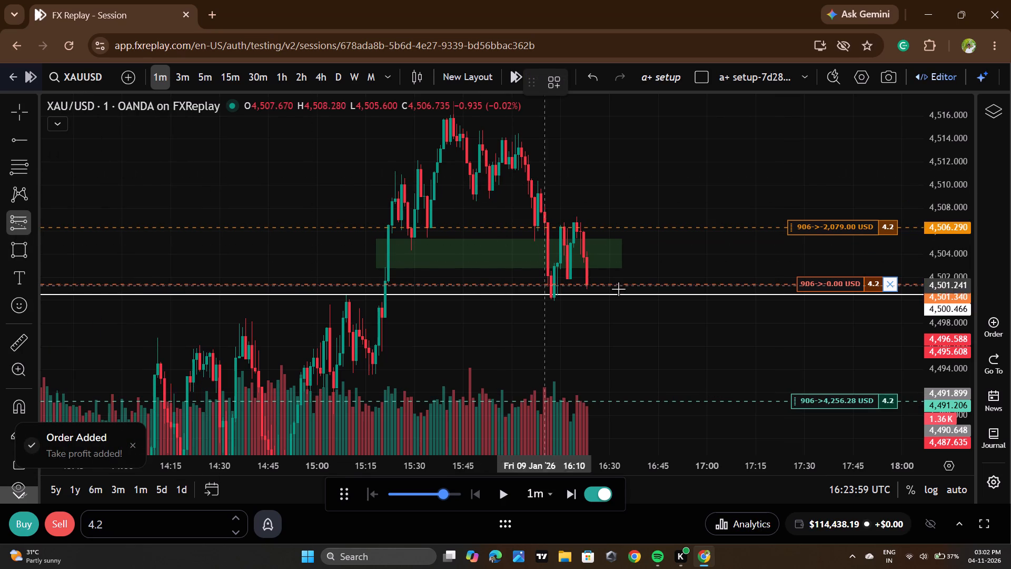
{"action": "left_click", "coordinate": [587, 283]}
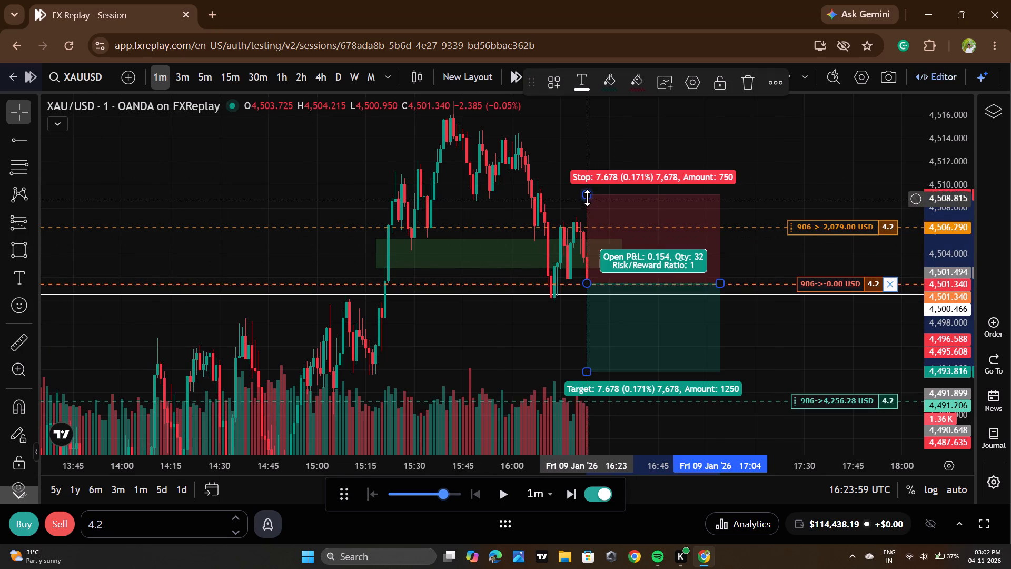
{"action": "left_click_drag", "start_coordinate": [587, 197], "coordinate": [588, 227]}
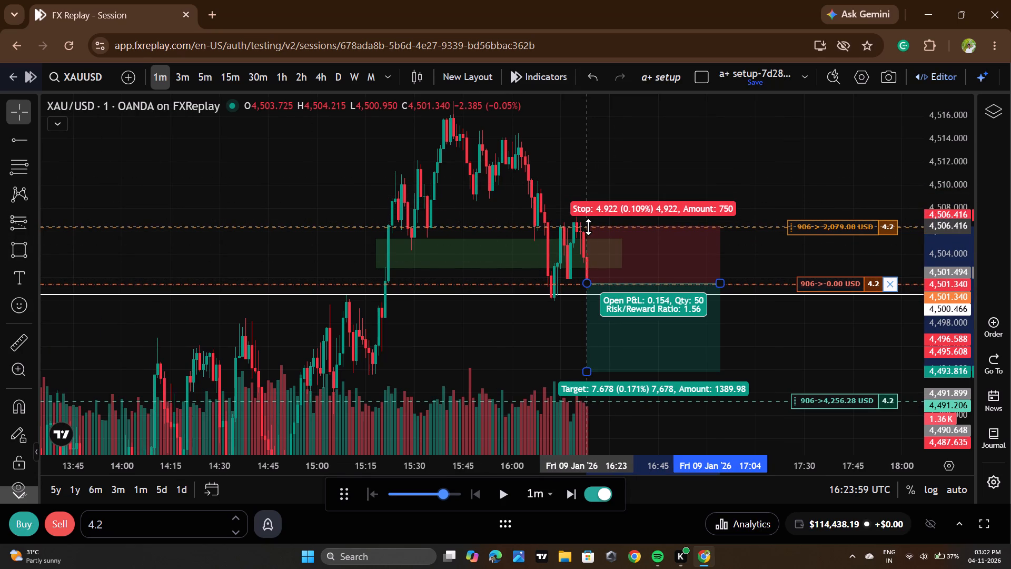
{"action": "left_click_drag", "start_coordinate": [588, 227], "coordinate": [588, 228]}
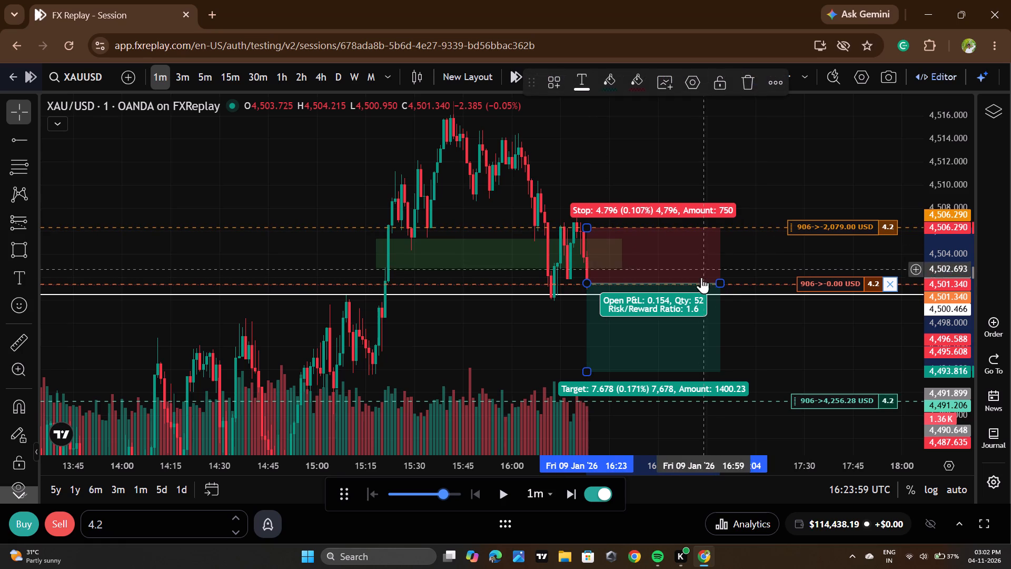
{"action": "left_click_drag", "start_coordinate": [720, 283], "coordinate": [693, 284]}
{"action": "left_click", "coordinate": [752, 337]}
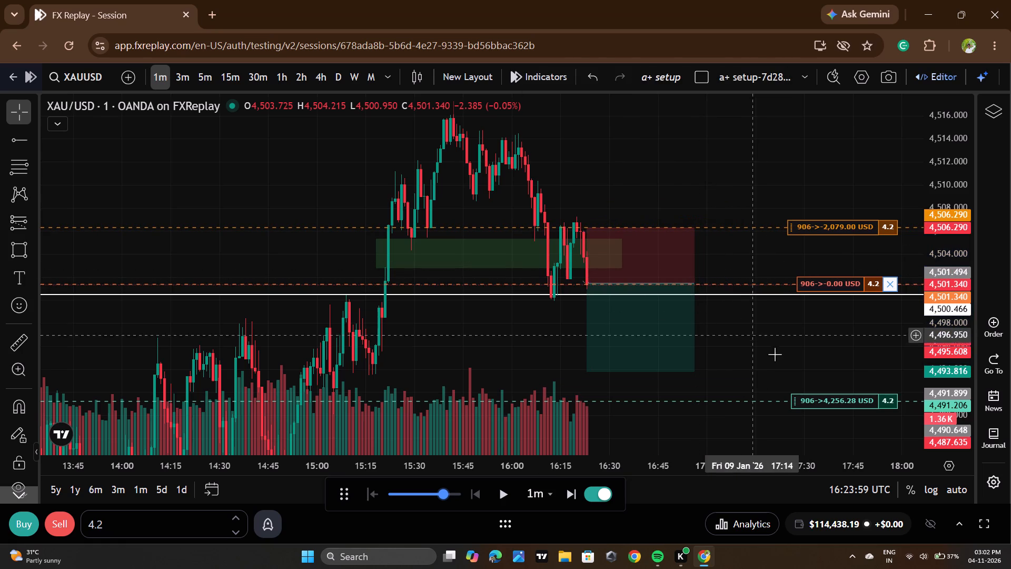
{"action": "left_click_drag", "start_coordinate": [781, 358], "coordinate": [742, 284]}
{"action": "left_click_drag", "start_coordinate": [554, 306], "coordinate": [555, 315]}
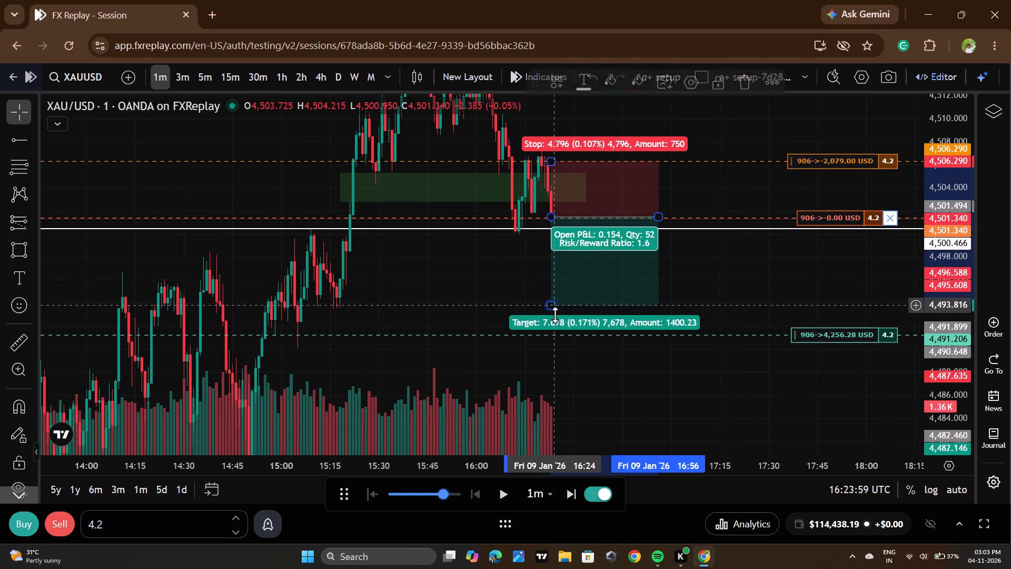
{"action": "left_click_drag", "start_coordinate": [555, 315], "coordinate": [554, 335]}
{"action": "left_click", "coordinate": [683, 261]}
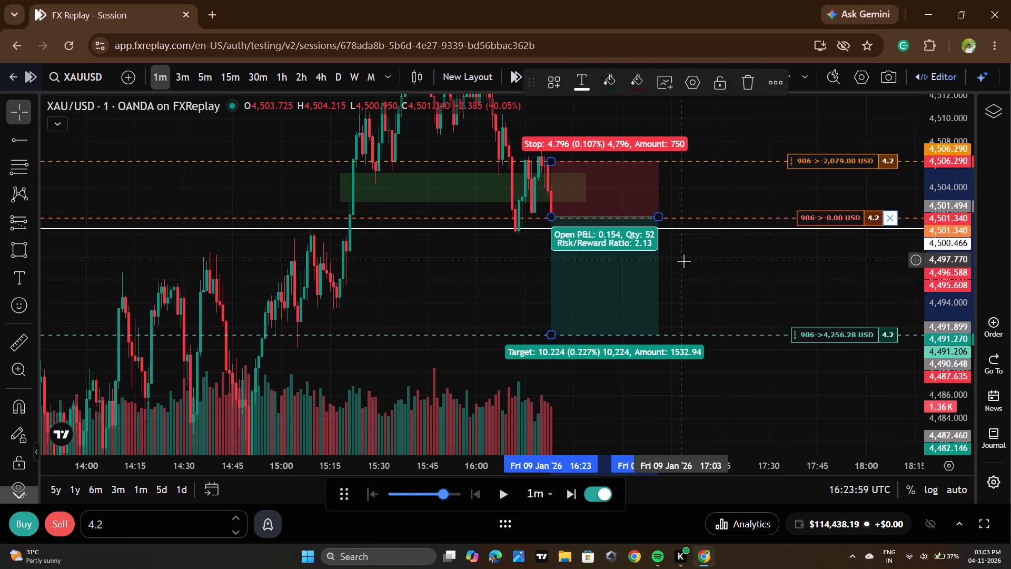
Replay price in short bursts from 16:23 to 17:08 with the short trade running.
{"action": "double_click", "coordinate": [494, 499]}
{"action": "double_click", "coordinate": [494, 499]}
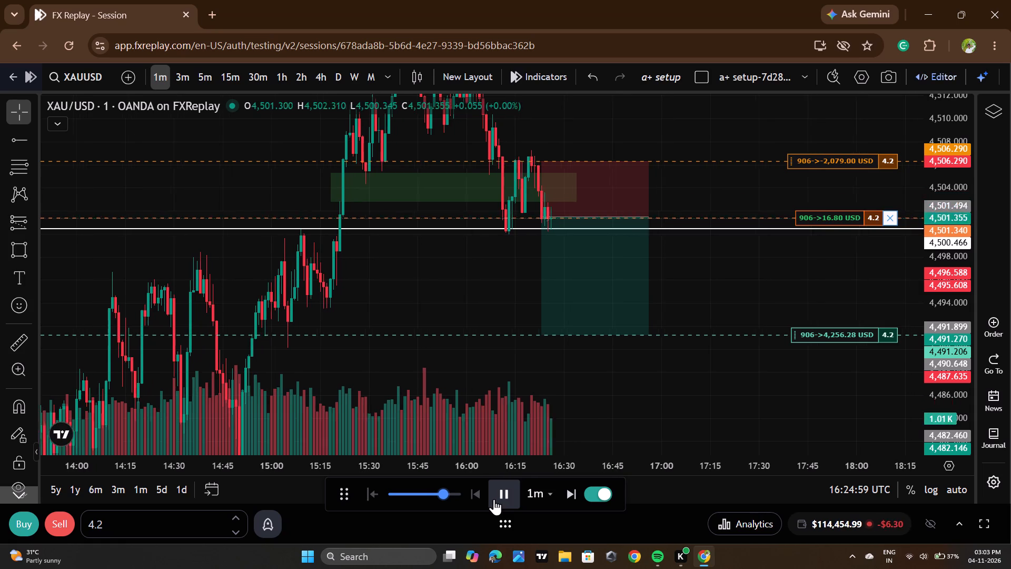
{"action": "double_click", "coordinate": [494, 499]}
{"action": "double_click", "coordinate": [494, 499]}
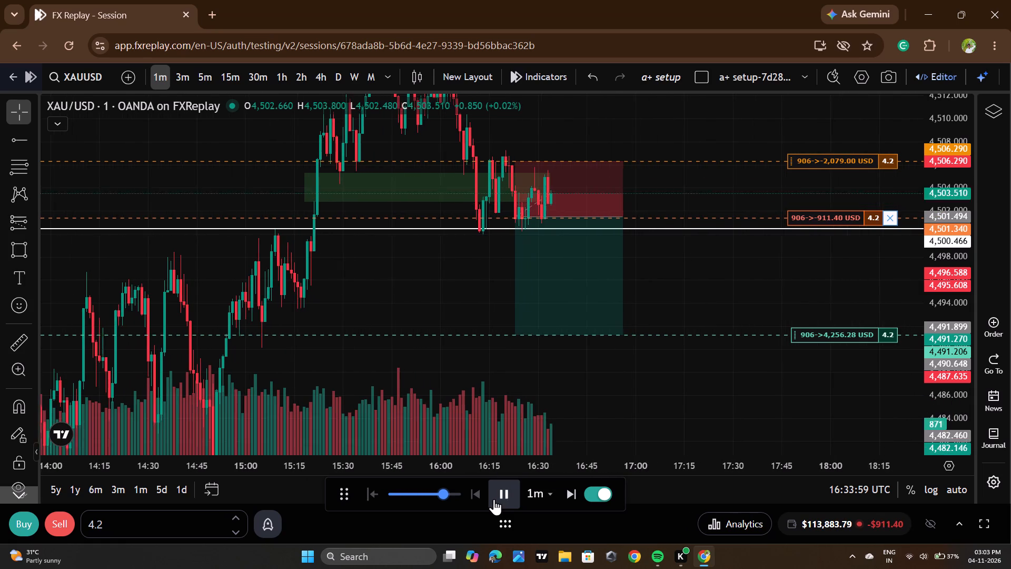
{"action": "double_click", "coordinate": [494, 499]}
{"action": "left_click", "coordinate": [494, 499]}
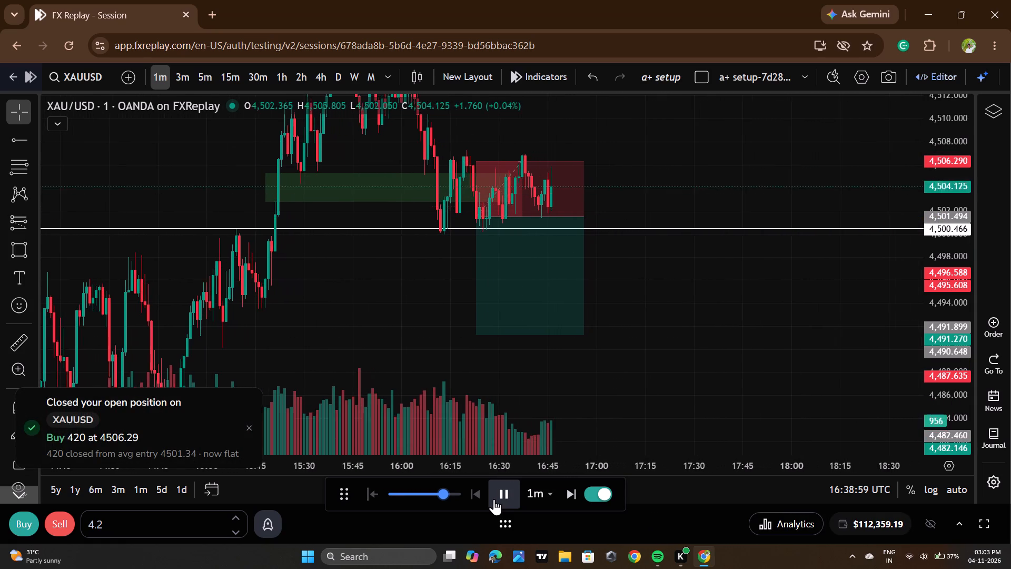
{"action": "left_click", "coordinate": [494, 499]}
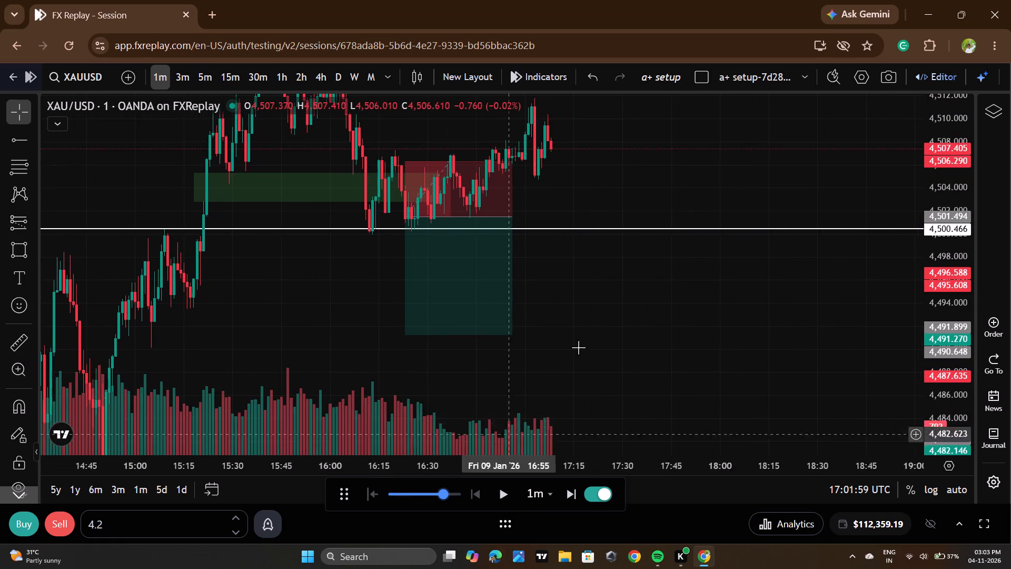
Delete the green rectangle zone spanning 15:18 to 16:34.
{"action": "scroll", "coordinate": [566, 296], "scroll_direction": "down", "scroll_amount": 4}
{"action": "left_click", "coordinate": [609, 187]}
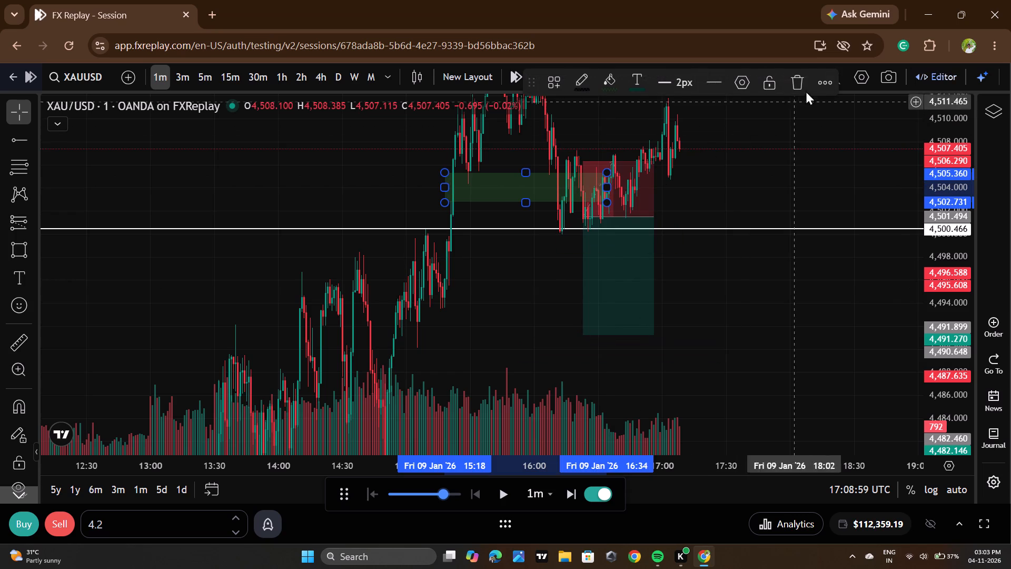
{"action": "left_click", "coordinate": [794, 86]}
Examine the wider price history back to the previous day's session for earlier structure and zones.
{"action": "scroll", "coordinate": [914, 186], "scroll_direction": "down", "scroll_amount": 2}
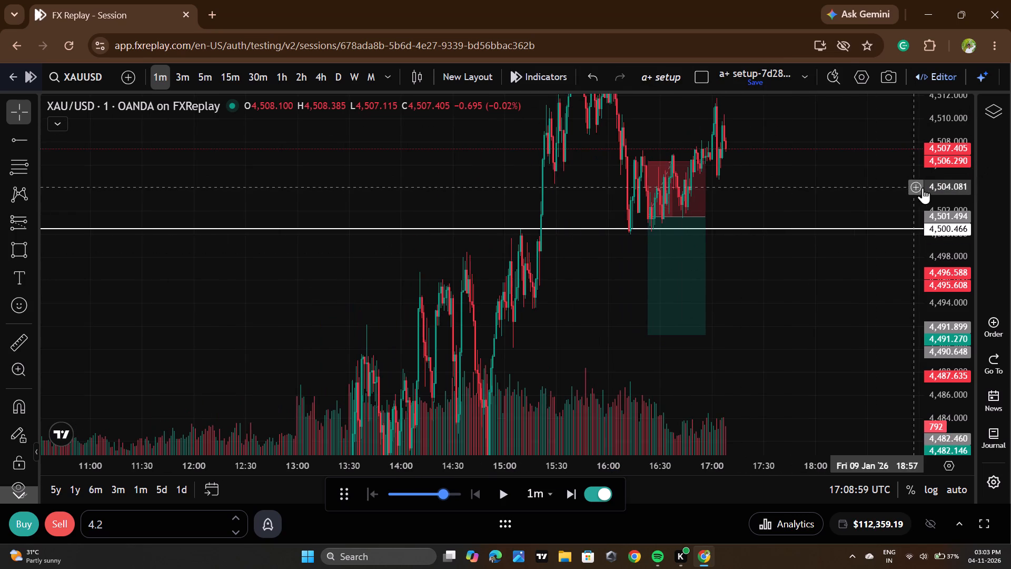
{"action": "scroll", "coordinate": [927, 185], "scroll_direction": "down", "scroll_amount": 17}
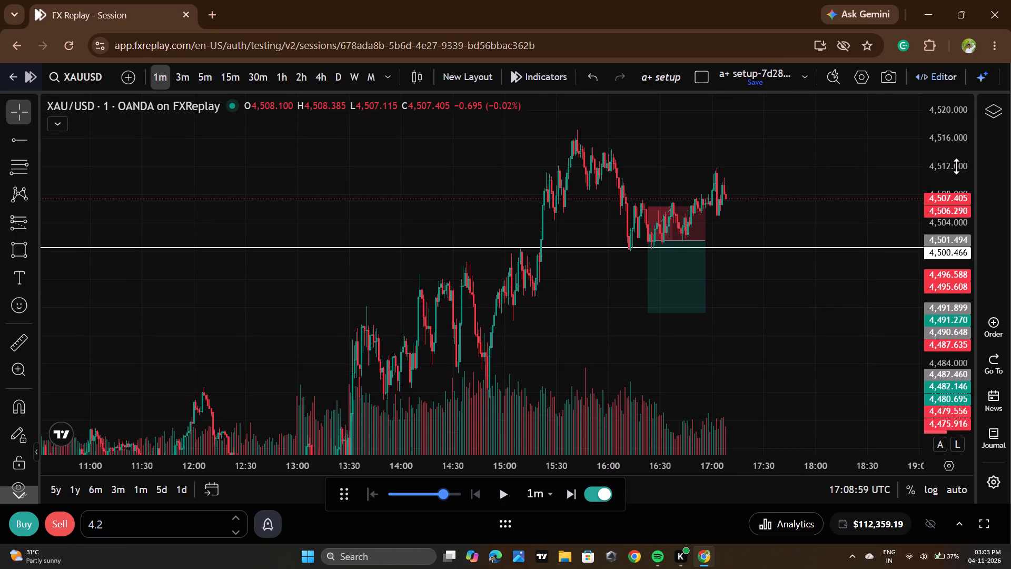
{"action": "scroll", "coordinate": [956, 166], "scroll_direction": "down", "scroll_amount": 2}
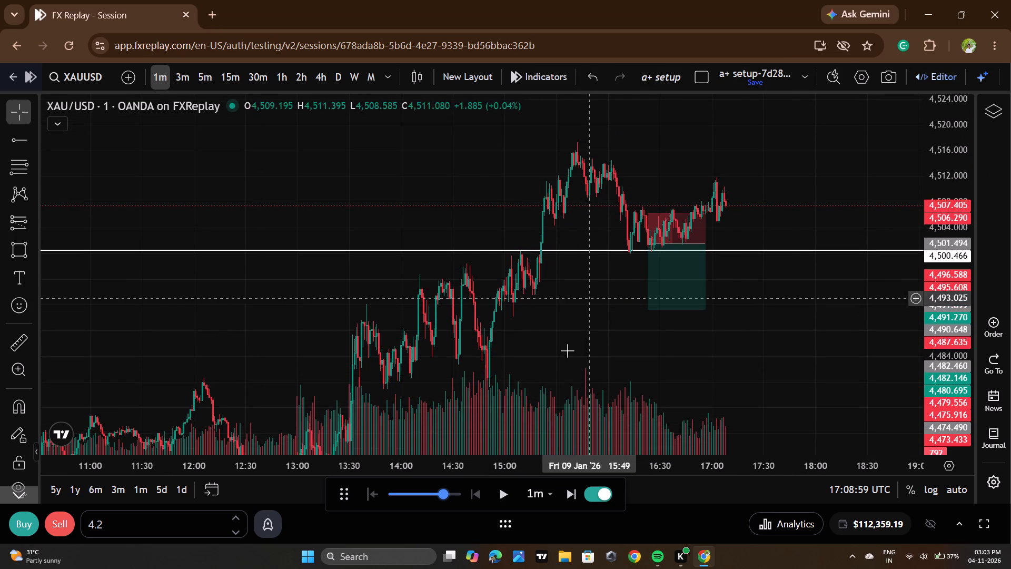
{"action": "scroll", "coordinate": [612, 316], "scroll_direction": "down", "scroll_amount": 2}
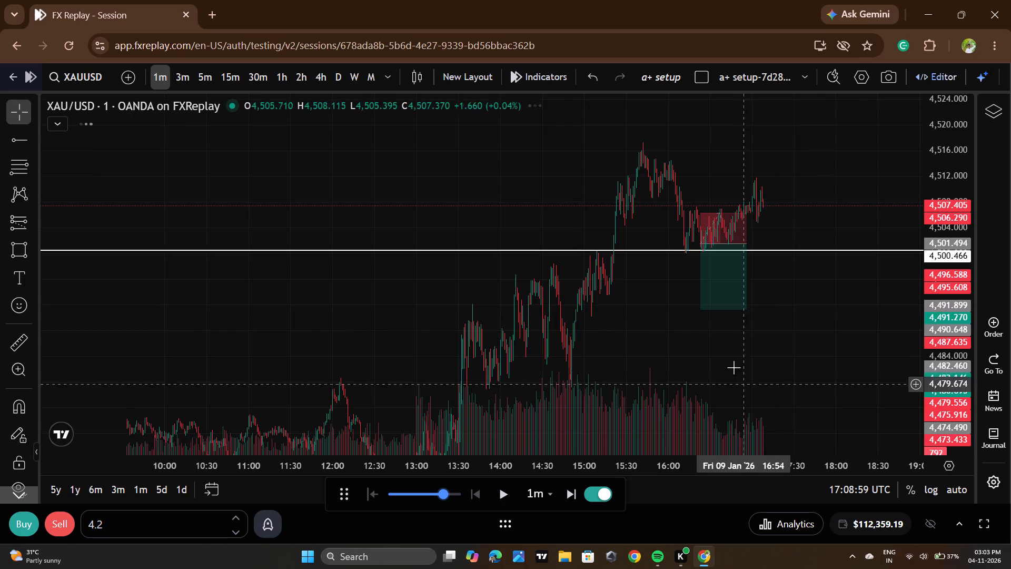
{"action": "left_click_drag", "start_coordinate": [791, 352], "coordinate": [633, 258]}
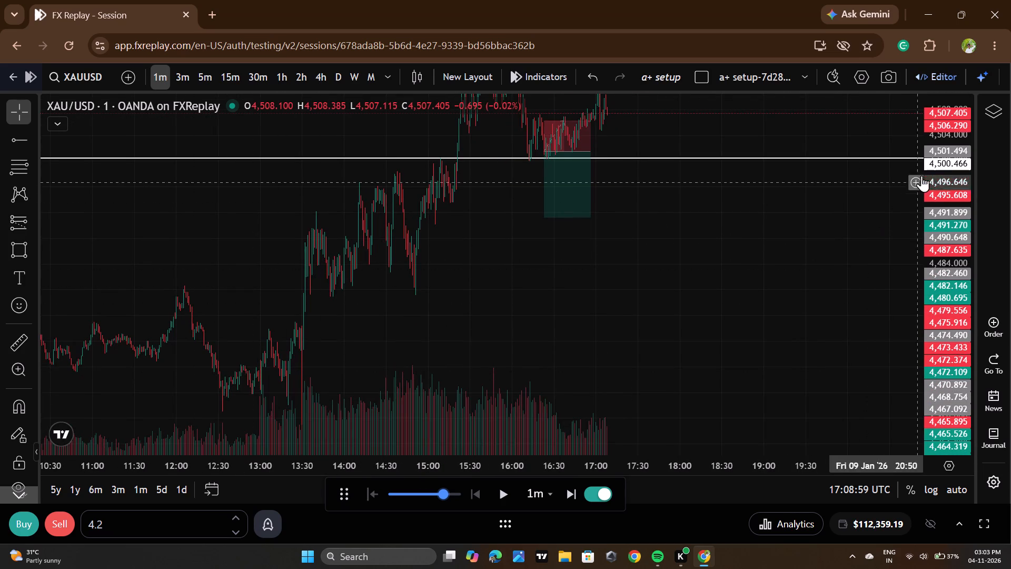
{"action": "scroll", "coordinate": [947, 171], "scroll_direction": "down", "scroll_amount": 11}
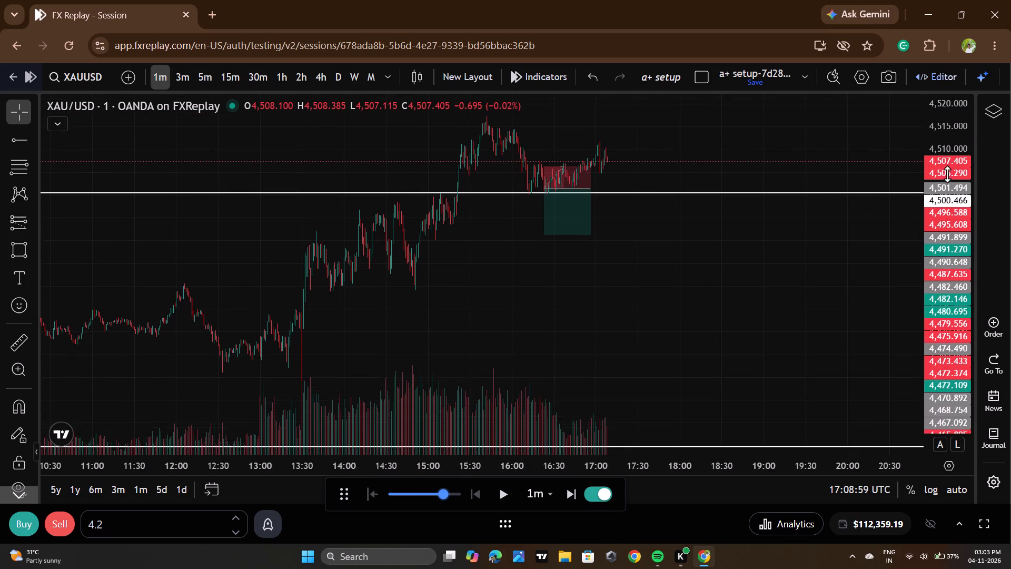
{"action": "scroll", "coordinate": [820, 202], "scroll_direction": "down", "scroll_amount": 2}
{"action": "scroll", "coordinate": [845, 302], "scroll_direction": "down", "scroll_amount": 3}
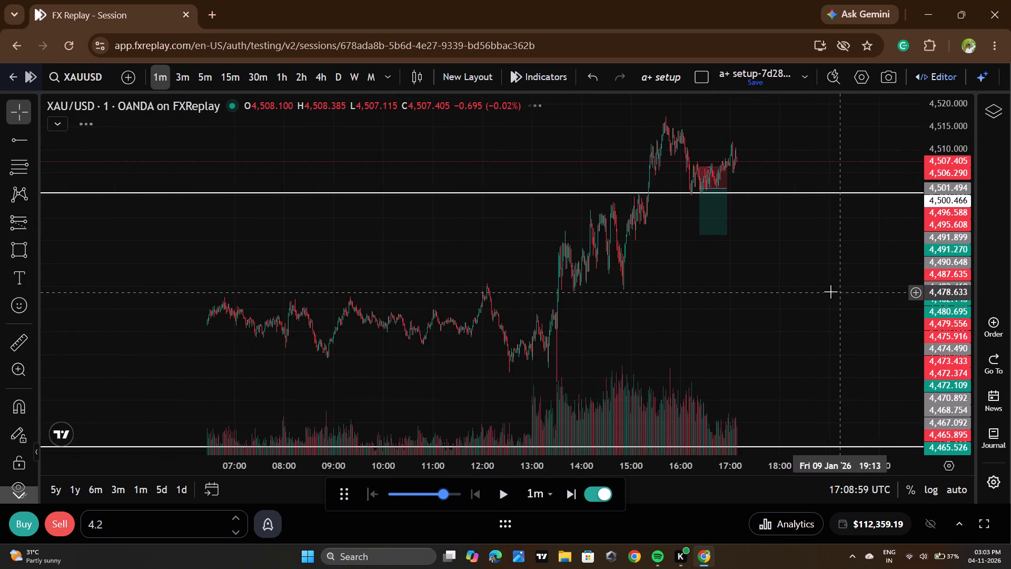
{"action": "scroll", "coordinate": [830, 292], "scroll_direction": "down", "scroll_amount": 4}
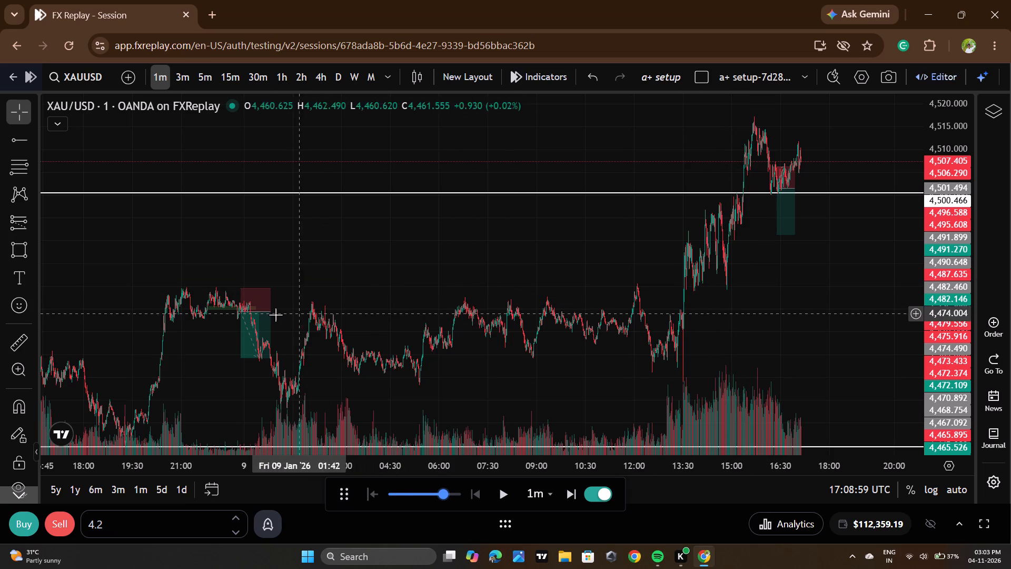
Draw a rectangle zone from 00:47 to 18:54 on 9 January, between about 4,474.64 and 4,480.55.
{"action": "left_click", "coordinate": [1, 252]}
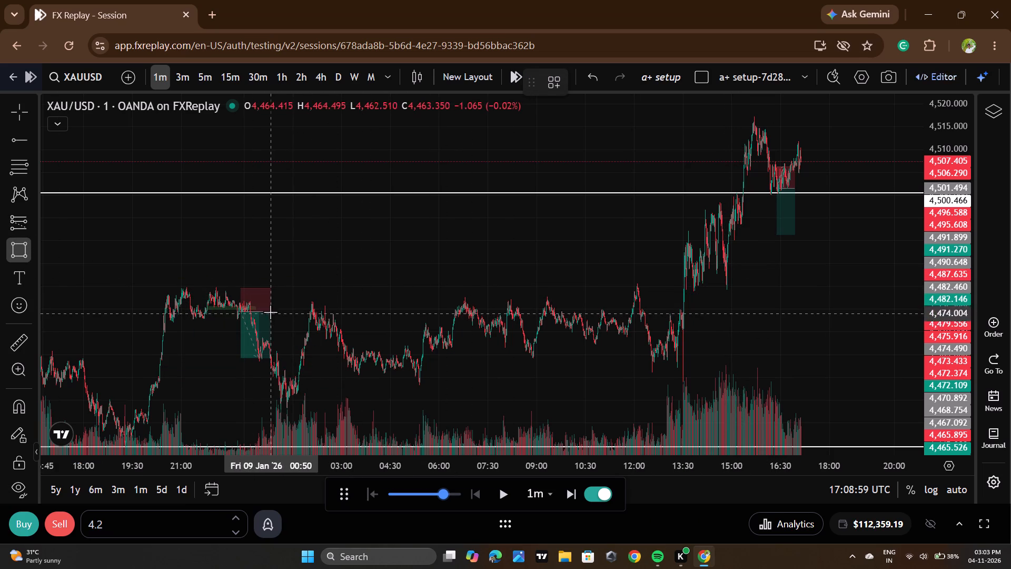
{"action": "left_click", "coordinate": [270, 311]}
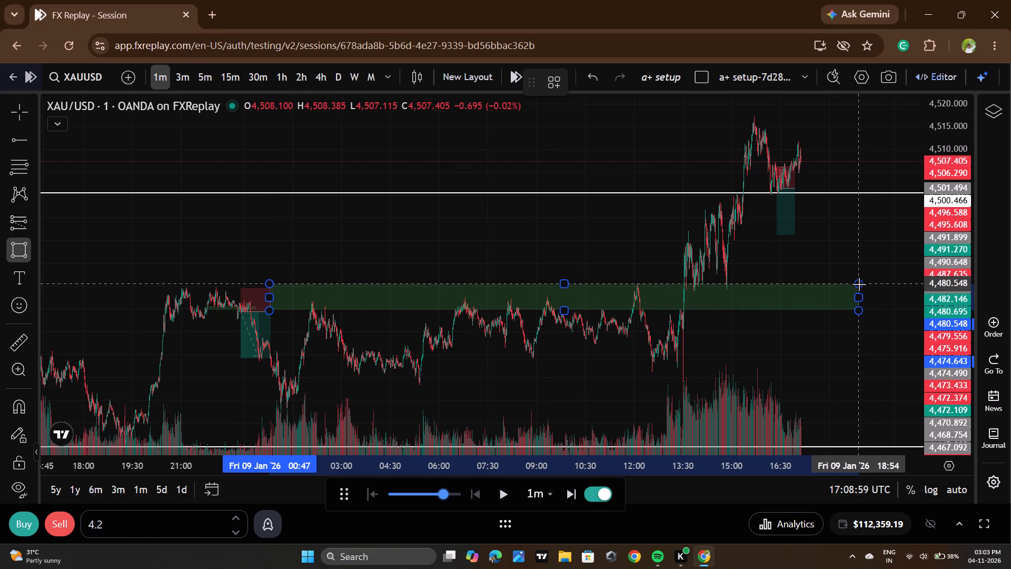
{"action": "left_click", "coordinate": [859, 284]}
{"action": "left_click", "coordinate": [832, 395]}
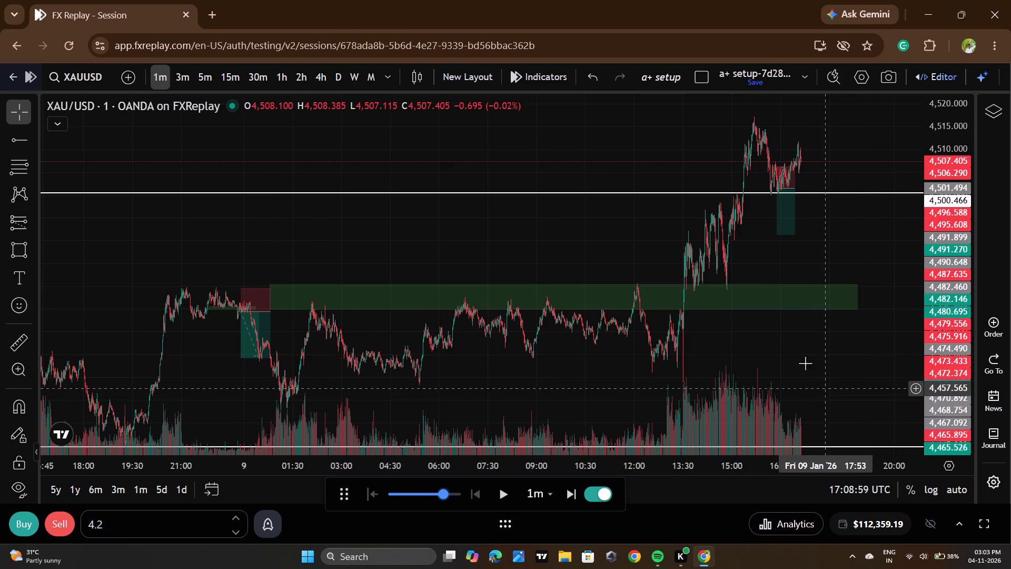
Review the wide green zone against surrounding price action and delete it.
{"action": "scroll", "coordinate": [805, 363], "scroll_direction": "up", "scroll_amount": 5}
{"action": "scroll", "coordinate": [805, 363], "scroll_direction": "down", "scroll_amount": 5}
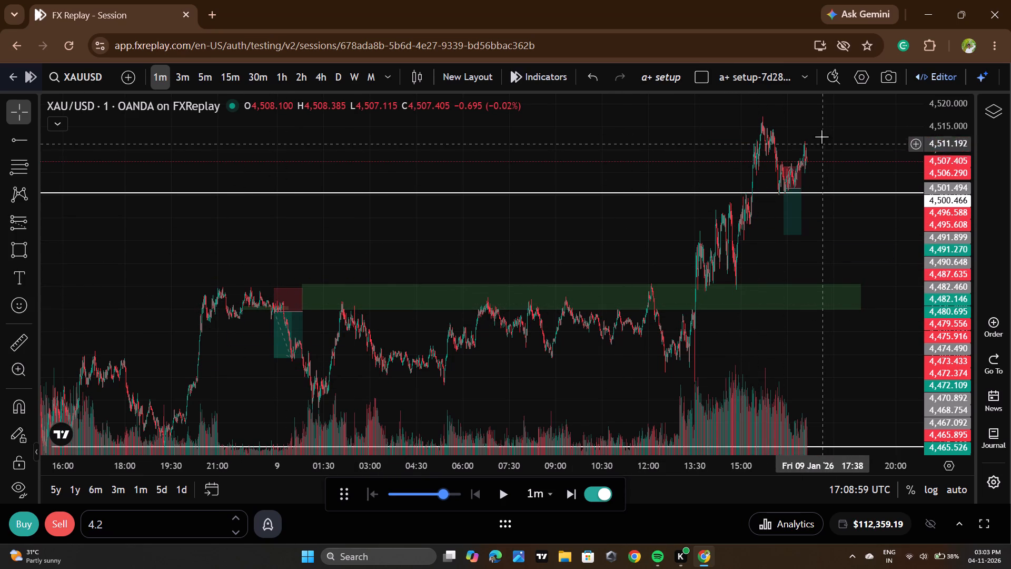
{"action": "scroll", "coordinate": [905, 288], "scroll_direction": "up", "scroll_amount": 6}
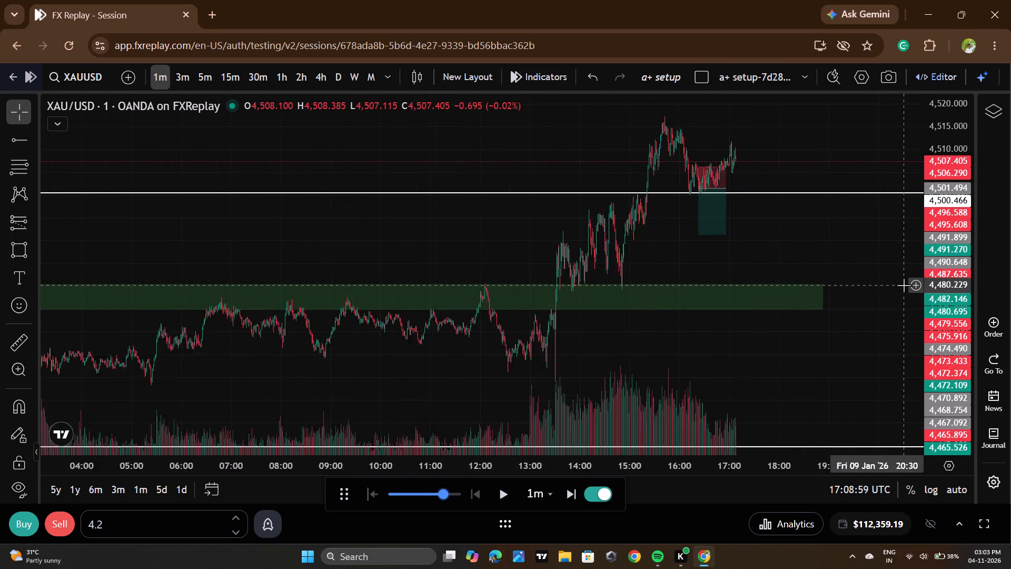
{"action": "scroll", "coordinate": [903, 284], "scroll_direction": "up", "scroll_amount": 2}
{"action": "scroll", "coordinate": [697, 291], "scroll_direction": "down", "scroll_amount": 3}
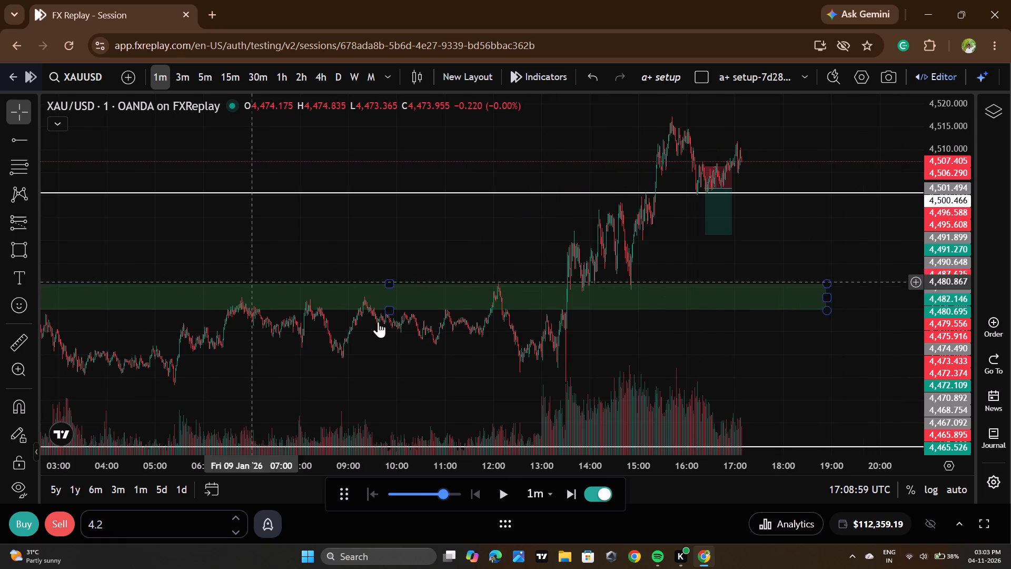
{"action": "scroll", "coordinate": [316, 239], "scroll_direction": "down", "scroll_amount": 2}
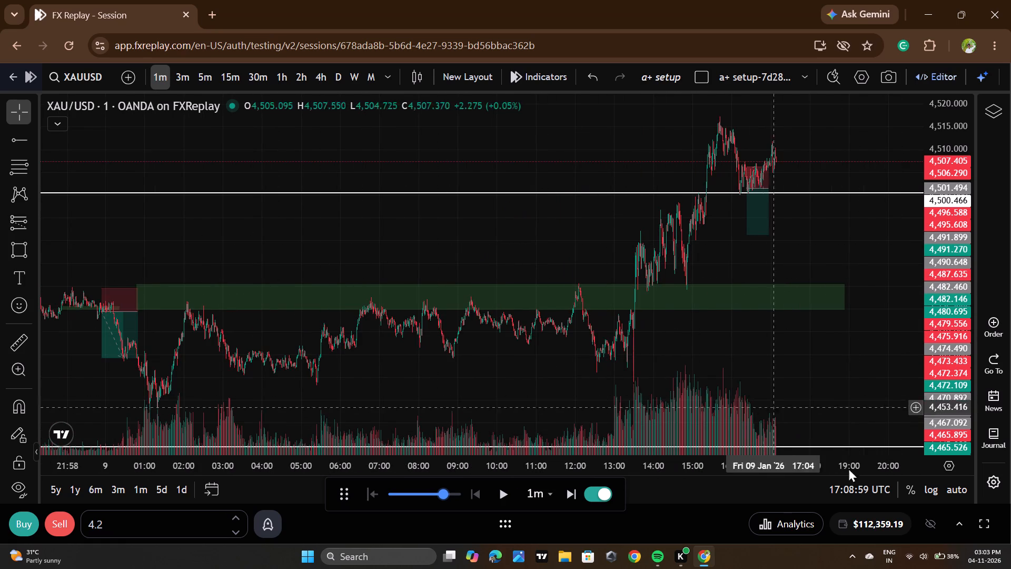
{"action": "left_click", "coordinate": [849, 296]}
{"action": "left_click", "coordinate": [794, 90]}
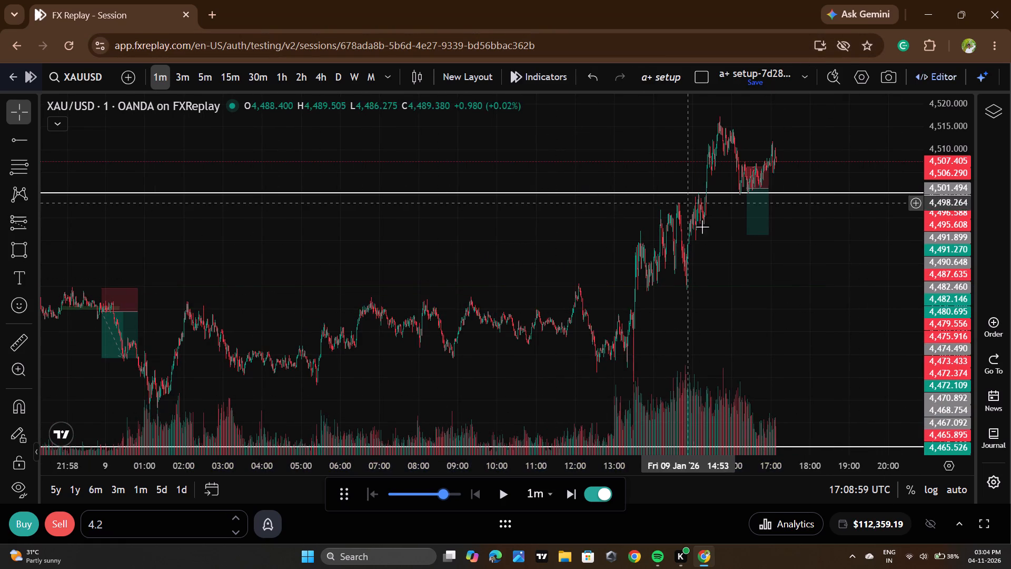
Replay price from 17:08 to 17:59 around the 4,500.466 level.
{"action": "scroll", "coordinate": [702, 227], "scroll_direction": "up", "scroll_amount": 4}
{"action": "scroll", "coordinate": [702, 227], "scroll_direction": "down", "scroll_amount": 2}
{"action": "scroll", "coordinate": [702, 227], "scroll_direction": "up", "scroll_amount": 7}
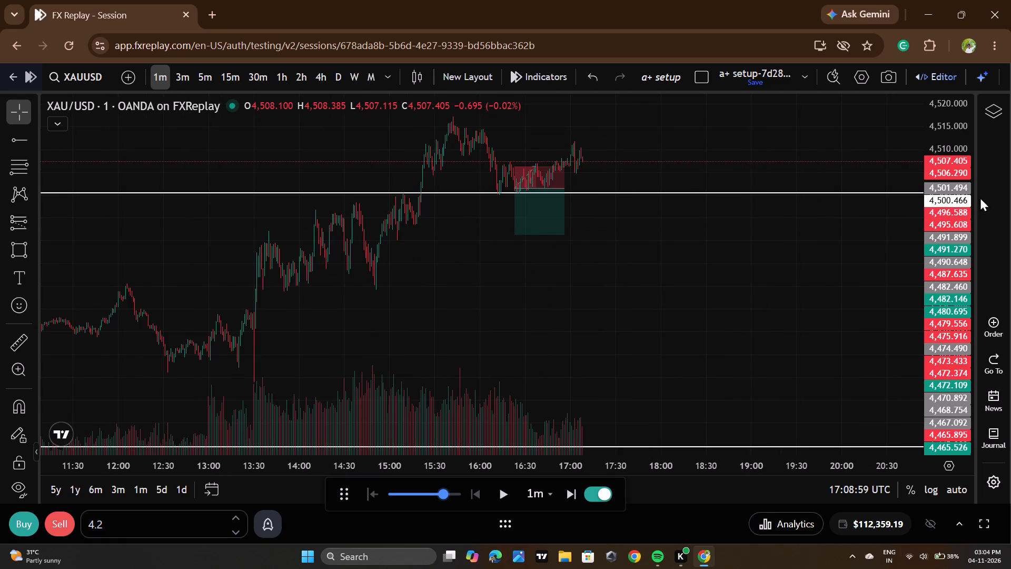
{"action": "scroll", "coordinate": [959, 231], "scroll_direction": "up", "scroll_amount": 19}
{"action": "left_click_drag", "start_coordinate": [696, 179], "coordinate": [686, 392]}
{"action": "left_click", "coordinate": [513, 492]}
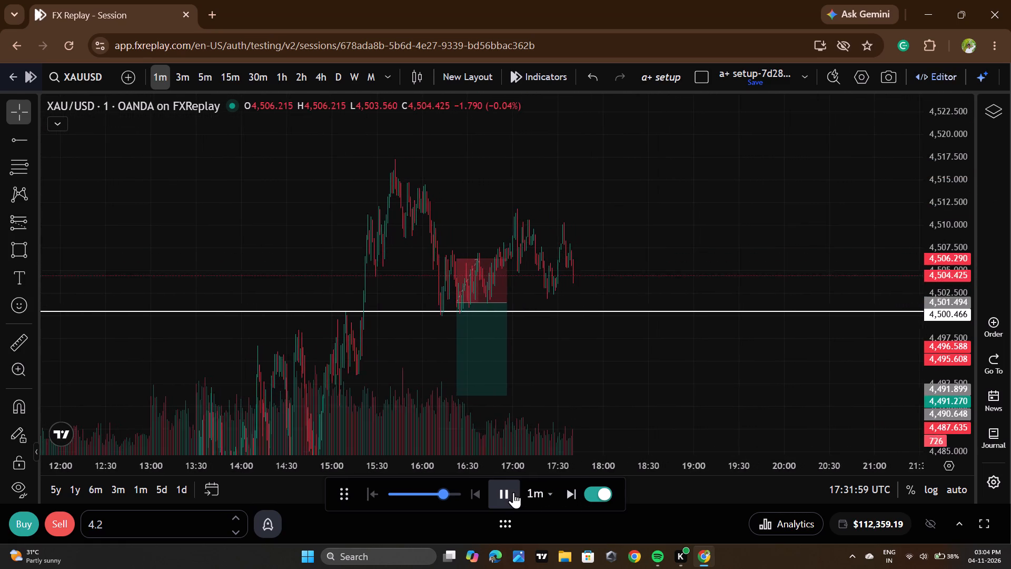
{"action": "left_click", "coordinate": [513, 492]}
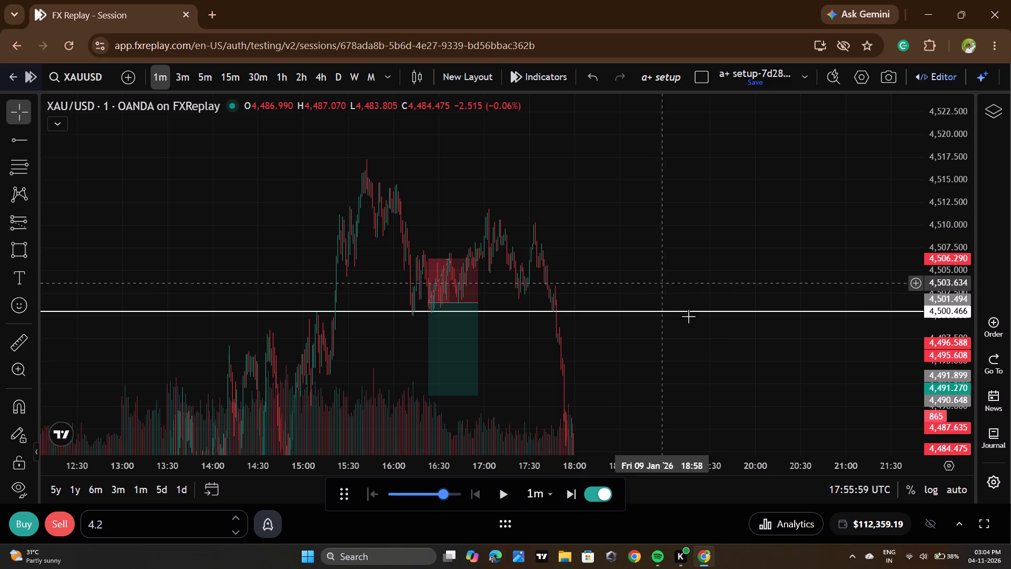
Replay price in short bursts from 17:59 to 18:42 on 9 January.
{"action": "left_click_drag", "start_coordinate": [713, 376], "coordinate": [661, 223]}
{"action": "scroll", "coordinate": [651, 247], "scroll_direction": "down", "scroll_amount": 3}
{"action": "scroll", "coordinate": [650, 248], "scroll_direction": "up", "scroll_amount": 9}
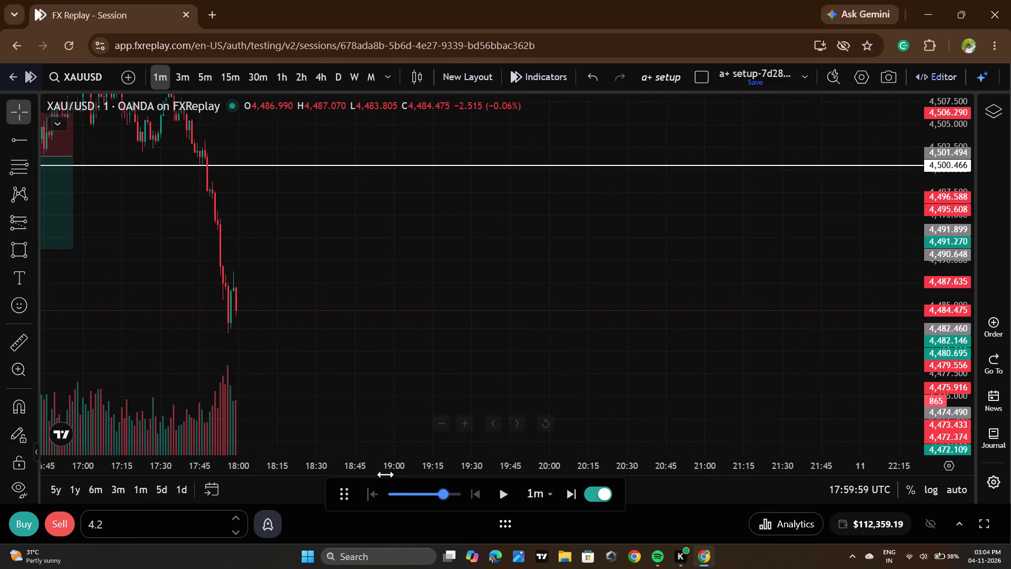
{"action": "left_click", "coordinate": [492, 494]}
{"action": "double_click", "coordinate": [492, 494]}
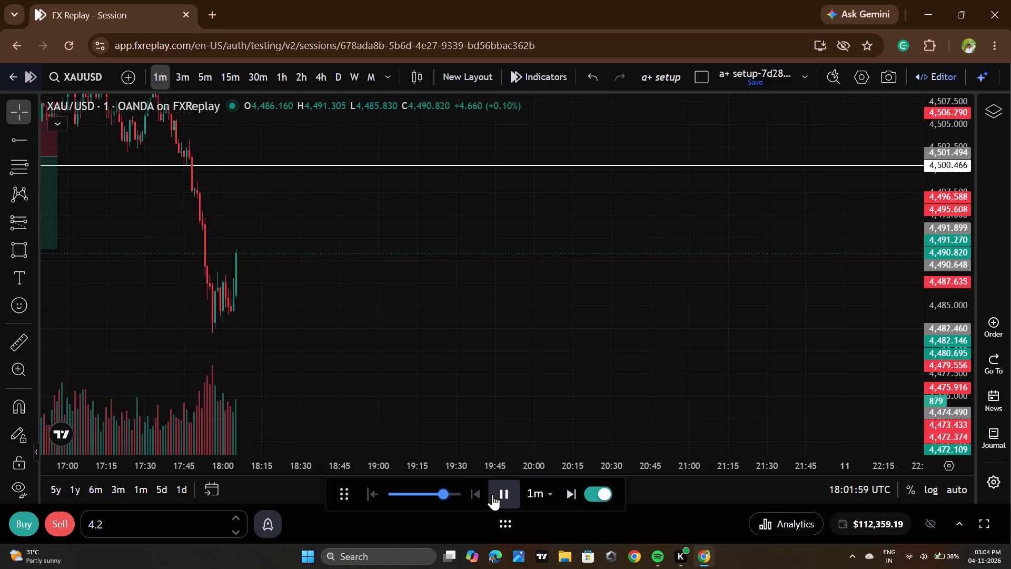
{"action": "left_click", "coordinate": [492, 494]}
{"action": "left_click", "coordinate": [492, 494]}
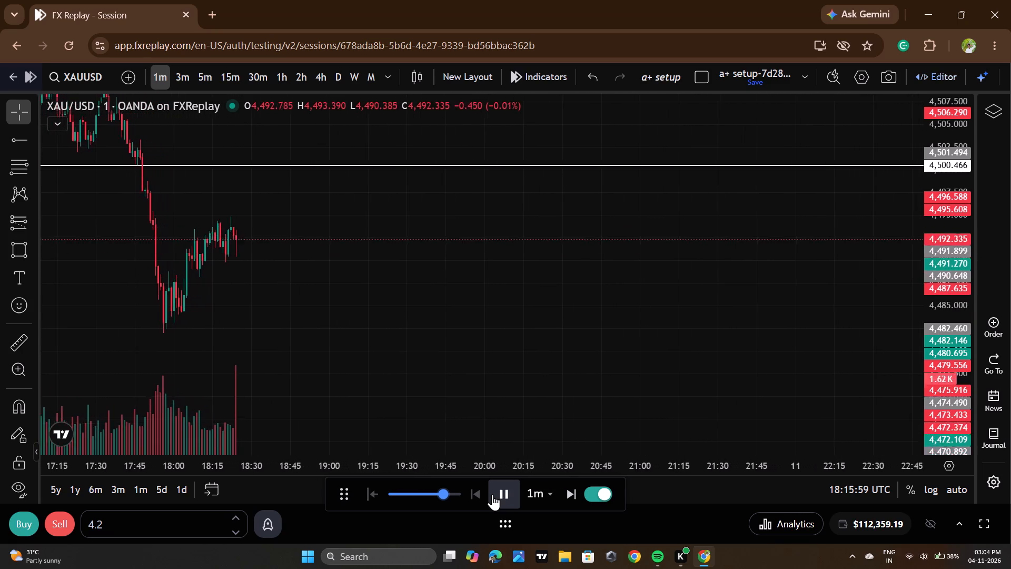
{"action": "left_click", "coordinate": [492, 494]}
{"action": "scroll", "coordinate": [492, 300], "scroll_direction": "down", "scroll_amount": 4}
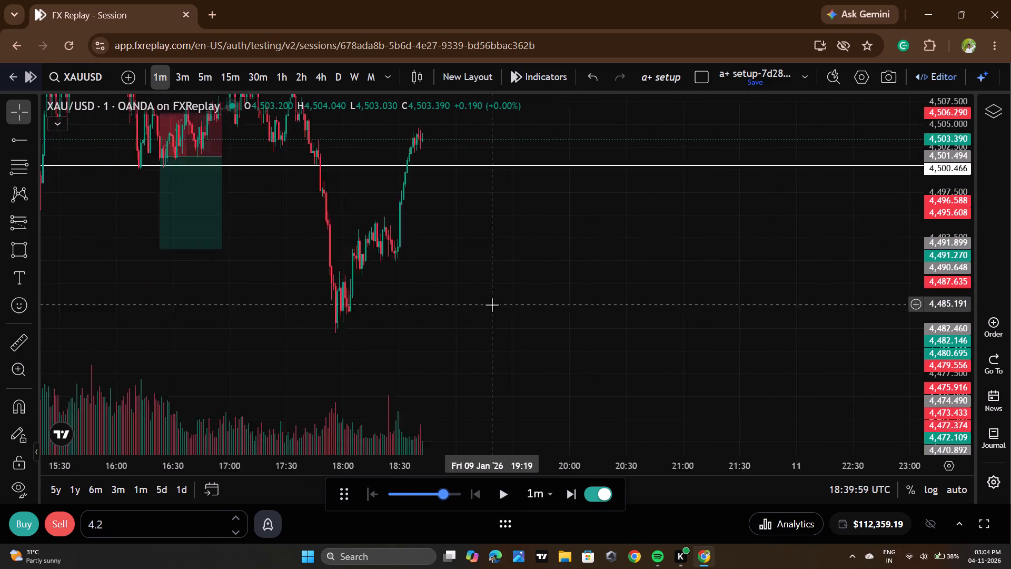
Move the 4,500.466 horizontal level up to the 9 January swing high, at about 4,517.185.
{"action": "left_click_drag", "start_coordinate": [499, 301], "coordinate": [524, 442]}
{"action": "scroll", "coordinate": [531, 385], "scroll_direction": "down", "scroll_amount": 2}
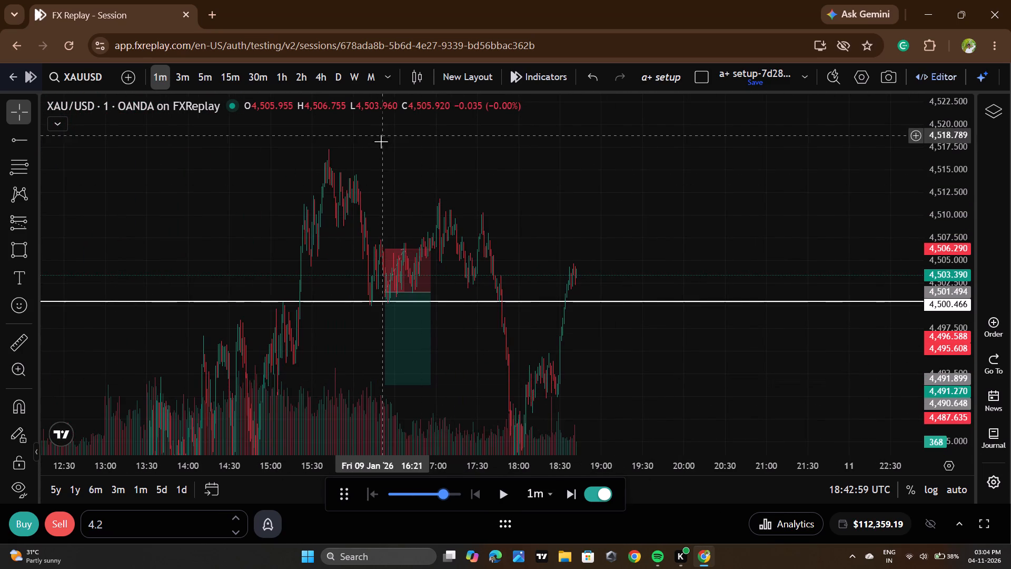
{"action": "left_click", "coordinate": [179, 304]}
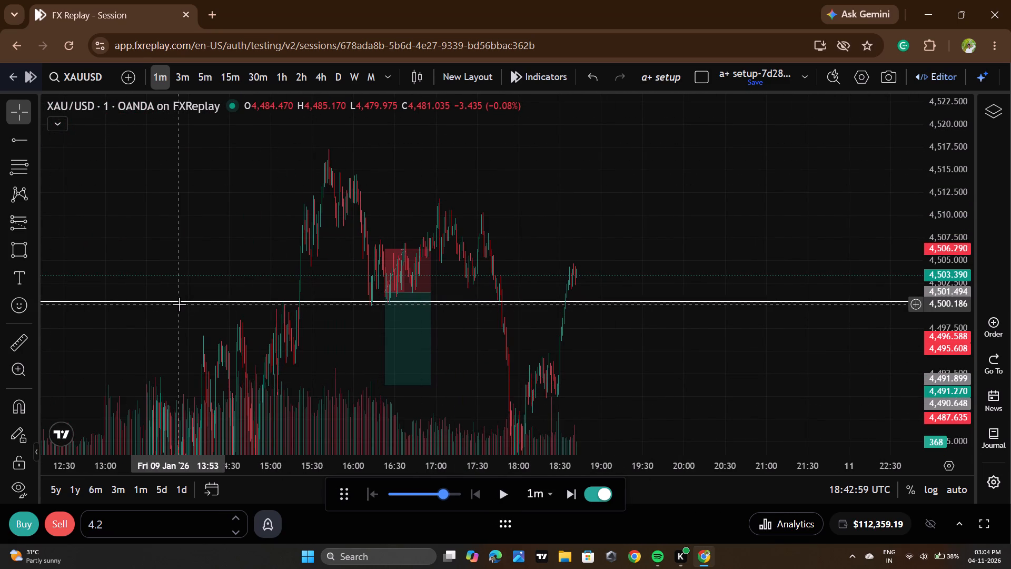
{"action": "left_click_drag", "start_coordinate": [181, 302], "coordinate": [217, 165]}
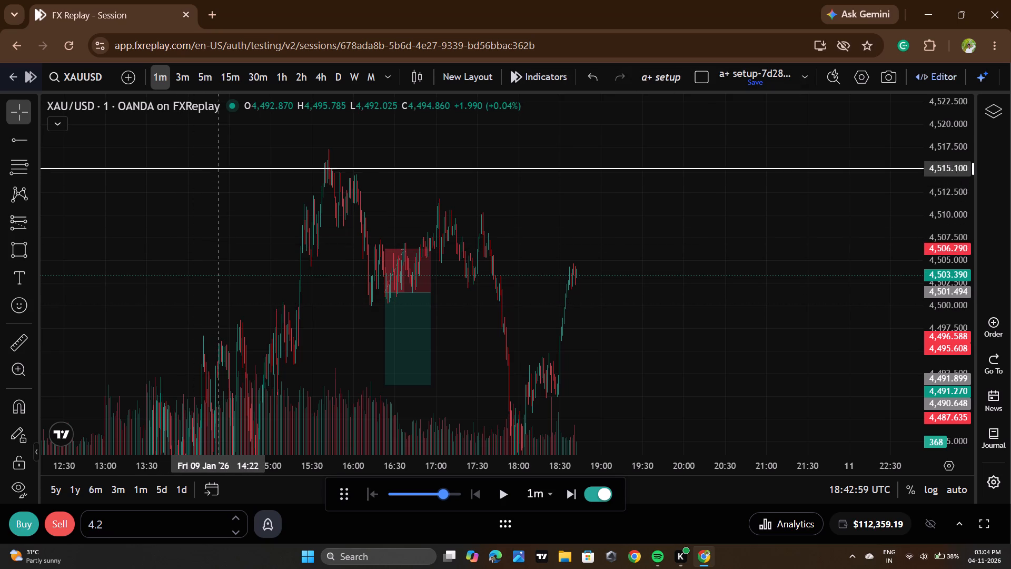
{"action": "left_click_drag", "start_coordinate": [217, 165], "coordinate": [217, 150]}
{"action": "left_click", "coordinate": [512, 220]}
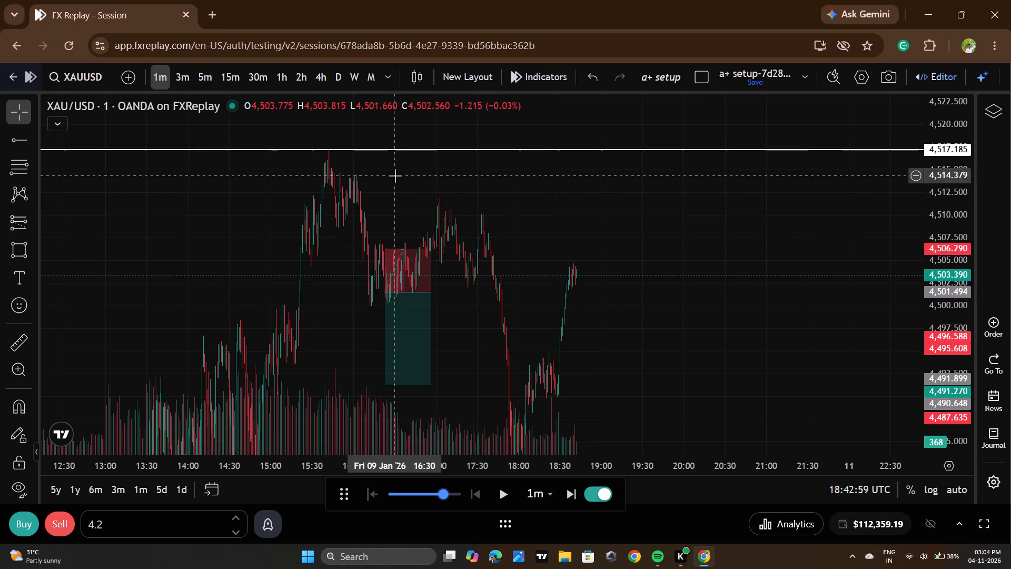
Replay price from 18:42 on 9 January to 23:11 on 11 January, around the 4,517.185 level.
{"action": "scroll", "coordinate": [395, 191], "scroll_direction": "down", "scroll_amount": 4}
{"action": "scroll", "coordinate": [526, 172], "scroll_direction": "down", "scroll_amount": 7}
{"action": "scroll", "coordinate": [782, 222], "scroll_direction": "up", "scroll_amount": 11}
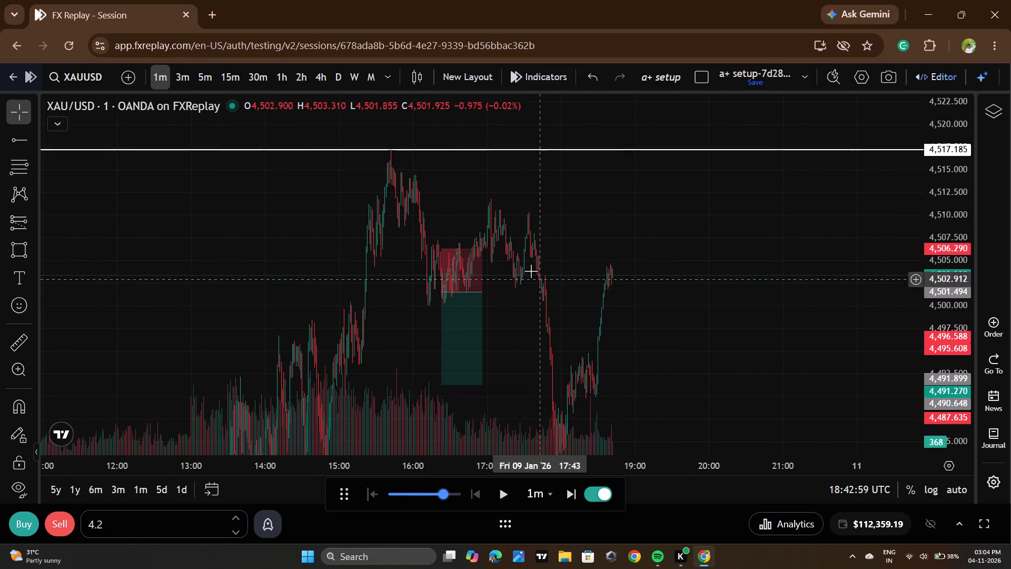
{"action": "left_click", "coordinate": [488, 494]}
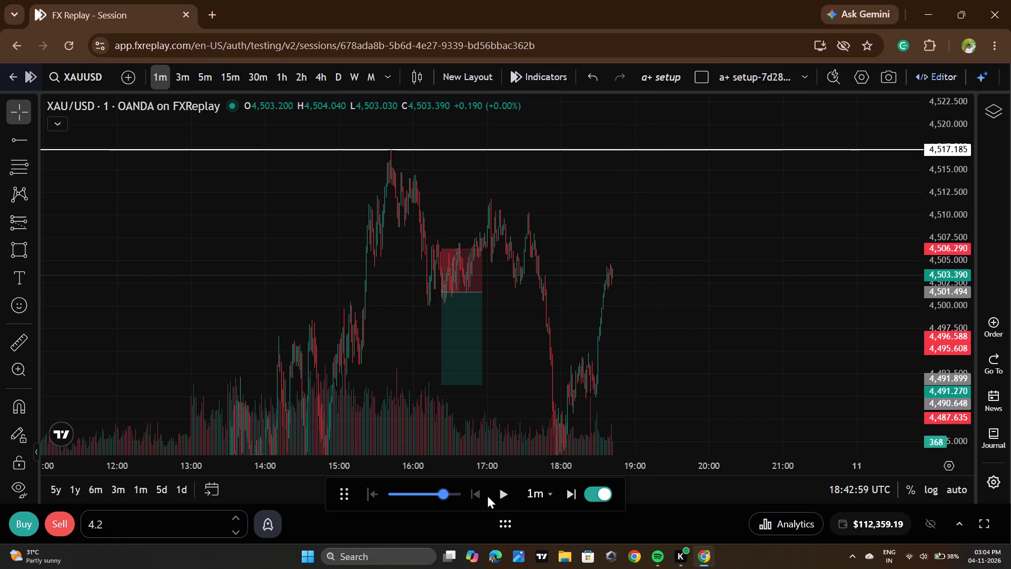
{"action": "left_click", "coordinate": [488, 495]}
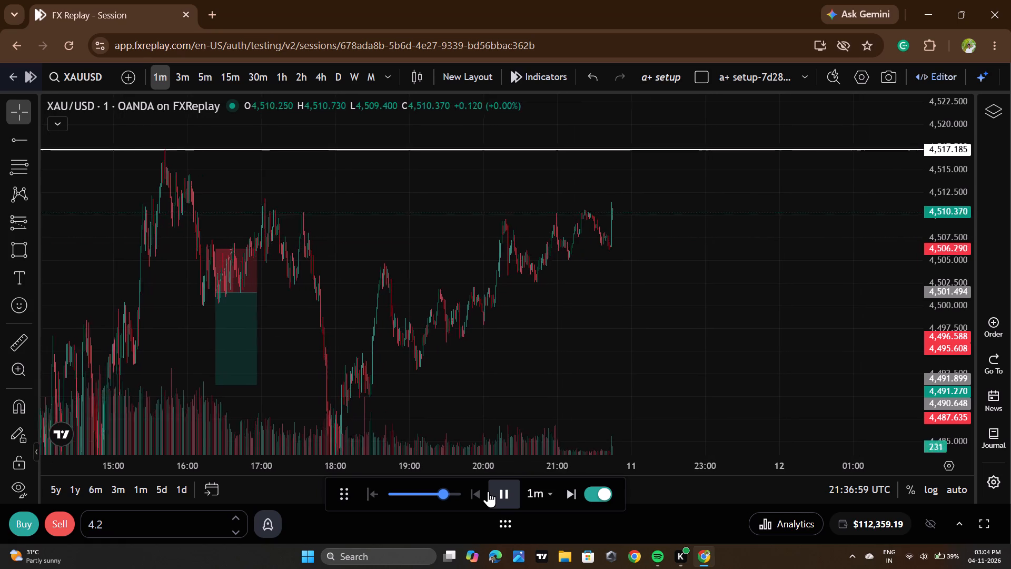
{"action": "left_click", "coordinate": [488, 491]}
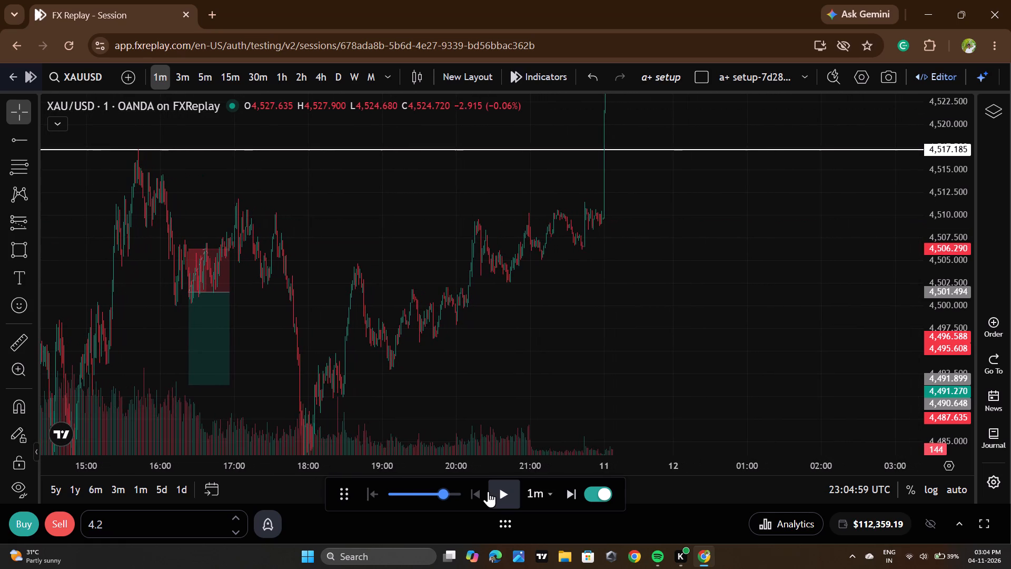
Measure the sharp rise after the 11 January open, from about 4,509.65 to 4,528.81, and clear the measurement.
{"action": "left_click_drag", "start_coordinate": [677, 312], "coordinate": [697, 425]}
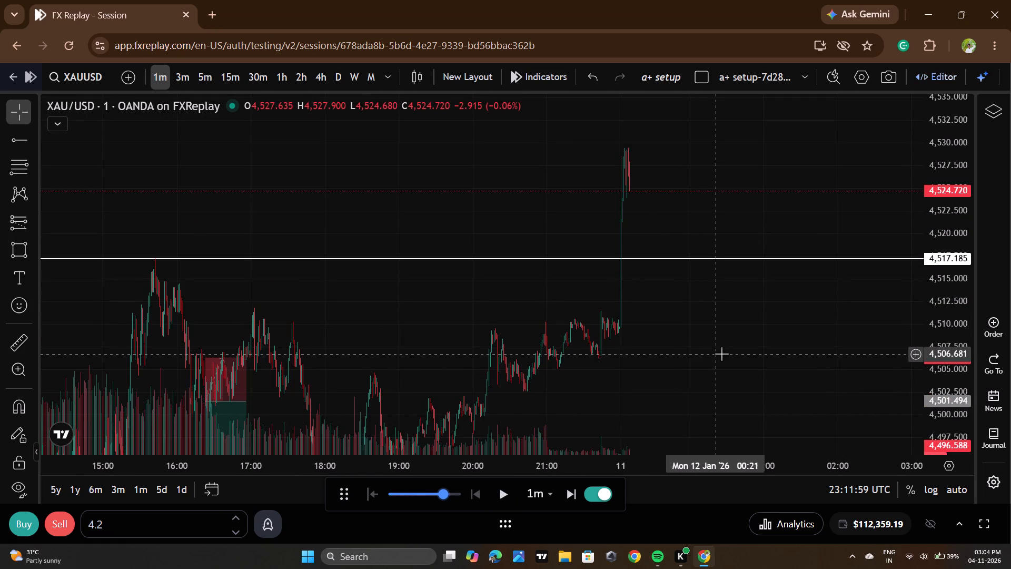
{"action": "scroll", "coordinate": [721, 354], "scroll_direction": "up", "scroll_amount": 8}
{"action": "left_click", "coordinate": [0, 344]}
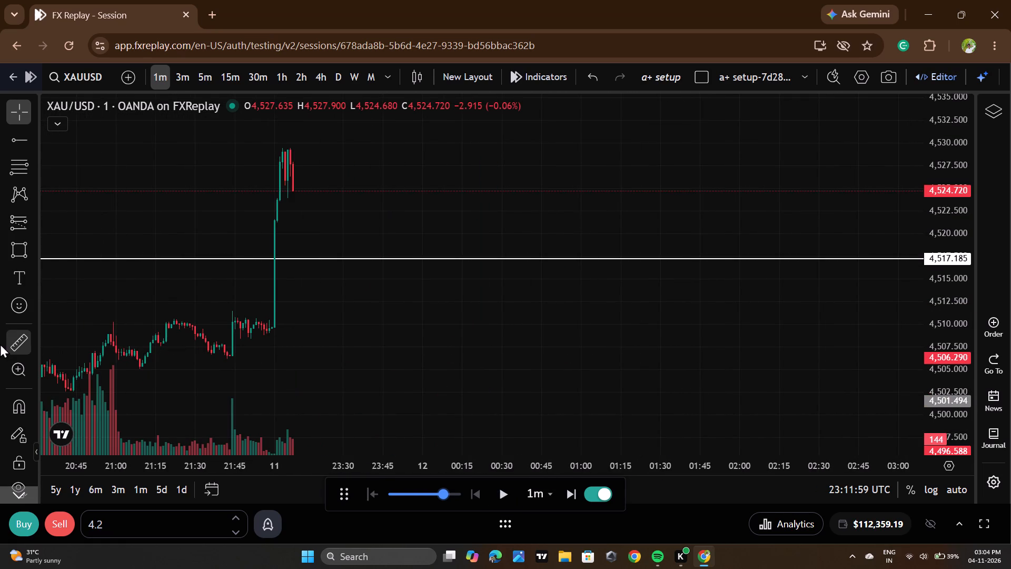
{"action": "left_click", "coordinate": [277, 327]}
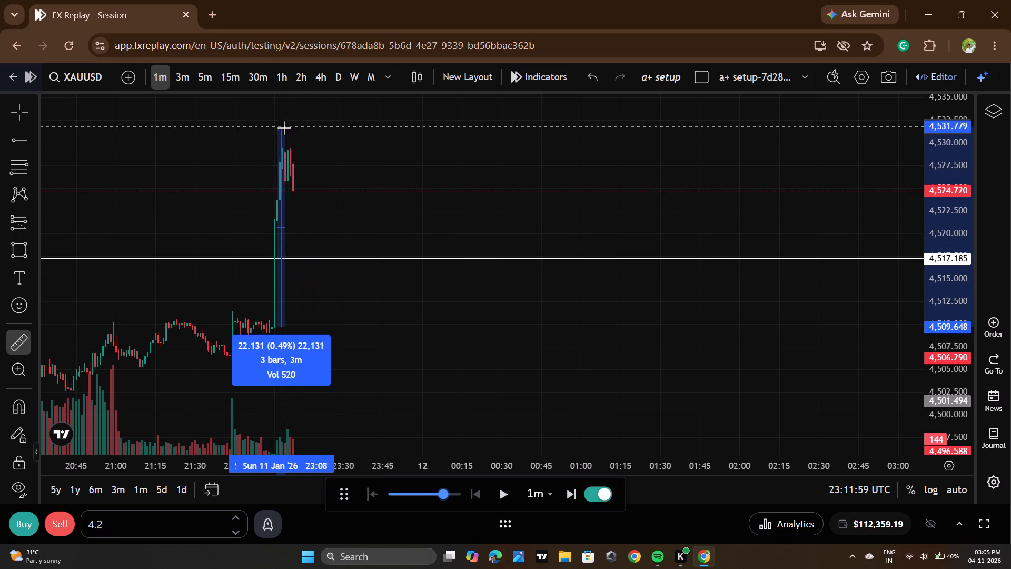
{"action": "left_click", "coordinate": [283, 154]}
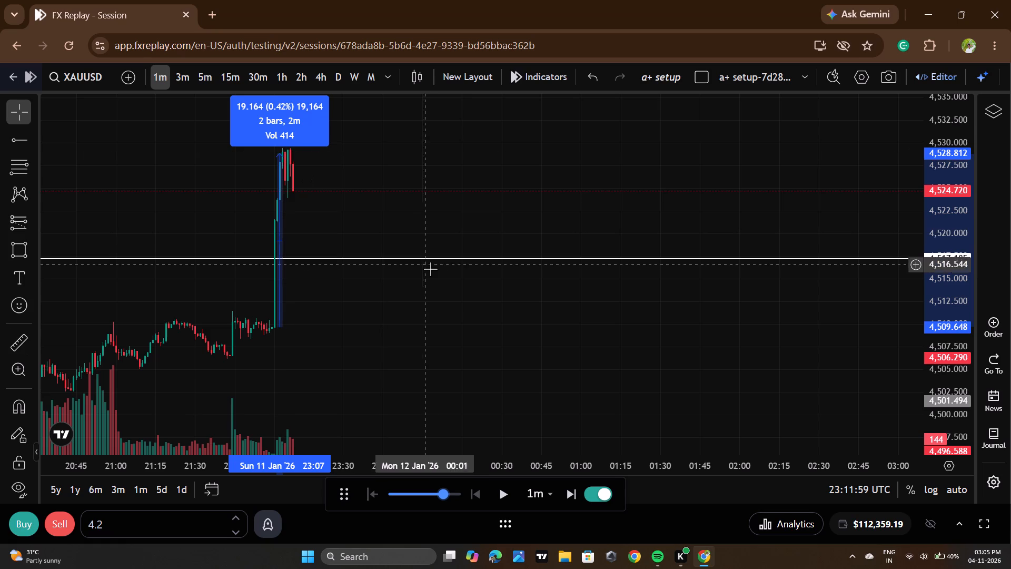
{"action": "left_click", "coordinate": [421, 246]}
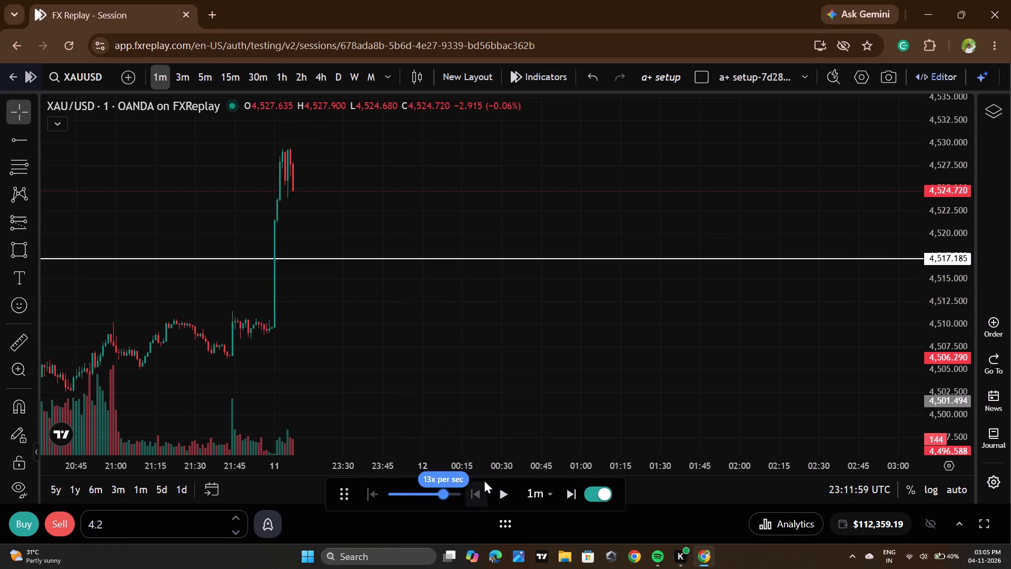
Replay price from 23:11 to 23:34 on 11 January.
{"action": "left_click", "coordinate": [488, 489]}
{"action": "double_click", "coordinate": [488, 490]}
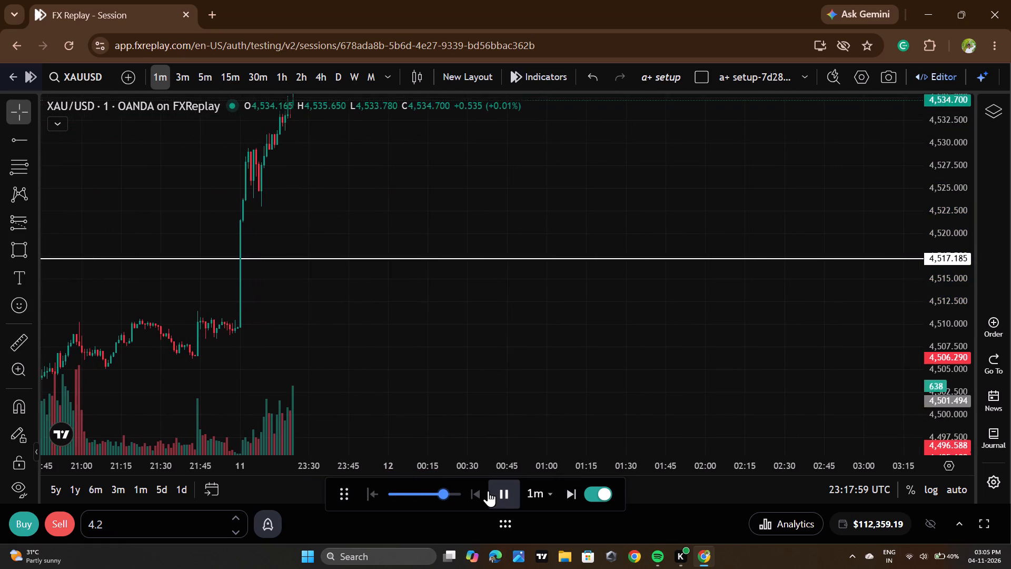
{"action": "left_click", "coordinate": [488, 490]}
On the 30-minute chart, draw a horizontal ray along the late-December highs from 26 December 10:00 at about 4,548.217.
{"action": "left_click_drag", "start_coordinate": [572, 184], "coordinate": [582, 324]}
{"action": "scroll", "coordinate": [410, 237], "scroll_direction": "down", "scroll_amount": 2}
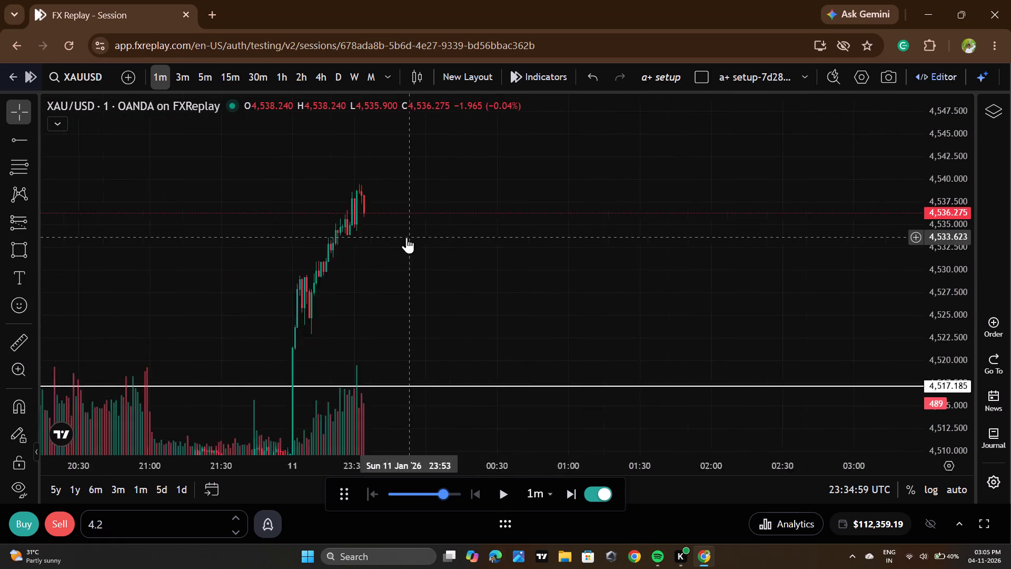
{"action": "scroll", "coordinate": [407, 237], "scroll_direction": "down", "scroll_amount": 2}
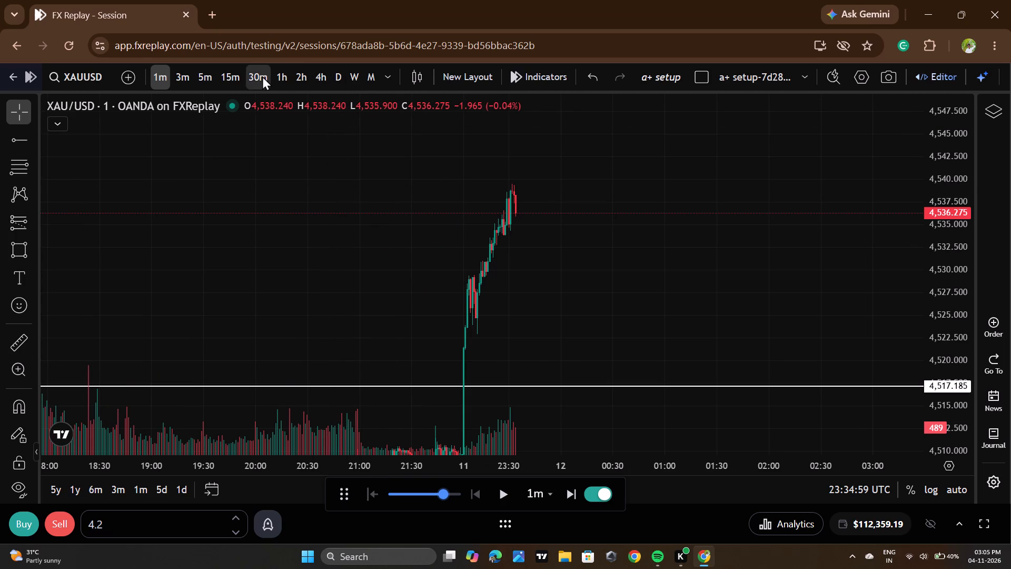
{"action": "left_click", "coordinate": [251, 73]}
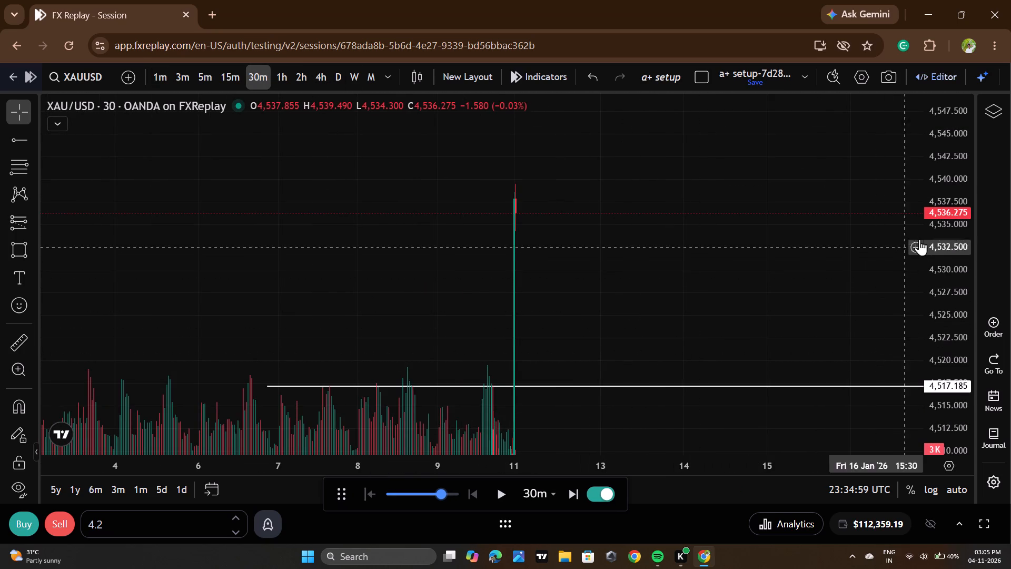
{"action": "scroll", "coordinate": [950, 236], "scroll_direction": "down", "scroll_amount": 20}
{"action": "scroll", "coordinate": [950, 236], "scroll_direction": "down", "scroll_amount": 10}
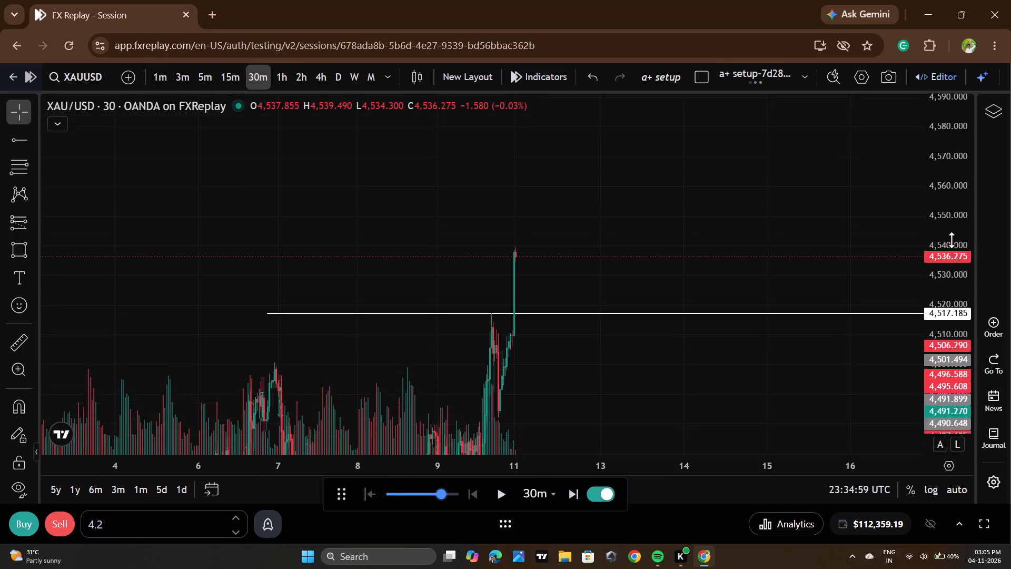
{"action": "scroll", "coordinate": [316, 283], "scroll_direction": "down", "scroll_amount": 15}
{"action": "scroll", "coordinate": [524, 299], "scroll_direction": "up", "scroll_amount": 5}
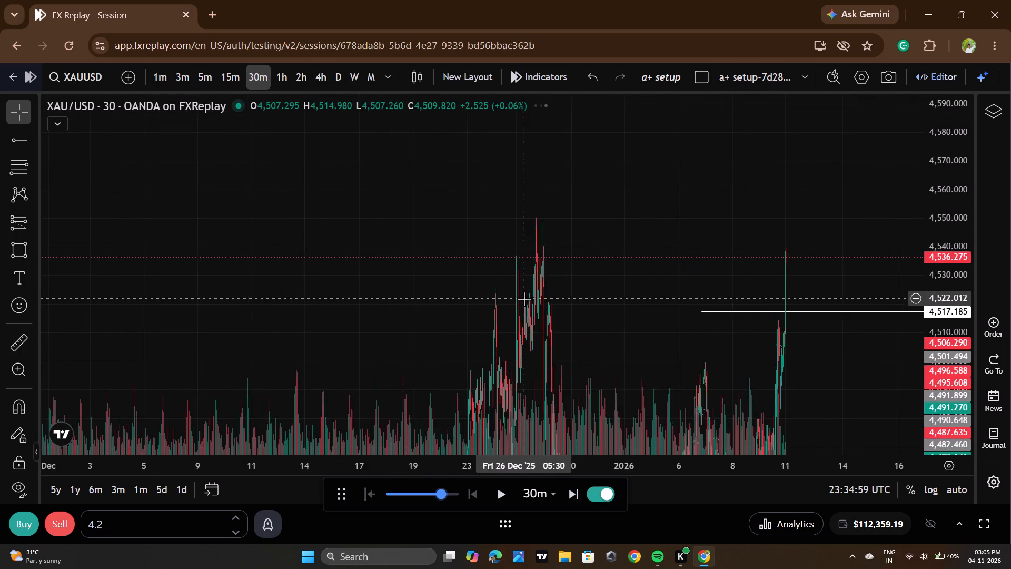
{"action": "scroll", "coordinate": [524, 299], "scroll_direction": "up", "scroll_amount": 9}
{"action": "left_click_drag", "start_coordinate": [448, 281], "coordinate": [556, 273]}
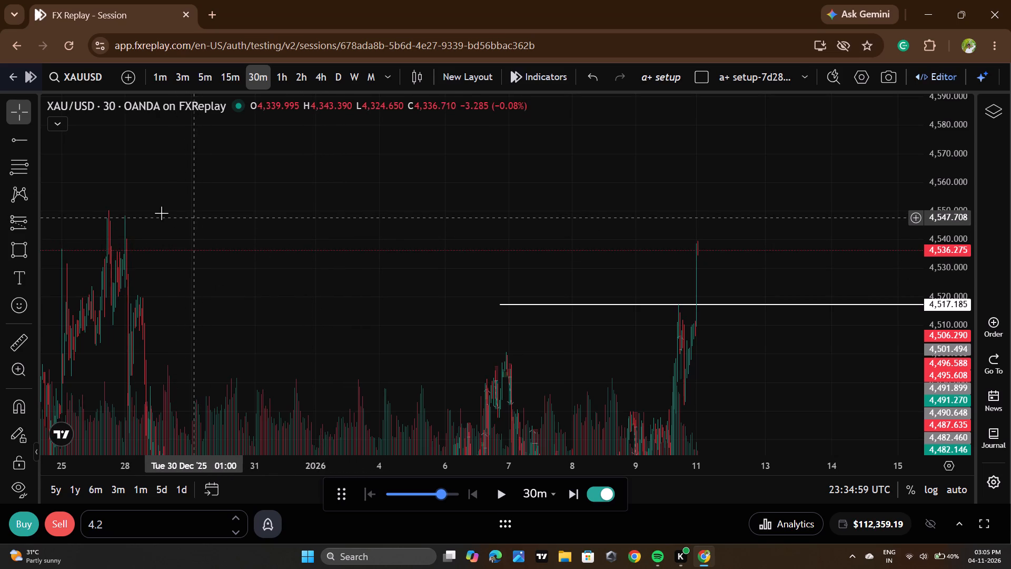
{"action": "left_click", "coordinate": [27, 144]}
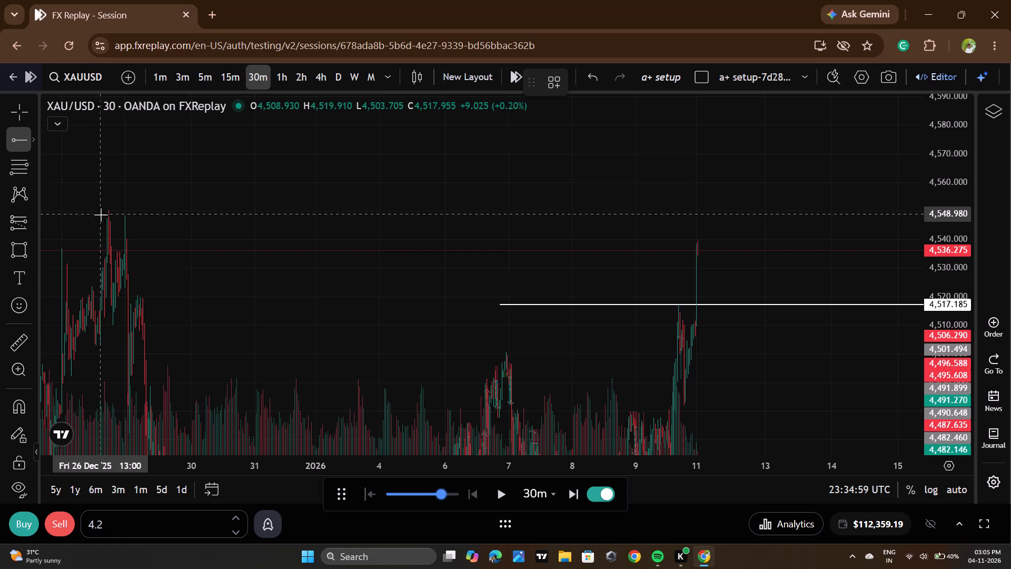
{"action": "left_click", "coordinate": [93, 217]}
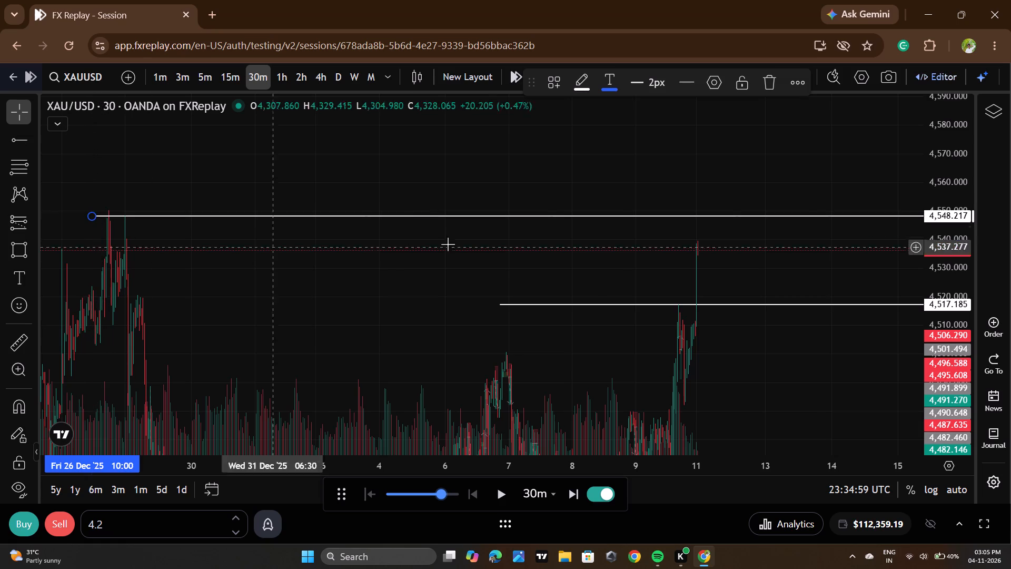
Return to the 1-minute chart and replay price from 23:34 on 11 January to 00:10 on 12 January, around the 4,548.217 level.
{"action": "scroll", "coordinate": [586, 305], "scroll_direction": "up", "scroll_amount": 5}
{"action": "scroll", "coordinate": [577, 296], "scroll_direction": "down", "scroll_amount": 4}
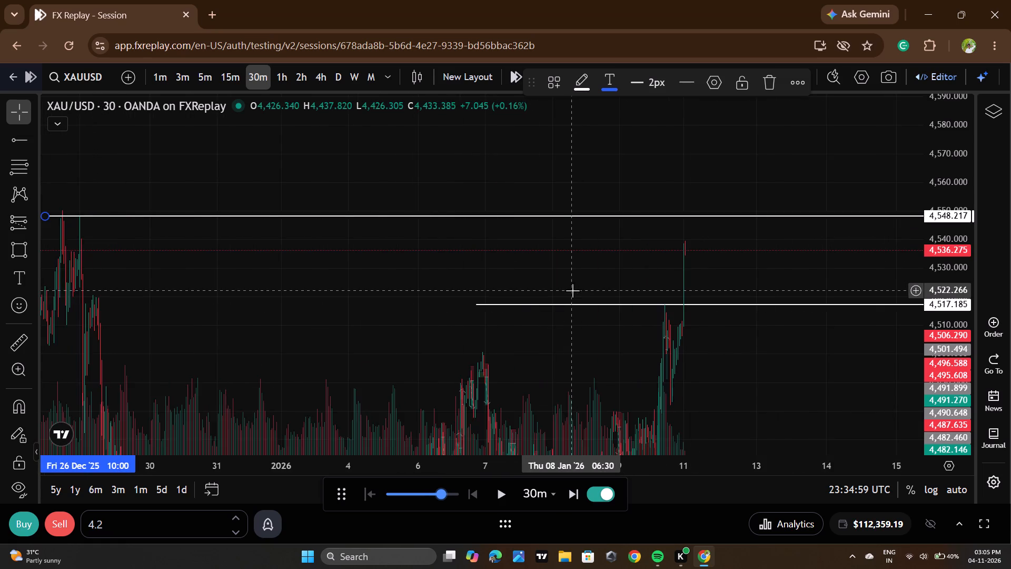
{"action": "scroll", "coordinate": [570, 289], "scroll_direction": "down", "scroll_amount": 2}
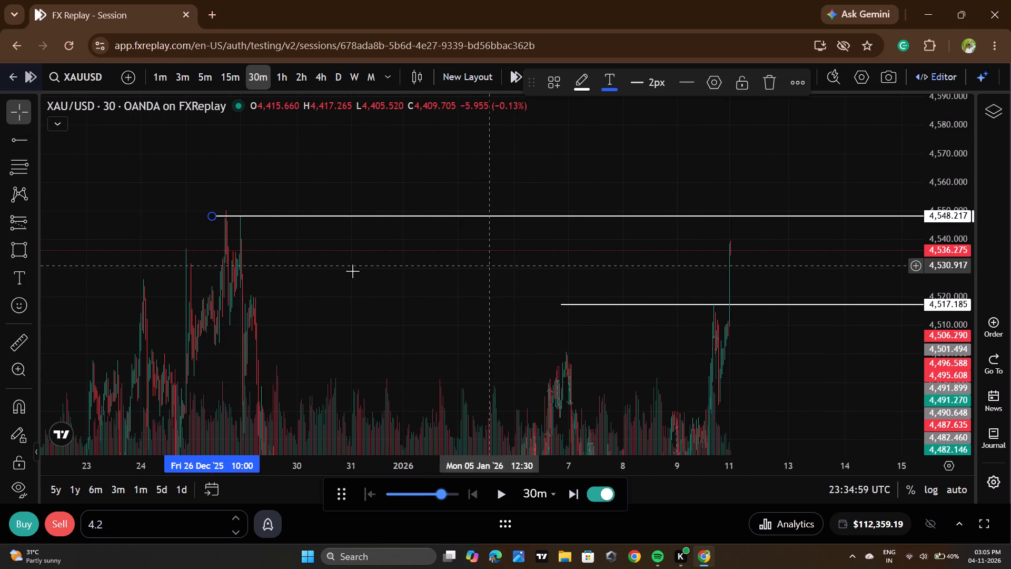
{"action": "left_click", "coordinate": [164, 73]}
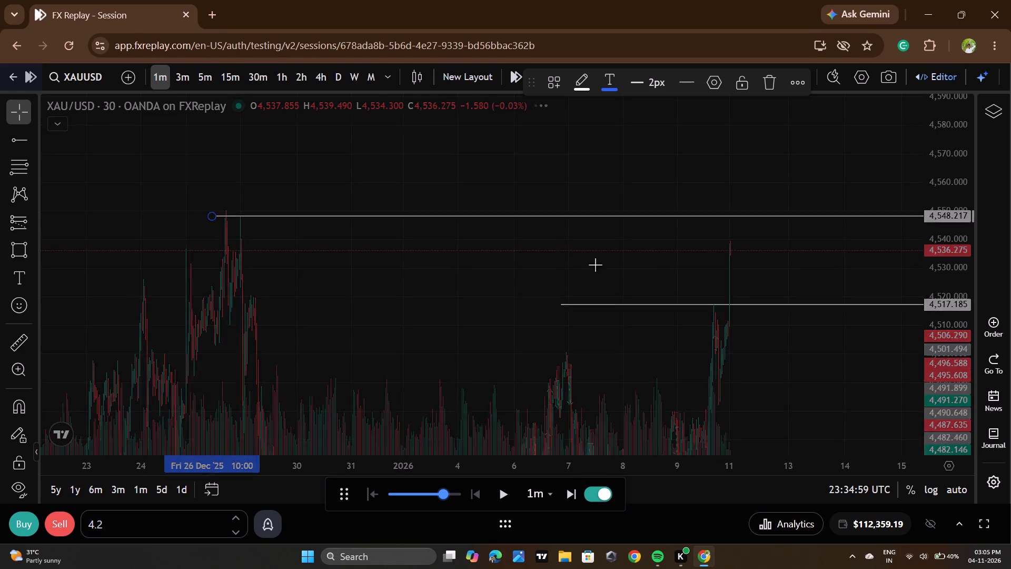
{"action": "scroll", "coordinate": [960, 264], "scroll_direction": "up", "scroll_amount": 13}
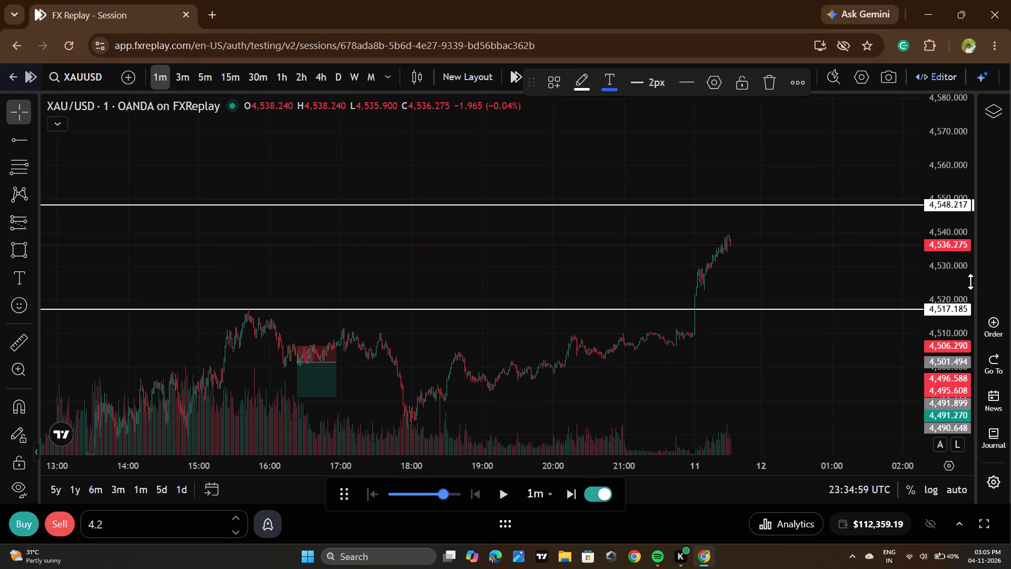
{"action": "scroll", "coordinate": [970, 281], "scroll_direction": "up", "scroll_amount": 17}
{"action": "scroll", "coordinate": [803, 254], "scroll_direction": "up", "scroll_amount": 4}
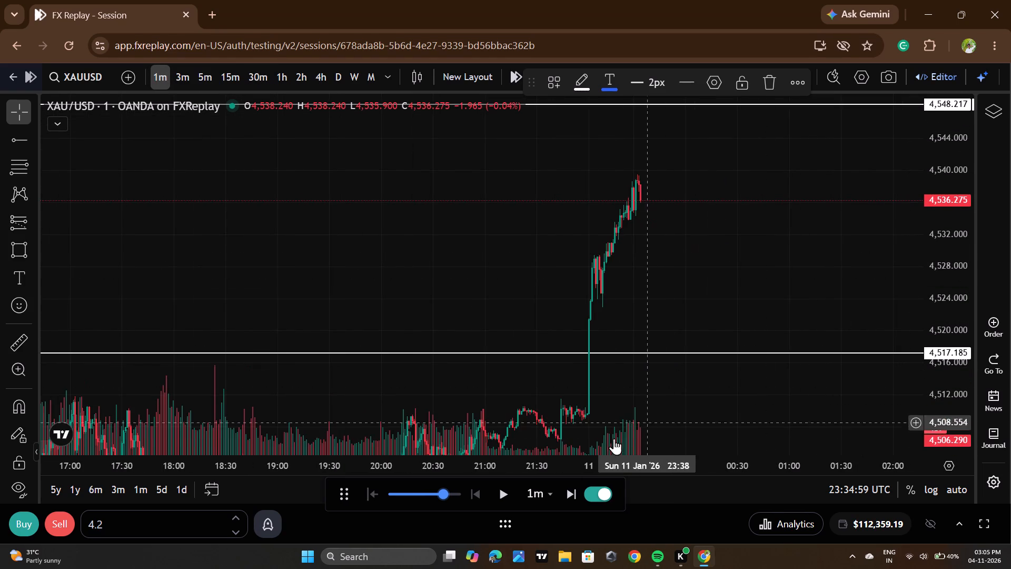
{"action": "left_click", "coordinate": [500, 487]}
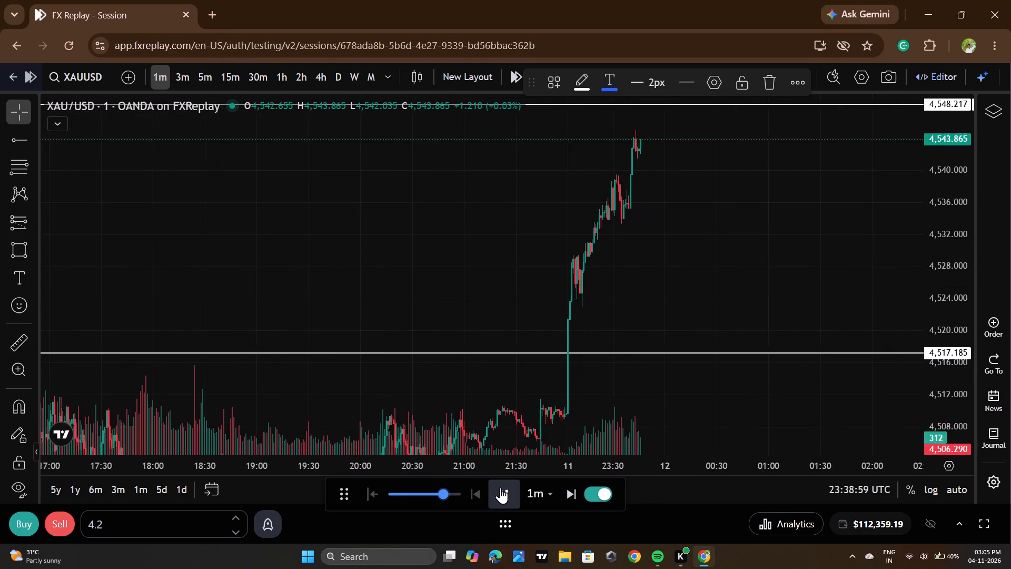
{"action": "left_click", "coordinate": [500, 487]}
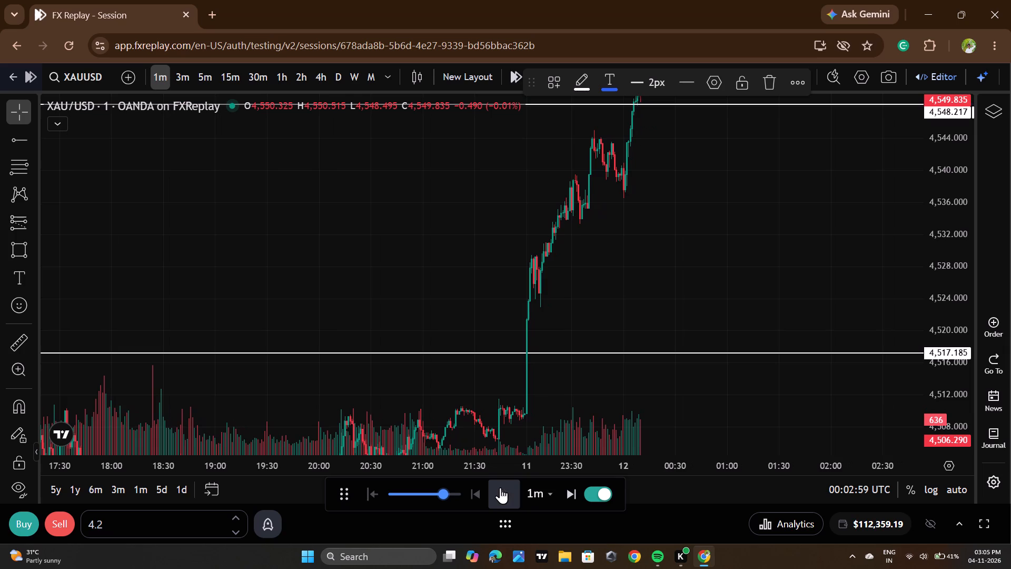
{"action": "left_click_drag", "start_coordinate": [693, 177], "coordinate": [687, 323]}
{"action": "scroll", "coordinate": [593, 356], "scroll_direction": "up", "scroll_amount": 8}
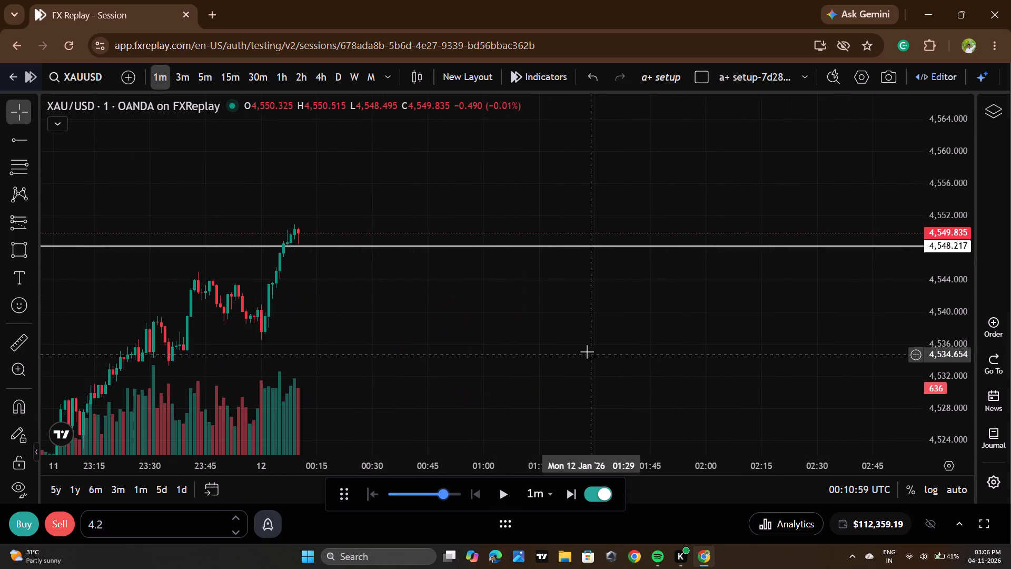
Replay 1-minute price from 00:10 to 00:39 on 12 January.
{"action": "triple_click", "coordinate": [509, 490]}
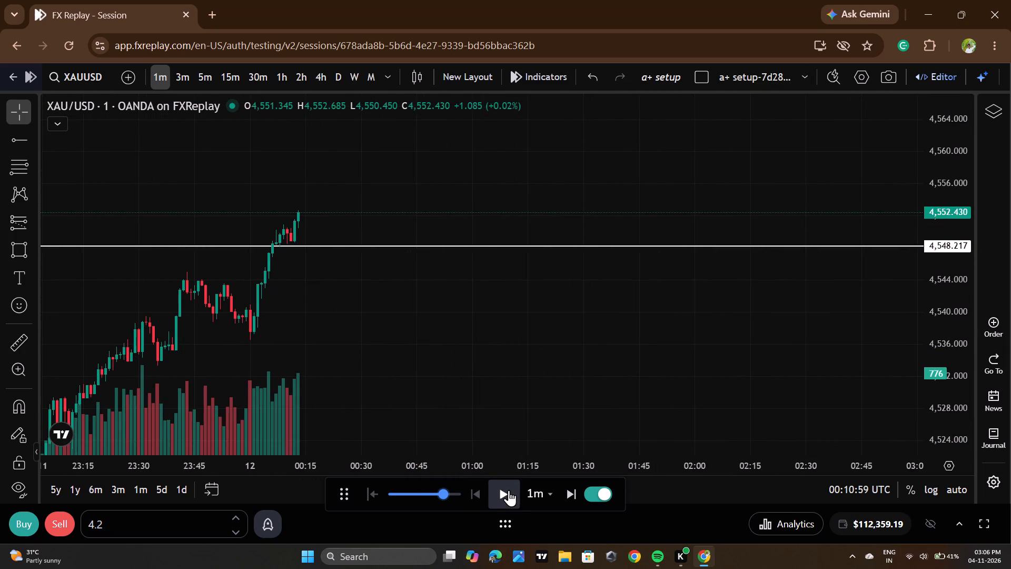
{"action": "left_click", "coordinate": [508, 489]}
{"action": "left_click", "coordinate": [497, 473]}
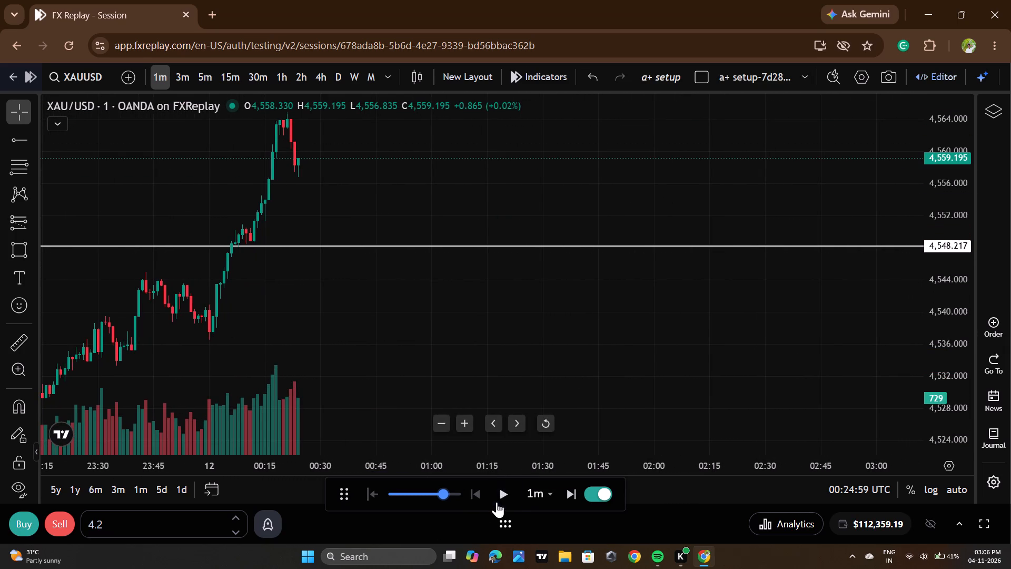
{"action": "left_click", "coordinate": [498, 496]}
{"action": "double_click", "coordinate": [498, 496]}
{"action": "left_click", "coordinate": [498, 496]}
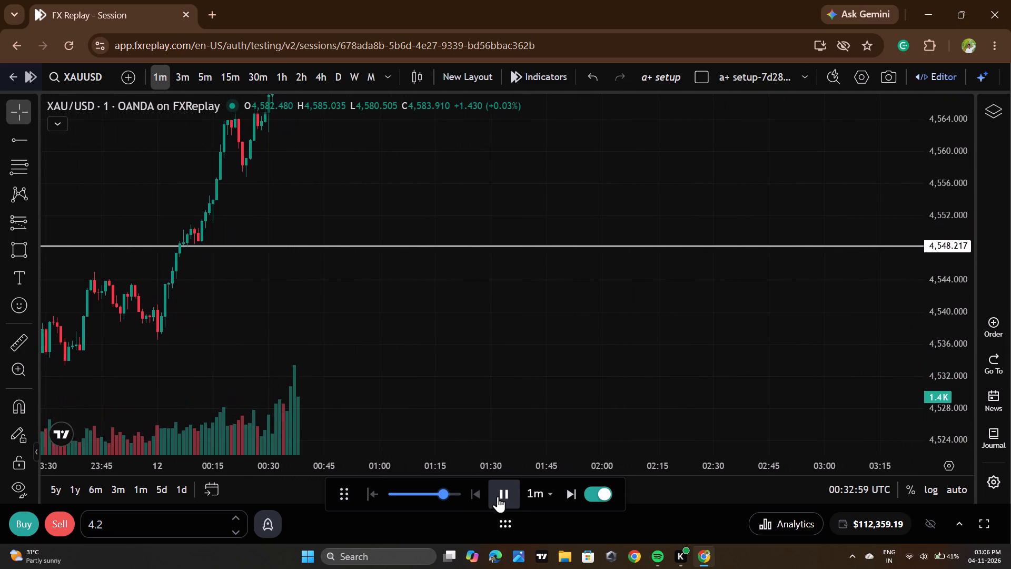
Measure the whole rally since the 11 January open, from about 4,509.84 to 4,587.08, and clear the measurement.
{"action": "scroll", "coordinate": [495, 397], "scroll_direction": "down", "scroll_amount": 5}
{"action": "left_click_drag", "start_coordinate": [621, 328], "coordinate": [650, 469]}
{"action": "left_click_drag", "start_coordinate": [743, 248], "coordinate": [743, 252]}
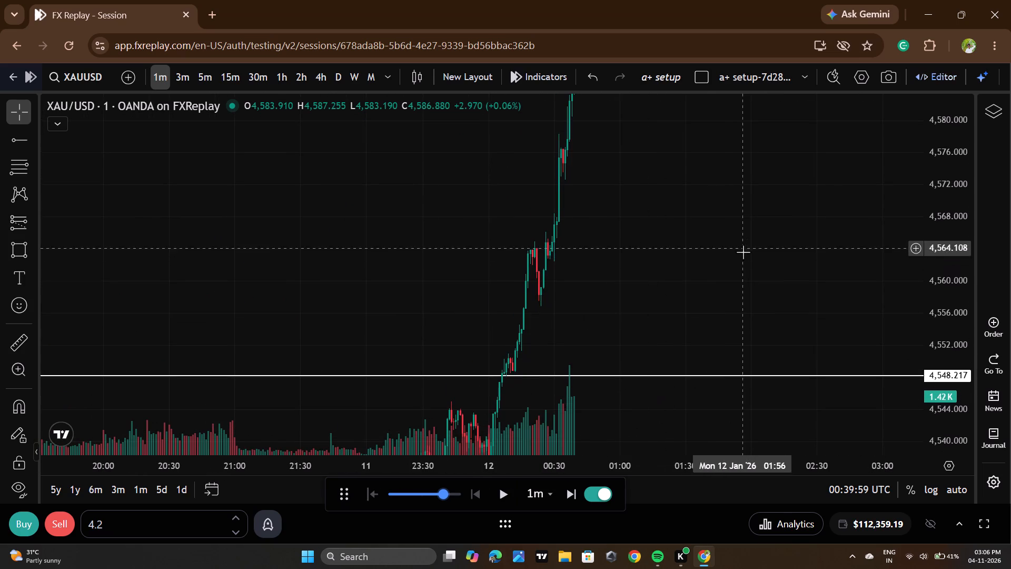
{"action": "left_click_drag", "start_coordinate": [743, 252], "coordinate": [747, 354]}
{"action": "scroll", "coordinate": [955, 202], "scroll_direction": "down", "scroll_amount": 12}
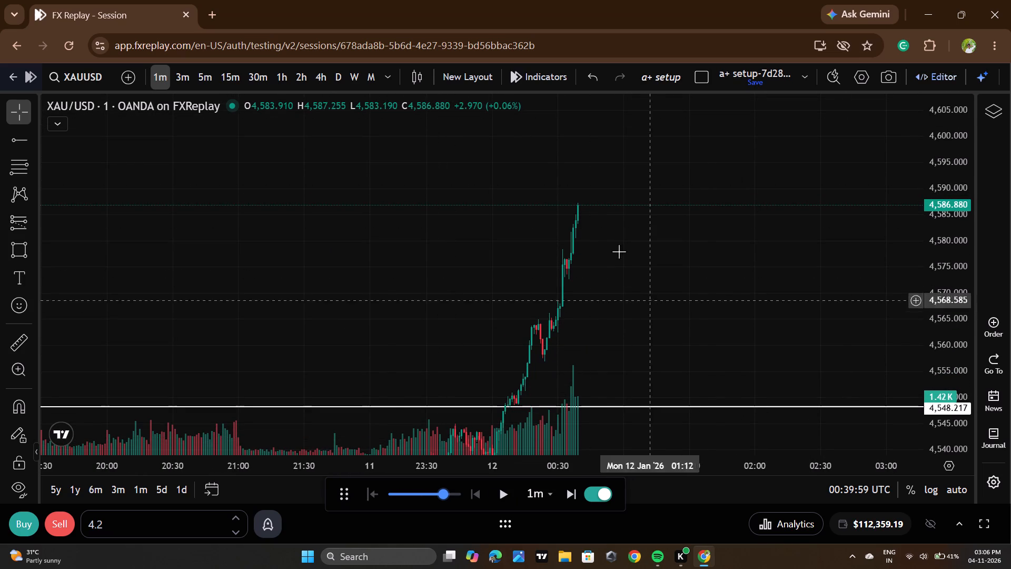
{"action": "left_click_drag", "start_coordinate": [751, 288], "coordinate": [744, 129]}
{"action": "scroll", "coordinate": [946, 229], "scroll_direction": "down", "scroll_amount": 2}
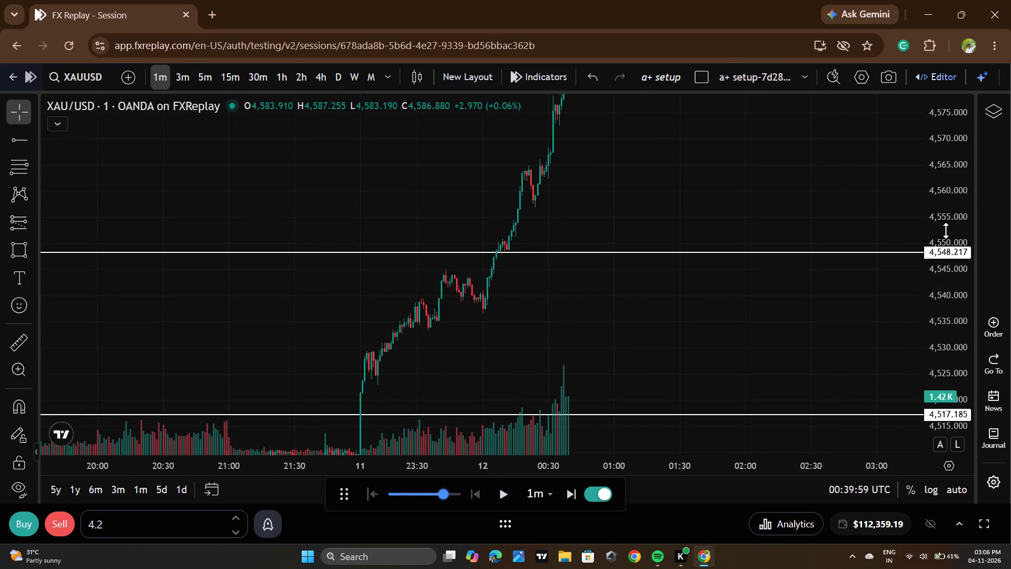
{"action": "scroll", "coordinate": [946, 230], "scroll_direction": "down", "scroll_amount": 14}
{"action": "scroll", "coordinate": [812, 296], "scroll_direction": "down", "scroll_amount": 3}
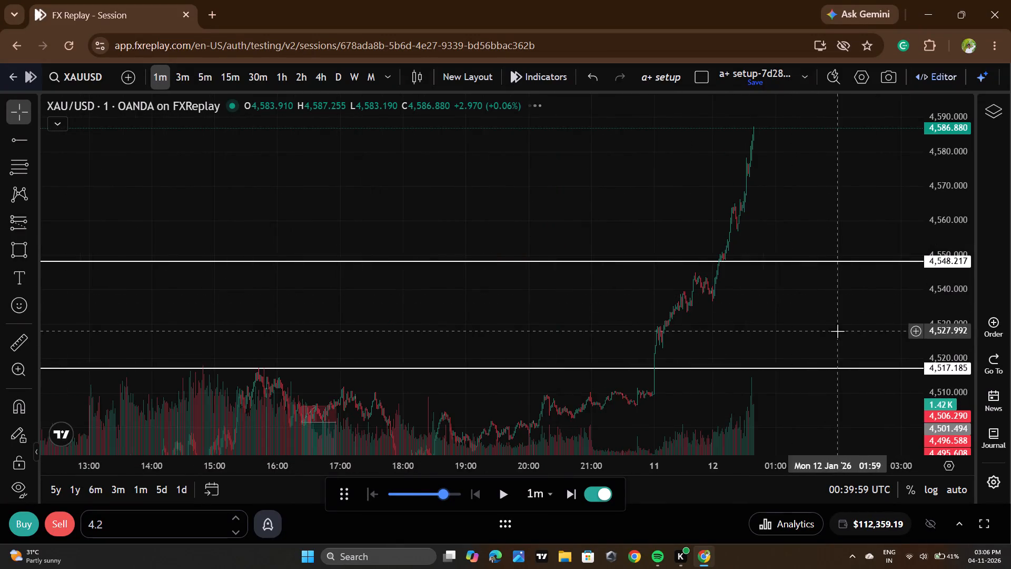
{"action": "left_click_drag", "start_coordinate": [836, 328], "coordinate": [684, 290]}
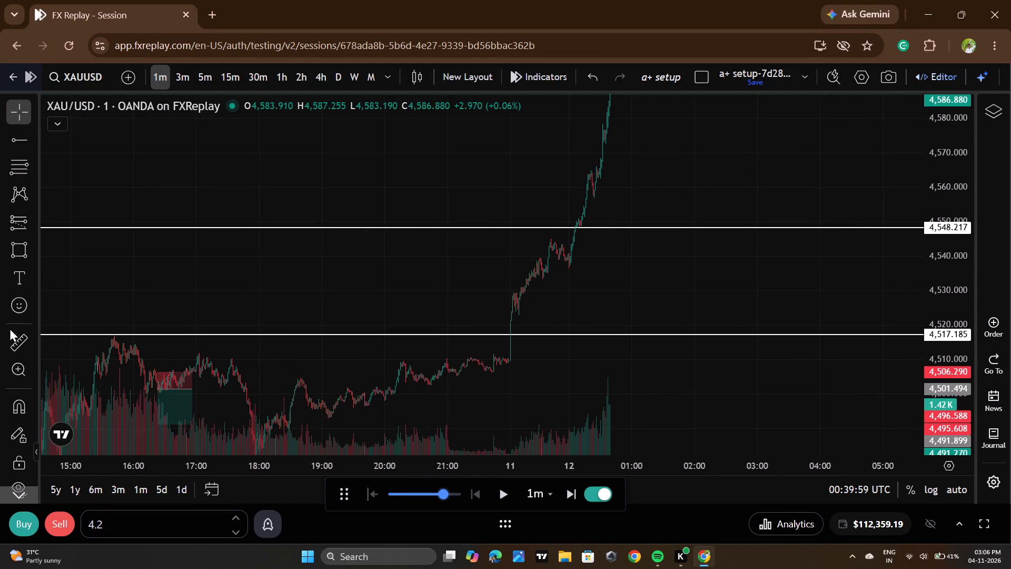
{"action": "left_click", "coordinate": [11, 340]}
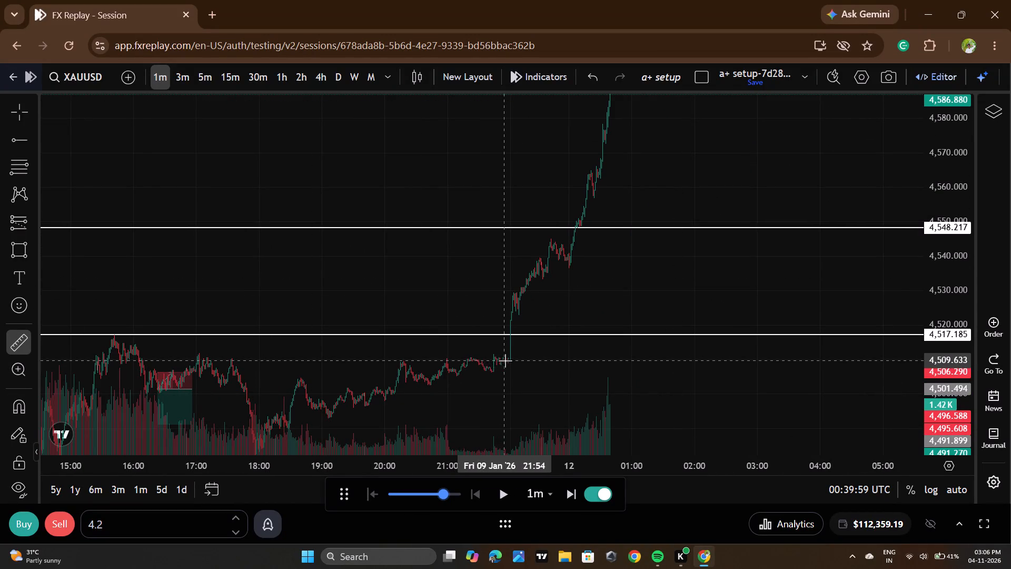
{"action": "left_click", "coordinate": [505, 360]}
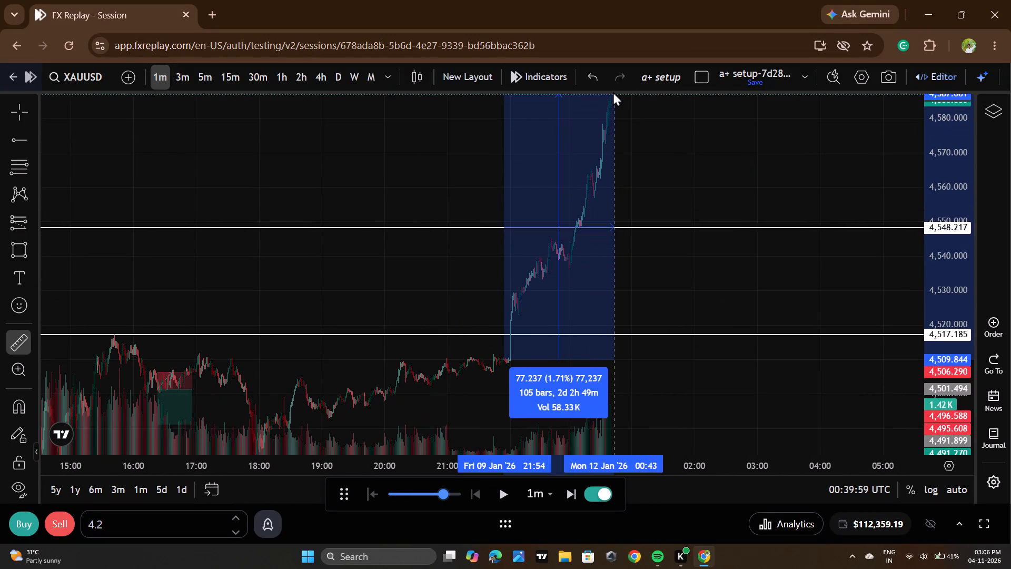
{"action": "left_click", "coordinate": [613, 92]}
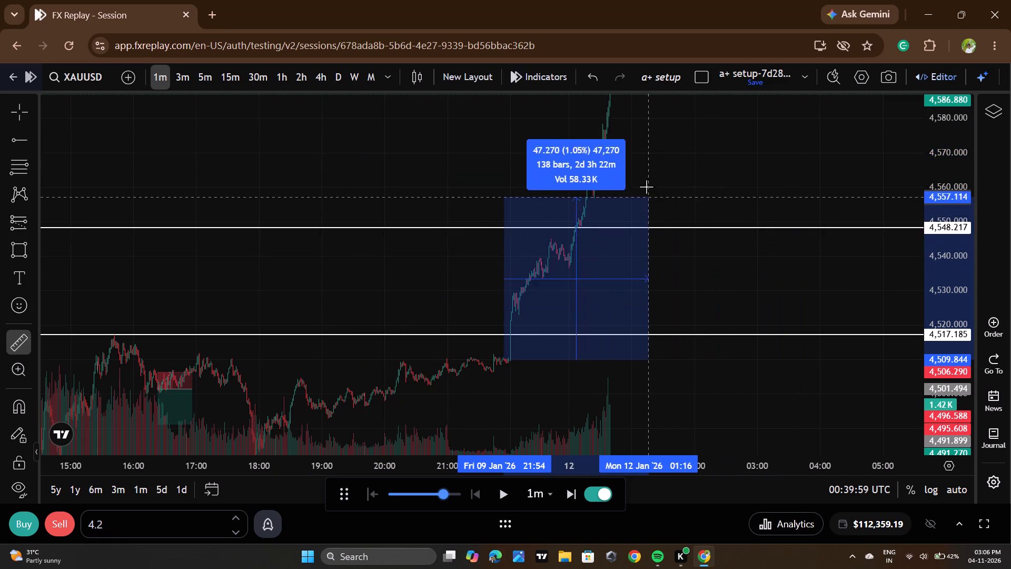
{"action": "left_click", "coordinate": [616, 100]}
{"action": "left_click", "coordinate": [630, 154]}
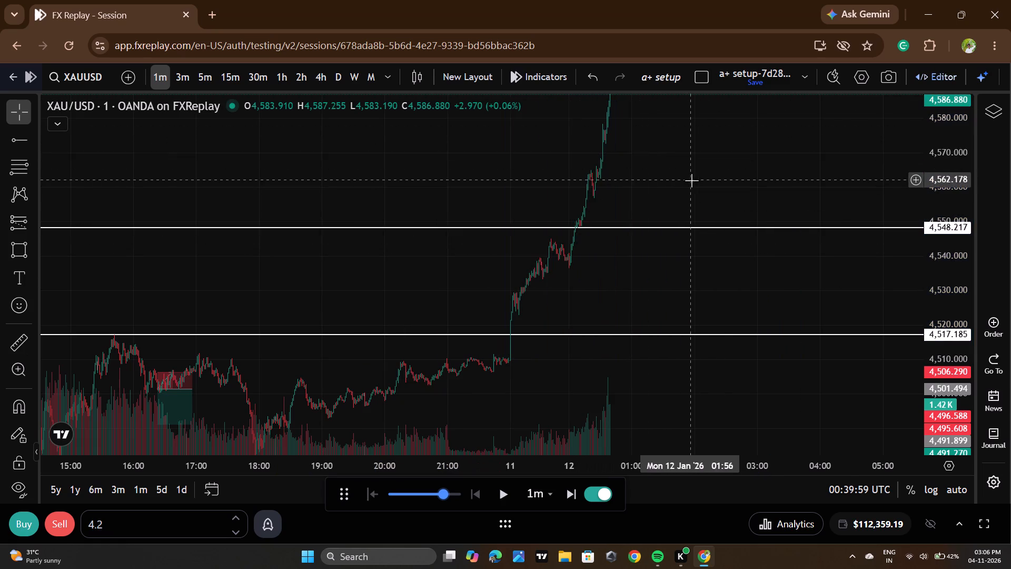
Examine the 1-hour chart's price history from April 2025 to January 2026 against the current price and marked levels.
{"action": "left_click_drag", "start_coordinate": [691, 180], "coordinate": [627, 324]}
{"action": "scroll", "coordinate": [553, 260], "scroll_direction": "down", "scroll_amount": 9}
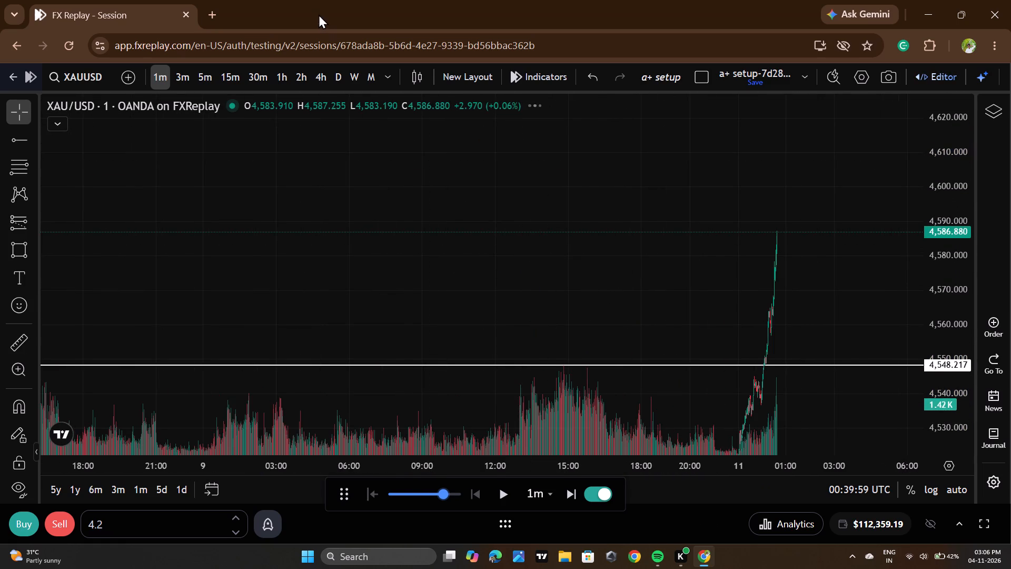
{"action": "left_click", "coordinate": [277, 76]}
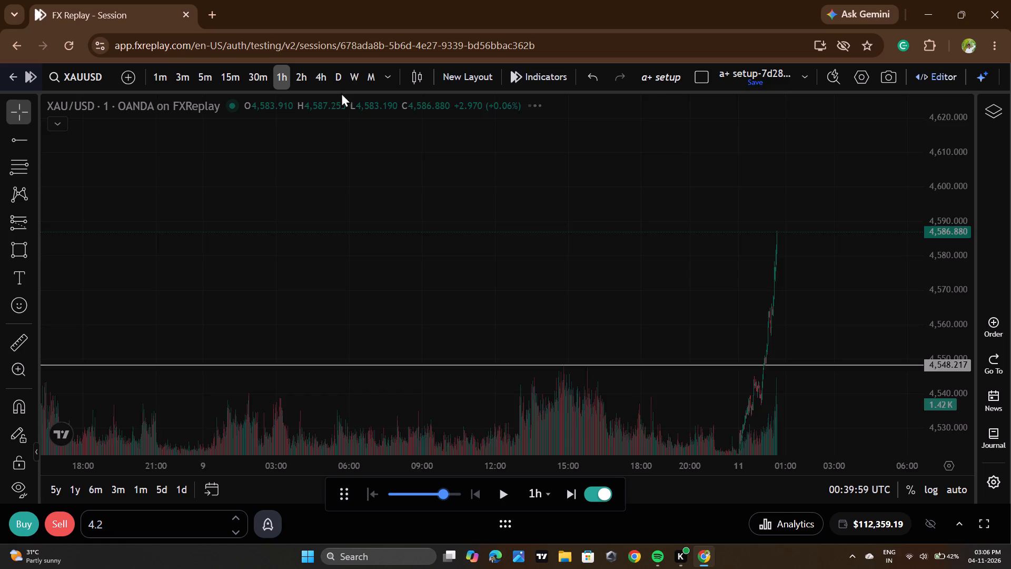
{"action": "scroll", "coordinate": [944, 218], "scroll_direction": "down", "scroll_amount": 5}
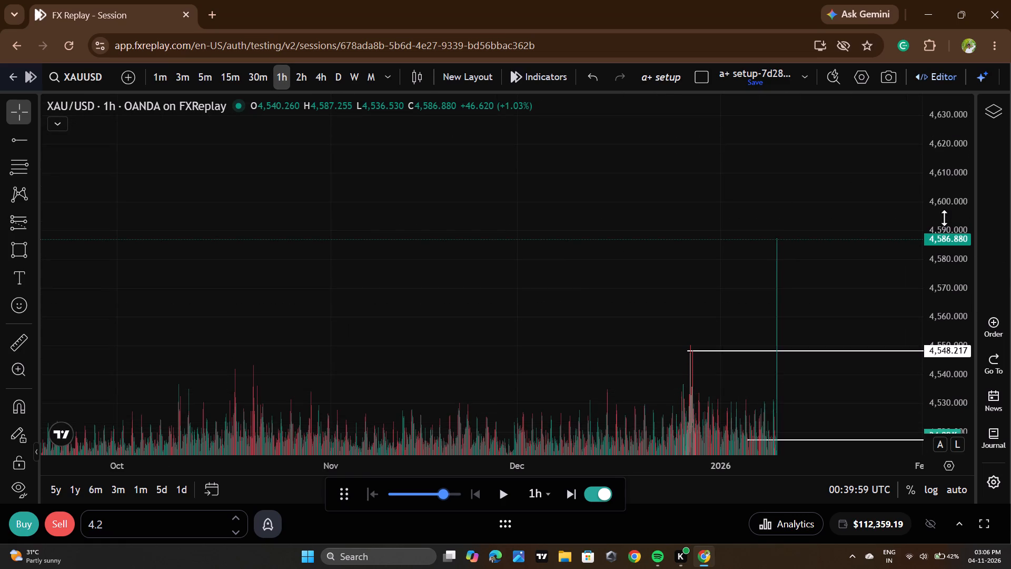
{"action": "scroll", "coordinate": [944, 218], "scroll_direction": "down", "scroll_amount": 17}
{"action": "scroll", "coordinate": [944, 218], "scroll_direction": "down", "scroll_amount": 6}
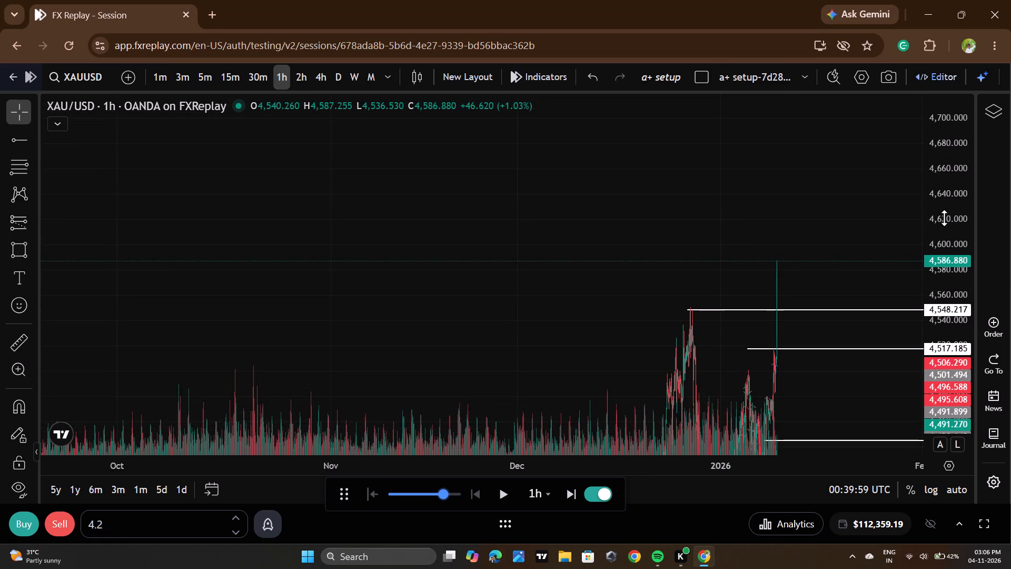
{"action": "scroll", "coordinate": [944, 218], "scroll_direction": "down", "scroll_amount": 19}
{"action": "scroll", "coordinate": [944, 218], "scroll_direction": "down", "scroll_amount": 6}
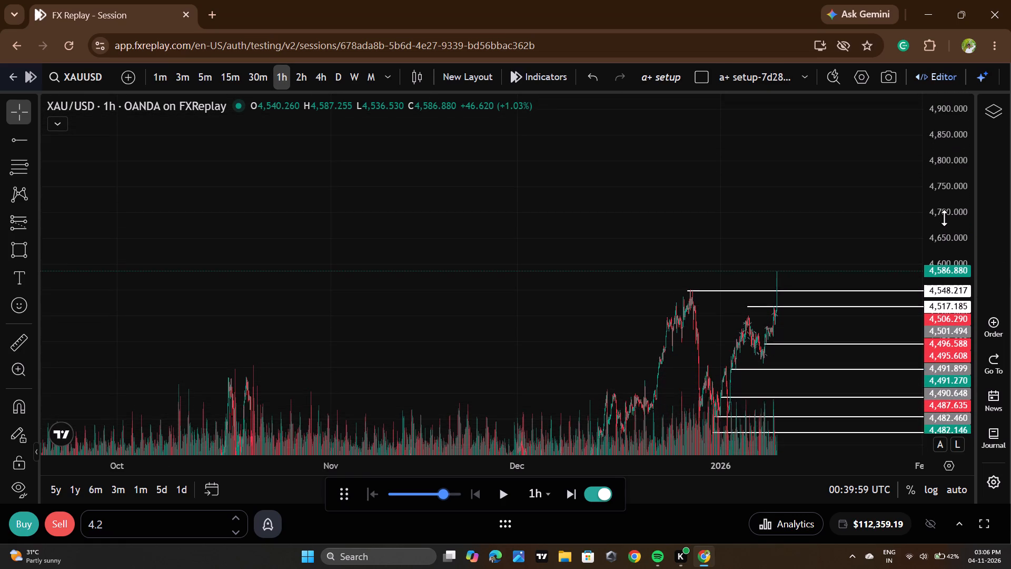
{"action": "scroll", "coordinate": [944, 218], "scroll_direction": "down", "scroll_amount": 6}
{"action": "scroll", "coordinate": [623, 302], "scroll_direction": "down", "scroll_amount": 5}
{"action": "left_click_drag", "start_coordinate": [457, 333], "coordinate": [460, 333]}
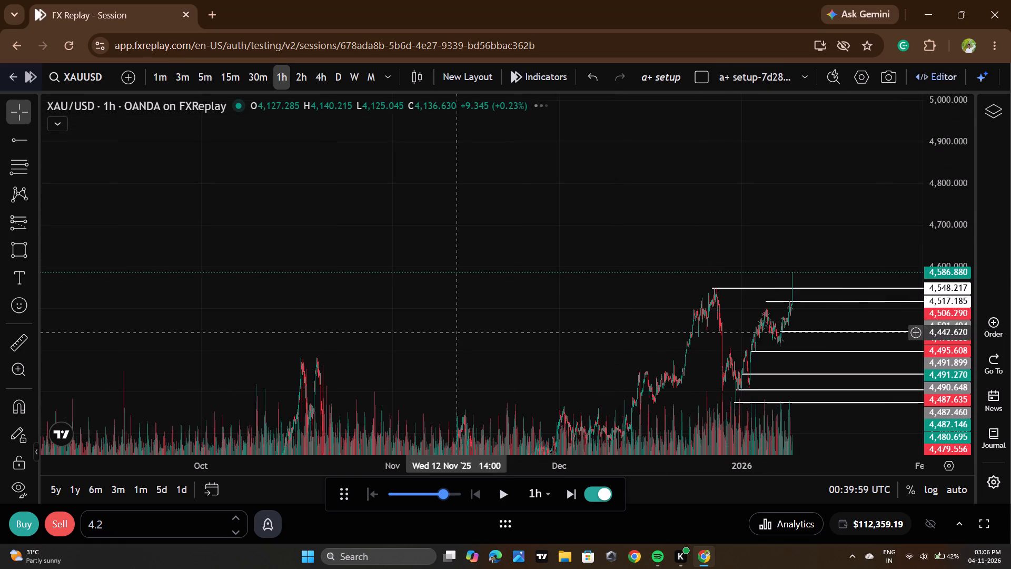
{"action": "left_click_drag", "start_coordinate": [460, 333], "coordinate": [768, 268]}
{"action": "left_click_drag", "start_coordinate": [302, 262], "coordinate": [817, 253]}
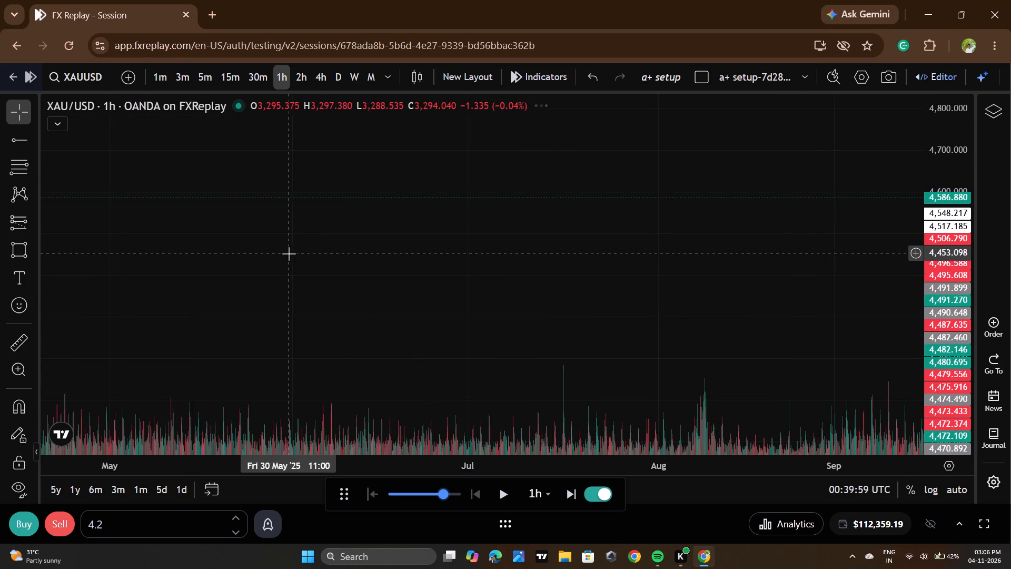
{"action": "left_click_drag", "start_coordinate": [289, 253], "coordinate": [958, 289]}
{"action": "left_click_drag", "start_coordinate": [648, 350], "coordinate": [8, 188]}
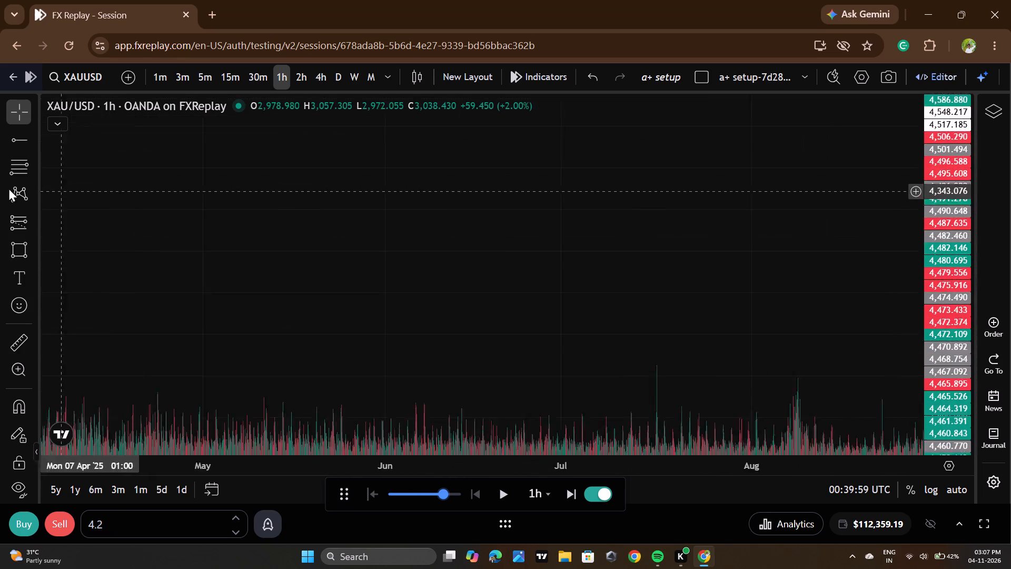
{"action": "left_click_drag", "start_coordinate": [8, 188], "coordinate": [5, 187]}
{"action": "left_click_drag", "start_coordinate": [714, 277], "coordinate": [221, 249]}
{"action": "left_click_drag", "start_coordinate": [492, 210], "coordinate": [80, 207]}
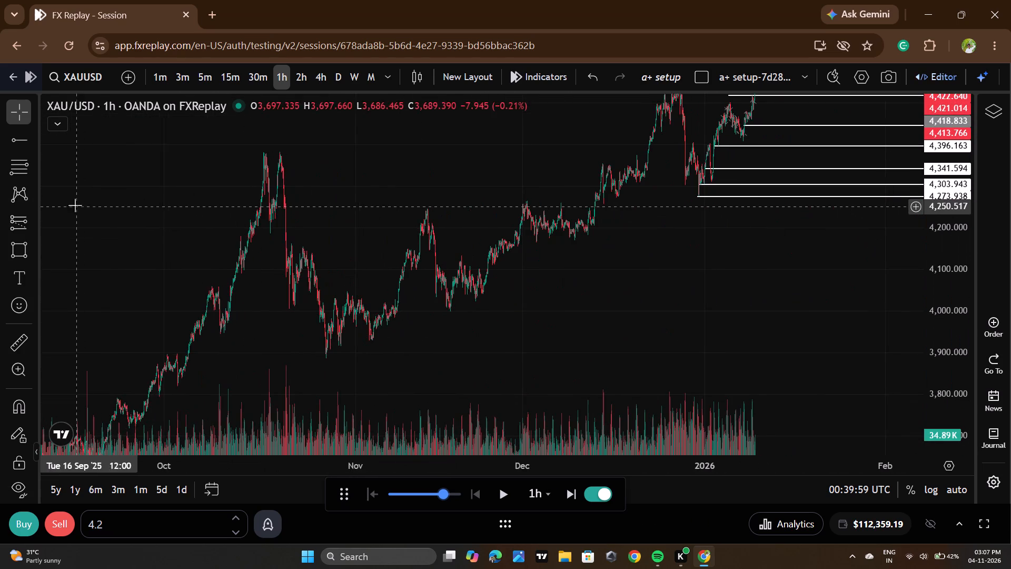
{"action": "left_click_drag", "start_coordinate": [506, 193], "coordinate": [470, 300]}
{"action": "scroll", "coordinate": [931, 223], "scroll_direction": "up", "scroll_amount": 7}
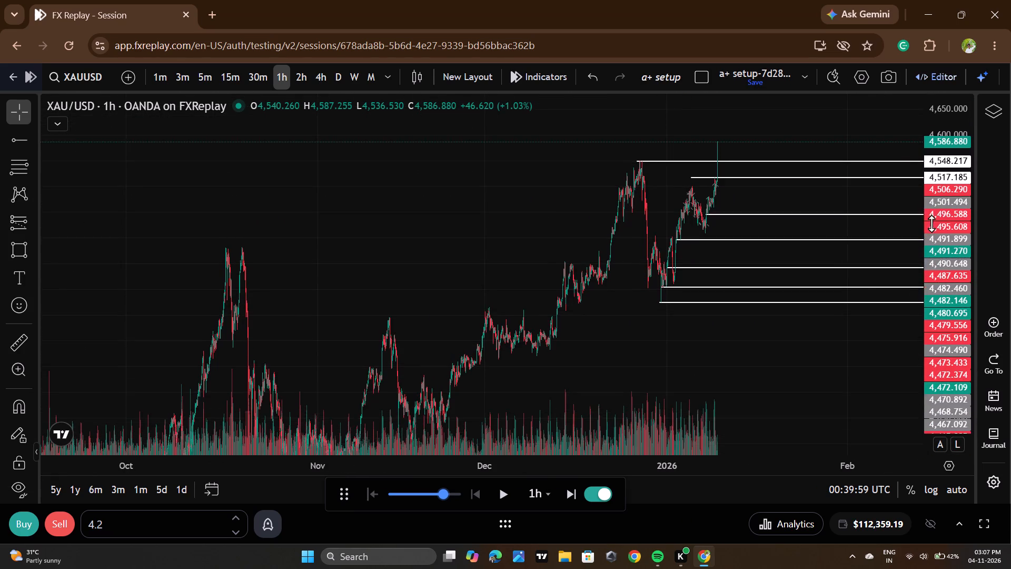
{"action": "scroll", "coordinate": [931, 223], "scroll_direction": "up", "scroll_amount": 18}
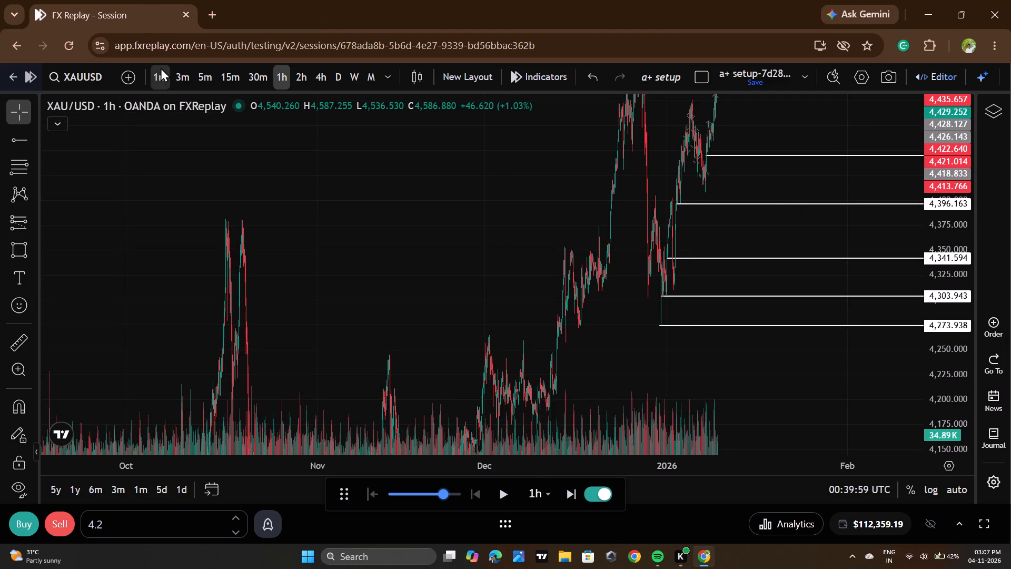
Return to the 1-minute chart and examine price from 8 to 12 January against the marked levels.
{"action": "left_click", "coordinate": [161, 67]}
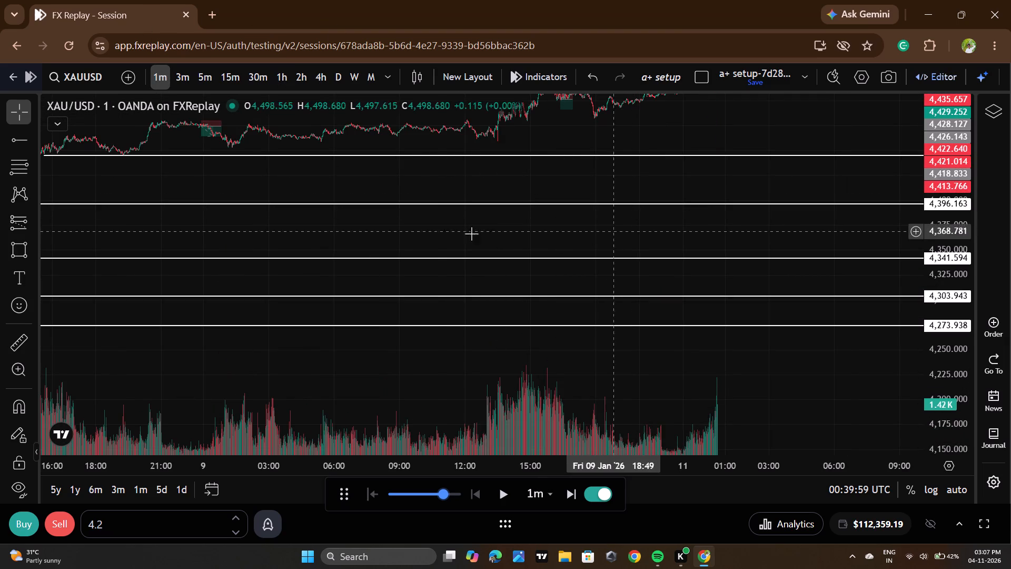
{"action": "scroll", "coordinate": [438, 229], "scroll_direction": "down", "scroll_amount": 6}
{"action": "scroll", "coordinate": [190, 168], "scroll_direction": "down", "scroll_amount": 4}
{"action": "left_click_drag", "start_coordinate": [292, 175], "coordinate": [613, 205]}
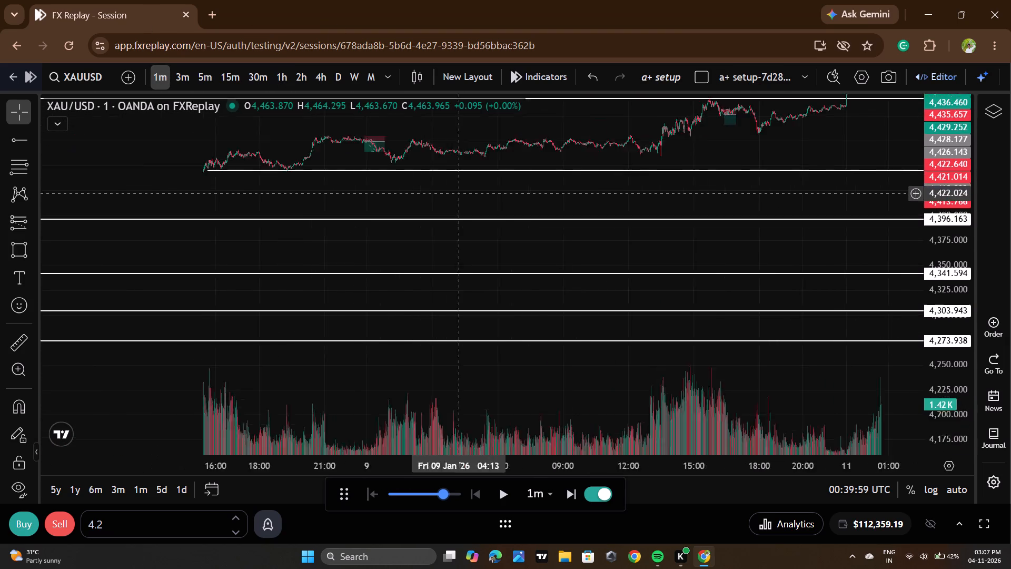
{"action": "left_click_drag", "start_coordinate": [613, 205], "coordinate": [811, 210]}
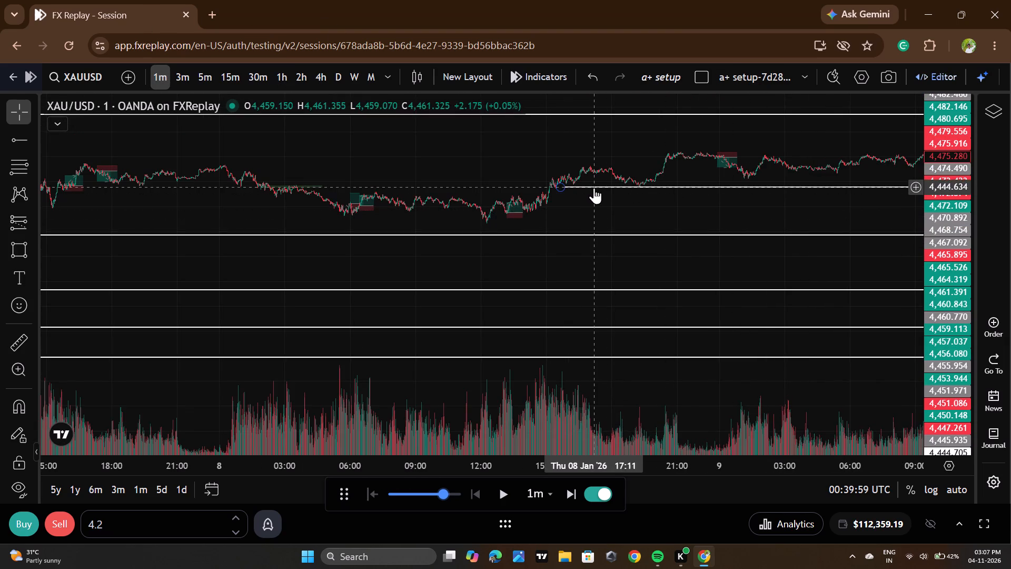
{"action": "scroll", "coordinate": [595, 185], "scroll_direction": "up", "scroll_amount": 4}
{"action": "scroll", "coordinate": [928, 220], "scroll_direction": "up", "scroll_amount": 14}
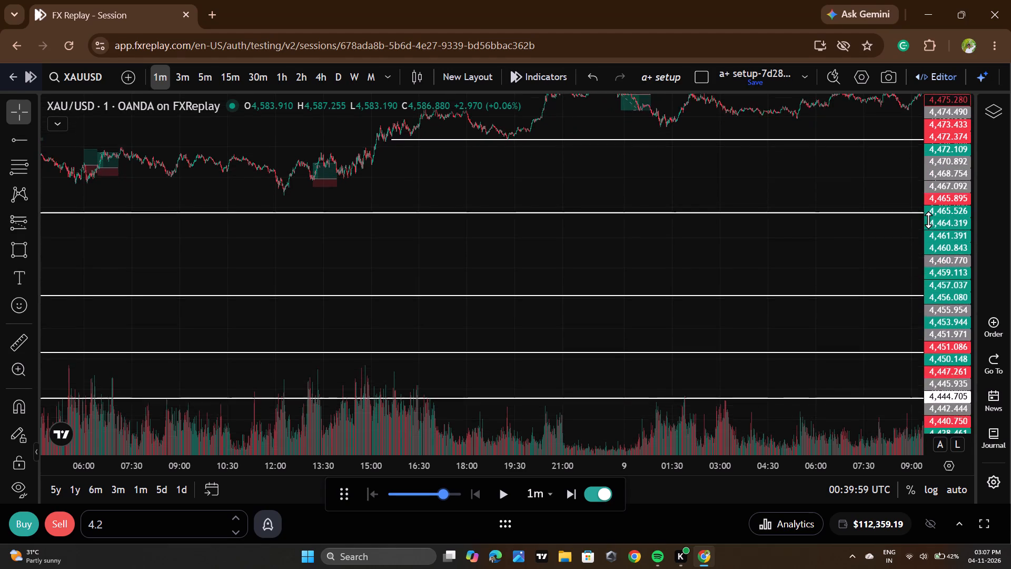
{"action": "scroll", "coordinate": [928, 220], "scroll_direction": "up", "scroll_amount": 16}
{"action": "left_click_drag", "start_coordinate": [841, 231], "coordinate": [463, 426]}
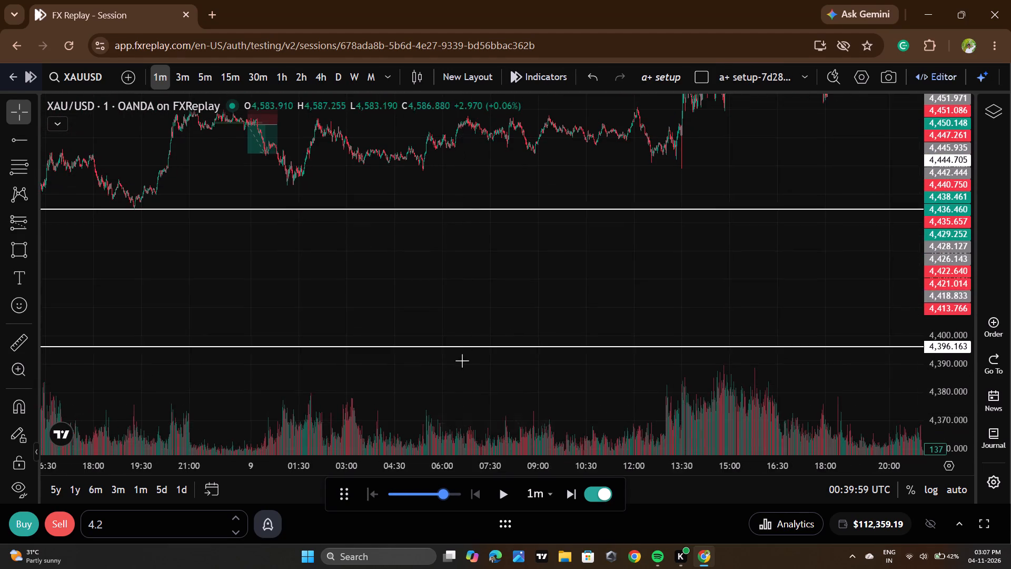
{"action": "left_click_drag", "start_coordinate": [683, 284], "coordinate": [406, 407]}
{"action": "left_click_drag", "start_coordinate": [691, 268], "coordinate": [700, 418]}
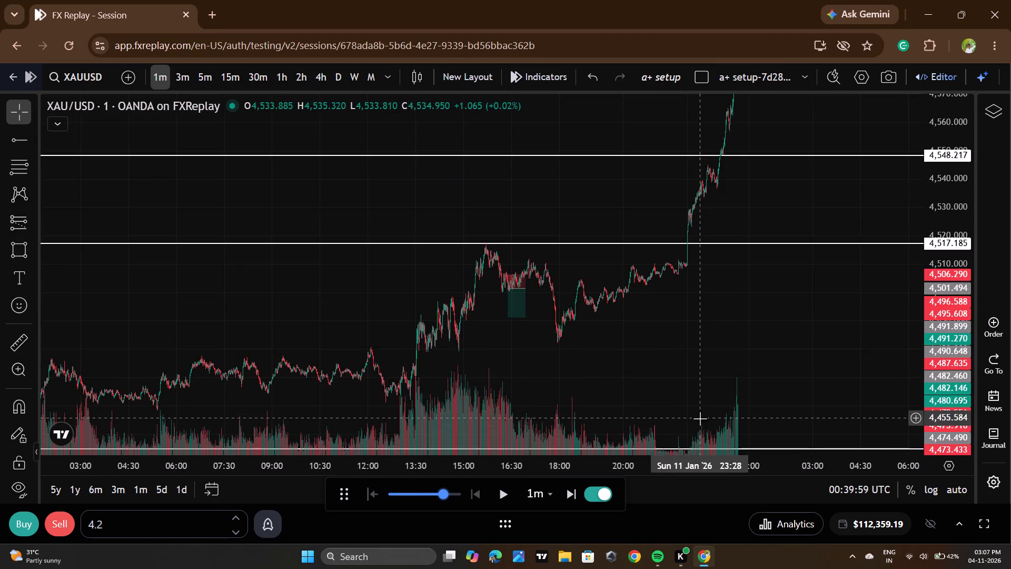
{"action": "left_click_drag", "start_coordinate": [794, 338], "coordinate": [781, 423]}
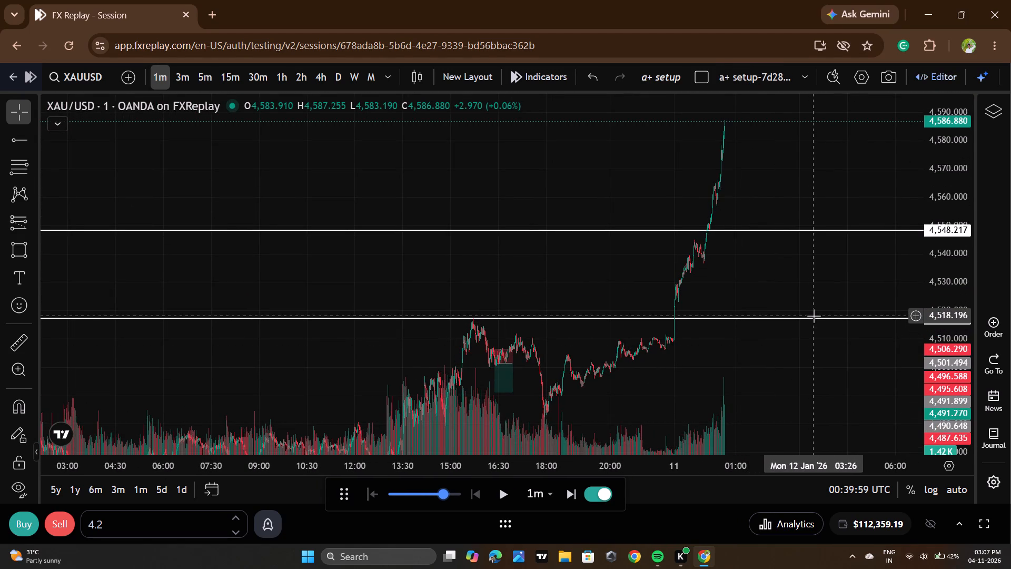
{"action": "left_click", "coordinate": [814, 316]}
{"action": "left_click", "coordinate": [814, 319]}
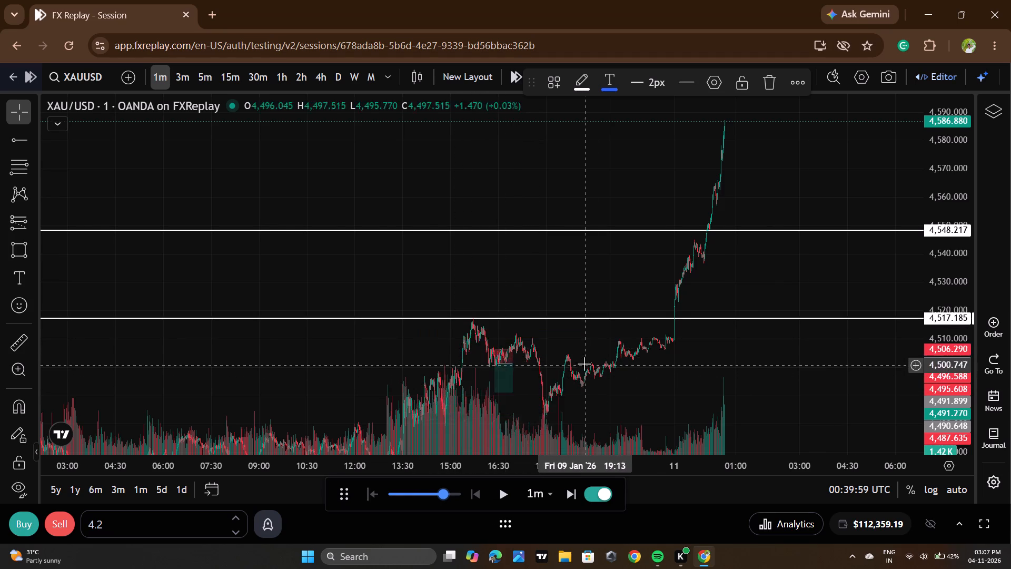
Resize the 9 January short position box at the 4,501.494 entry so that it ends at about 16:53.
{"action": "scroll", "coordinate": [576, 360], "scroll_direction": "up", "scroll_amount": 5}
{"action": "left_click_drag", "start_coordinate": [439, 407], "coordinate": [1005, 423]}
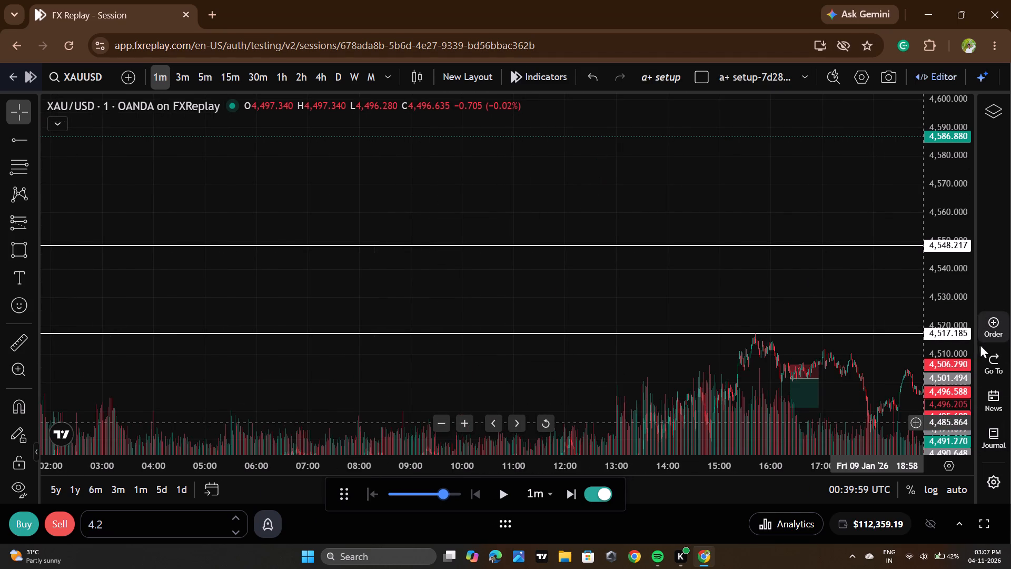
{"action": "scroll", "coordinate": [970, 344], "scroll_direction": "up", "scroll_amount": 17}
{"action": "left_click_drag", "start_coordinate": [739, 335], "coordinate": [515, 93]}
{"action": "scroll", "coordinate": [601, 341], "scroll_direction": "up", "scroll_amount": 8}
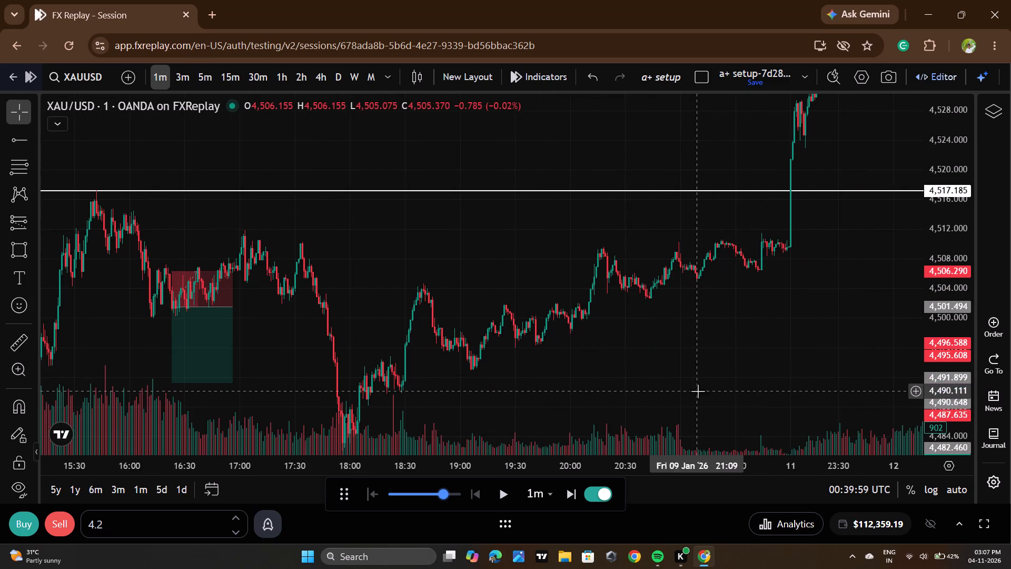
{"action": "left_click_drag", "start_coordinate": [731, 361], "coordinate": [915, 327]}
{"action": "left_click_drag", "start_coordinate": [415, 270], "coordinate": [541, 283]}
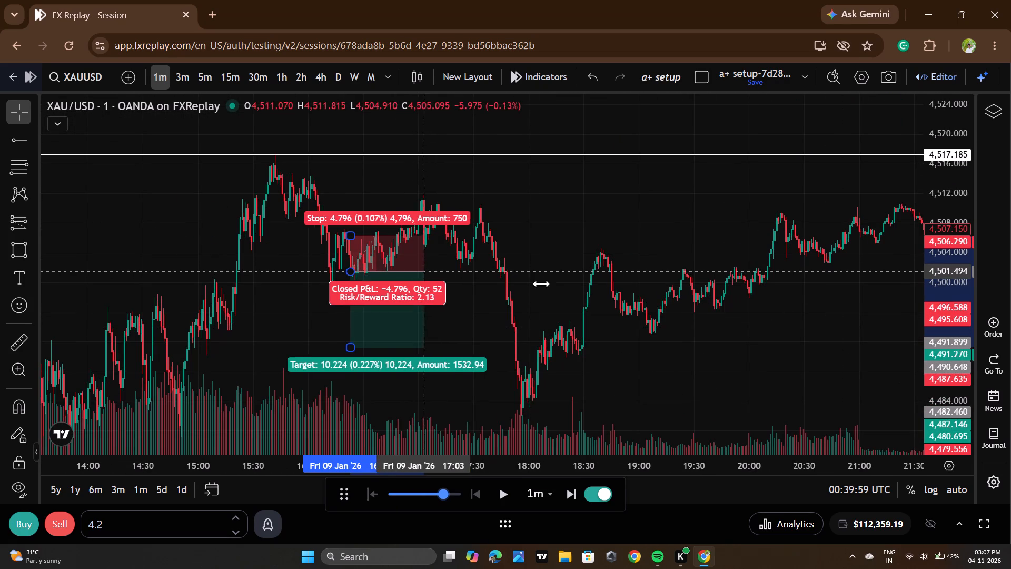
{"action": "left_click_drag", "start_coordinate": [541, 283], "coordinate": [517, 276]}
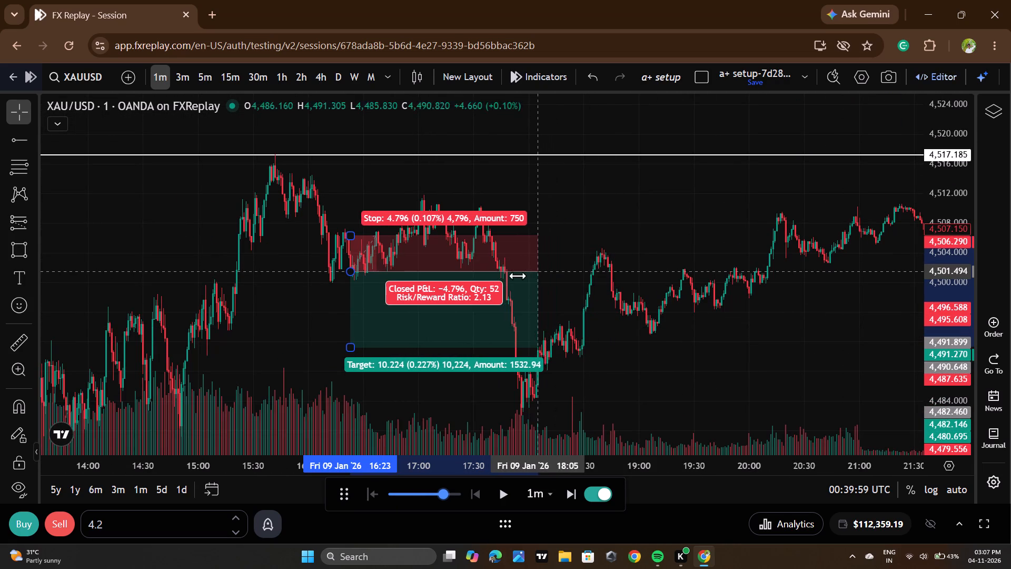
{"action": "left_click_drag", "start_coordinate": [517, 276], "coordinate": [406, 275]}
{"action": "left_click", "coordinate": [584, 246]}
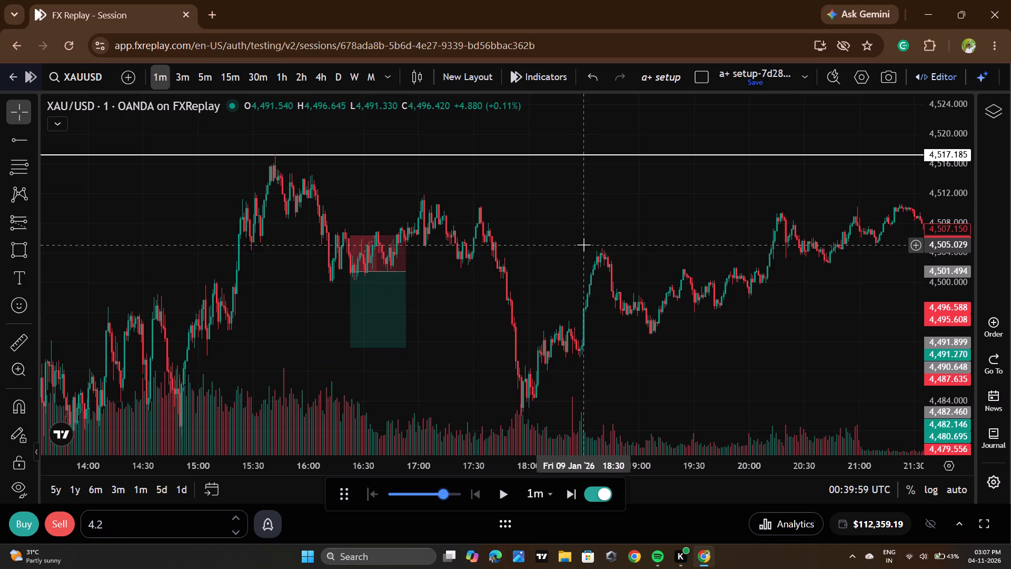
Examine the 9 January short trade and the surrounding 1-minute price action below the 4,517.185 level.
{"action": "scroll", "coordinate": [528, 252], "scroll_direction": "up", "scroll_amount": 2}
{"action": "left_click_drag", "start_coordinate": [458, 264], "coordinate": [790, 257]}
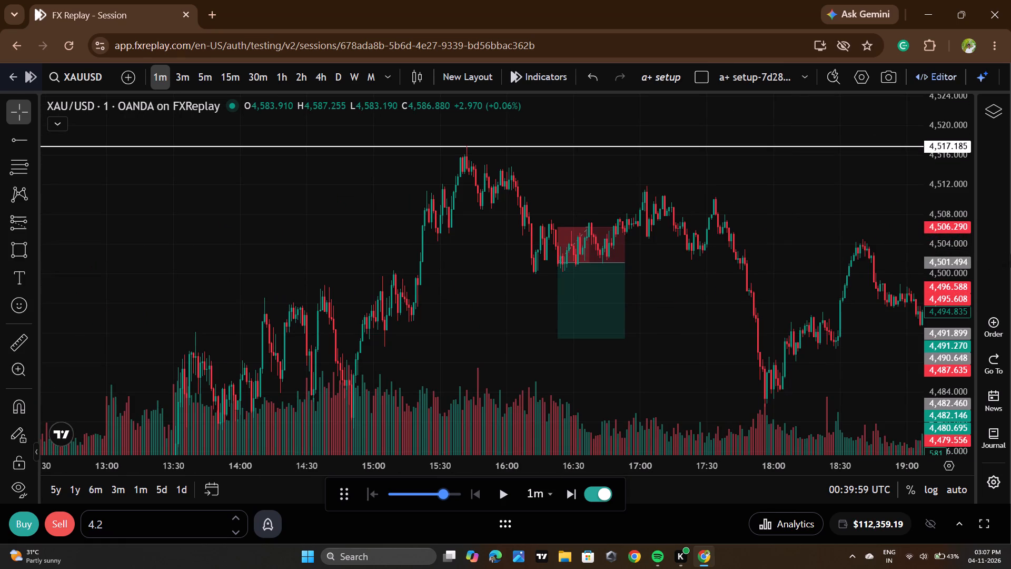
{"action": "scroll", "coordinate": [928, 269], "scroll_direction": "up", "scroll_amount": 15}
{"action": "scroll", "coordinate": [638, 267], "scroll_direction": "up", "scroll_amount": 2}
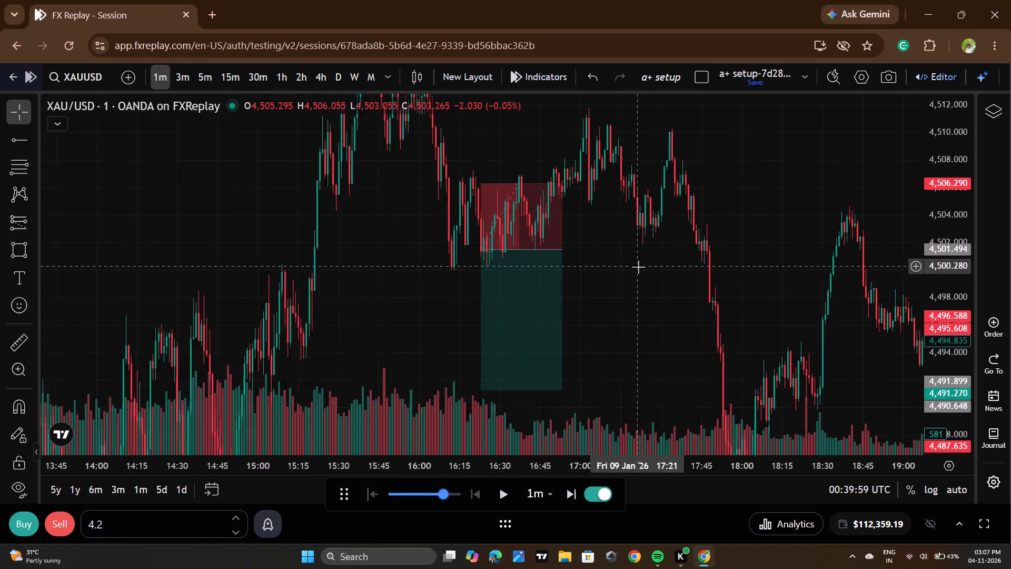
{"action": "scroll", "coordinate": [638, 267], "scroll_direction": "up", "scroll_amount": 1}
{"action": "left_click_drag", "start_coordinate": [625, 267], "coordinate": [634, 339]}
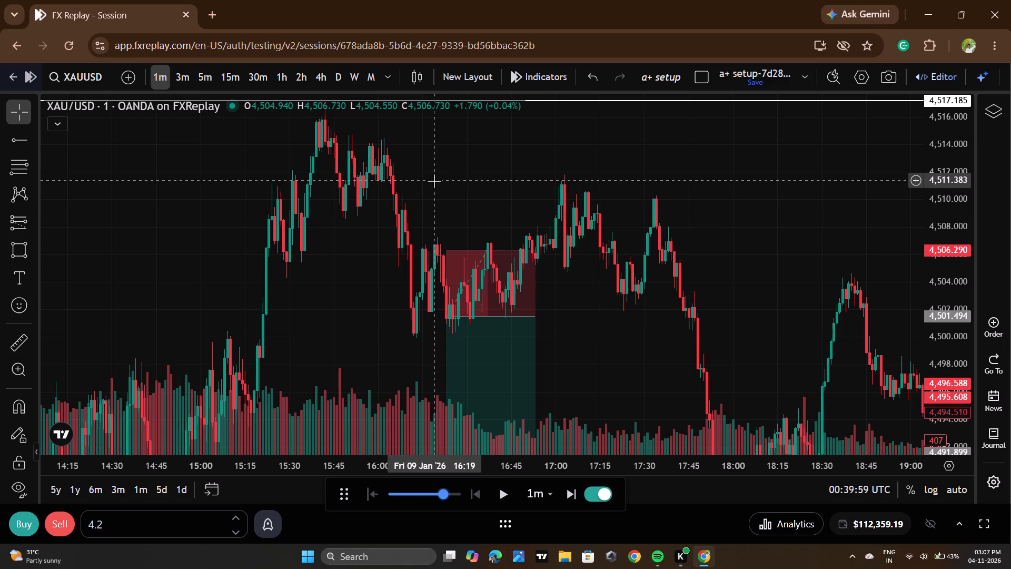
{"action": "scroll", "coordinate": [434, 181], "scroll_direction": "down", "scroll_amount": 2}
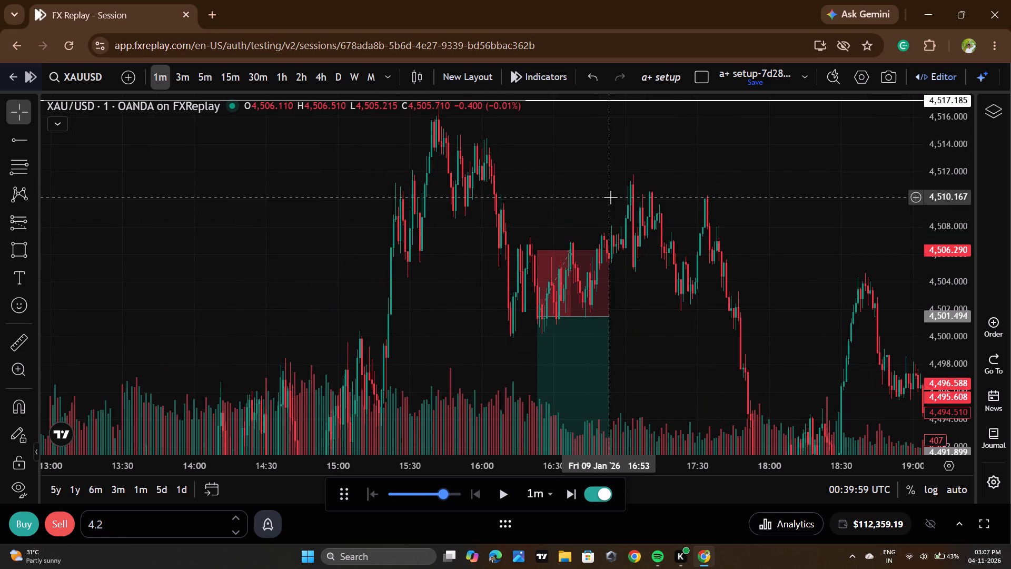
{"action": "left_click_drag", "start_coordinate": [610, 207], "coordinate": [538, 322]}
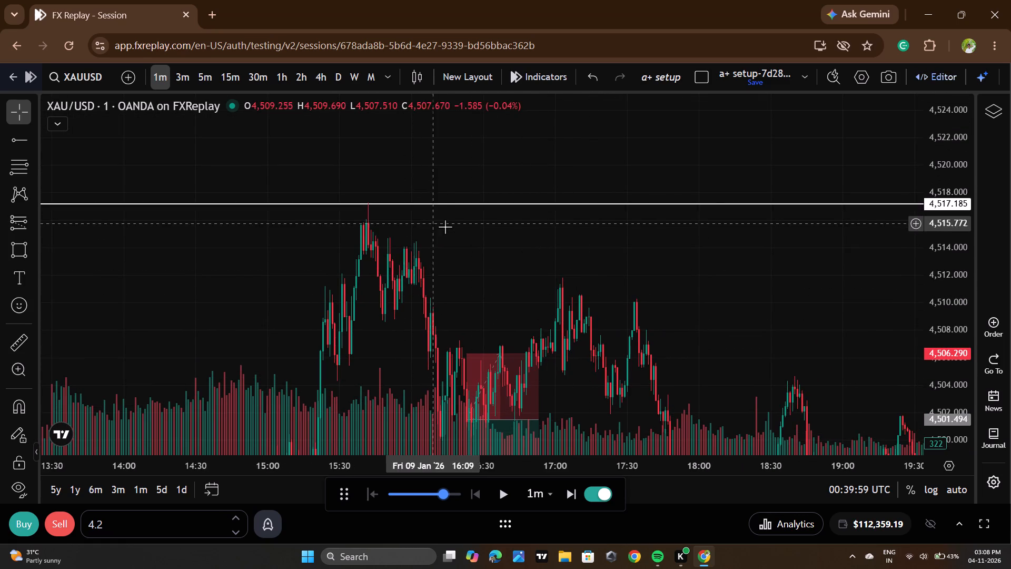
{"action": "scroll", "coordinate": [445, 227], "scroll_direction": "up", "scroll_amount": 8}
{"action": "scroll", "coordinate": [450, 234], "scroll_direction": "down", "scroll_amount": 5}
Go back to the latest candles and replay 1-minute price from 00:39 to 01:39 on 12 January.
{"action": "left_click_drag", "start_coordinate": [796, 272], "coordinate": [312, 308]}
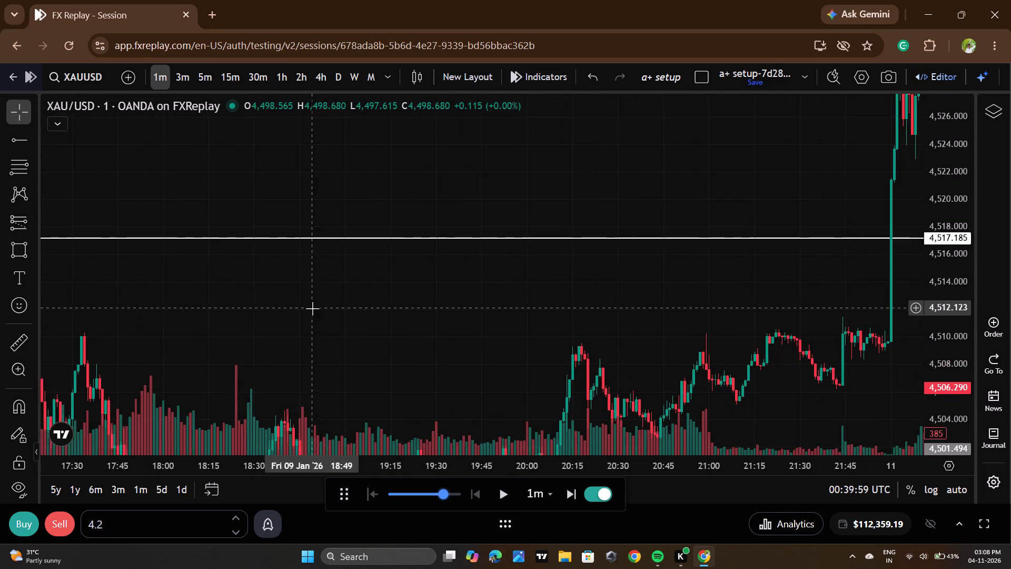
{"action": "left_click_drag", "start_coordinate": [689, 289], "coordinate": [452, 335]}
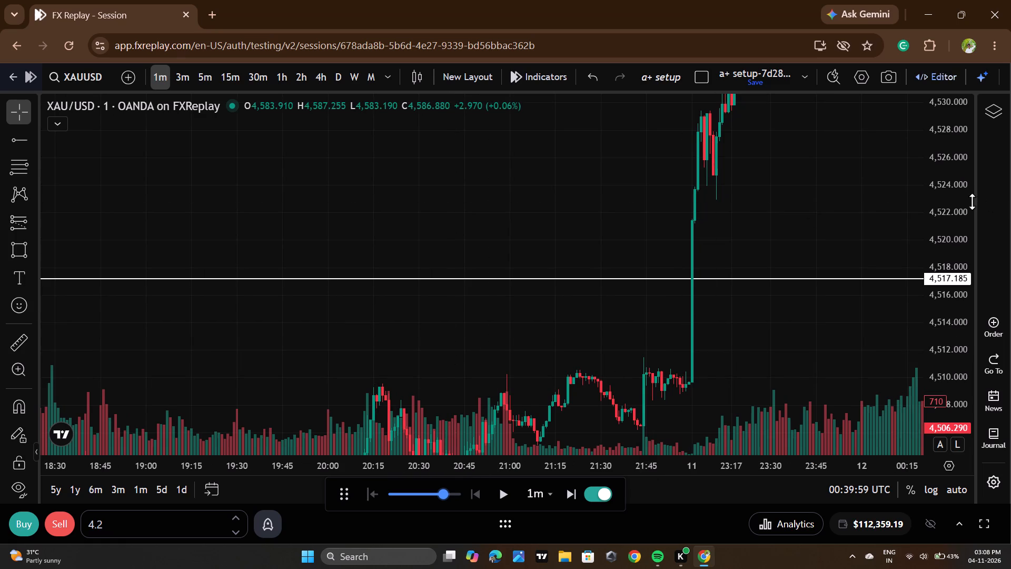
{"action": "scroll", "coordinate": [954, 221], "scroll_direction": "down", "scroll_amount": 11}
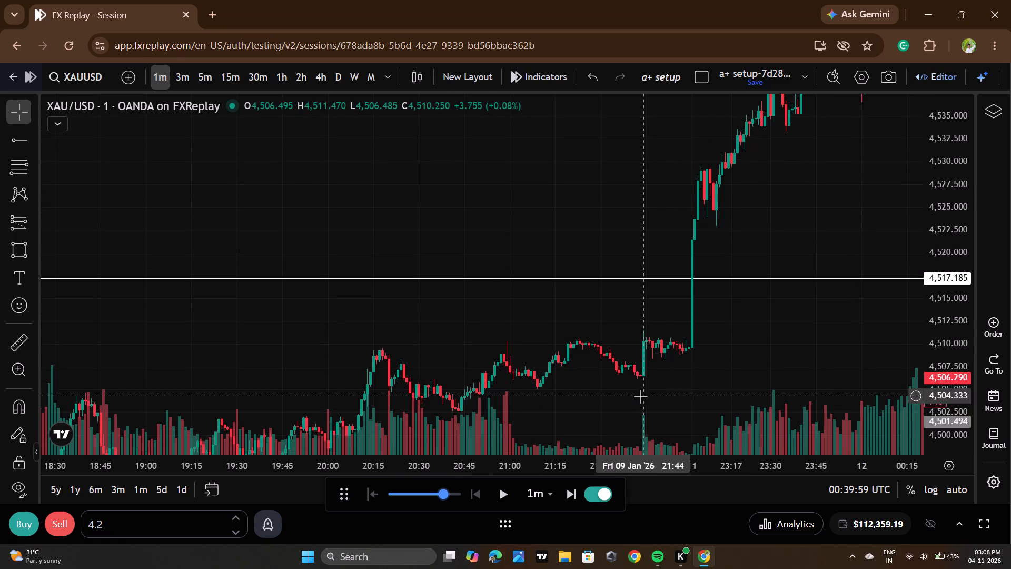
{"action": "scroll", "coordinate": [851, 252], "scroll_direction": "down", "scroll_amount": 4}
{"action": "left_click_drag", "start_coordinate": [870, 235], "coordinate": [570, 306]}
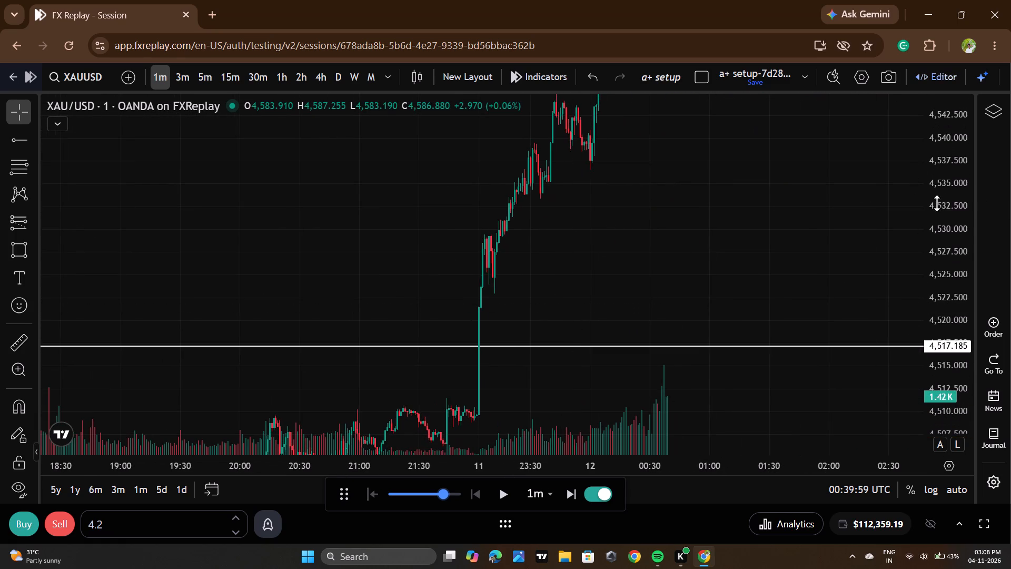
{"action": "scroll", "coordinate": [943, 201], "scroll_direction": "down", "scroll_amount": 17}
{"action": "scroll", "coordinate": [943, 201], "scroll_direction": "down", "scroll_amount": 4}
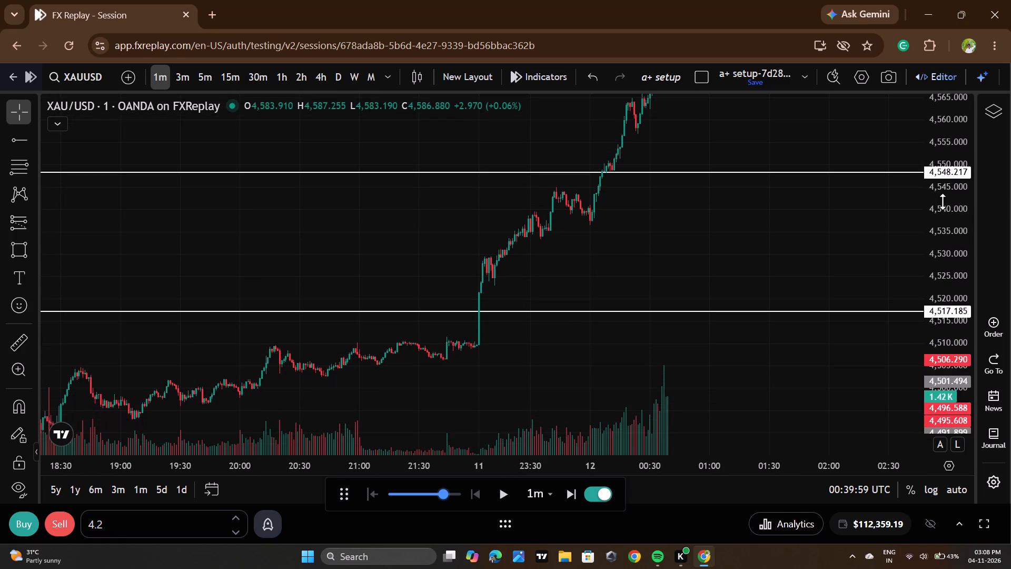
{"action": "scroll", "coordinate": [941, 202], "scroll_direction": "down", "scroll_amount": 11}
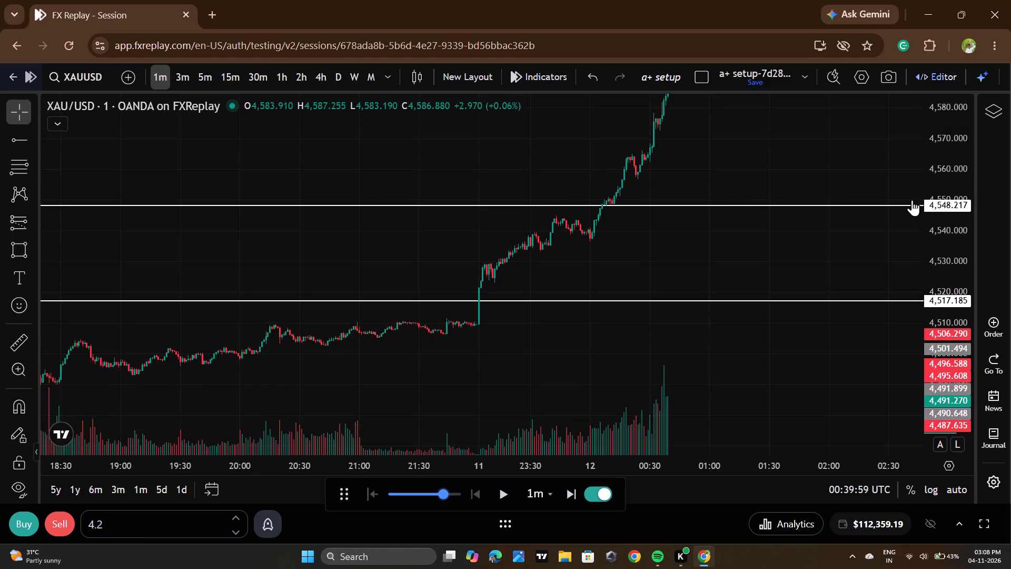
{"action": "scroll", "coordinate": [744, 206], "scroll_direction": "down", "scroll_amount": 3}
{"action": "left_click_drag", "start_coordinate": [759, 225], "coordinate": [699, 328]}
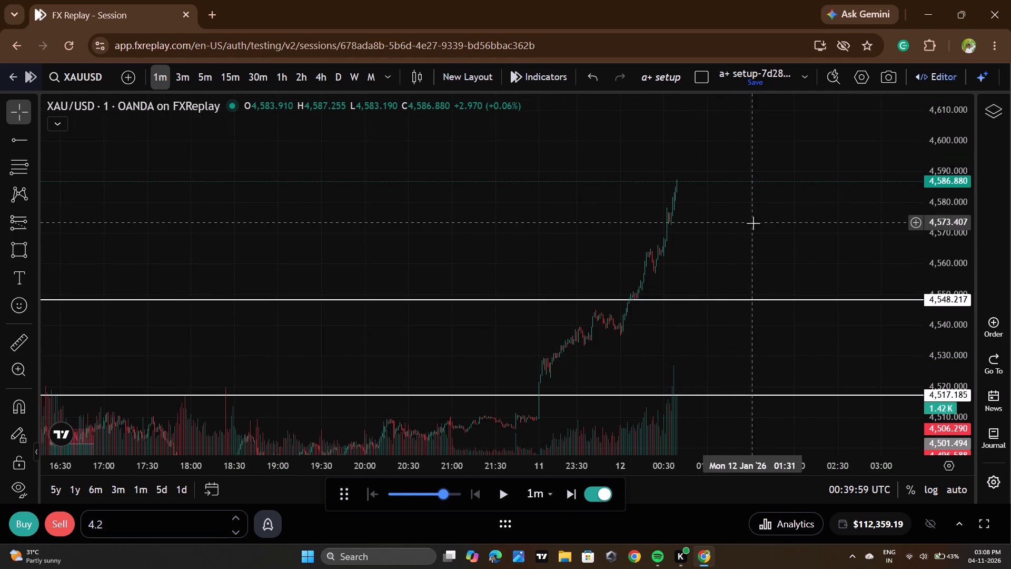
{"action": "left_click", "coordinate": [492, 489]}
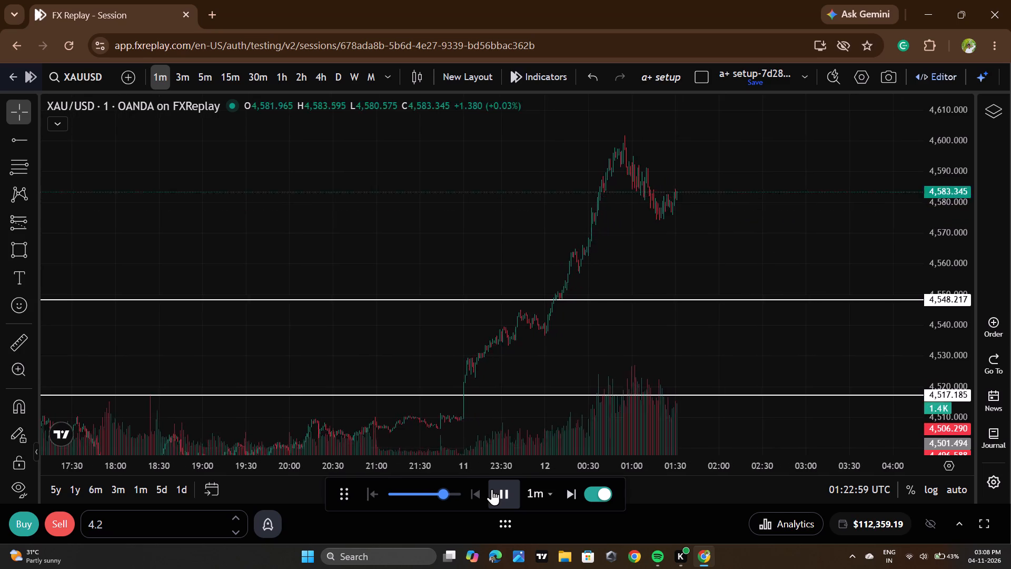
{"action": "left_click", "coordinate": [492, 489]}
Draw a rectangle zone from about 4,568.65 to 4,572.6, spanning about 00:07 to 02:55 on 12 January, below the current price.
{"action": "scroll", "coordinate": [586, 304], "scroll_direction": "up", "scroll_amount": 4}
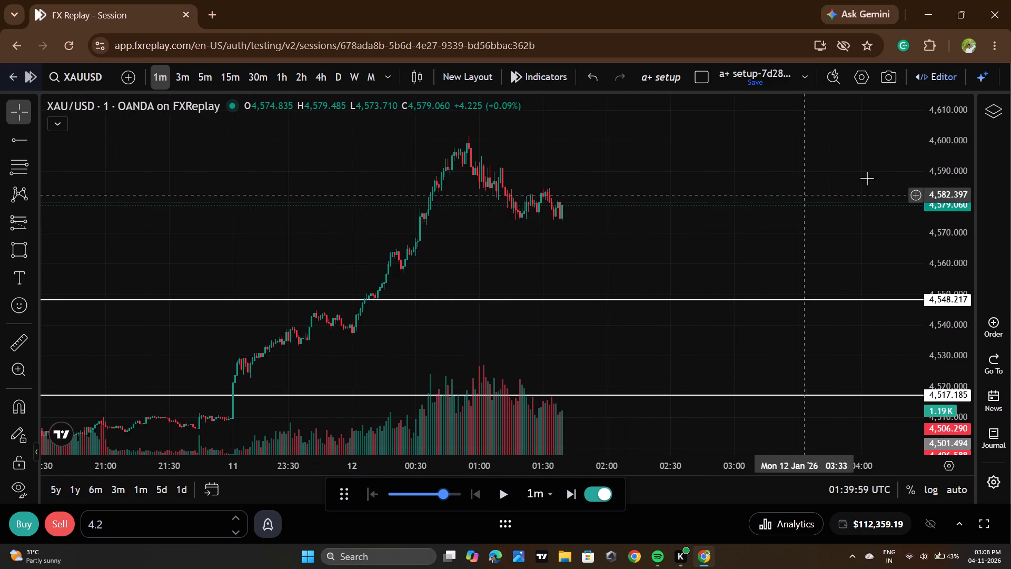
{"action": "scroll", "coordinate": [919, 251], "scroll_direction": "up", "scroll_amount": 4}
{"action": "scroll", "coordinate": [919, 252], "scroll_direction": "down", "scroll_amount": 5}
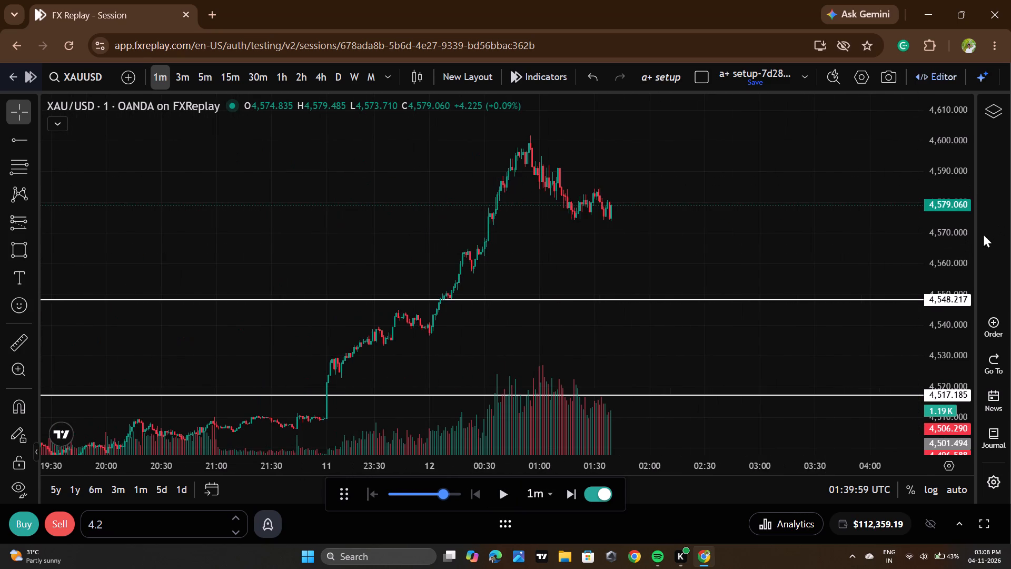
{"action": "scroll", "coordinate": [967, 247], "scroll_direction": "up", "scroll_amount": 18}
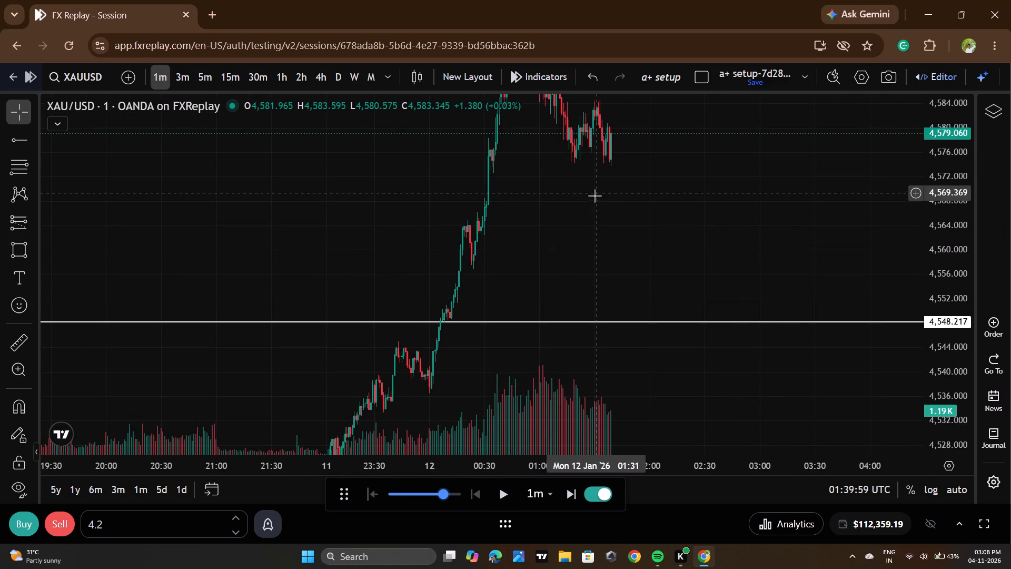
{"action": "left_click", "coordinate": [11, 242]}
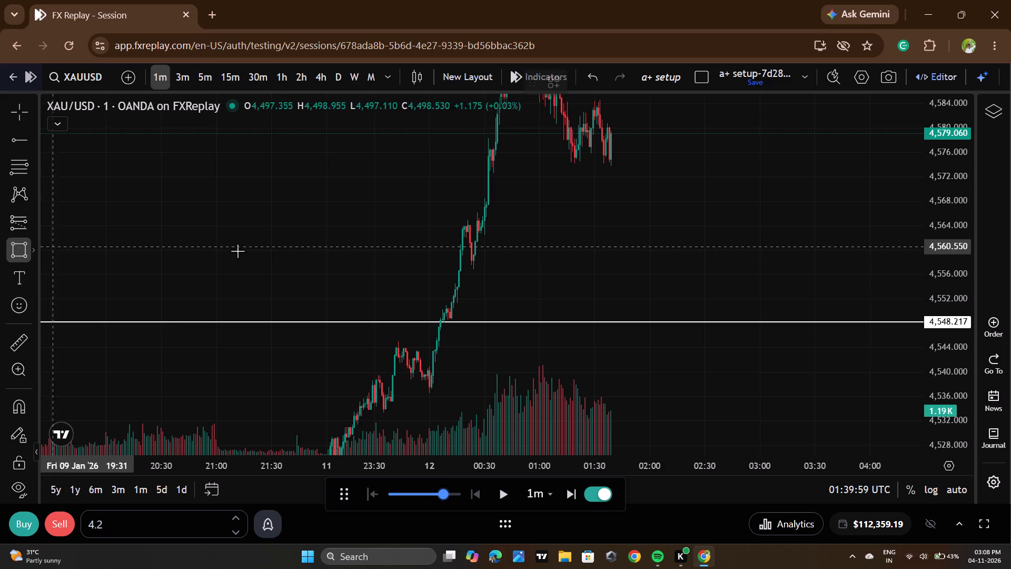
{"action": "left_click", "coordinate": [442, 197]}
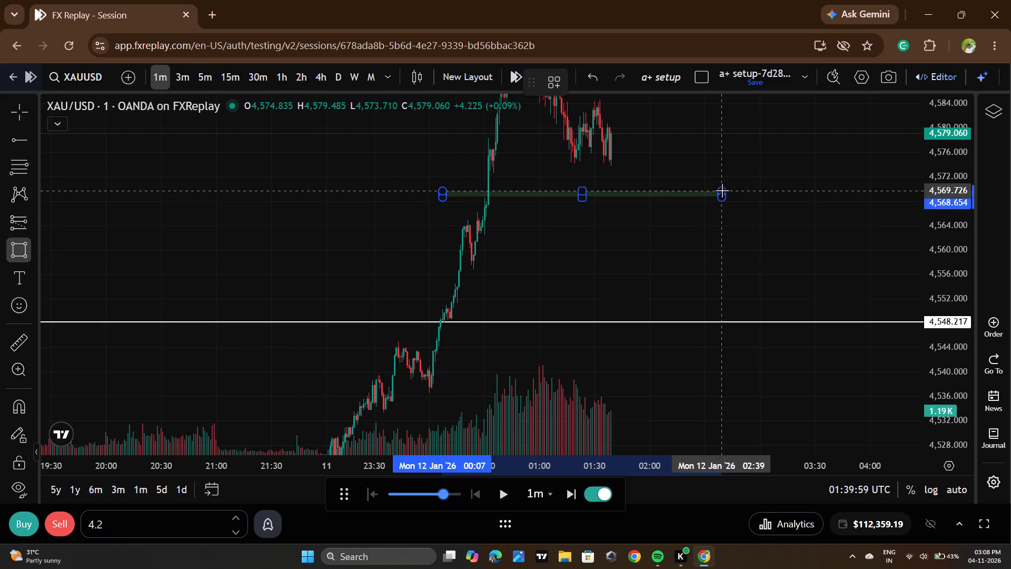
{"action": "left_click", "coordinate": [750, 172]}
{"action": "left_click", "coordinate": [784, 305]}
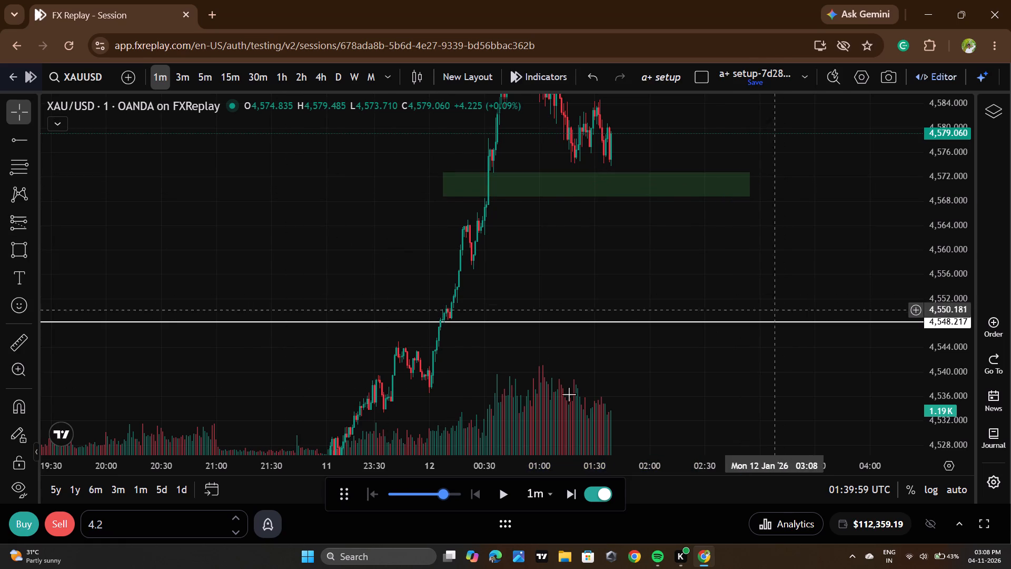
Replay 1-minute price from 01:39 to 01:46 on 12 January, towards the rectangle zone.
{"action": "left_click", "coordinate": [518, 490]}
{"action": "left_click", "coordinate": [518, 490]}
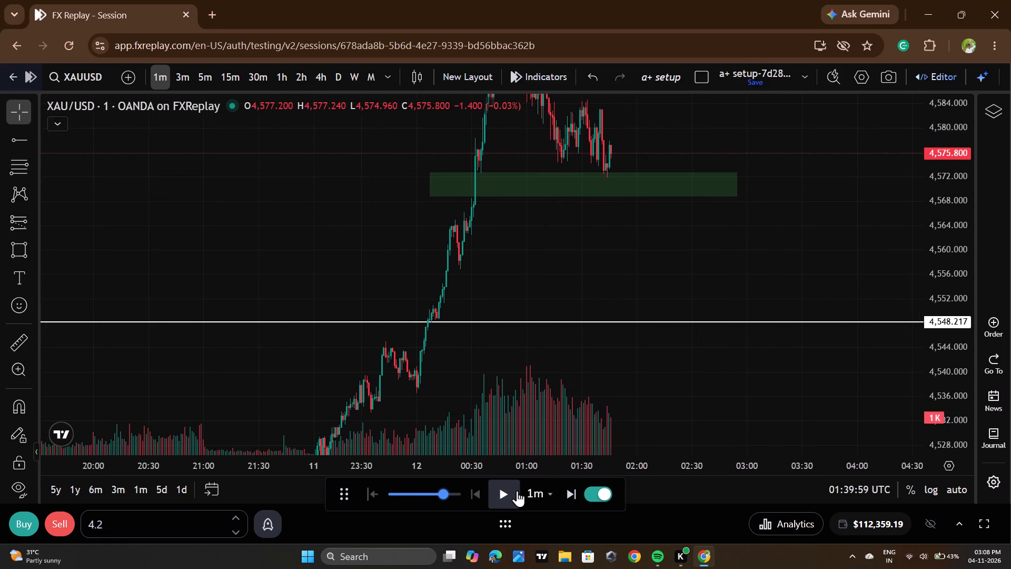
{"action": "left_click_drag", "start_coordinate": [663, 279], "coordinate": [596, 378]}
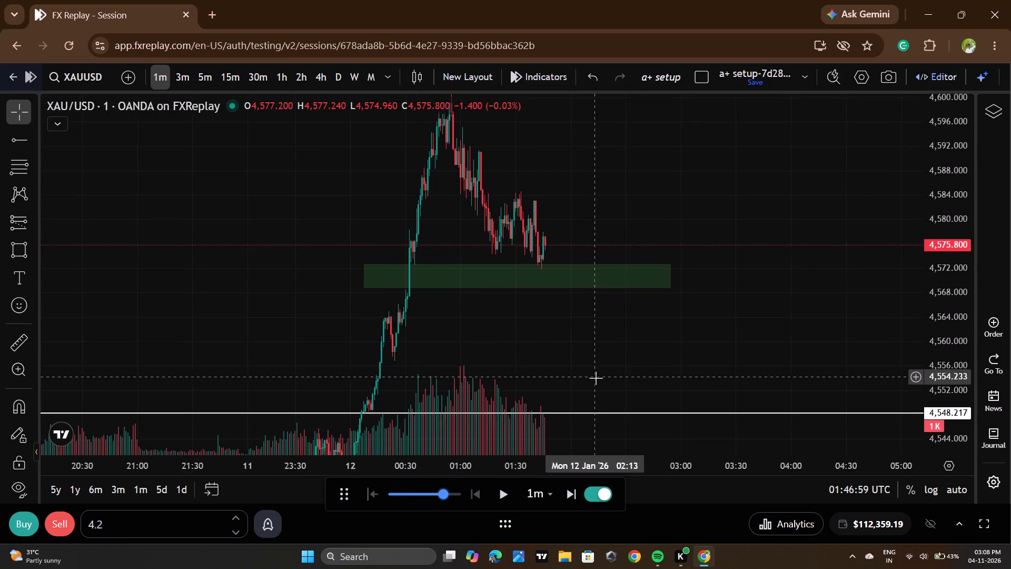
Reduce the replay speed.
{"action": "left_click", "coordinate": [415, 497]}
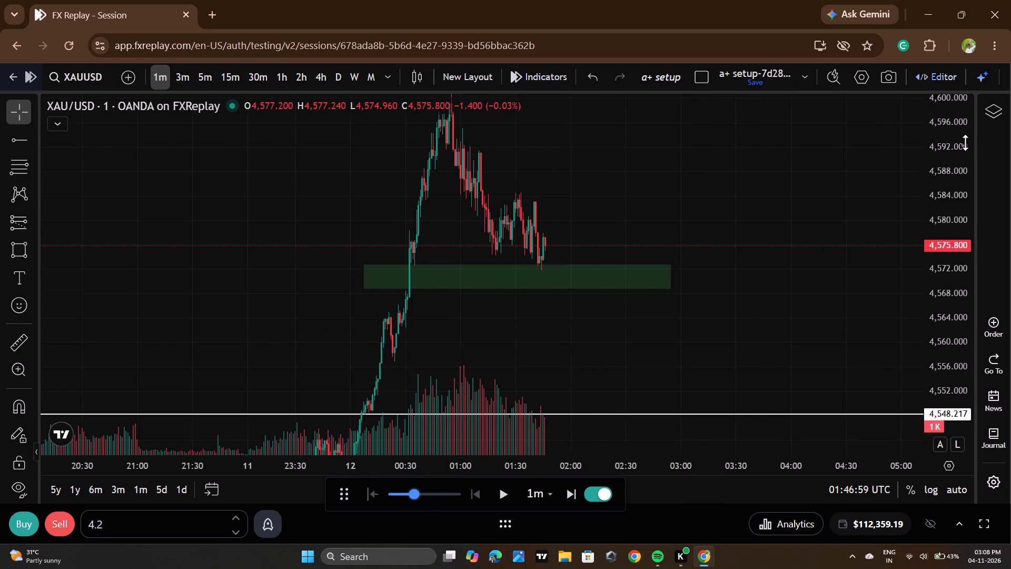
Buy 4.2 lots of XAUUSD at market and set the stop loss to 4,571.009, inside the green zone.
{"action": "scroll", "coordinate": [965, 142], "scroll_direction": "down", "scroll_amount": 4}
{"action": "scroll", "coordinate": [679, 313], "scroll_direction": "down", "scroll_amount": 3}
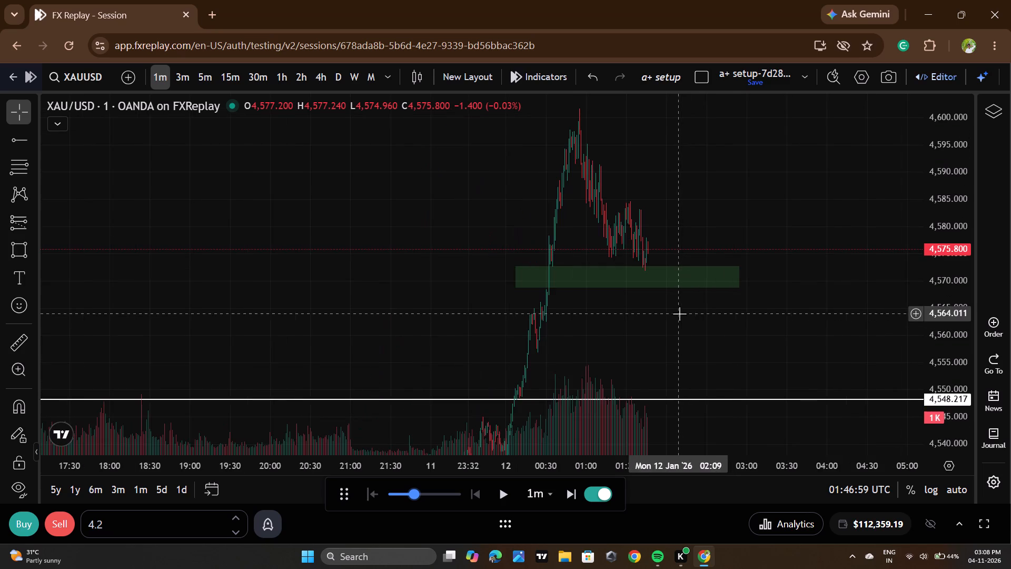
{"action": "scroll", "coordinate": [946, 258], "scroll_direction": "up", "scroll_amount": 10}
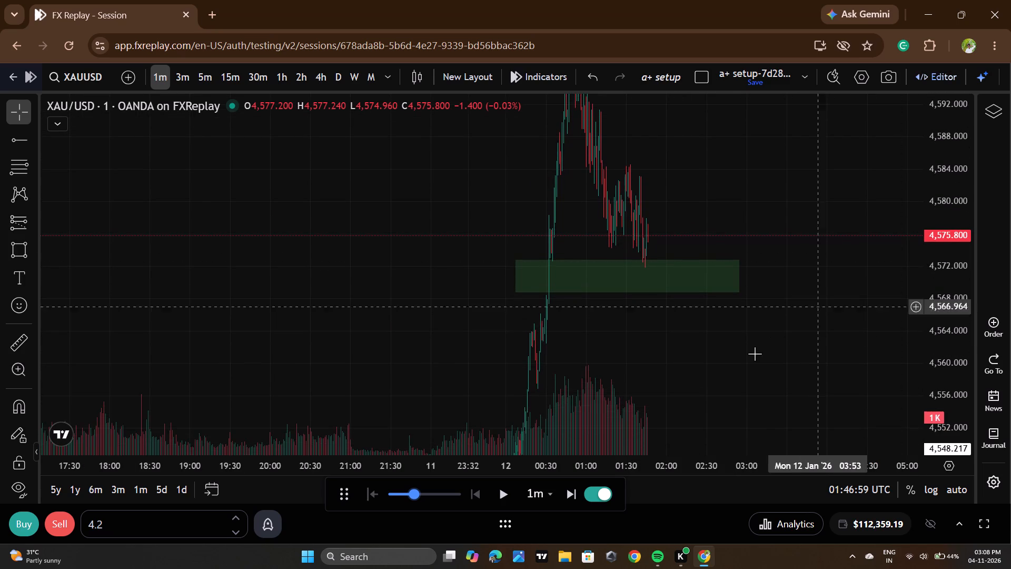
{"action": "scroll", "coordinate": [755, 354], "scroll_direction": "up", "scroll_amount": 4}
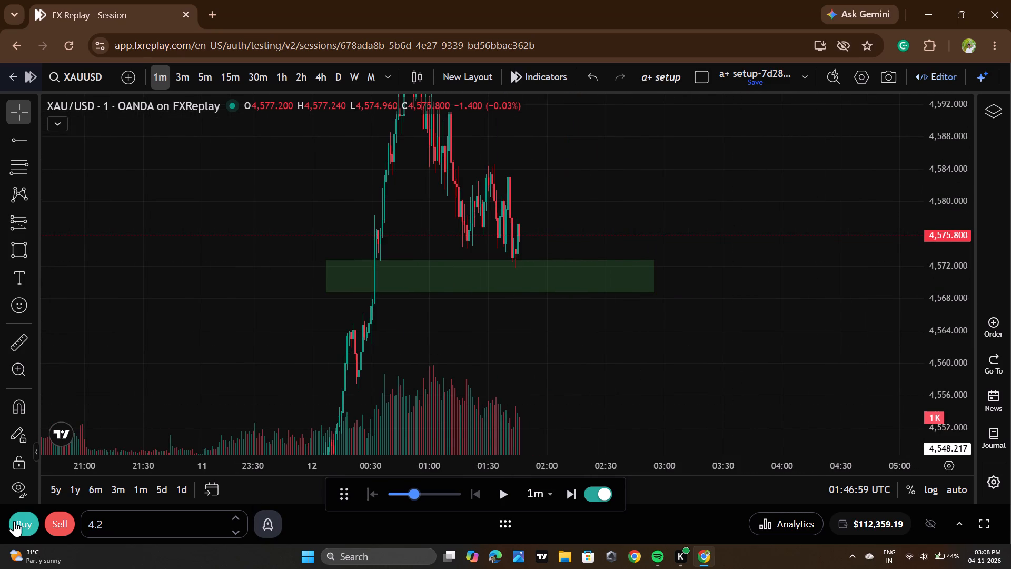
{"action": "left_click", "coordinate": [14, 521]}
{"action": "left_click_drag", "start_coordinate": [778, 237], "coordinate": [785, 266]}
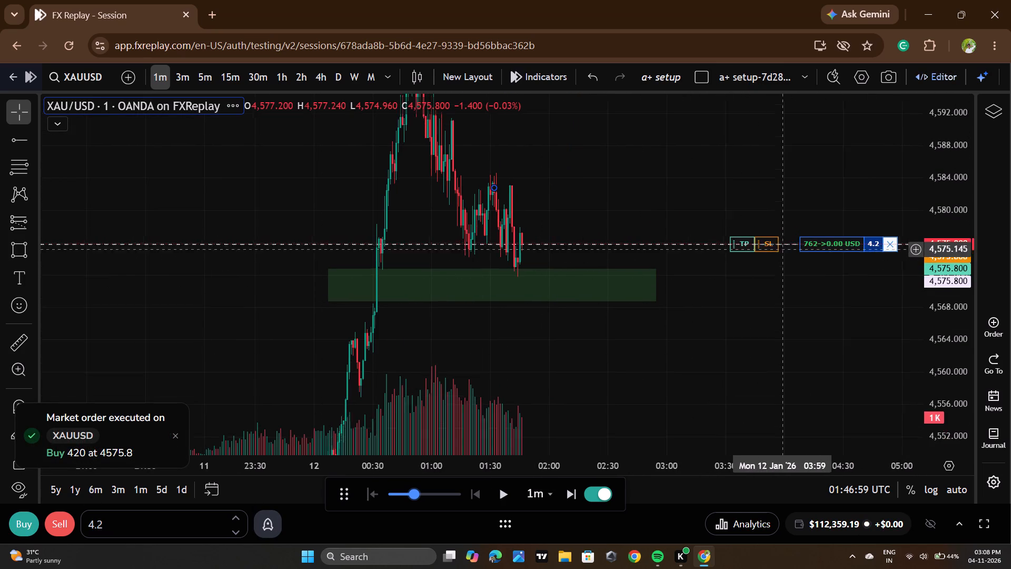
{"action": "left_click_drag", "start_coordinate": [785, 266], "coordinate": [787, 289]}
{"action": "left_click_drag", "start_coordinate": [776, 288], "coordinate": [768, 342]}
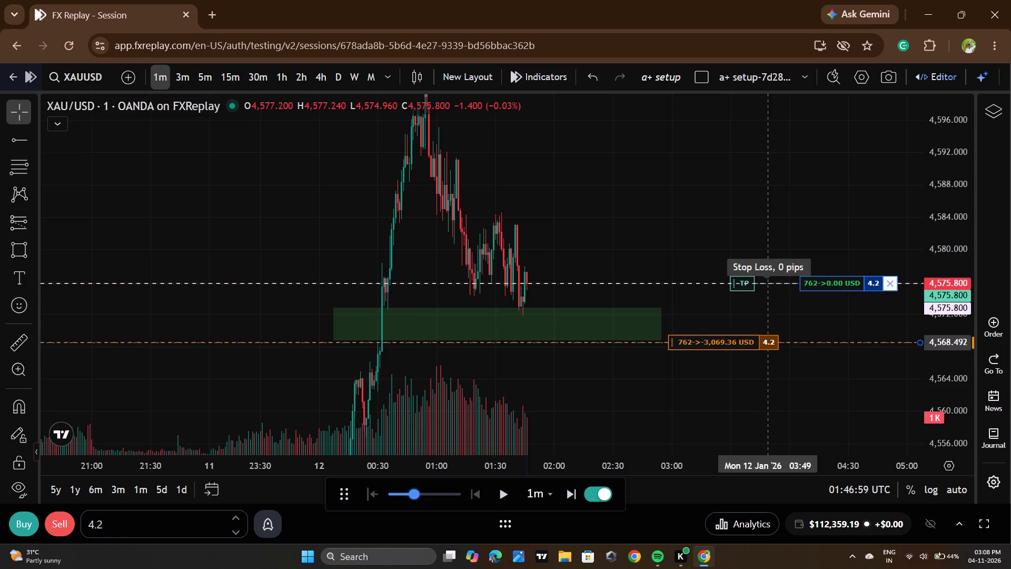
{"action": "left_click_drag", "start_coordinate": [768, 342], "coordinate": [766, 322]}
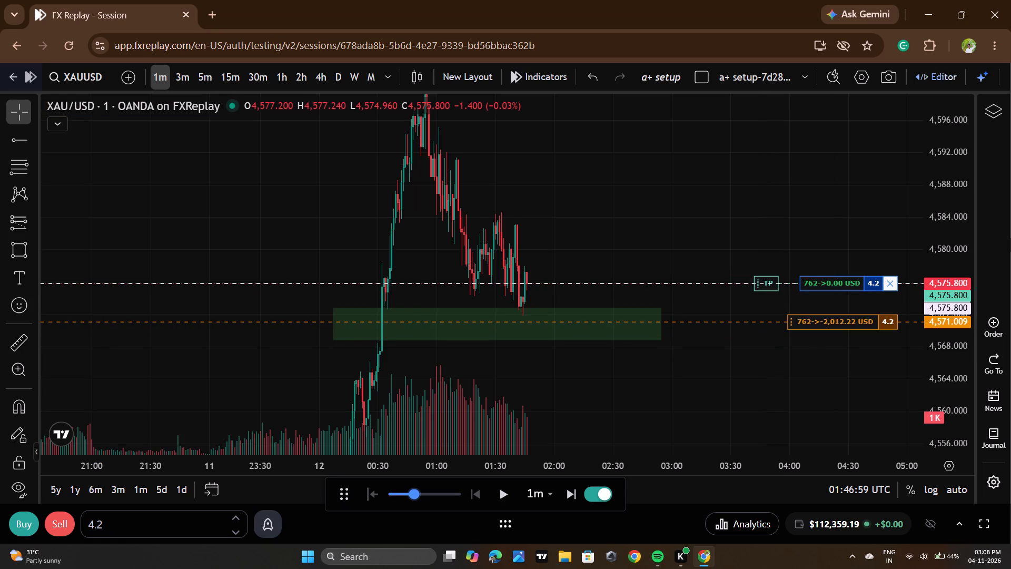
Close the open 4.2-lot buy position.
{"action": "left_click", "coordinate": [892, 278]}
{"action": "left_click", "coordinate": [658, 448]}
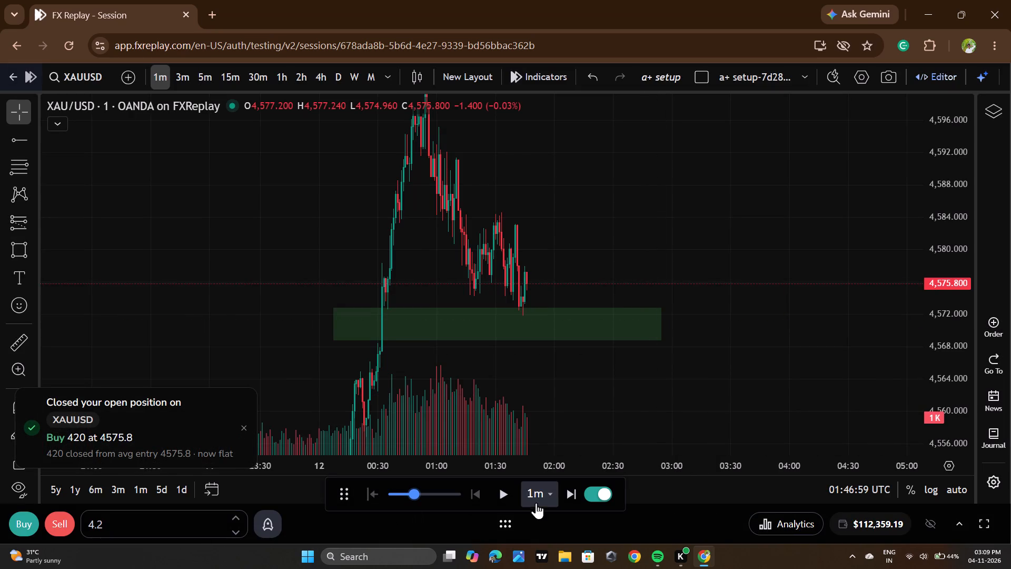
Replay 1-minute price from 01:46 to 02:41 on 12 January, raising the replay speed to 14x per second.
{"action": "left_click", "coordinate": [519, 498]}
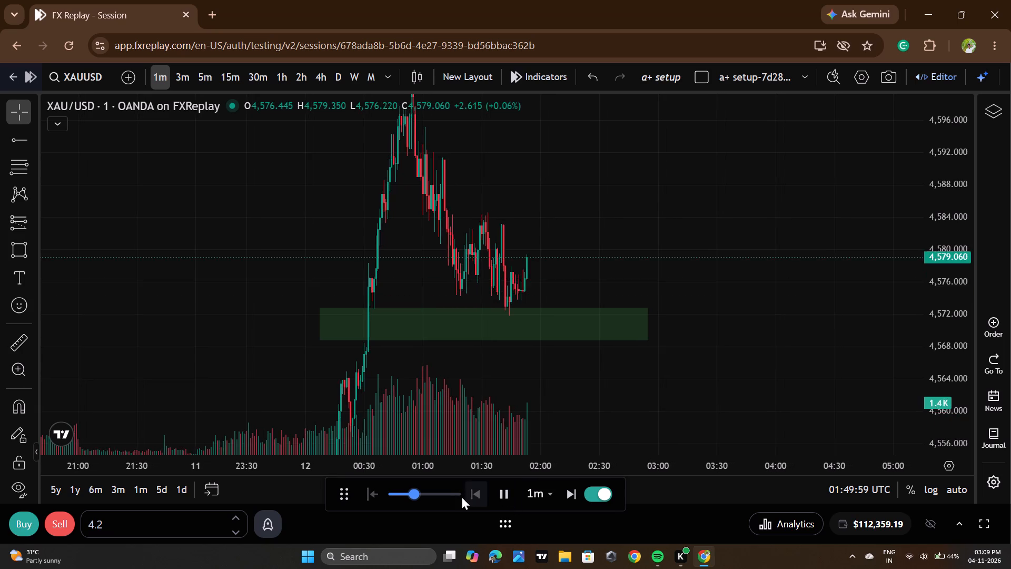
{"action": "left_click", "coordinate": [461, 496]}
{"action": "left_click", "coordinate": [449, 495]}
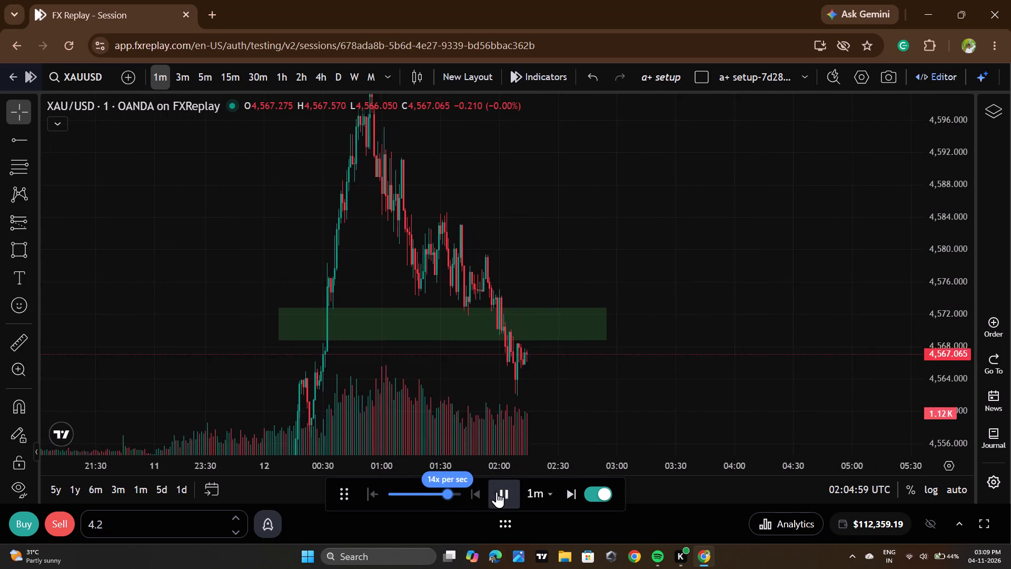
{"action": "left_click", "coordinate": [497, 491]}
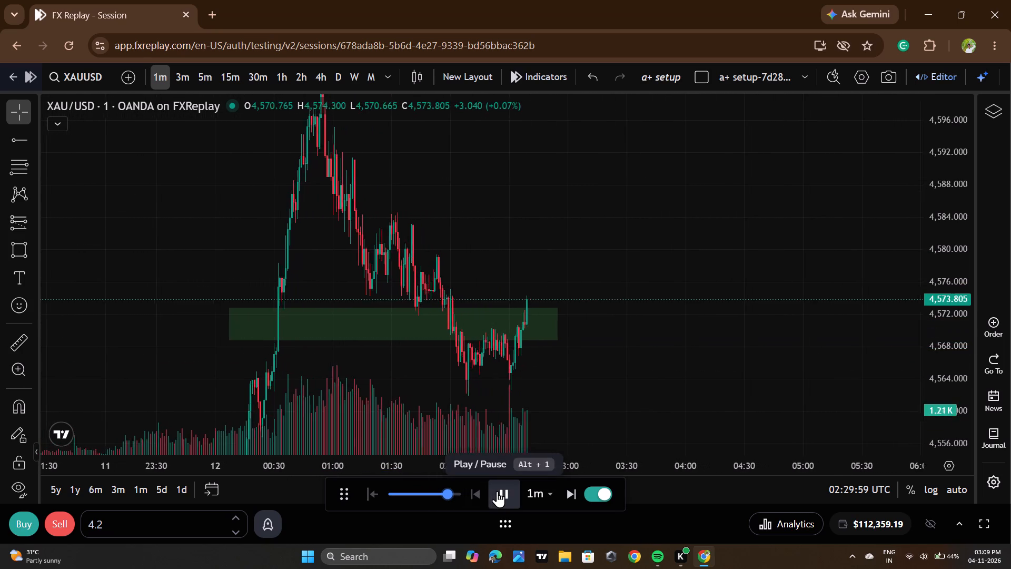
Replay 1-minute price from 02:41 to 04:03 on 12 January.
{"action": "scroll", "coordinate": [712, 352], "scroll_direction": "down", "scroll_amount": 3}
{"action": "left_click_drag", "start_coordinate": [726, 361], "coordinate": [696, 238]}
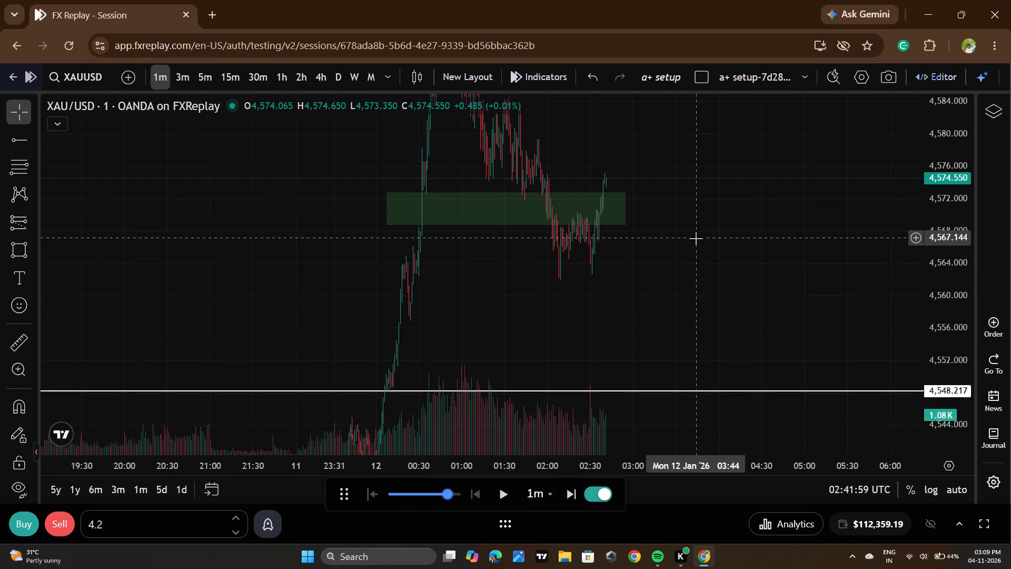
{"action": "scroll", "coordinate": [931, 225], "scroll_direction": "down", "scroll_amount": 12}
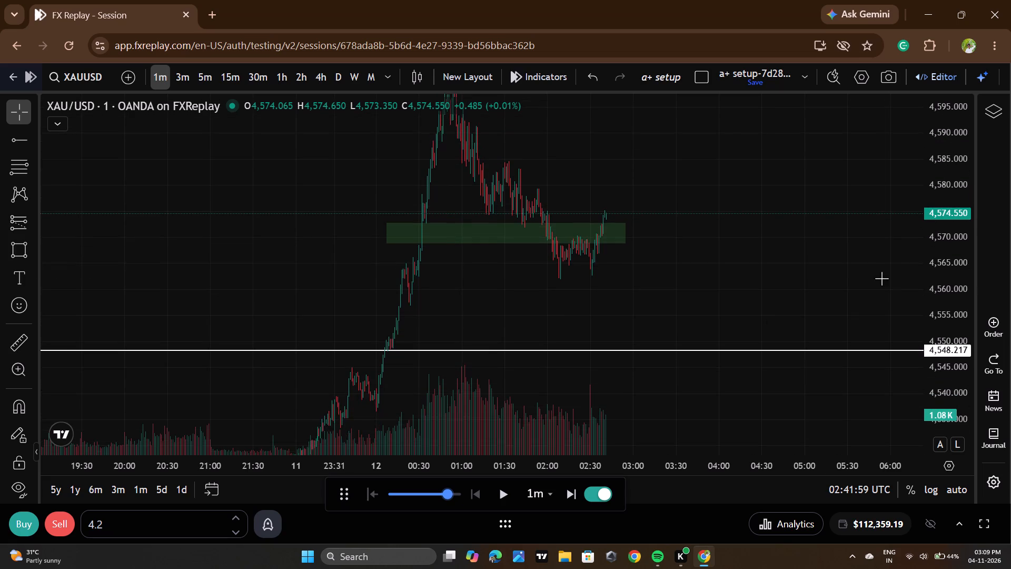
{"action": "scroll", "coordinate": [729, 318], "scroll_direction": "down", "scroll_amount": 6}
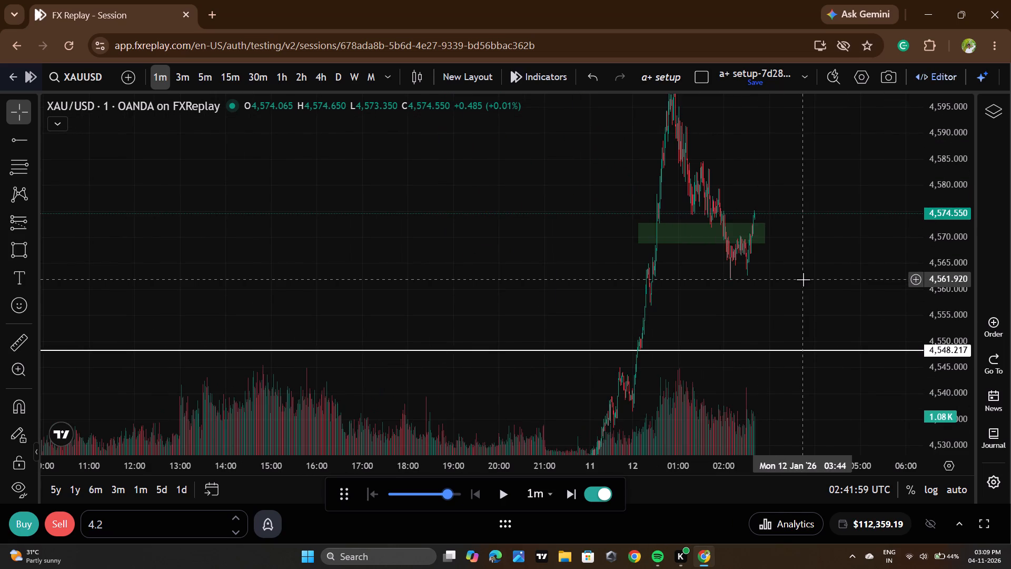
{"action": "left_click", "coordinate": [493, 501]}
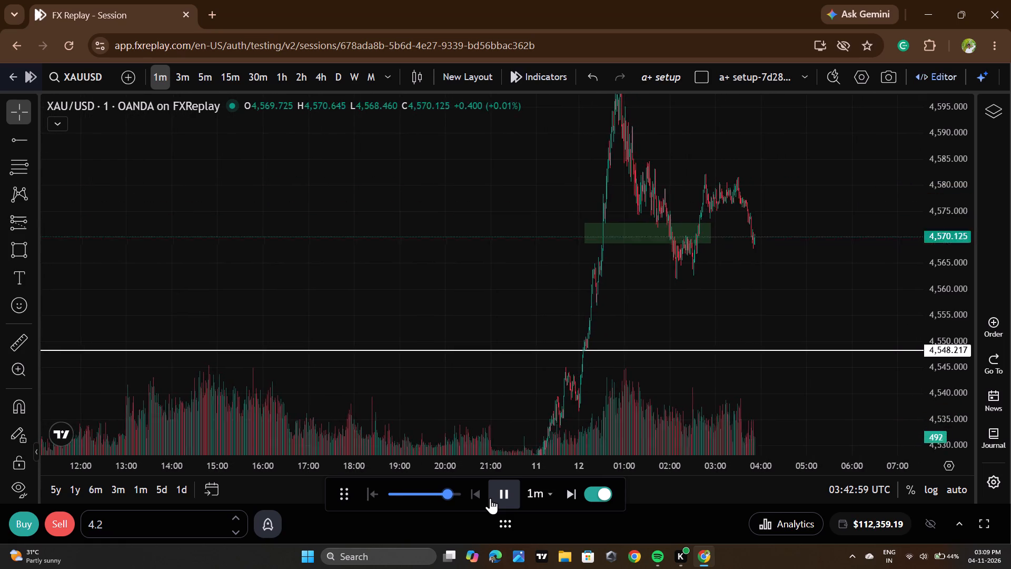
{"action": "left_click", "coordinate": [490, 498]}
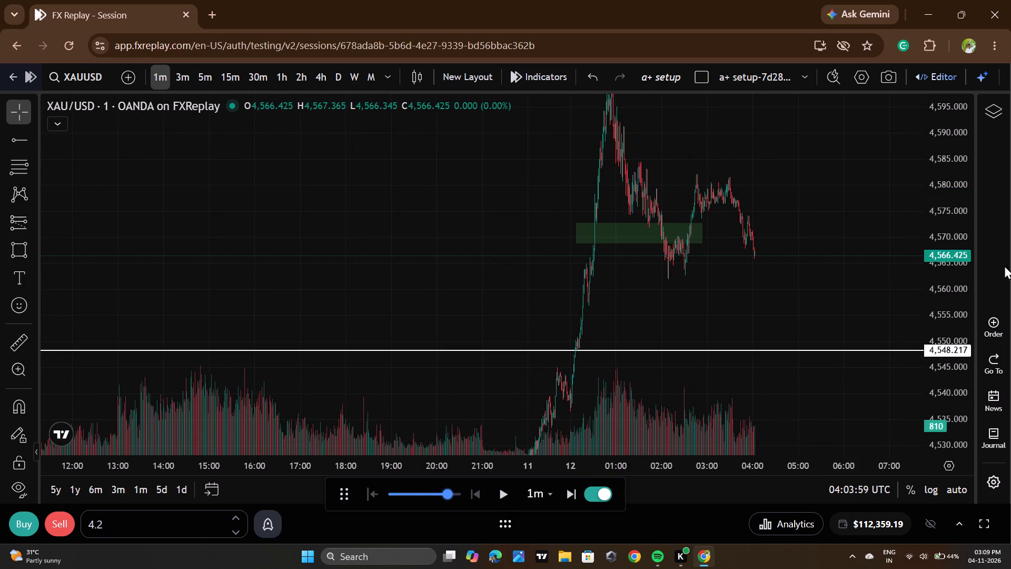
Examine the wider price action since 9 January around the green zone and the 4,548.217 and 4,517.185 levels.
{"action": "scroll", "coordinate": [965, 264], "scroll_direction": "down", "scroll_amount": 4}
{"action": "scroll", "coordinate": [753, 282], "scroll_direction": "down", "scroll_amount": 2}
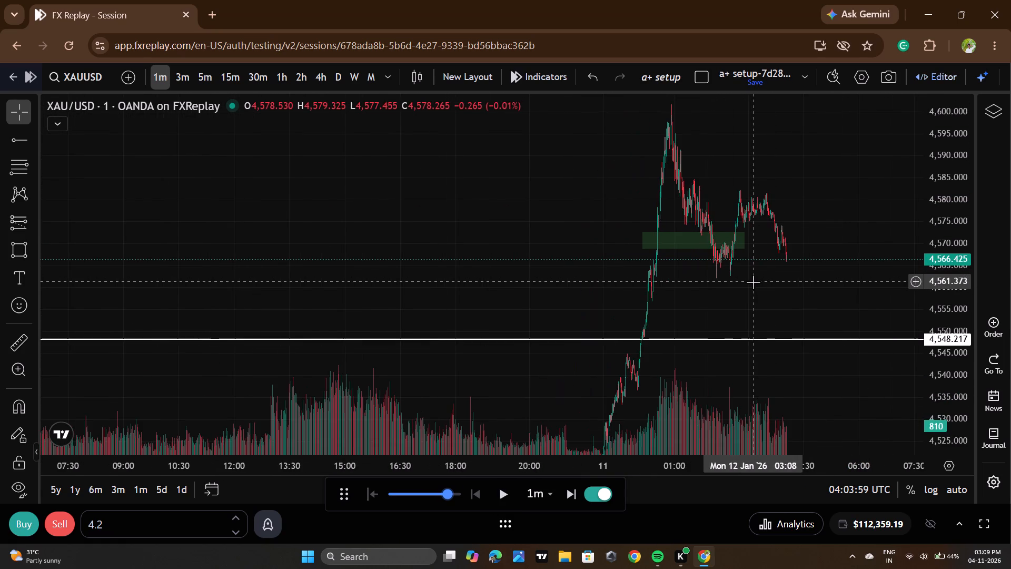
{"action": "scroll", "coordinate": [753, 282], "scroll_direction": "down", "scroll_amount": 2}
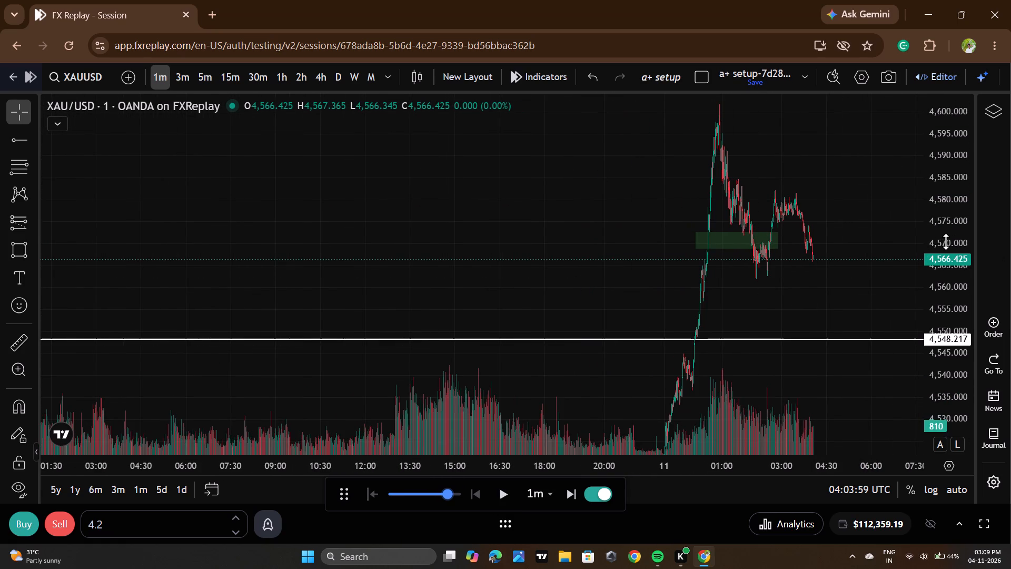
{"action": "scroll", "coordinate": [946, 241], "scroll_direction": "down", "scroll_amount": 6}
{"action": "scroll", "coordinate": [712, 333], "scroll_direction": "down", "scroll_amount": 3}
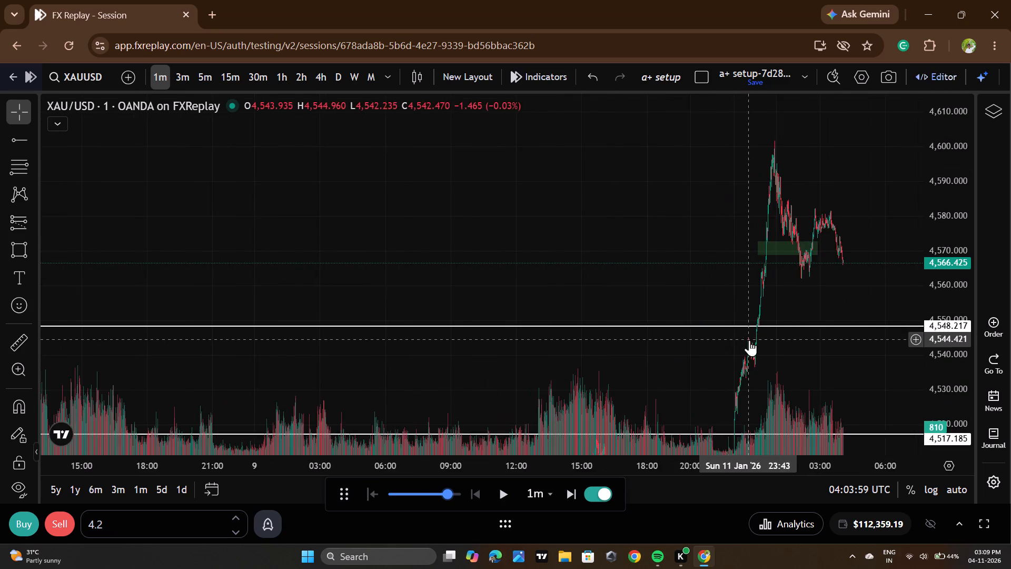
{"action": "scroll", "coordinate": [749, 340], "scroll_direction": "up", "scroll_amount": 4}
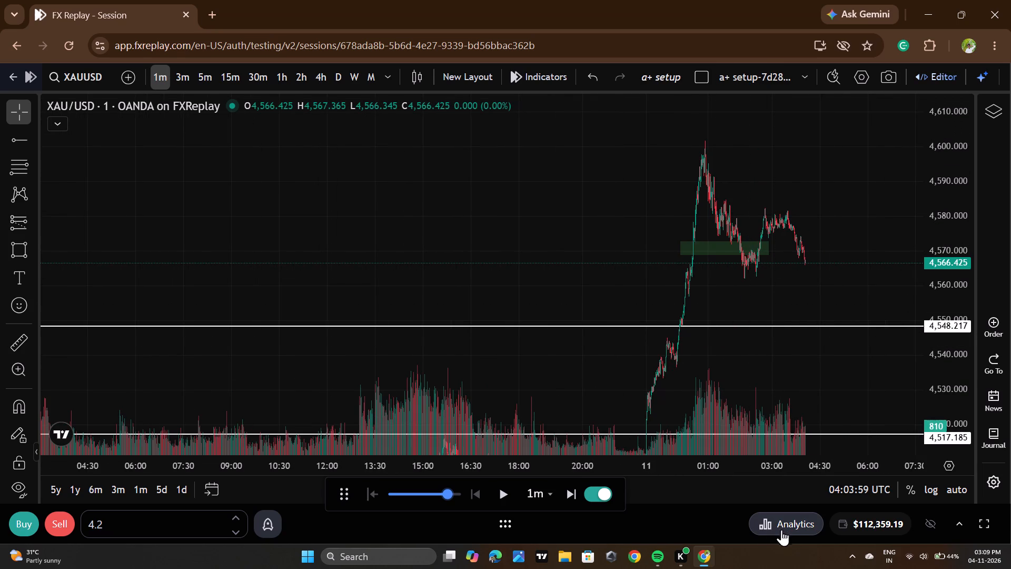
Open the session's analytics and examine the profit and loss curve, risk-reward, expectancy, profit factor, and winners and losers.
{"action": "left_click", "coordinate": [794, 526]}
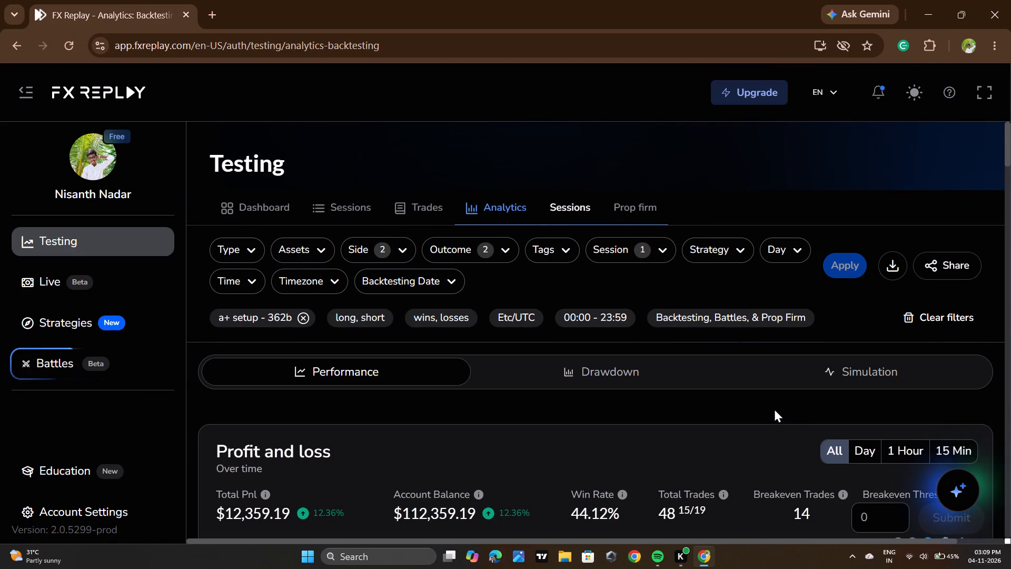
{"action": "scroll", "coordinate": [772, 400], "scroll_direction": "down", "scroll_amount": 2}
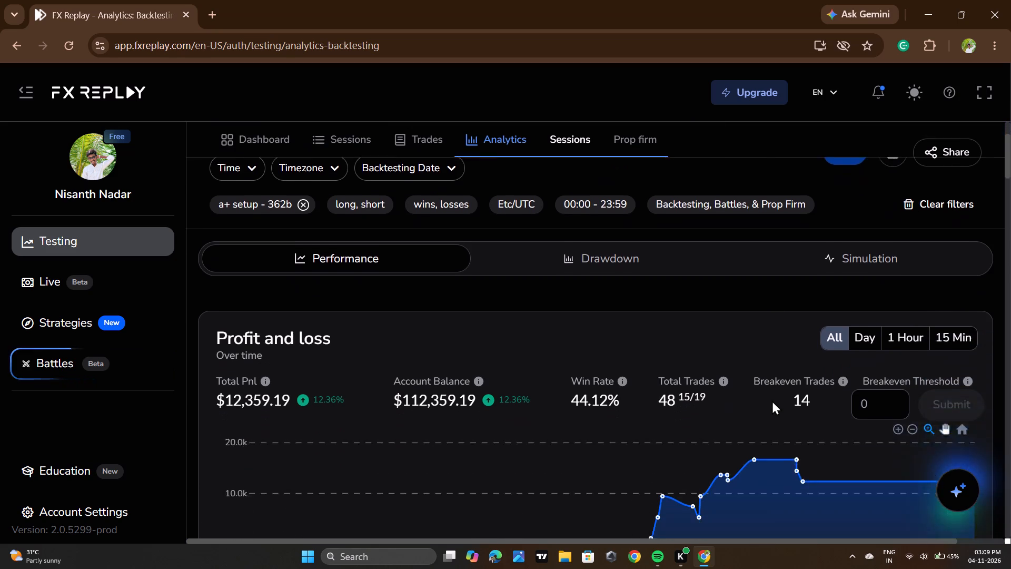
{"action": "scroll", "coordinate": [772, 400], "scroll_direction": "down", "scroll_amount": 2}
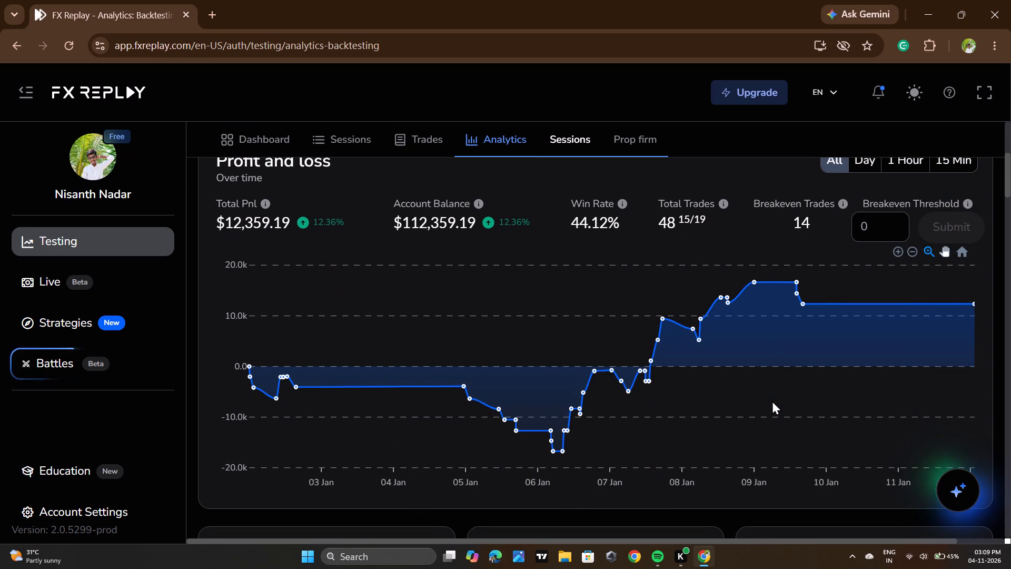
{"action": "scroll", "coordinate": [772, 400], "scroll_direction": "down", "scroll_amount": 1}
{"action": "scroll", "coordinate": [772, 400], "scroll_direction": "up", "scroll_amount": 1}
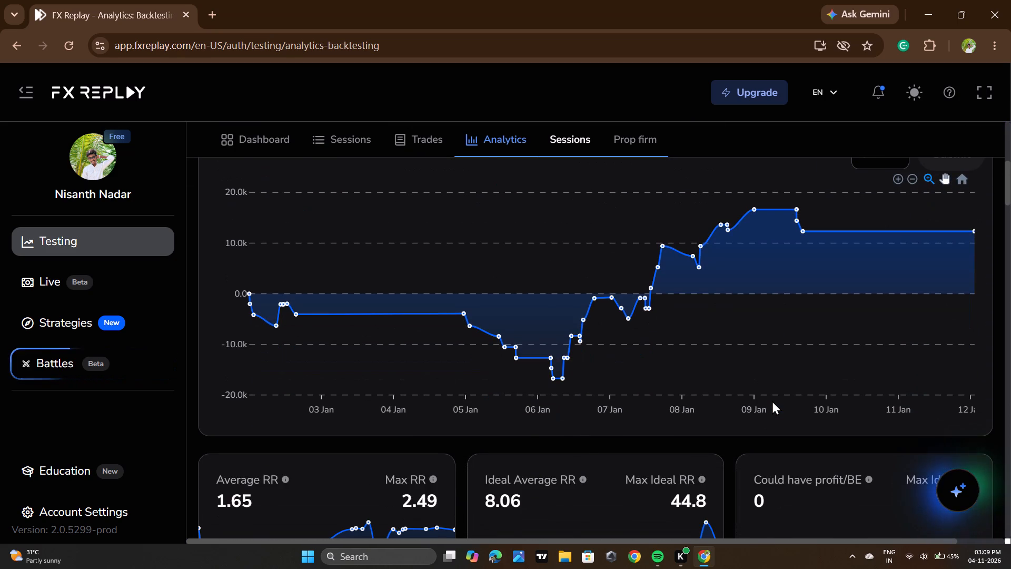
{"action": "scroll", "coordinate": [772, 400], "scroll_direction": "down", "scroll_amount": 6}
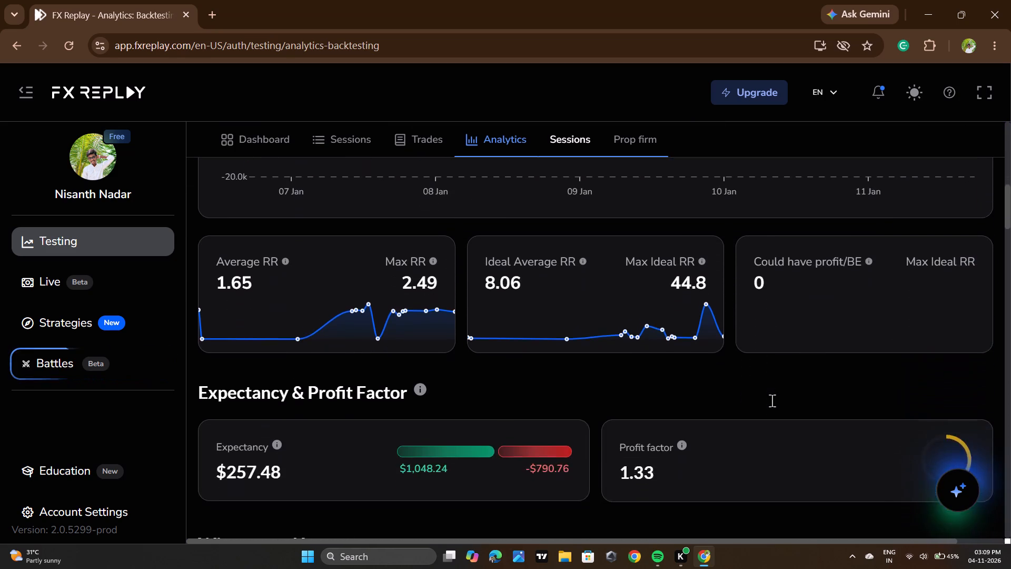
{"action": "scroll", "coordinate": [772, 400], "scroll_direction": "down", "scroll_amount": 1}
{"action": "scroll", "coordinate": [772, 400], "scroll_direction": "up", "scroll_amount": 6}
{"action": "scroll", "coordinate": [772, 400], "scroll_direction": "down", "scroll_amount": 5}
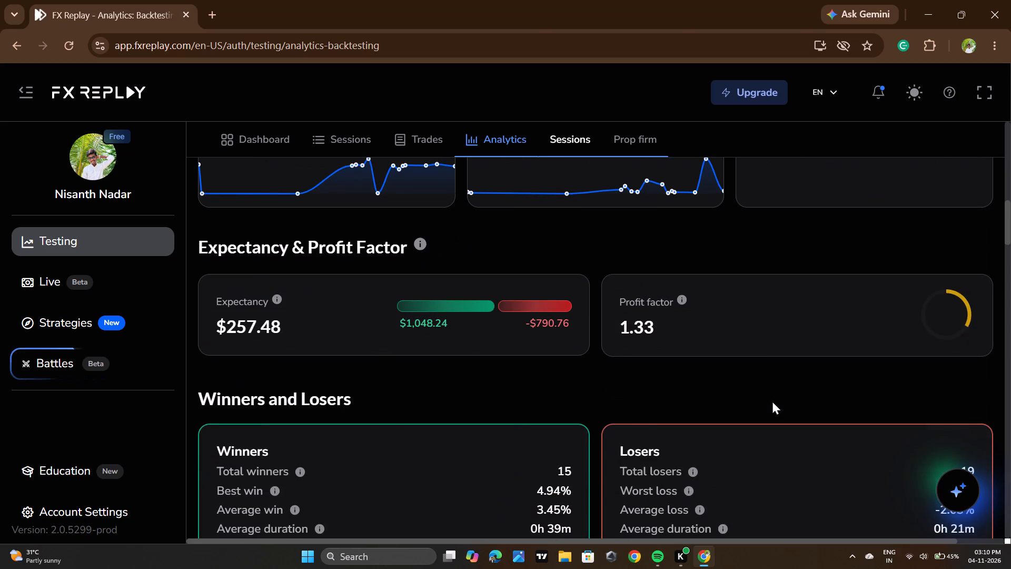
{"action": "scroll", "coordinate": [772, 400], "scroll_direction": "up", "scroll_amount": 4}
{"action": "scroll", "coordinate": [715, 388], "scroll_direction": "up", "scroll_amount": 2}
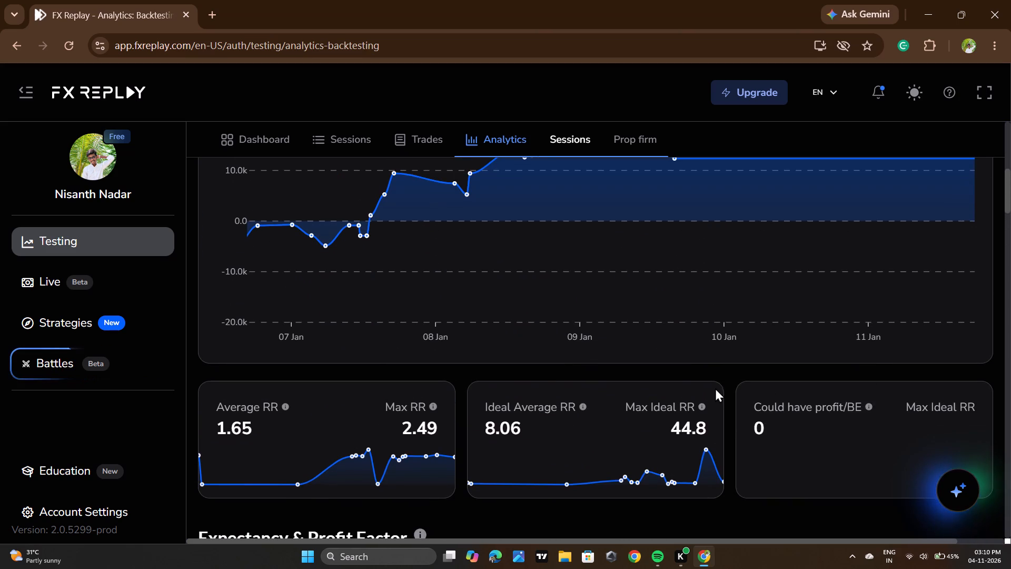
{"action": "scroll", "coordinate": [715, 388], "scroll_direction": "up", "scroll_amount": 3}
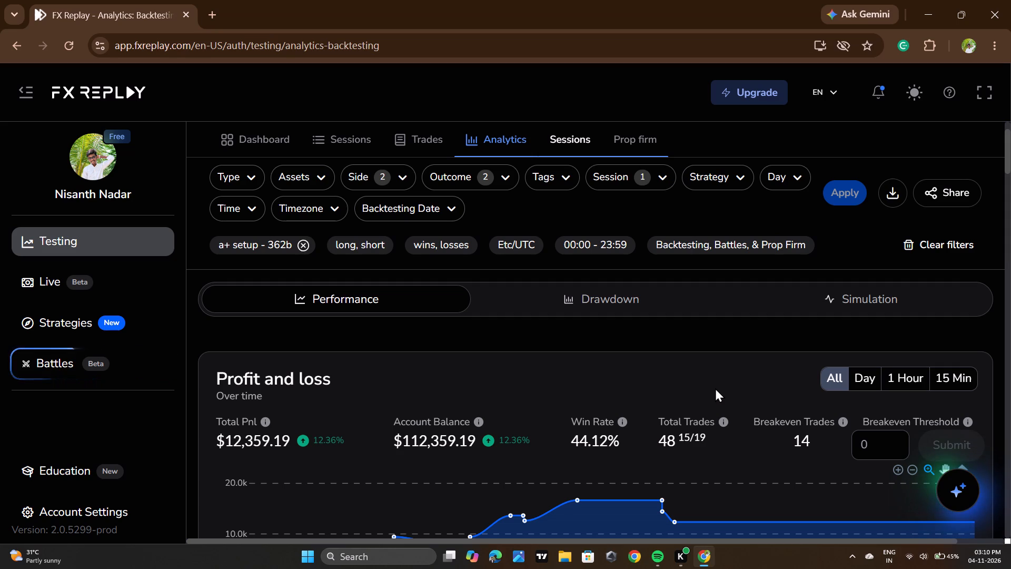
{"action": "scroll", "coordinate": [720, 385], "scroll_direction": "up", "scroll_amount": 11}
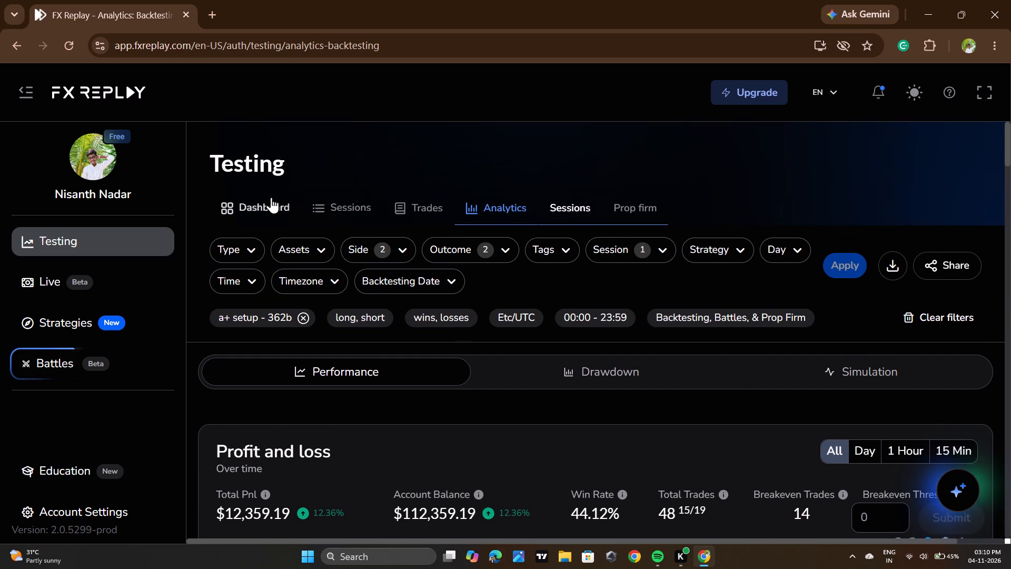
Open the testing dashboard and examine the overall trade count, win rate and trades by symbol.
{"action": "left_click", "coordinate": [271, 198]}
{"action": "scroll", "coordinate": [443, 311], "scroll_direction": "down", "scroll_amount": 7}
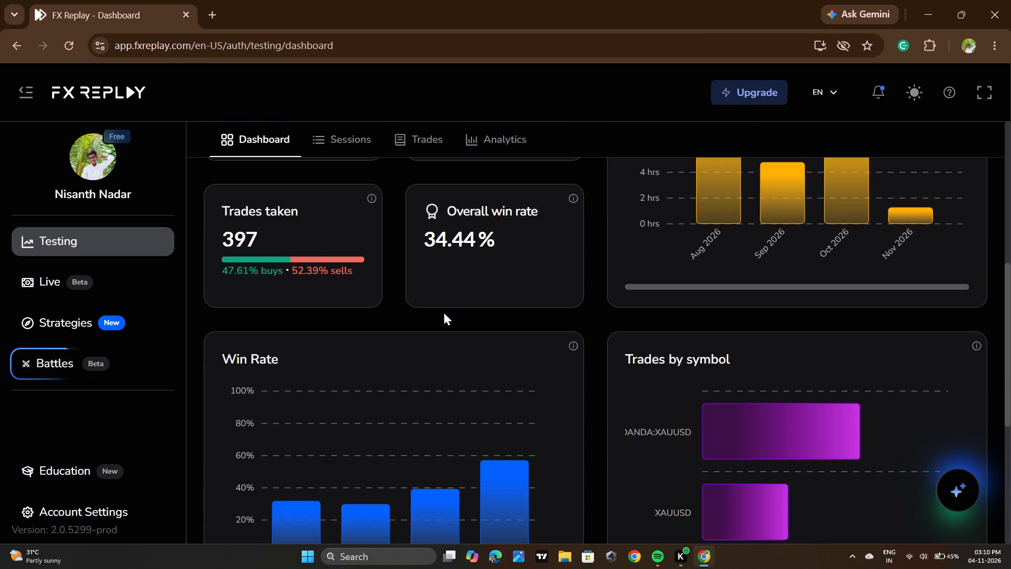
{"action": "scroll", "coordinate": [443, 311], "scroll_direction": "down", "scroll_amount": 9}
Return to the a+ setup session chart, and close the floating shortcut bar and the object tree.
{"action": "left_click", "coordinate": [223, 480]}
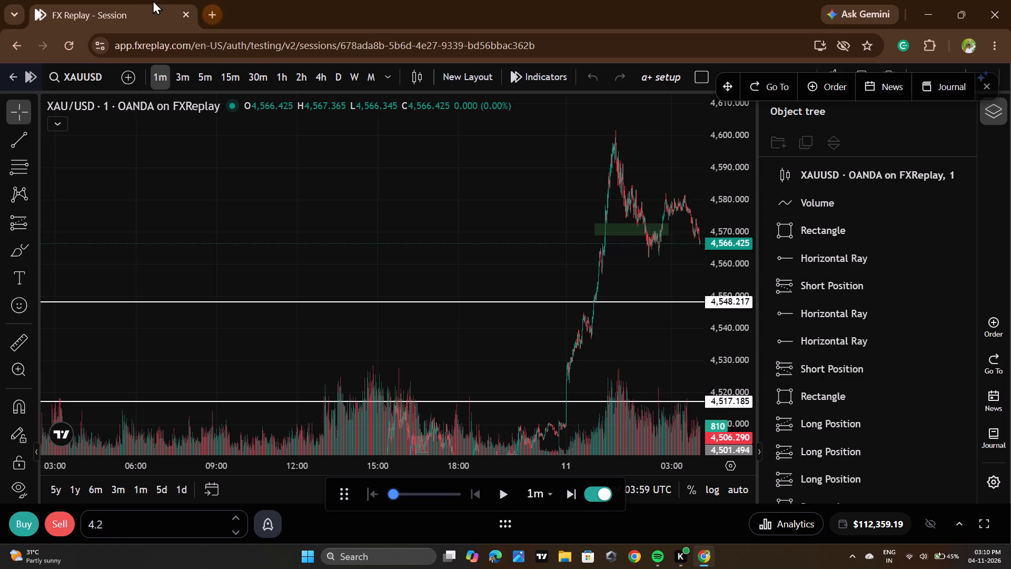
{"action": "left_click", "coordinate": [996, 88]}
{"action": "left_click", "coordinate": [762, 456]}
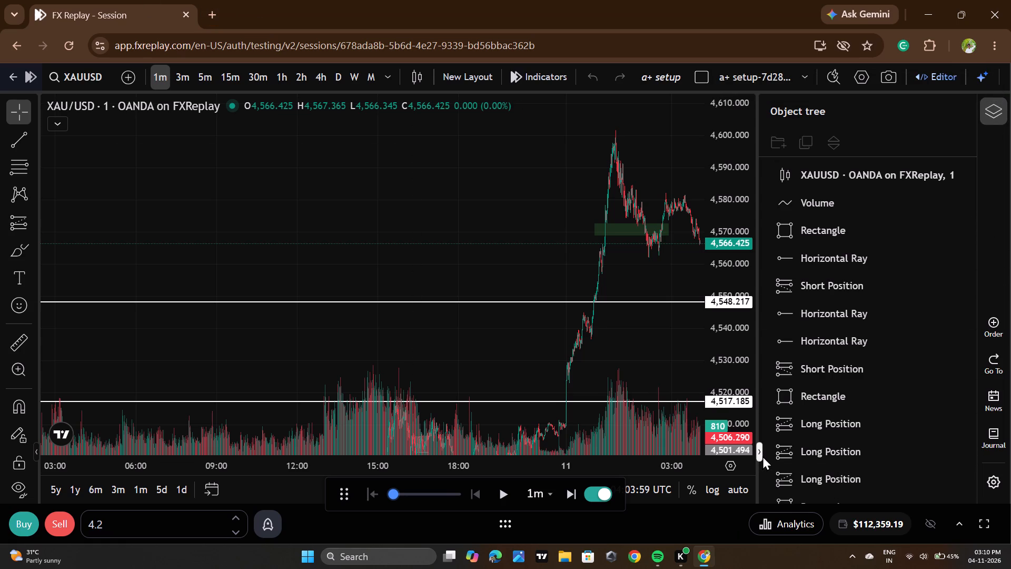
Set the replay speed to 16x per second.
{"action": "scroll", "coordinate": [810, 370], "scroll_direction": "up", "scroll_amount": 5}
{"action": "left_click_drag", "start_coordinate": [809, 376], "coordinate": [794, 367]}
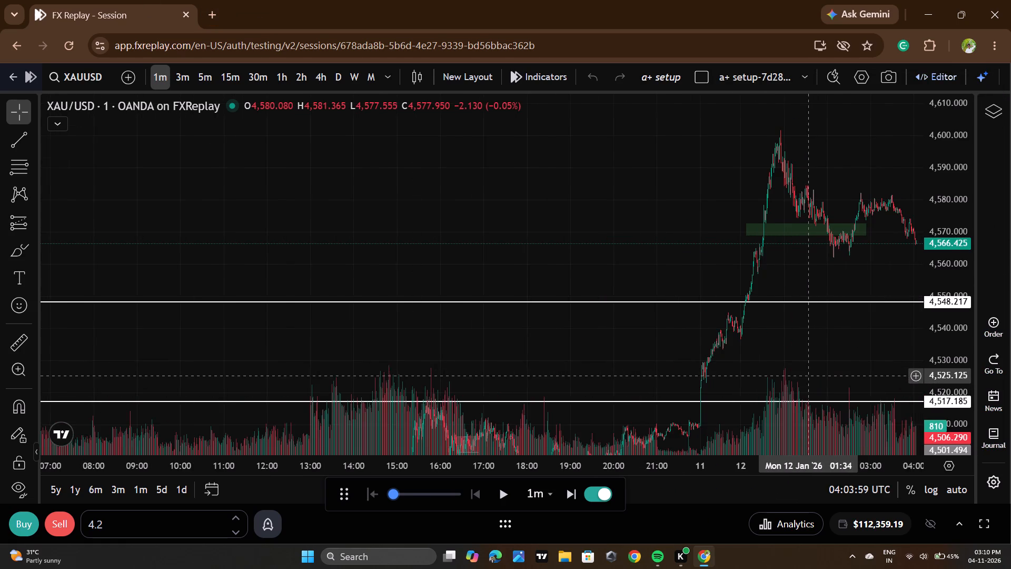
{"action": "left_click_drag", "start_coordinate": [794, 367], "coordinate": [654, 348]}
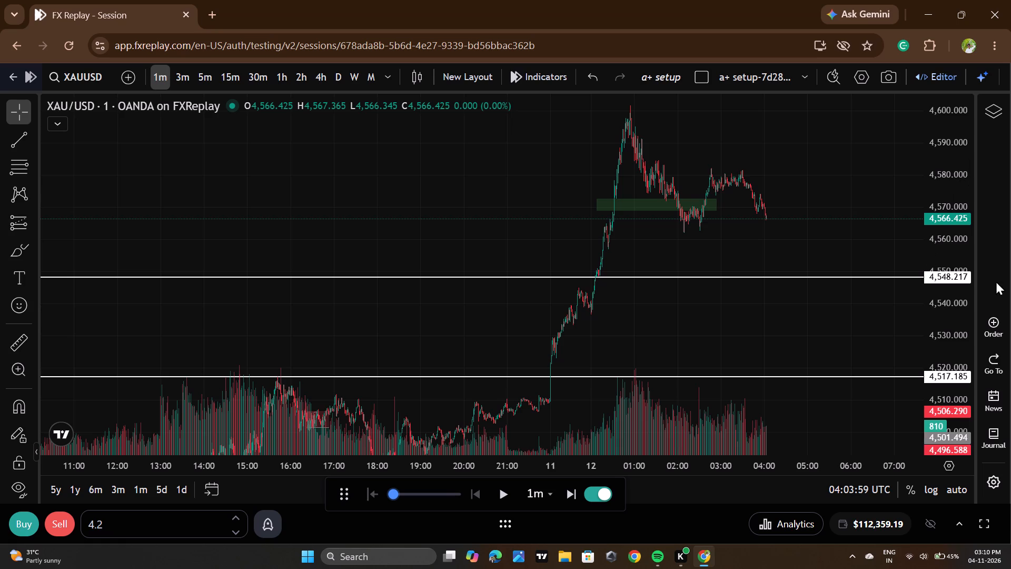
{"action": "scroll", "coordinate": [957, 270], "scroll_direction": "up", "scroll_amount": 4}
{"action": "scroll", "coordinate": [857, 253], "scroll_direction": "up", "scroll_amount": 4}
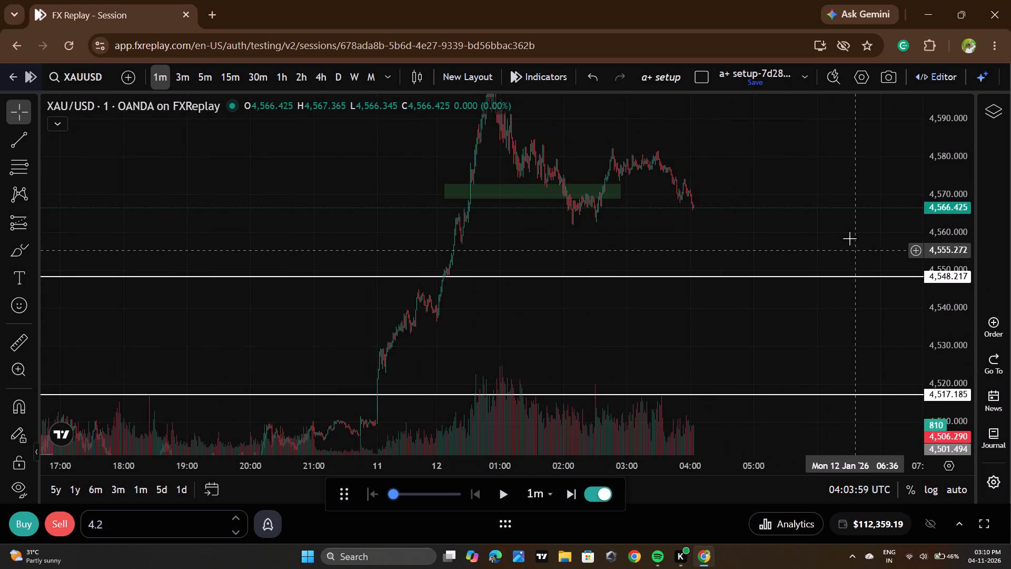
{"action": "scroll", "coordinate": [848, 234], "scroll_direction": "up", "scroll_amount": 3}
{"action": "scroll", "coordinate": [943, 242], "scroll_direction": "up", "scroll_amount": 5}
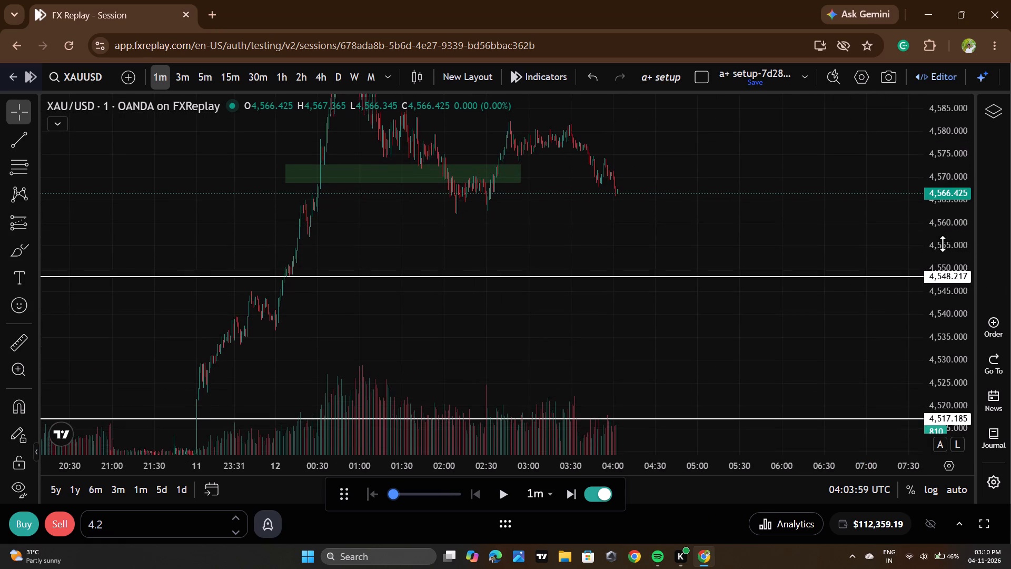
{"action": "scroll", "coordinate": [943, 243], "scroll_direction": "up", "scroll_amount": 6}
{"action": "left_click_drag", "start_coordinate": [874, 213], "coordinate": [860, 313]}
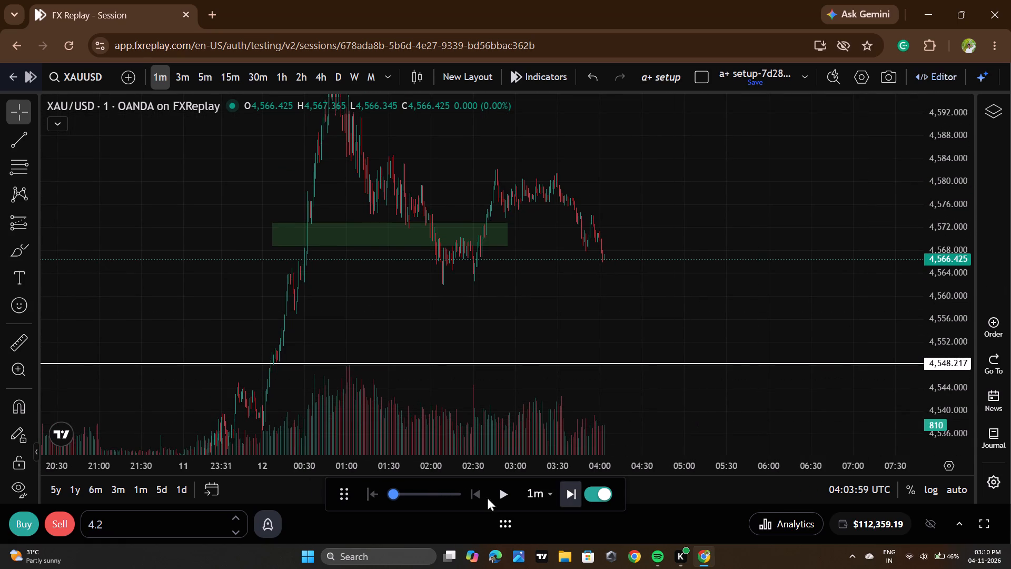
{"action": "left_click", "coordinate": [459, 499]}
{"action": "left_click", "coordinate": [456, 495]}
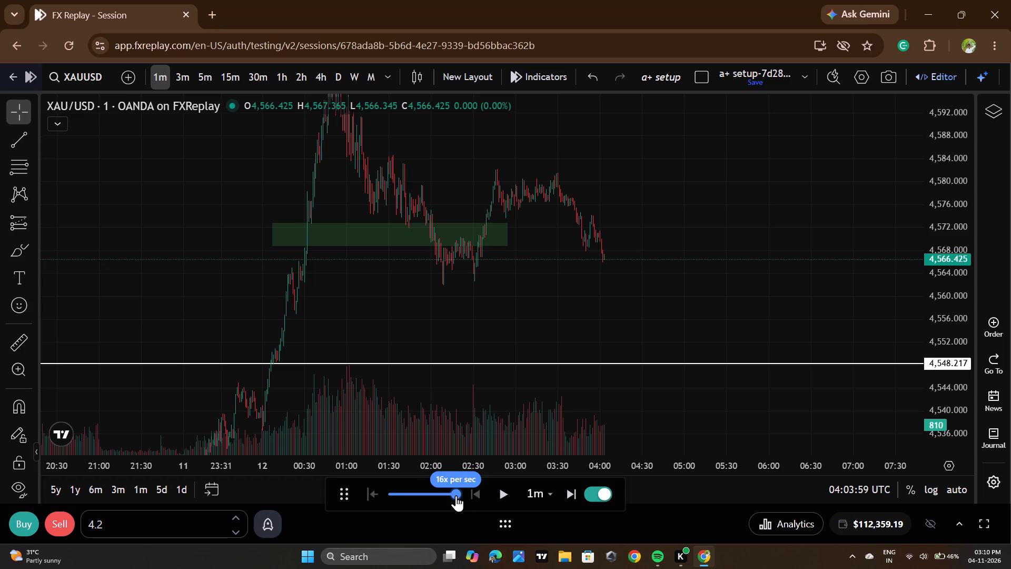
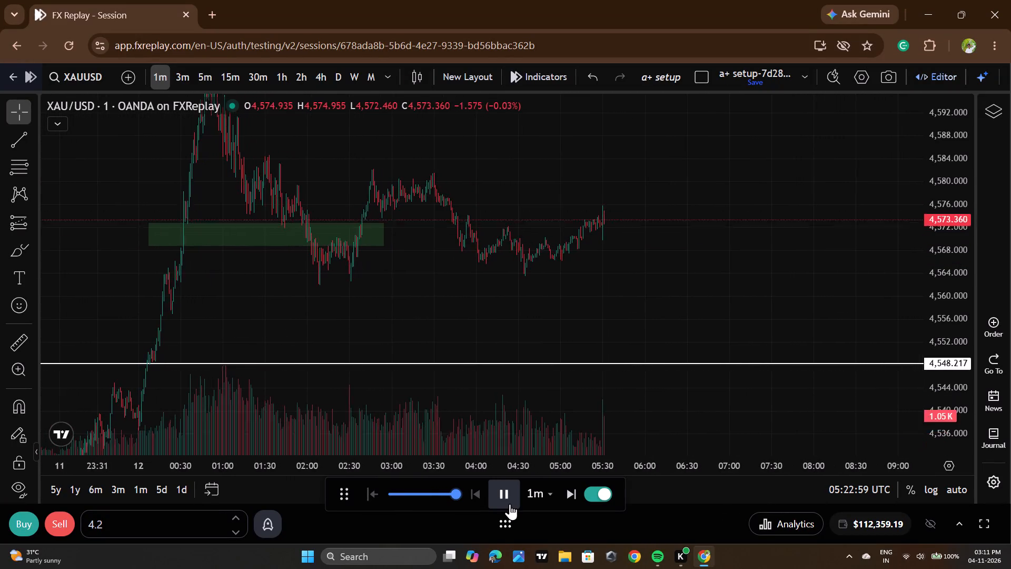
Replay the XAUUSD 1-minute chart forward and pause it at about 07:34 UTC on 12 January.
{"action": "double_click", "coordinate": [510, 504]}
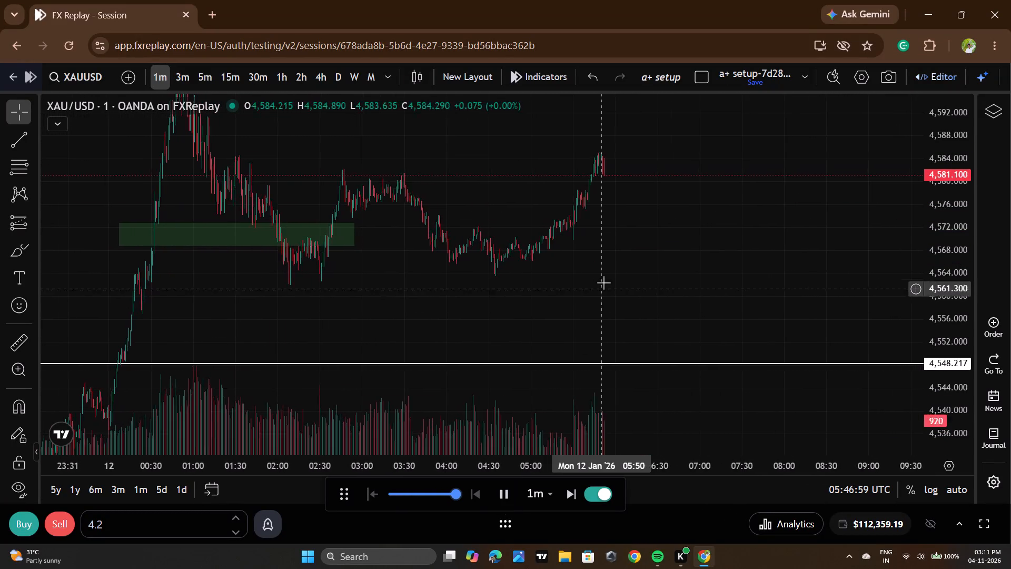
{"action": "scroll", "coordinate": [603, 282], "scroll_direction": "down", "scroll_amount": 6}
{"action": "left_click_drag", "start_coordinate": [878, 207], "coordinate": [863, 323]}
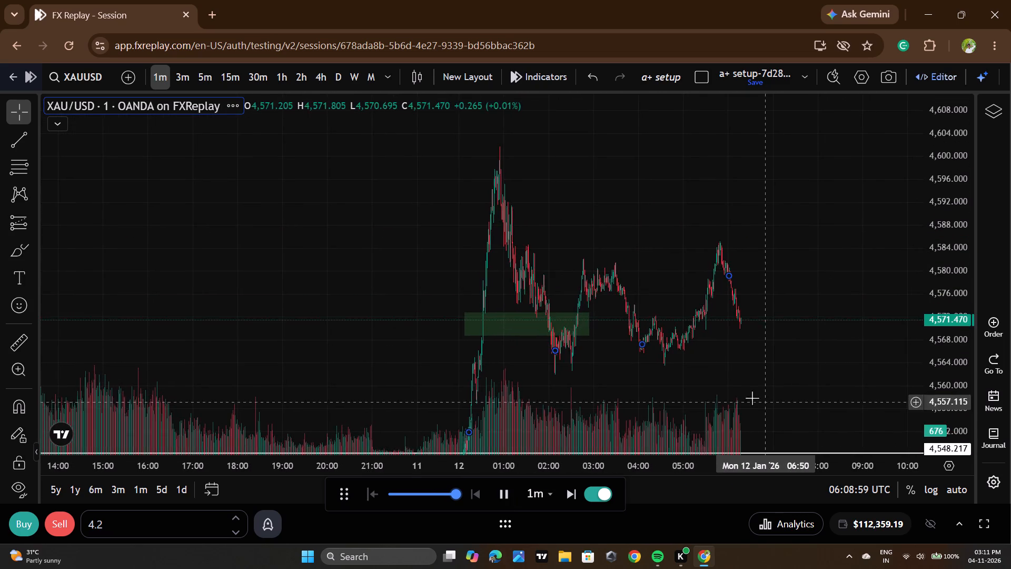
{"action": "left_click", "coordinate": [796, 357]}
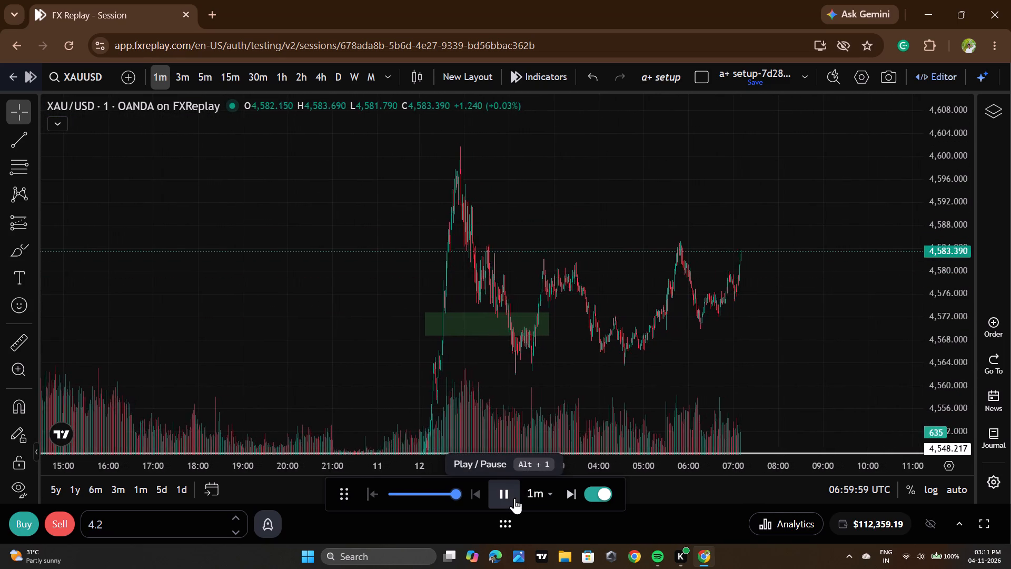
{"action": "left_click", "coordinate": [514, 498]}
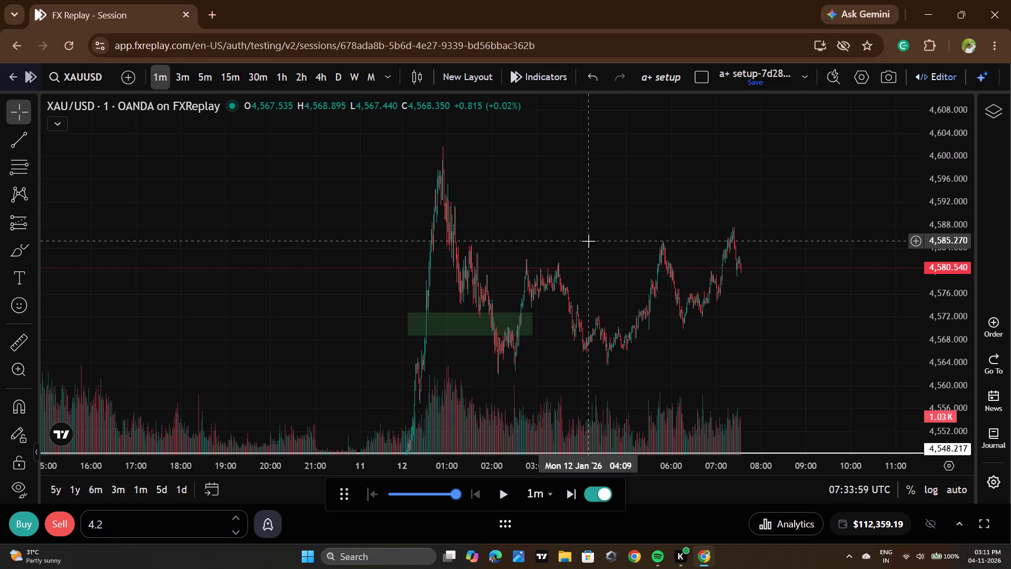
Draw a horizontal ray at about 4,585 along the swing high near 05:50, starting from about 04:25.
{"action": "scroll", "coordinate": [588, 241], "scroll_direction": "up", "scroll_amount": 5}
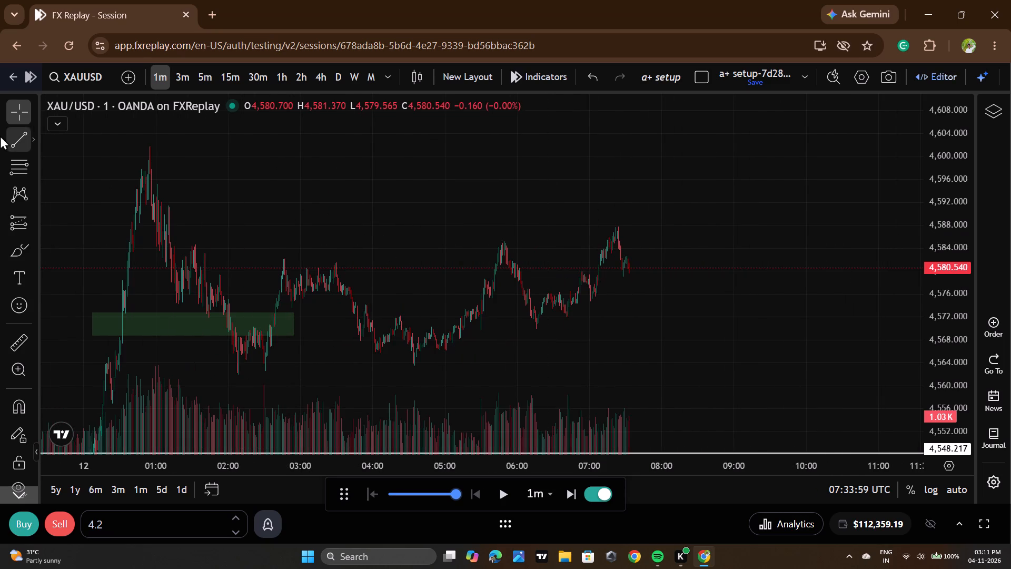
{"action": "left_click", "coordinate": [12, 147]}
{"action": "left_click", "coordinate": [39, 133]}
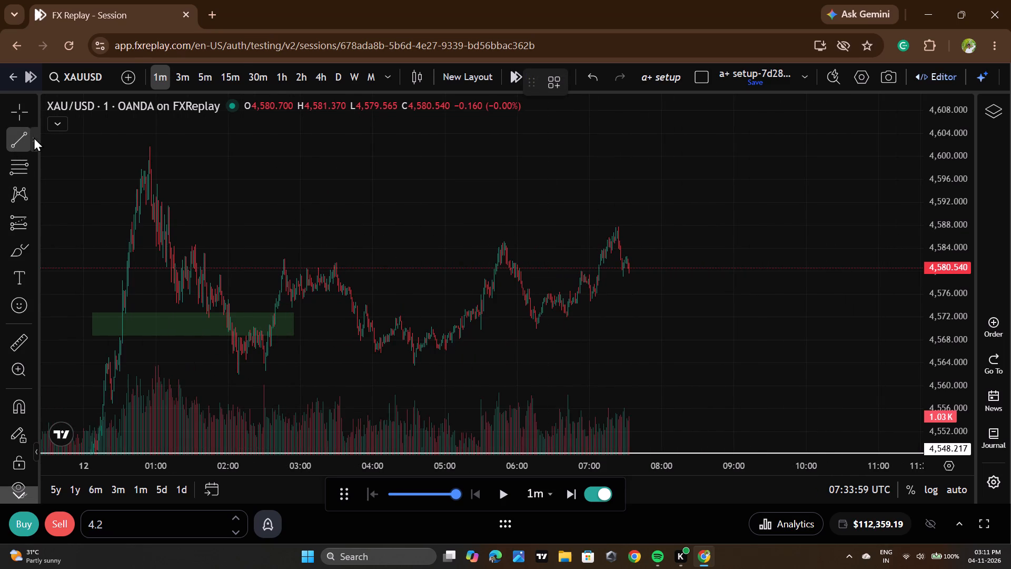
{"action": "left_click", "coordinate": [34, 137]}
{"action": "left_click", "coordinate": [93, 273]}
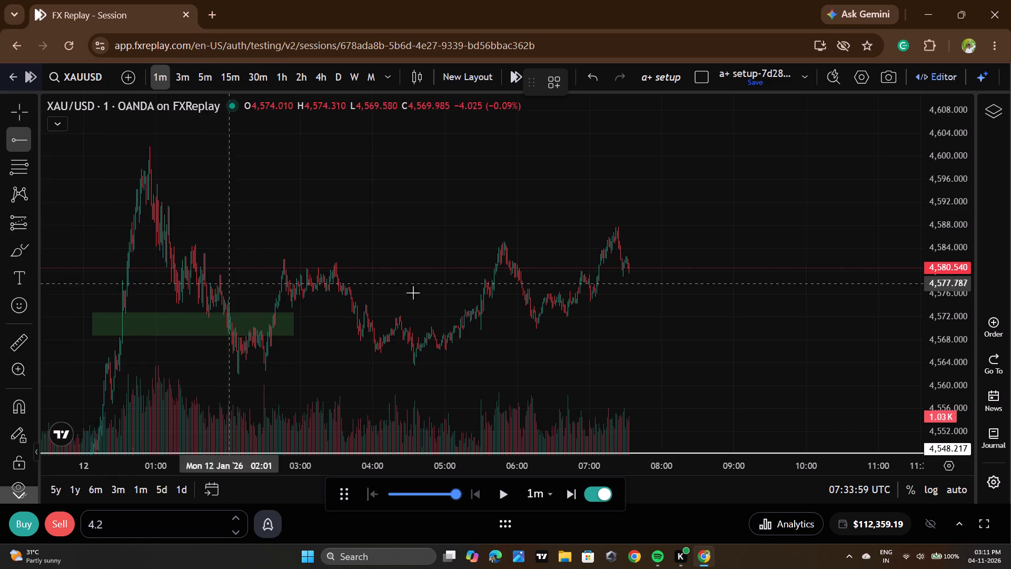
{"action": "left_click", "coordinate": [402, 242]}
{"action": "left_click", "coordinate": [590, 331]}
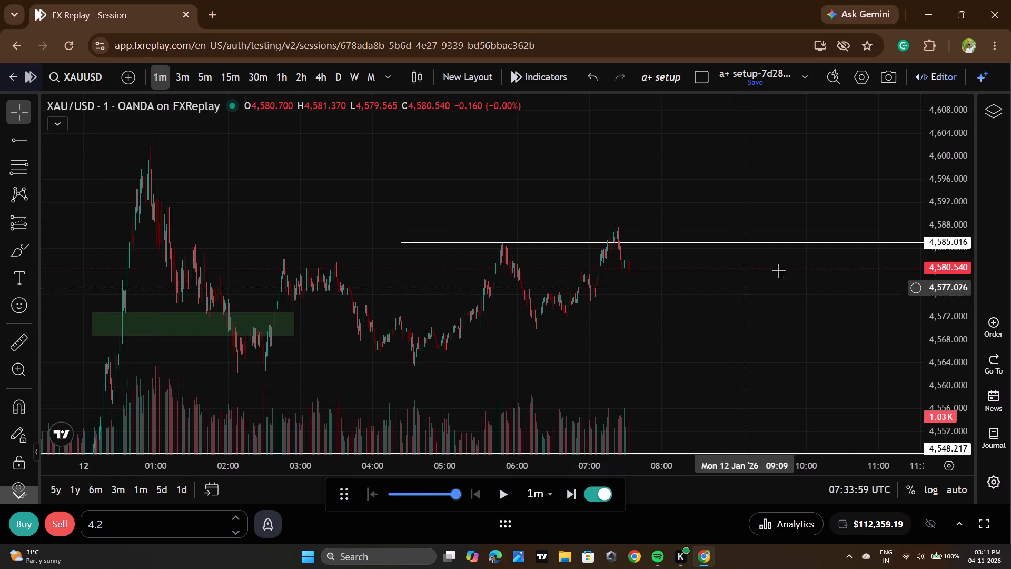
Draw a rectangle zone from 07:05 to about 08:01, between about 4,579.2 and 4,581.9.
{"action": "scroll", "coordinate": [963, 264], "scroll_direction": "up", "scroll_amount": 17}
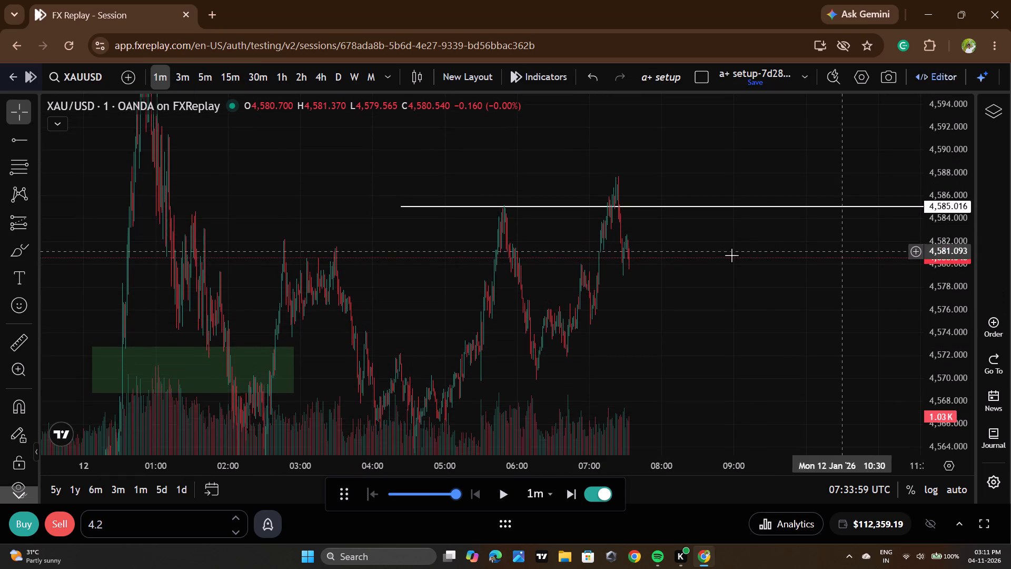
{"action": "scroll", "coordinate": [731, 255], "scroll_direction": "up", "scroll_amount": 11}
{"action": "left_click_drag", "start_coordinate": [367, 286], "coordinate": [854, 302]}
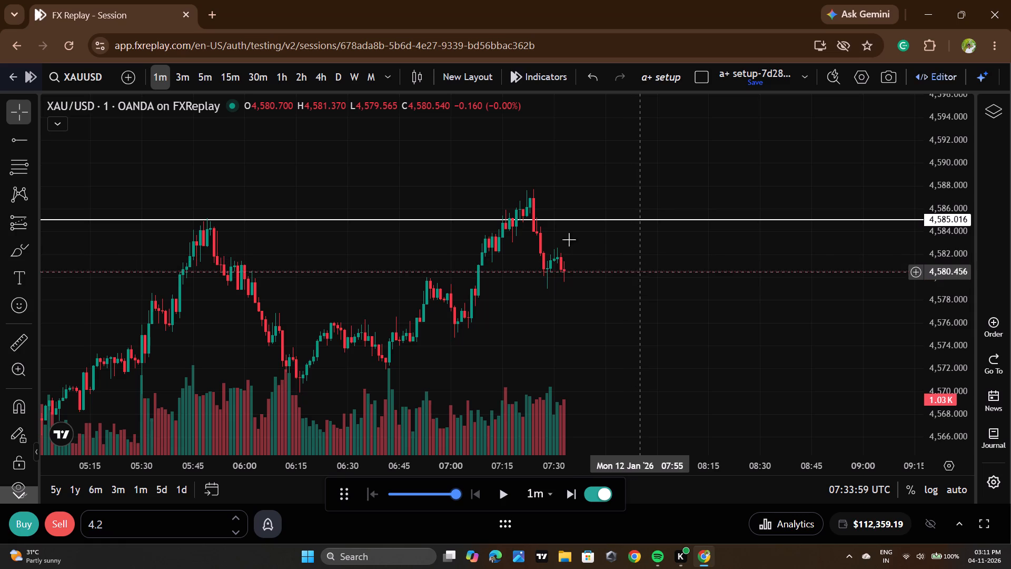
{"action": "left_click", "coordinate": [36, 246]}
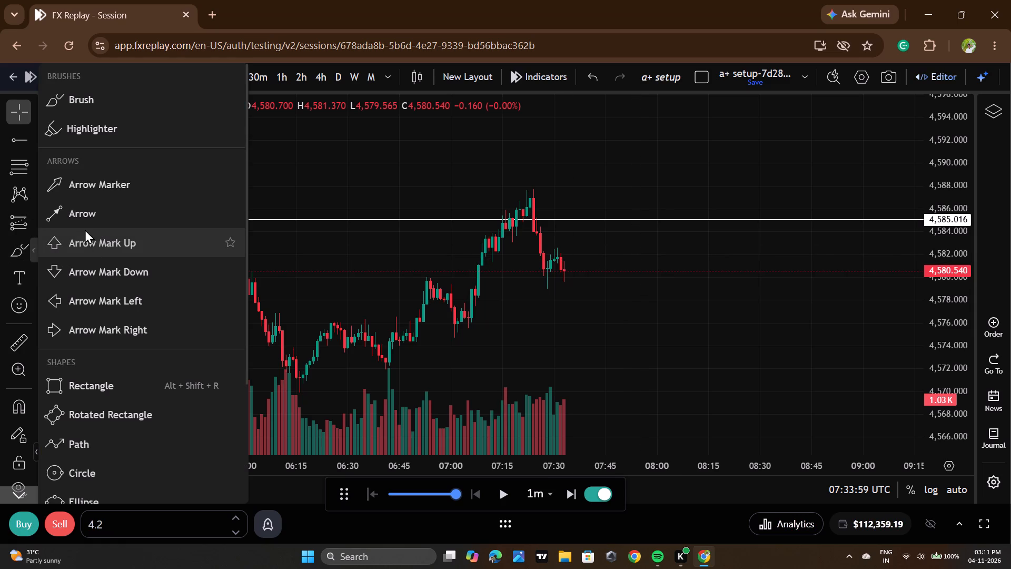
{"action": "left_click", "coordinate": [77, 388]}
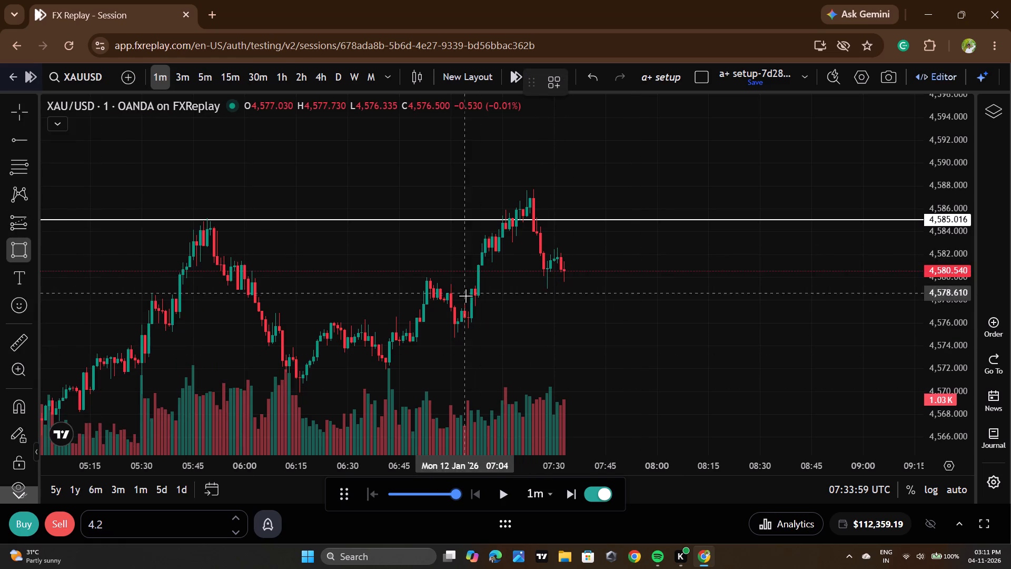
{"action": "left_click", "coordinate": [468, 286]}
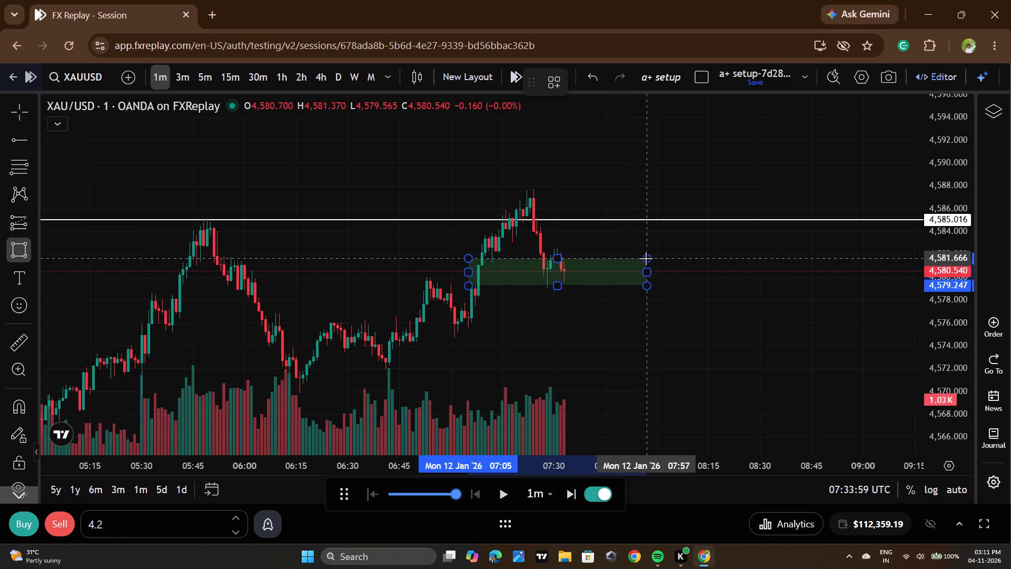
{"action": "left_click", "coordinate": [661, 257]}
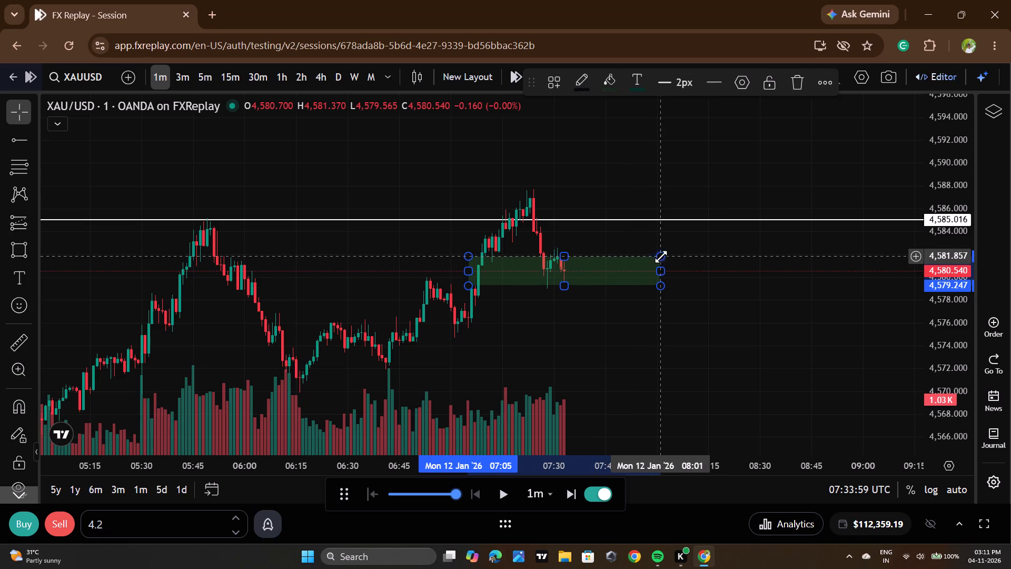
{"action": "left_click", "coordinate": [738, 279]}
Advance the replay in short bursts and pause it at about 07:43 UTC.
{"action": "double_click", "coordinate": [513, 488]}
{"action": "double_click", "coordinate": [513, 488]}
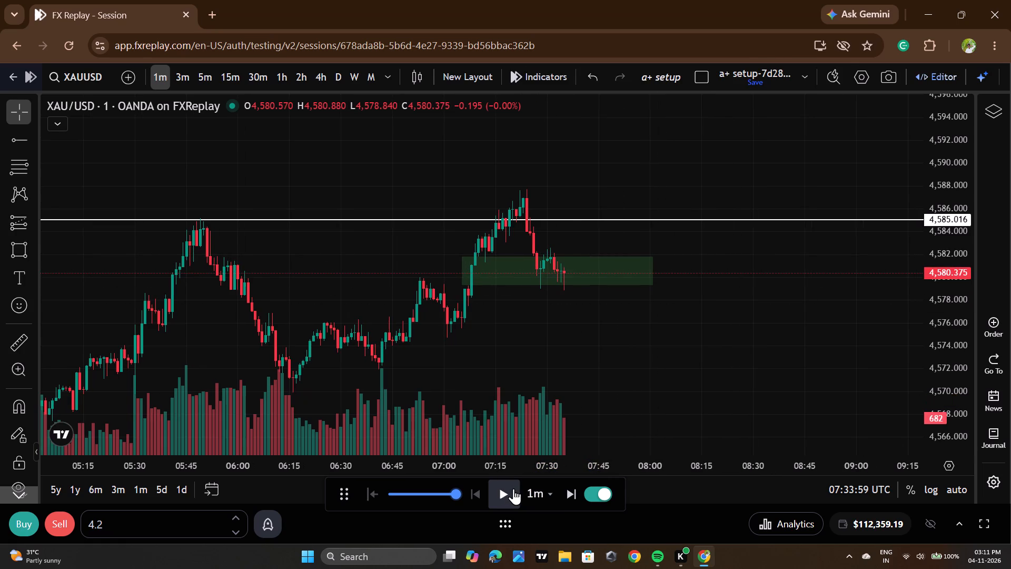
{"action": "left_click", "coordinate": [513, 488]}
{"action": "left_click", "coordinate": [513, 488]}
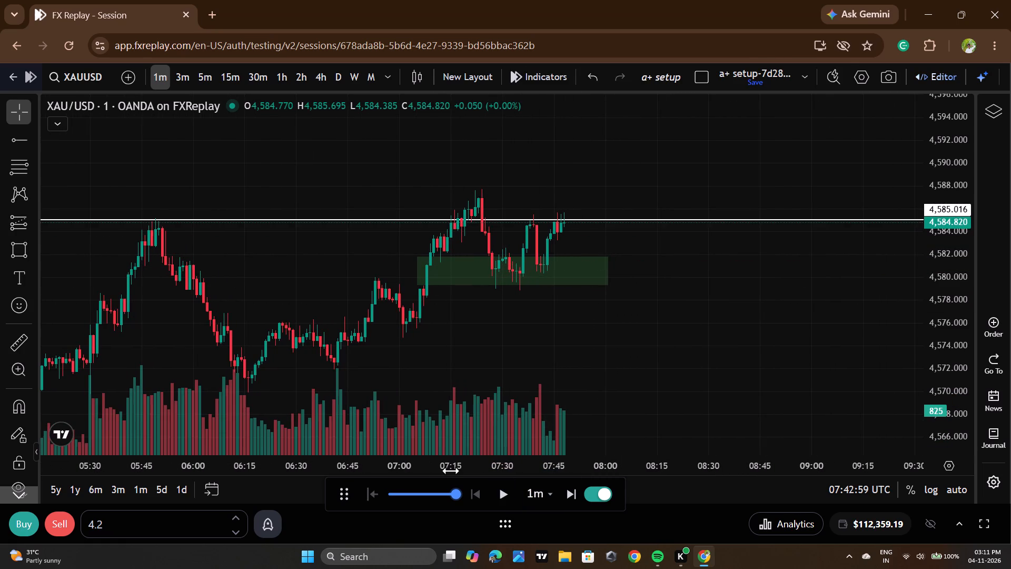
Lower the replay speed and play forward, pausing at about 08:07 UTC.
{"action": "left_click", "coordinate": [411, 489]}
{"action": "left_click", "coordinate": [511, 506]}
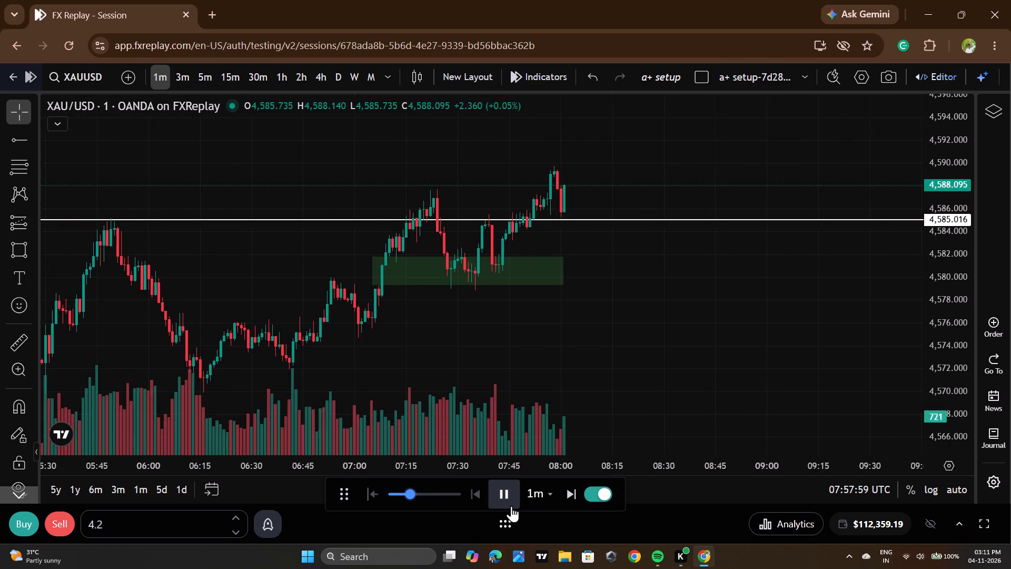
{"action": "left_click", "coordinate": [511, 506]}
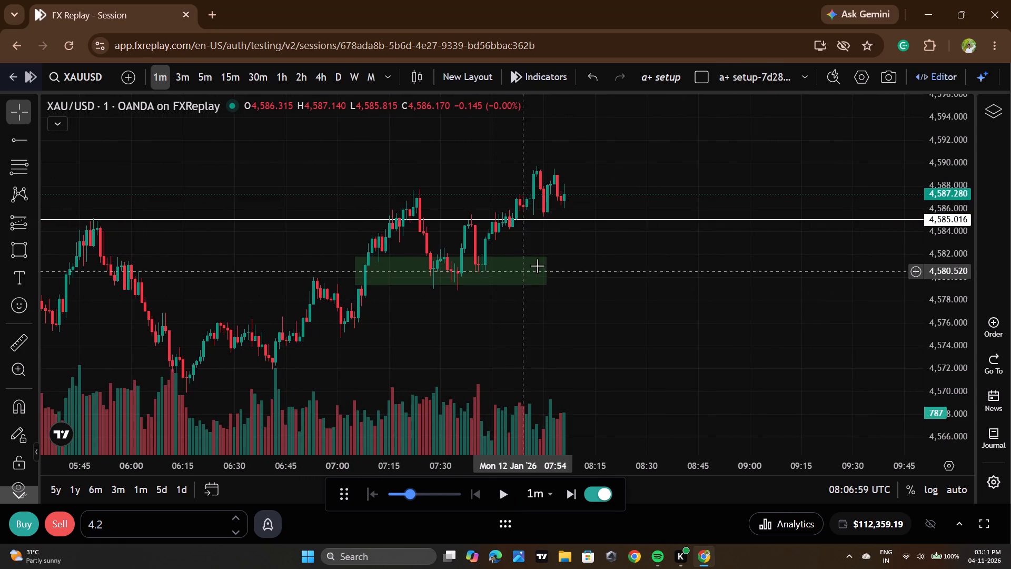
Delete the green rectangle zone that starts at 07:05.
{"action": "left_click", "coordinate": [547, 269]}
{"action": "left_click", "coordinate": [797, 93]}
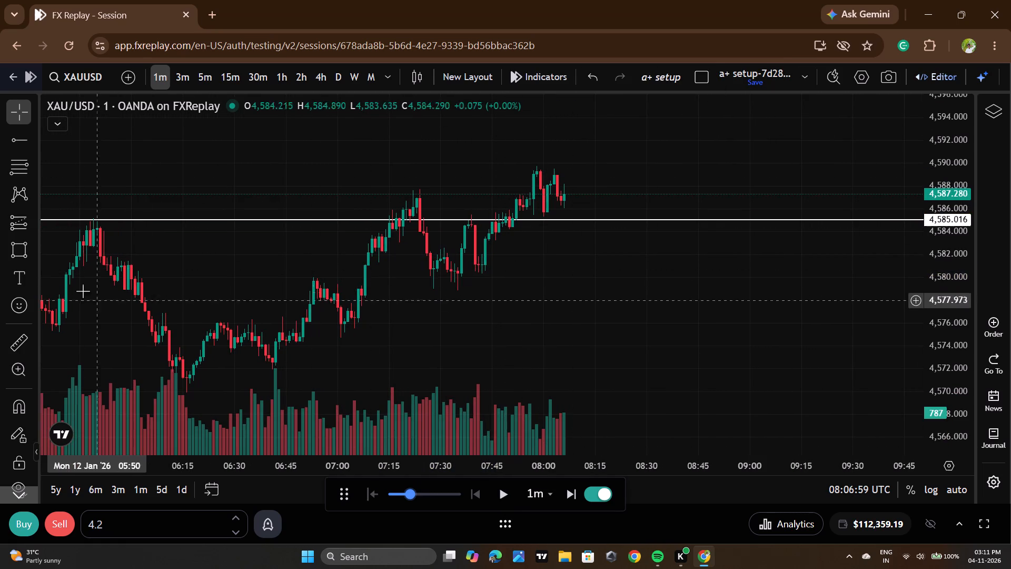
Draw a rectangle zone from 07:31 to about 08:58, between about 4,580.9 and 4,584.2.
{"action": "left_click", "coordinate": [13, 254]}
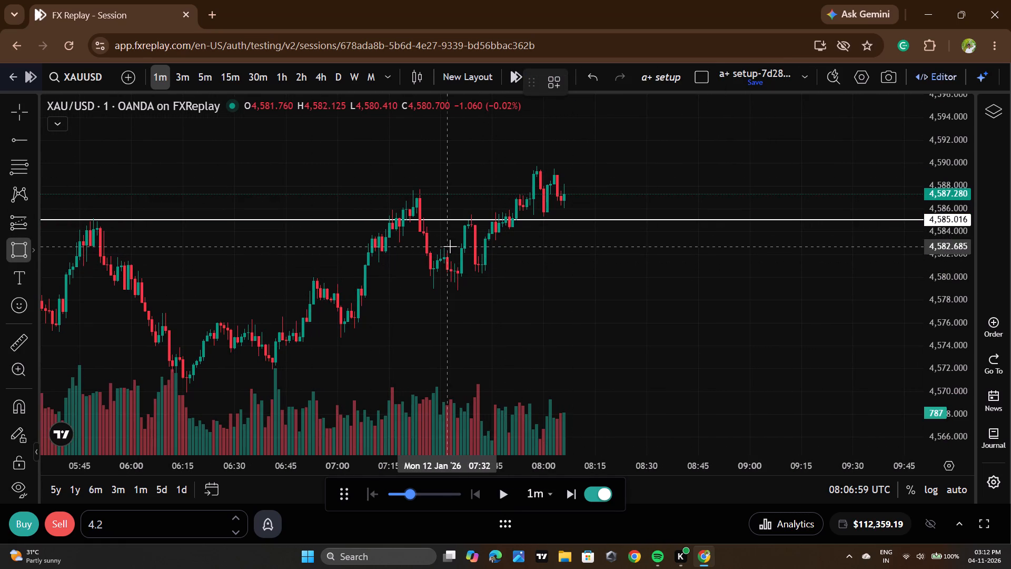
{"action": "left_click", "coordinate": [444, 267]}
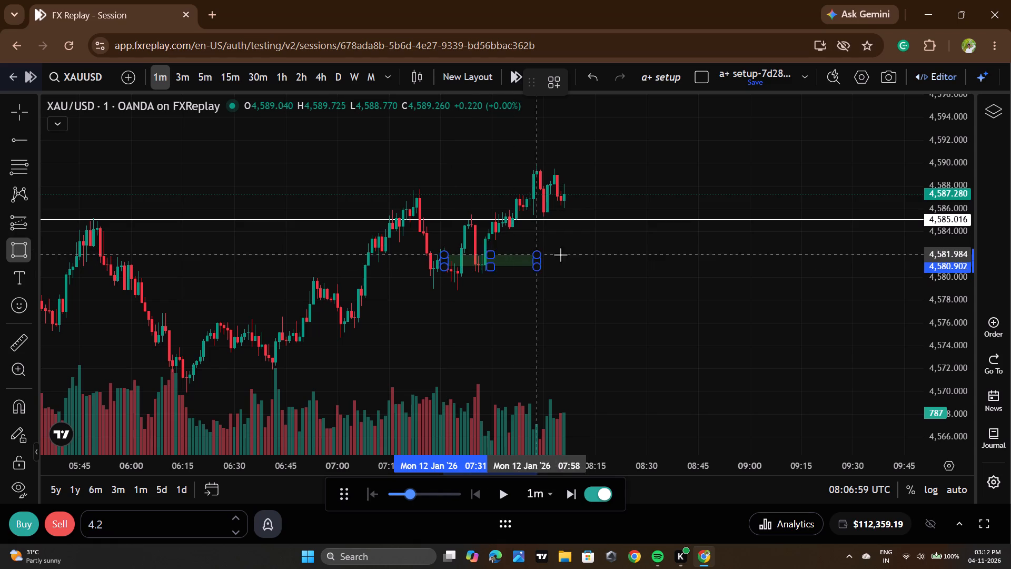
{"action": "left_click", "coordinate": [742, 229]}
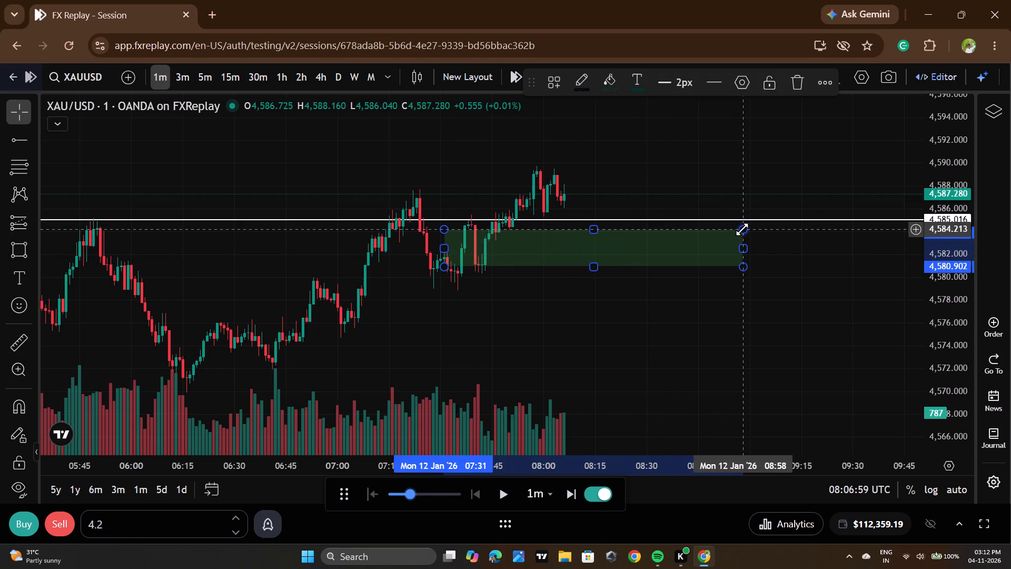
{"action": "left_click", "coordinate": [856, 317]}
Advance the replay in short play-and-pause bursts to about 08:29 UTC, following price in the green zone.
{"action": "left_click", "coordinate": [510, 494]}
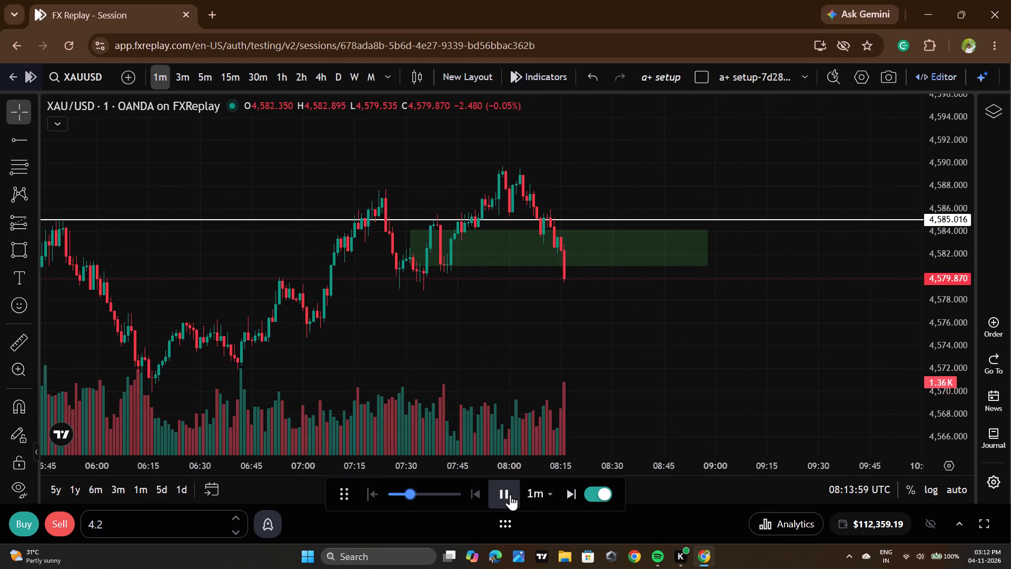
{"action": "left_click", "coordinate": [510, 494]}
{"action": "double_click", "coordinate": [510, 494]}
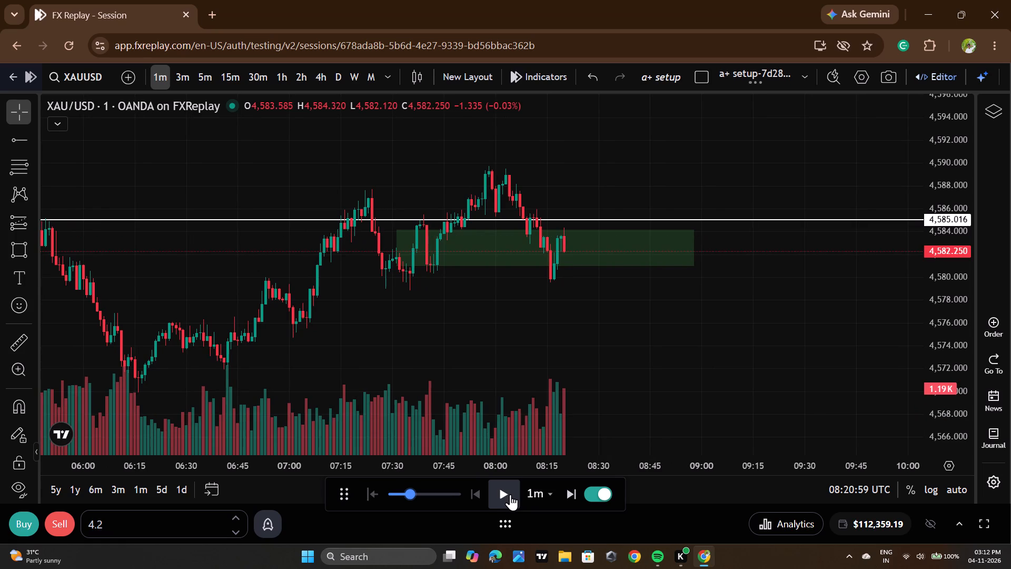
{"action": "left_click", "coordinate": [510, 494]}
{"action": "left_click", "coordinate": [510, 494]}
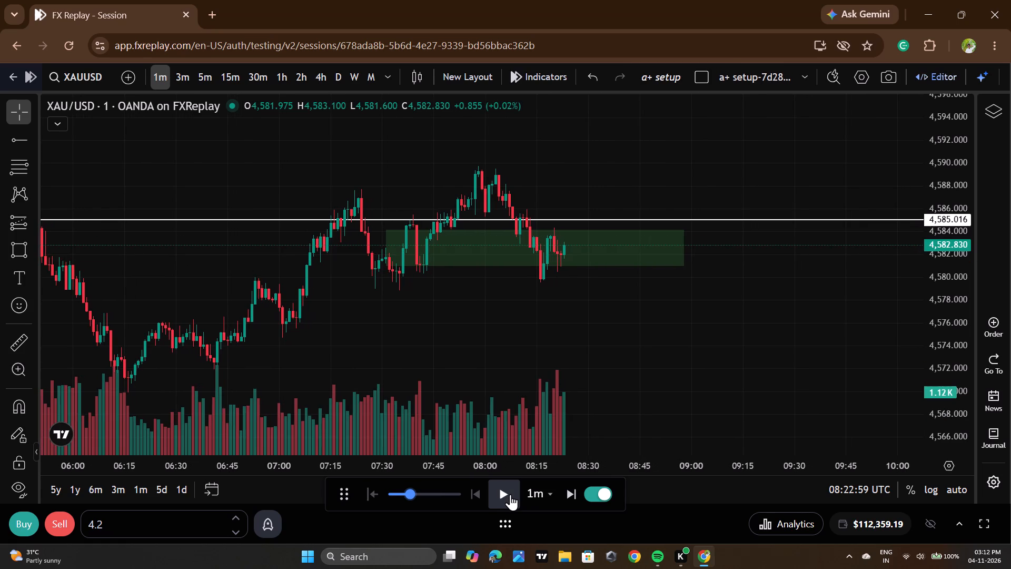
{"action": "double_click", "coordinate": [510, 494]}
{"action": "double_click", "coordinate": [510, 494]}
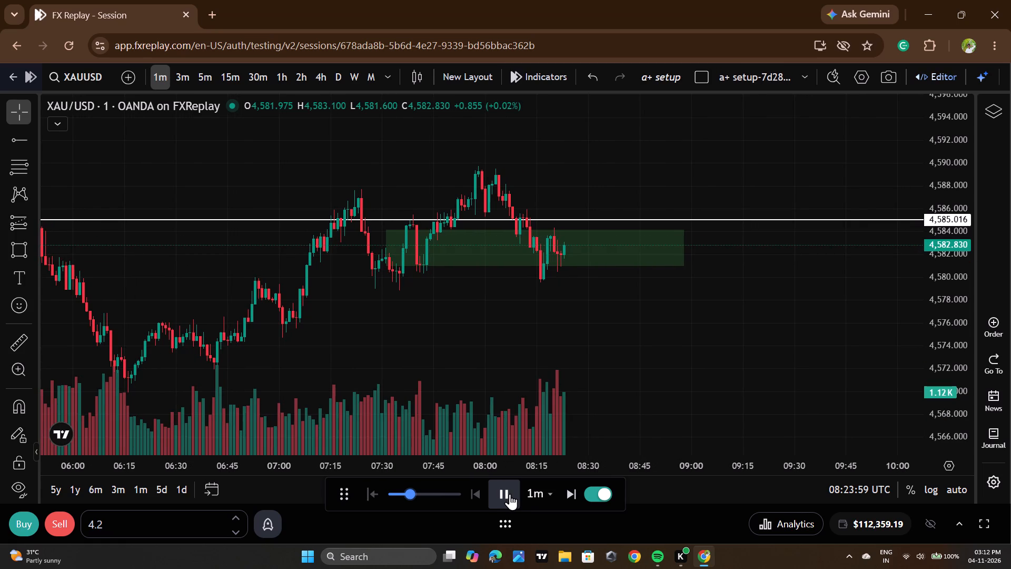
{"action": "double_click", "coordinate": [510, 494]}
{"action": "double_click", "coordinate": [510, 494]}
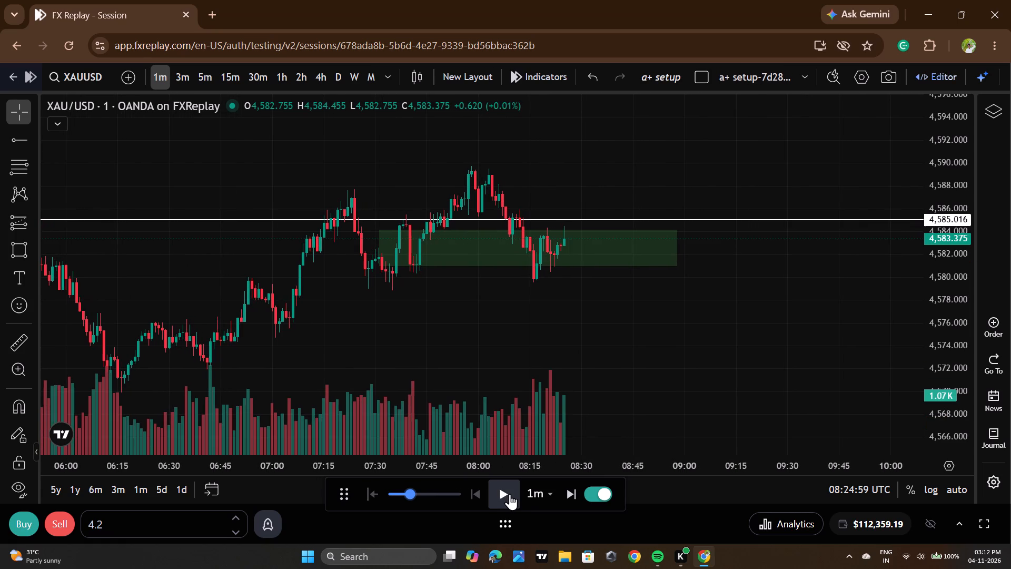
{"action": "double_click", "coordinate": [510, 494]}
{"action": "double_click", "coordinate": [510, 494]}
{"action": "left_click", "coordinate": [510, 494]}
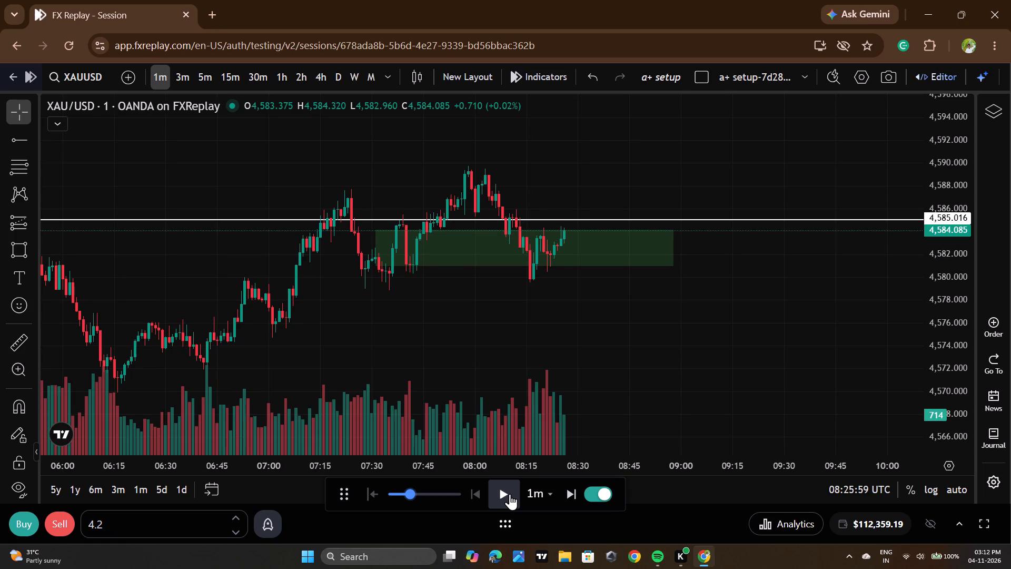
{"action": "left_click", "coordinate": [510, 494]}
{"action": "double_click", "coordinate": [510, 494]}
{"action": "left_click", "coordinate": [510, 494]}
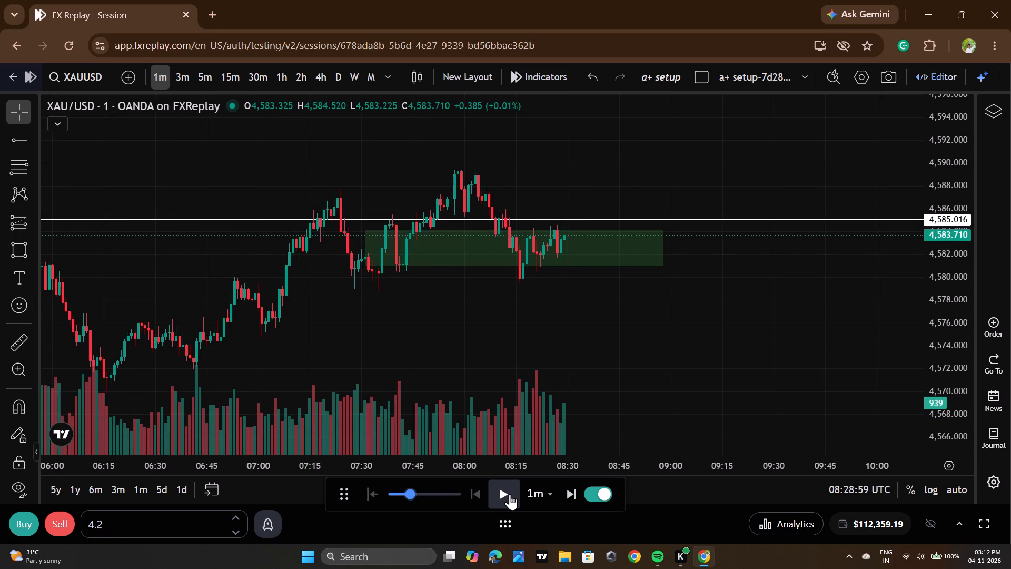
Continue the replay in short play-and-pause bursts and stop at about 08:44 UTC.
{"action": "left_click", "coordinate": [510, 494]}
{"action": "double_click", "coordinate": [510, 494]}
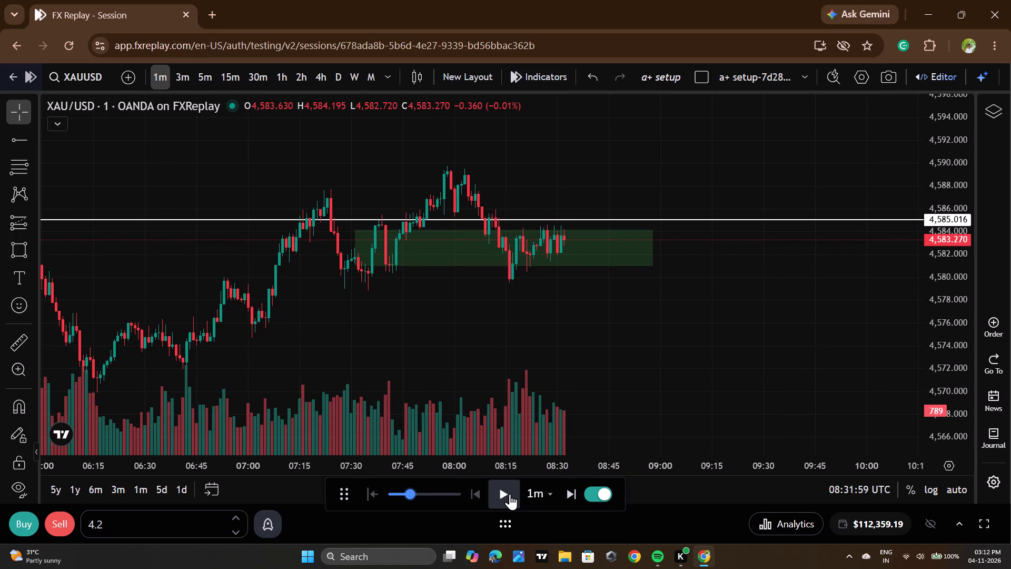
{"action": "double_click", "coordinate": [510, 494]}
{"action": "double_click", "coordinate": [510, 494]}
{"action": "left_click", "coordinate": [510, 494]}
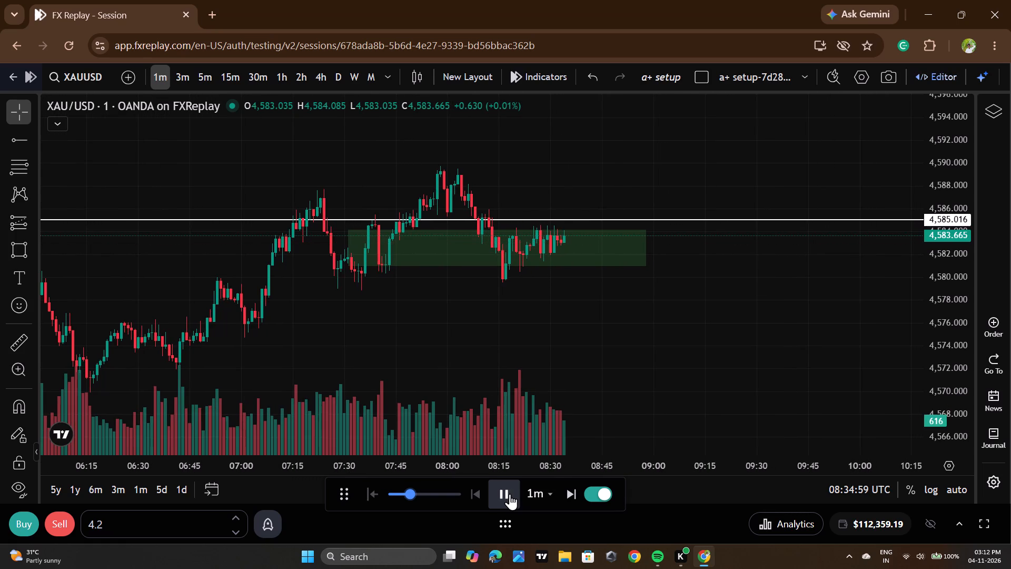
{"action": "left_click", "coordinate": [510, 494]}
{"action": "double_click", "coordinate": [510, 494]}
{"action": "double_click", "coordinate": [510, 494]}
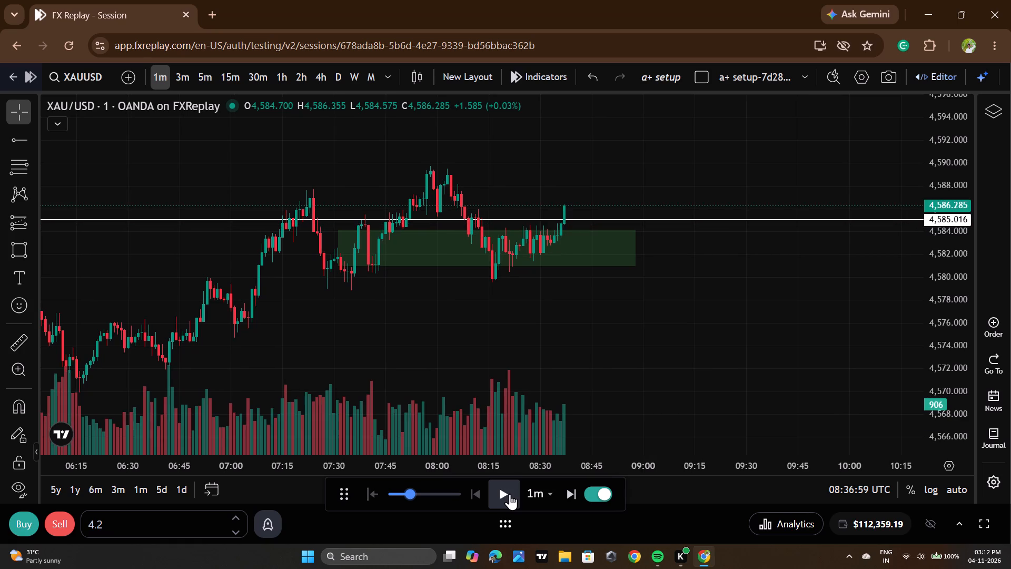
{"action": "left_click", "coordinate": [510, 494]}
{"action": "left_click", "coordinate": [510, 494]}
{"action": "left_click", "coordinate": [510, 494]}
{"action": "double_click", "coordinate": [510, 494]}
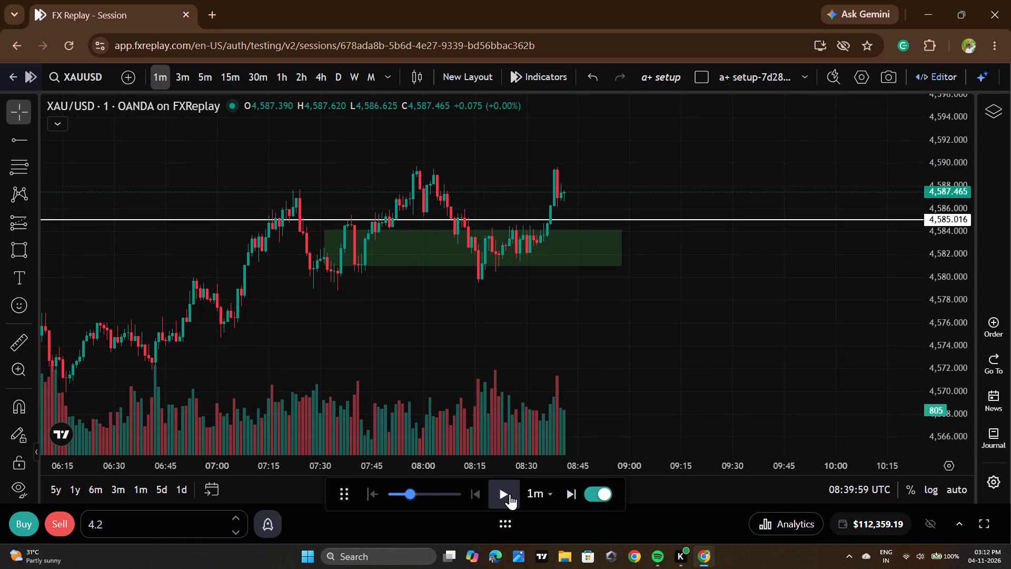
{"action": "left_click", "coordinate": [510, 493]}
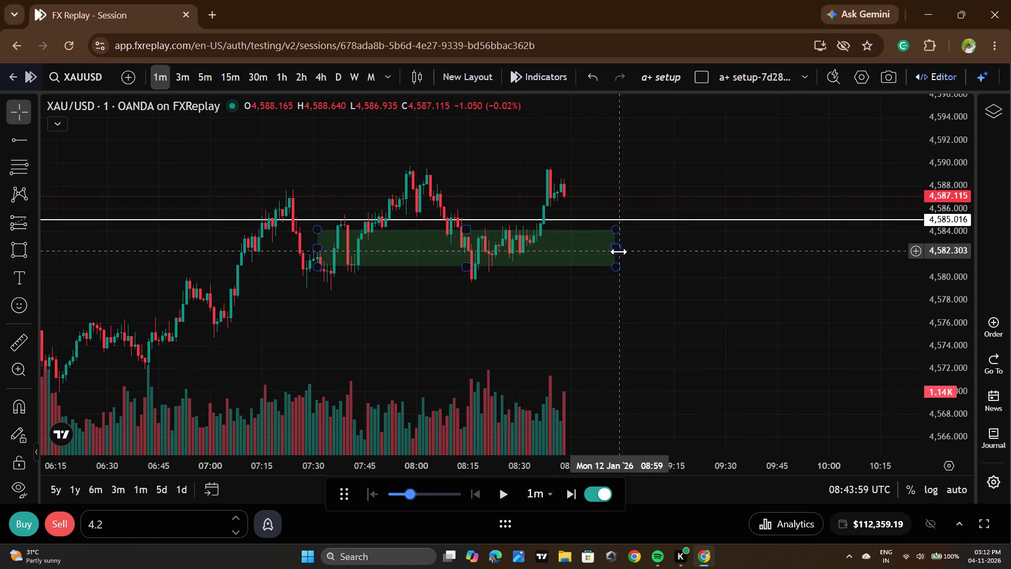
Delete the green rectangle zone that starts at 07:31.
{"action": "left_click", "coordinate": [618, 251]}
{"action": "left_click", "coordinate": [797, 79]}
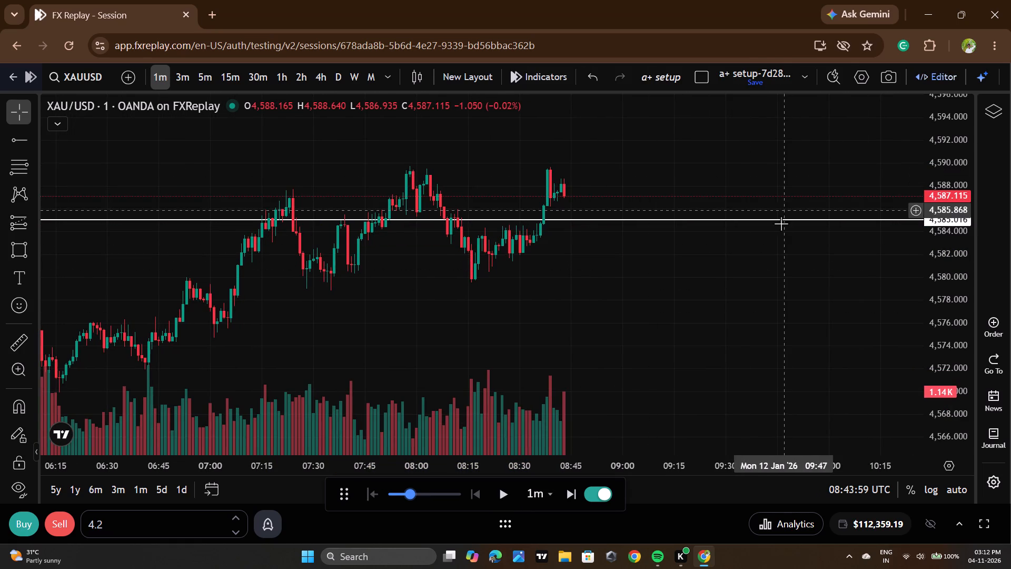
Delete the white horizontal line at about 4,585.0.
{"action": "left_click", "coordinate": [781, 221]}
{"action": "left_click", "coordinate": [777, 80]}
Draw a horizontal ray from 00:05 on 12 Jan at about 4,601.5, along the tall peak's high.
{"action": "scroll", "coordinate": [506, 273], "scroll_direction": "down", "scroll_amount": 6}
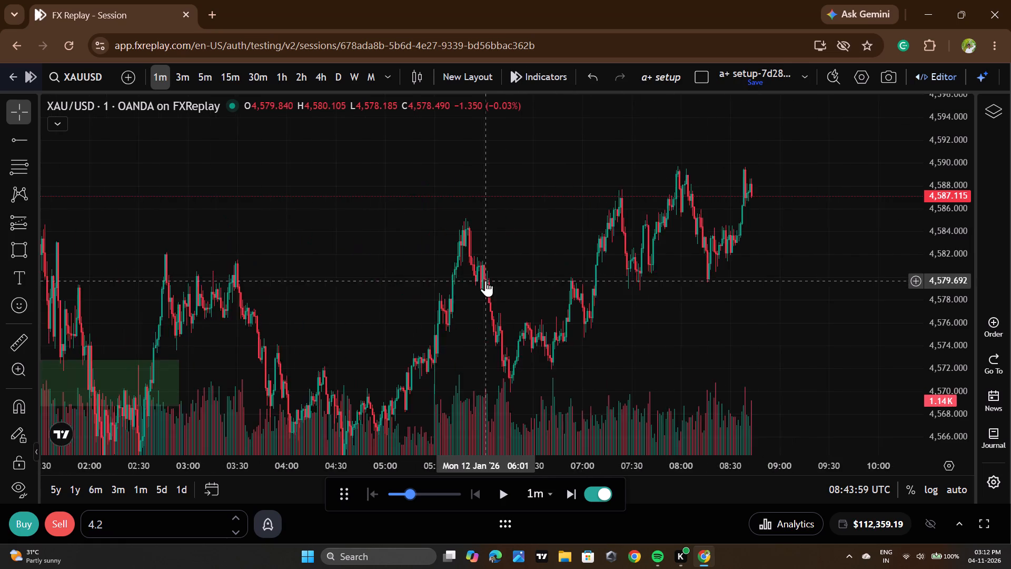
{"action": "scroll", "coordinate": [485, 280], "scroll_direction": "down", "scroll_amount": 7}
{"action": "left_click_drag", "start_coordinate": [530, 163], "coordinate": [553, 272]}
{"action": "left_click_drag", "start_coordinate": [539, 151], "coordinate": [544, 224]}
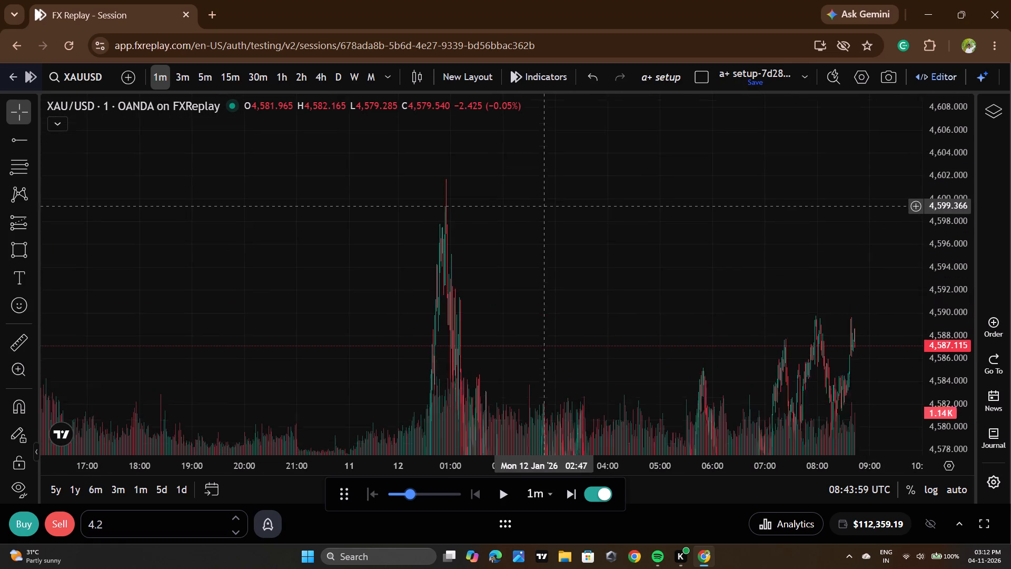
{"action": "left_click_drag", "start_coordinate": [544, 224], "coordinate": [543, 231]}
{"action": "left_click", "coordinate": [0, 125]}
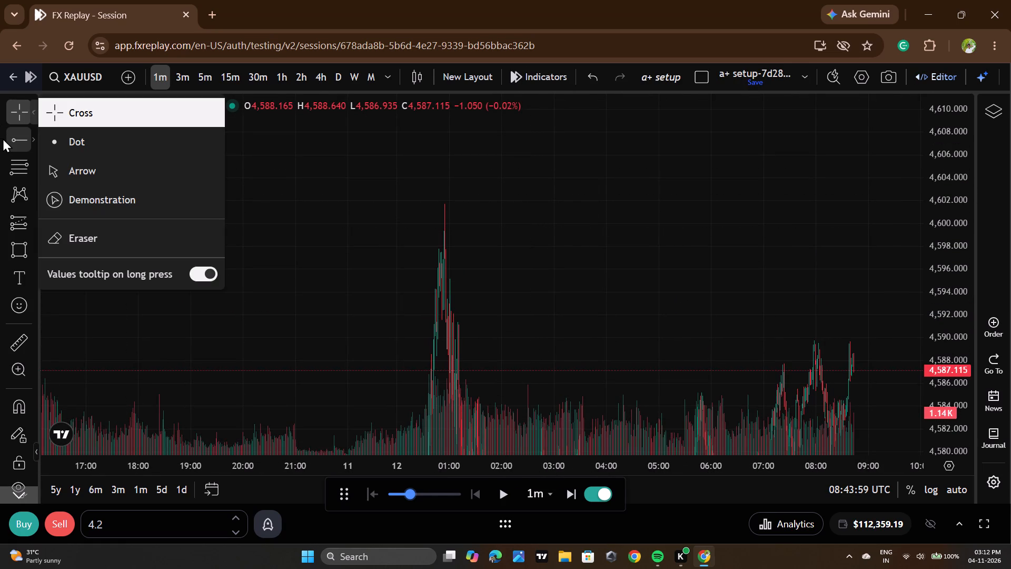
{"action": "left_click", "coordinate": [3, 139]}
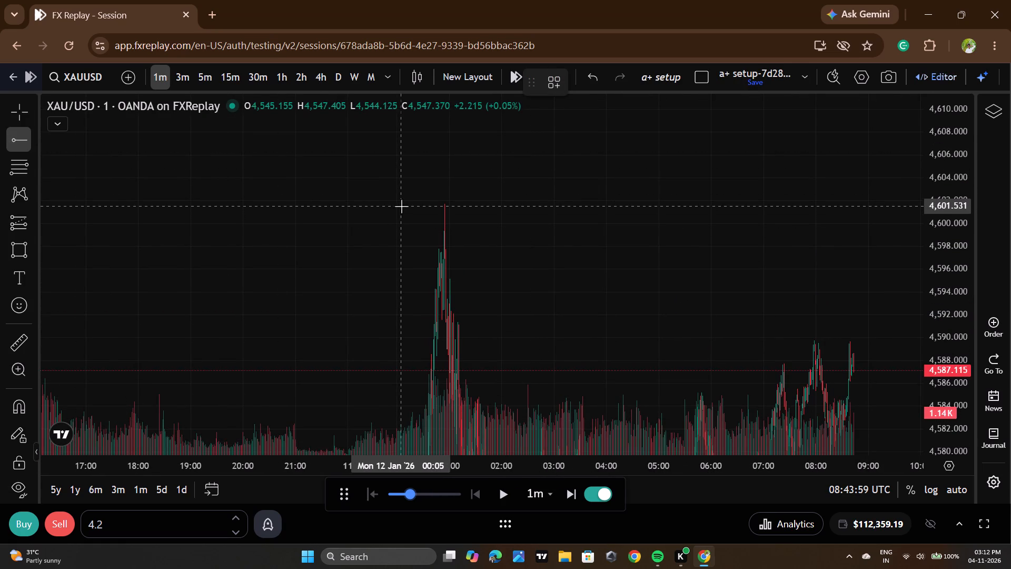
{"action": "left_click", "coordinate": [401, 206]}
{"action": "left_click", "coordinate": [441, 247]}
Set the replay speed to 16x per sec and advance the replay to about 13:24 UTC, pausing along the way.
{"action": "left_click_drag", "start_coordinate": [728, 275], "coordinate": [470, 224]}
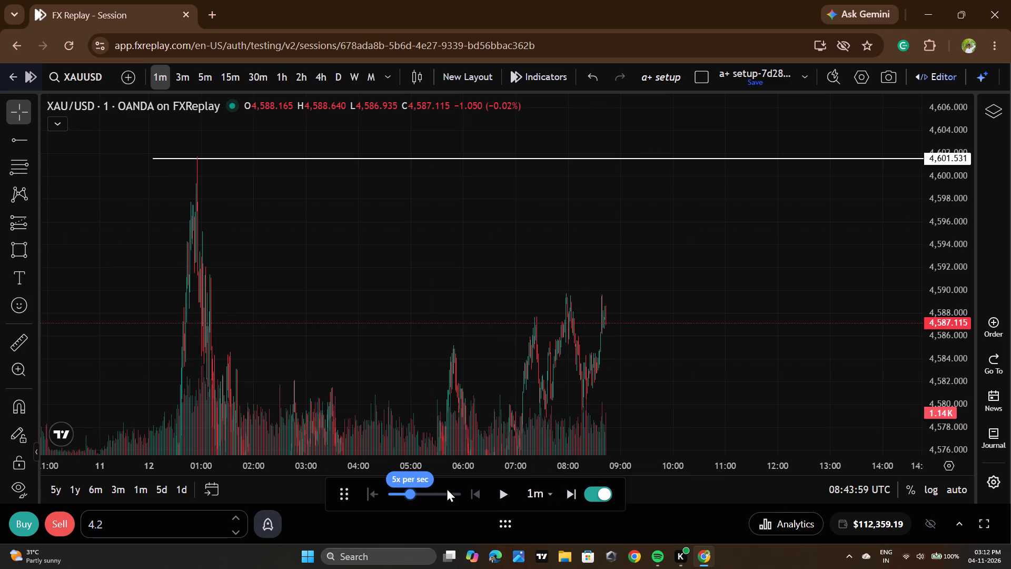
{"action": "left_click", "coordinate": [461, 494]}
{"action": "left_click", "coordinate": [509, 498]}
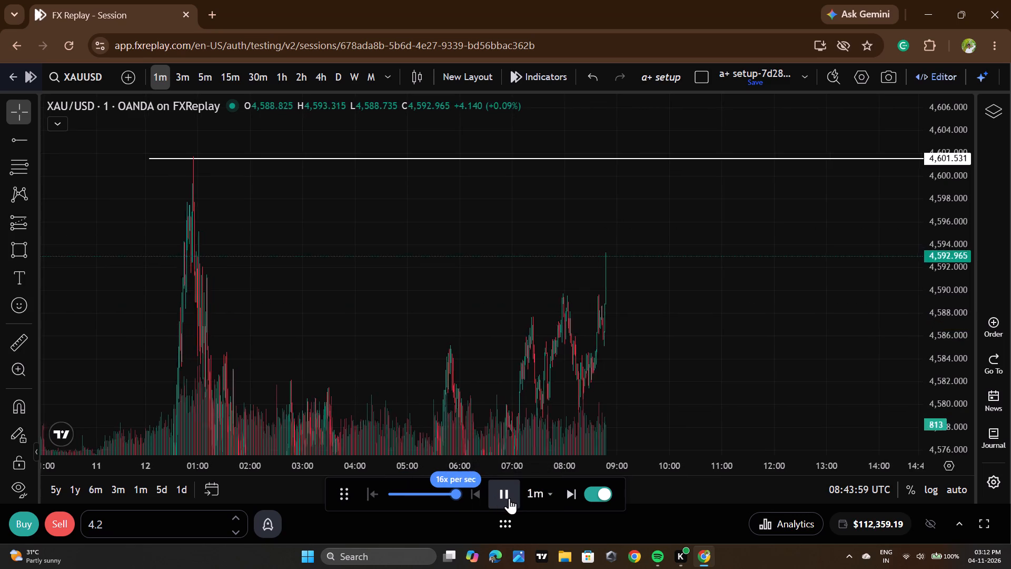
{"action": "double_click", "coordinate": [509, 498]}
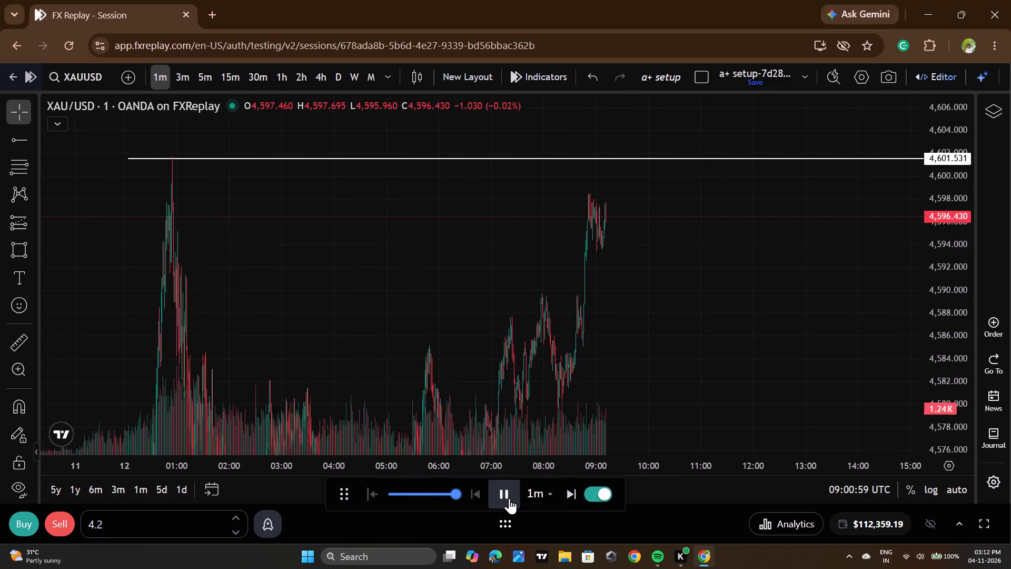
{"action": "double_click", "coordinate": [509, 498]}
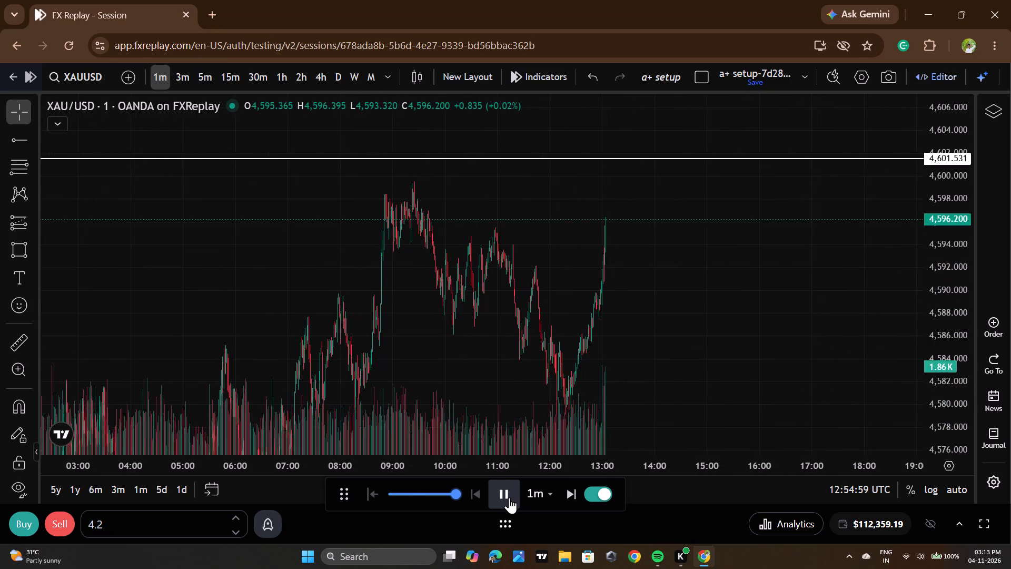
{"action": "left_click", "coordinate": [509, 497]}
{"action": "double_click", "coordinate": [509, 497]}
{"action": "left_click", "coordinate": [509, 497]}
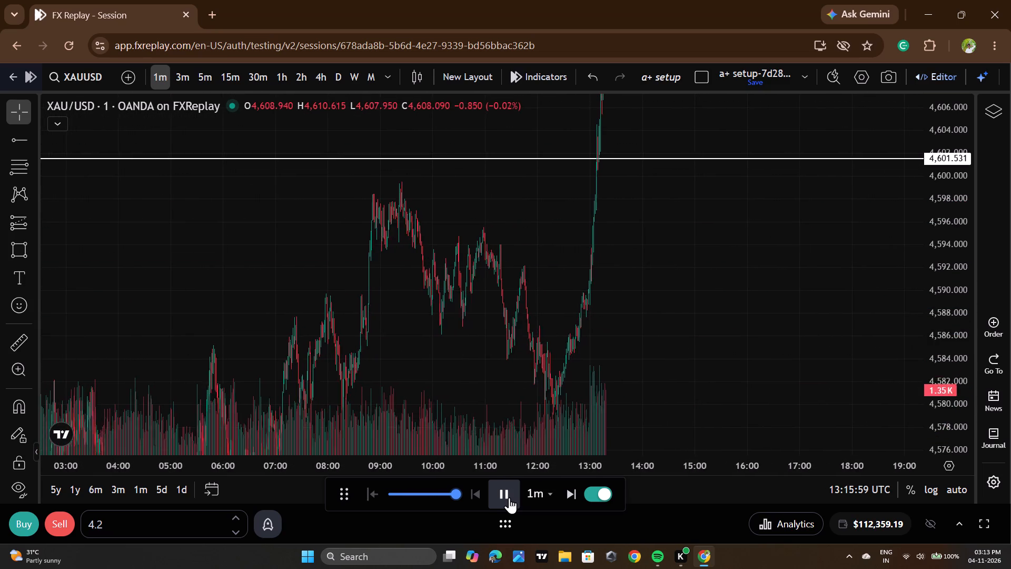
{"action": "left_click", "coordinate": [509, 497]}
Continue the replay in short play-and-pause bursts, following the rally above the ray, and stop at about 14:08 UTC.
{"action": "left_click_drag", "start_coordinate": [716, 323], "coordinate": [680, 423]}
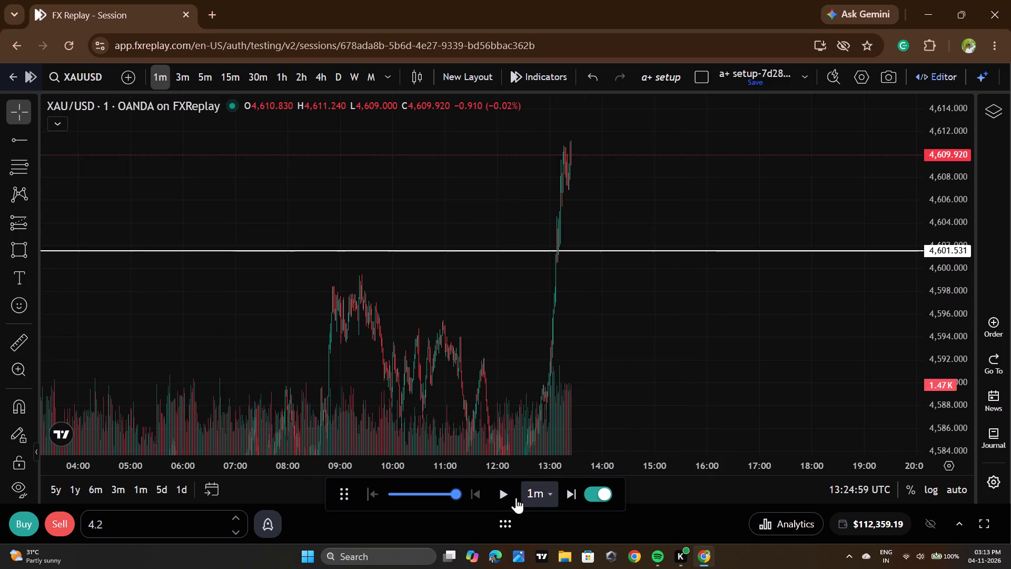
{"action": "left_click", "coordinate": [509, 496]}
{"action": "double_click", "coordinate": [509, 496]}
{"action": "double_click", "coordinate": [509, 496]}
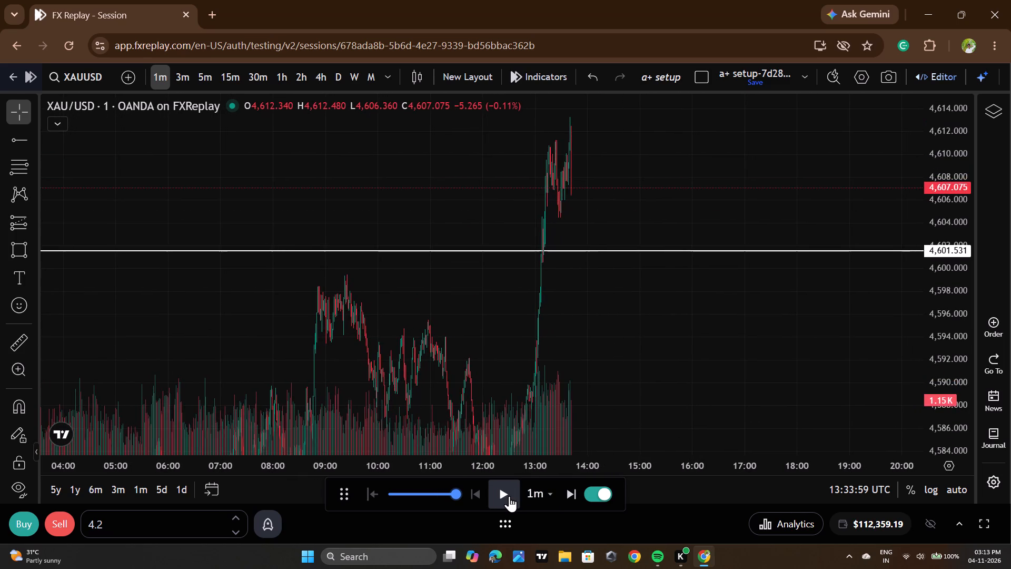
{"action": "double_click", "coordinate": [509, 496]}
{"action": "left_click", "coordinate": [509, 496]}
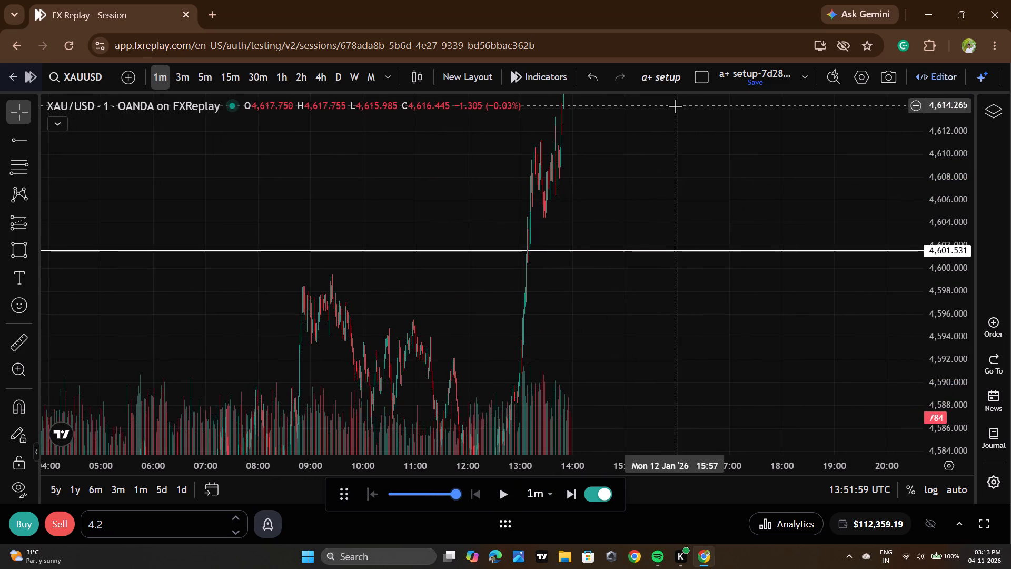
{"action": "left_click_drag", "start_coordinate": [852, 150], "coordinate": [809, 335]}
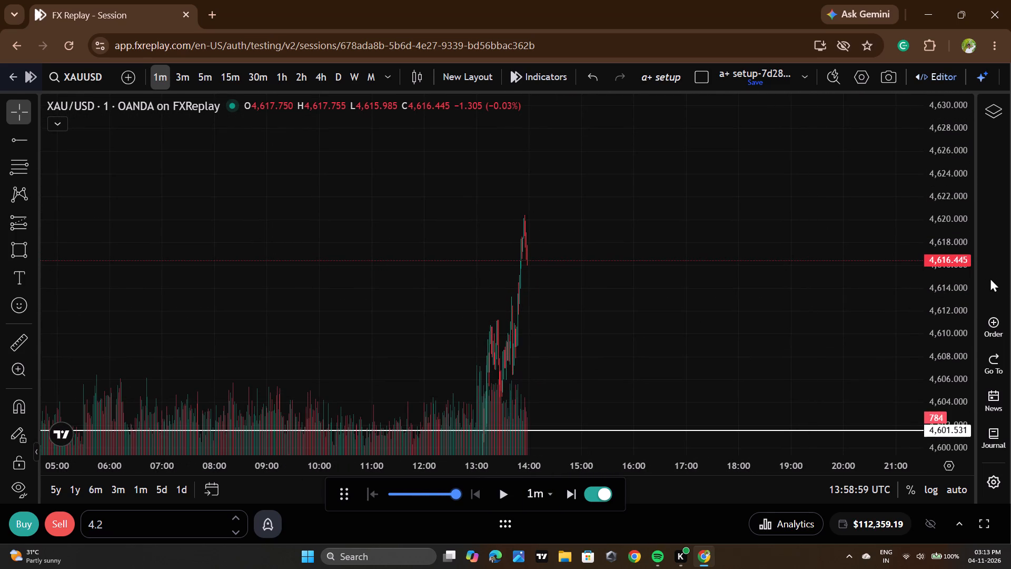
{"action": "scroll", "coordinate": [942, 282], "scroll_direction": "down", "scroll_amount": 11}
{"action": "left_click", "coordinate": [509, 493]}
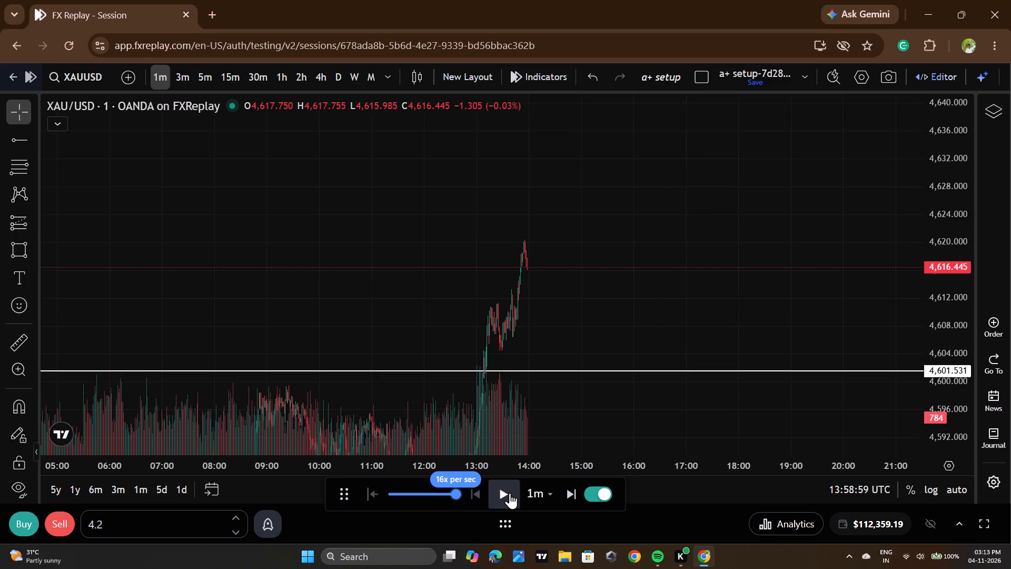
{"action": "left_click", "coordinate": [510, 493]}
Move the white horizontal ray to about 4,603.6.
{"action": "left_click_drag", "start_coordinate": [662, 361], "coordinate": [707, 259]}
{"action": "scroll", "coordinate": [693, 301], "scroll_direction": "up", "scroll_amount": 2}
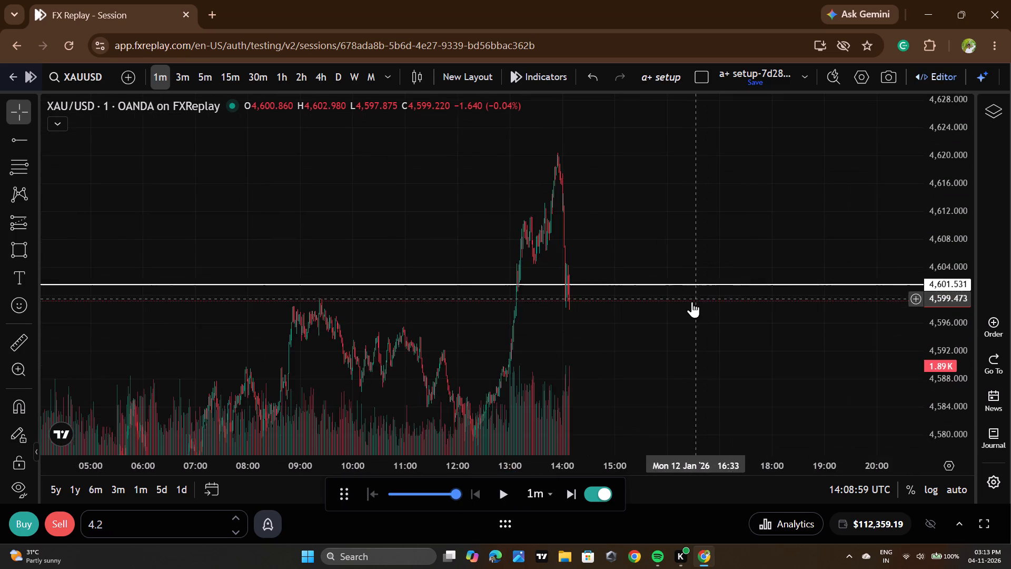
{"action": "scroll", "coordinate": [692, 301], "scroll_direction": "up", "scroll_amount": 6}
{"action": "left_click_drag", "start_coordinate": [475, 284], "coordinate": [966, 338]}
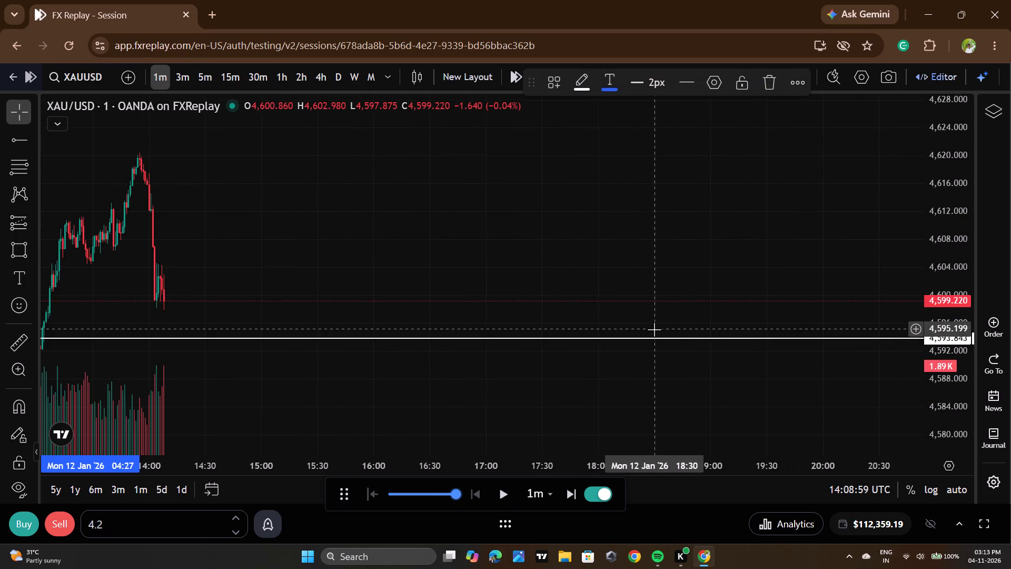
{"action": "left_click_drag", "start_coordinate": [635, 337], "coordinate": [509, 270]}
{"action": "left_click", "coordinate": [507, 282]}
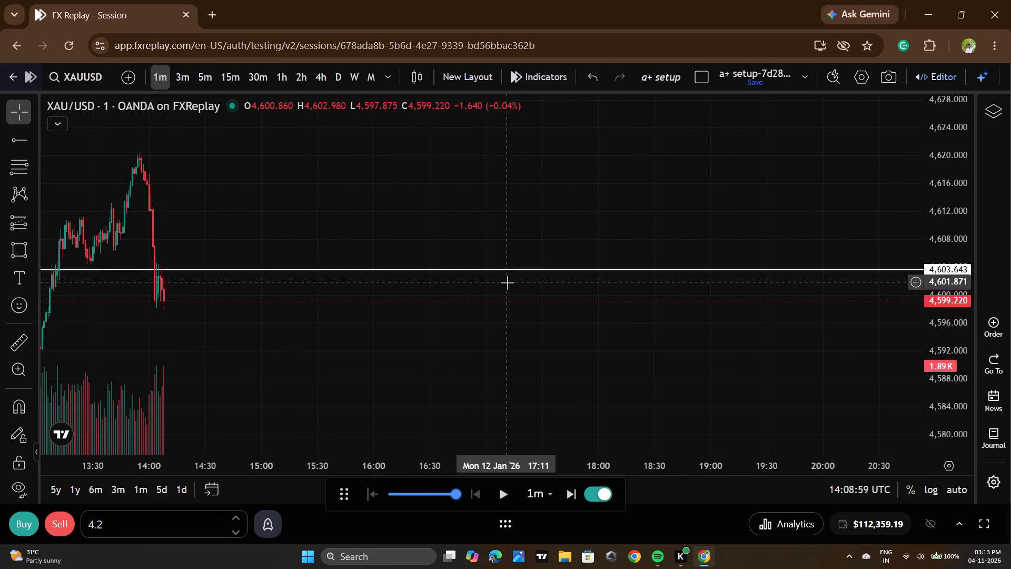
Draw a rectangle zone from 13:01 to about 15:08, between about 4,598.3 and 4,600.5.
{"action": "left_click_drag", "start_coordinate": [345, 365], "coordinate": [748, 357]}
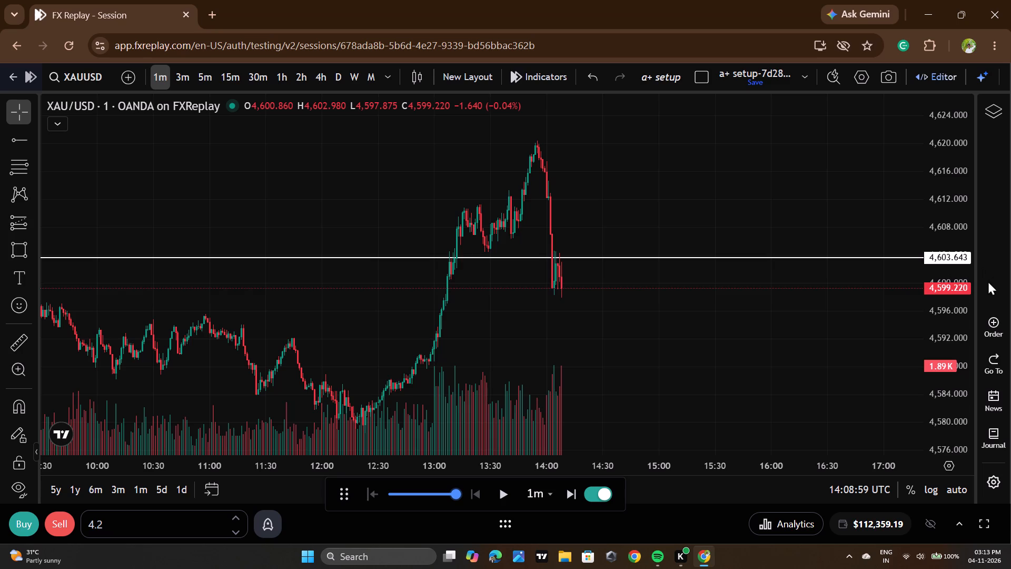
{"action": "scroll", "coordinate": [954, 294], "scroll_direction": "up", "scroll_amount": 11}
{"action": "scroll", "coordinate": [820, 326], "scroll_direction": "up", "scroll_amount": 4}
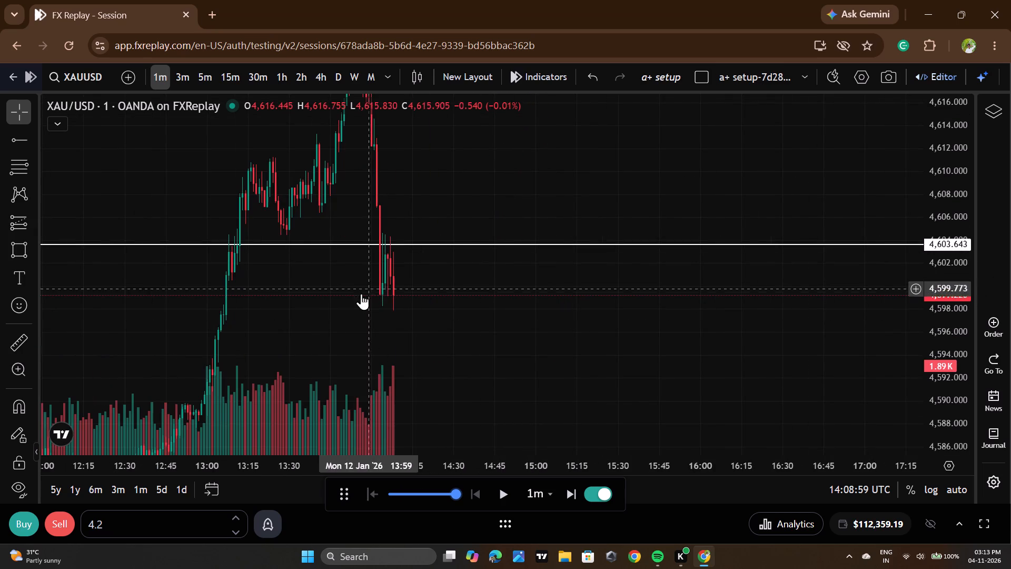
{"action": "left_click", "coordinate": [8, 249]}
{"action": "left_click", "coordinate": [210, 307]}
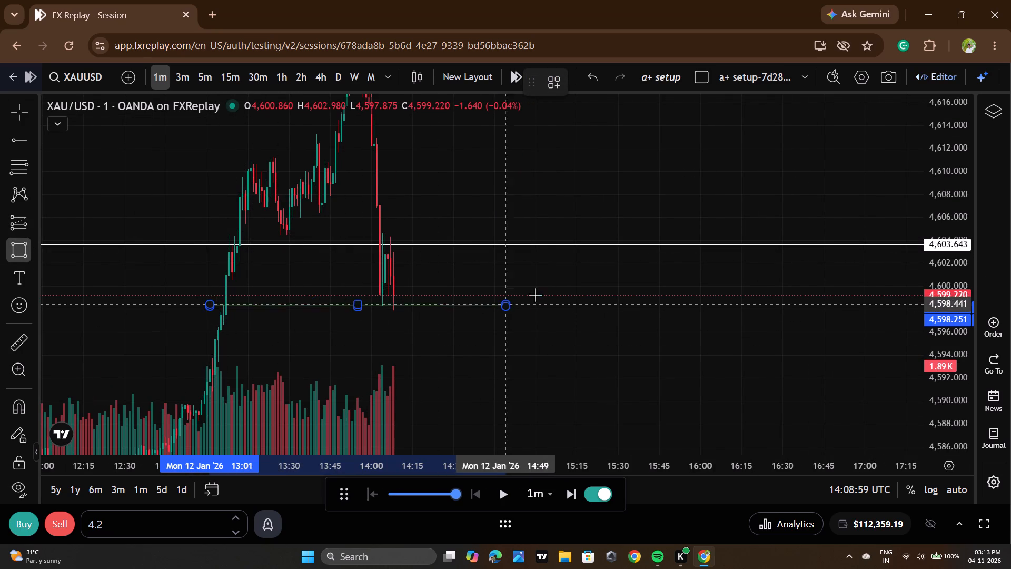
{"action": "left_click", "coordinate": [558, 281]}
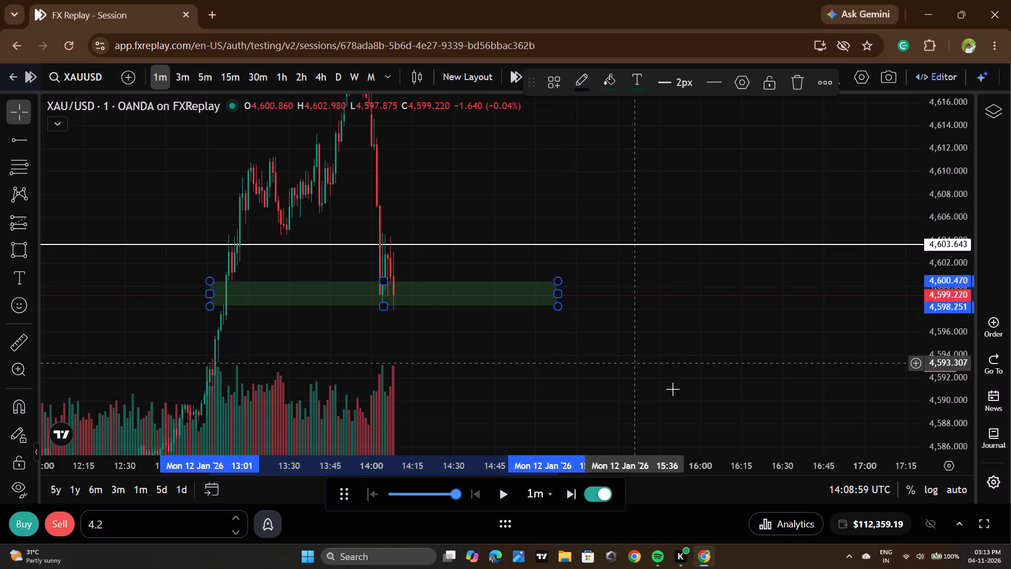
{"action": "left_click", "coordinate": [673, 389]}
Slow the replay to 7x and then 5x per sec, advancing in short bursts to about 14:12 UTC.
{"action": "left_click", "coordinate": [432, 490]}
{"action": "left_click", "coordinate": [422, 492]}
{"action": "left_click", "coordinate": [417, 492]}
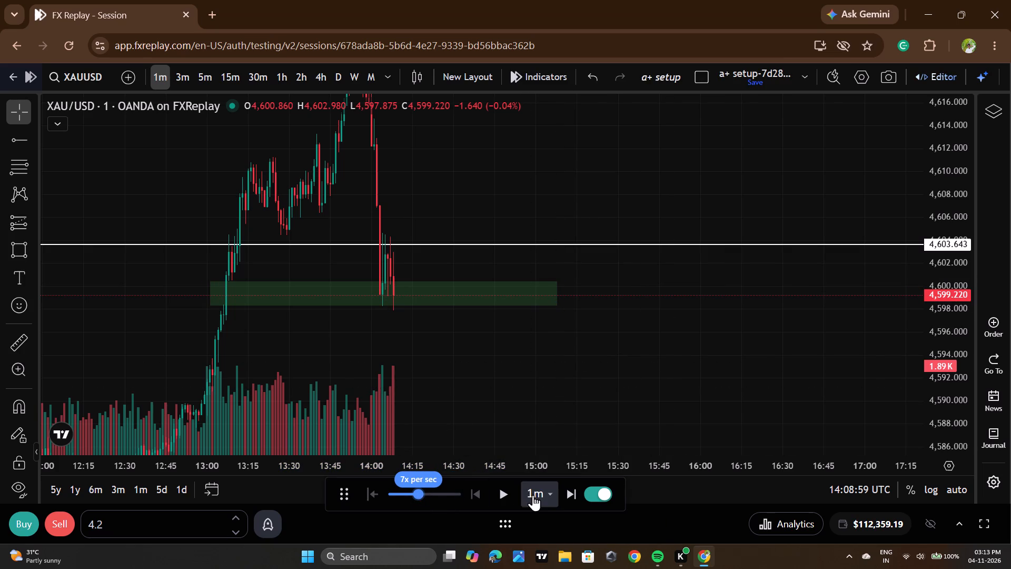
{"action": "double_click", "coordinate": [499, 489]}
{"action": "double_click", "coordinate": [499, 489]}
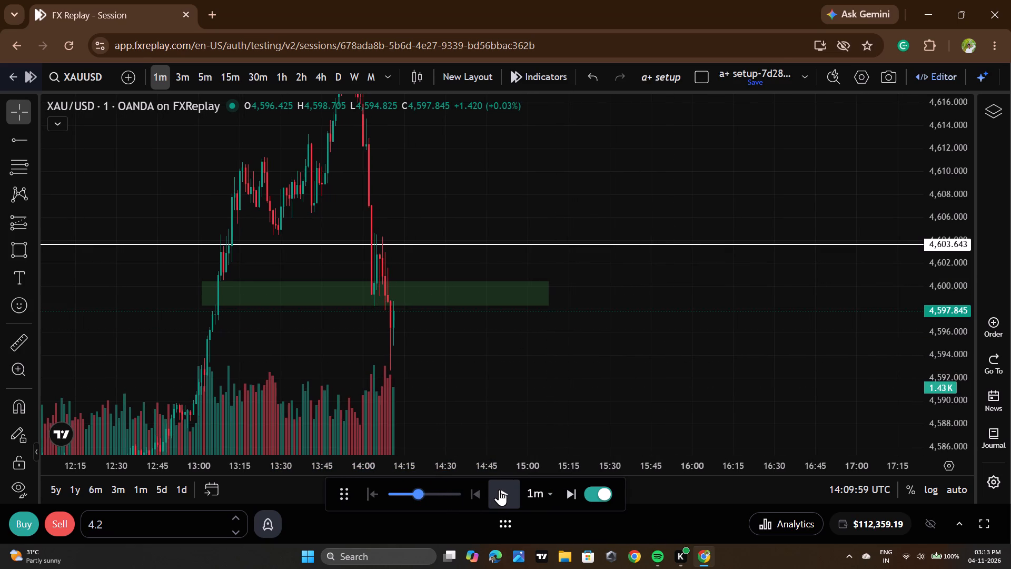
{"action": "double_click", "coordinate": [413, 494]}
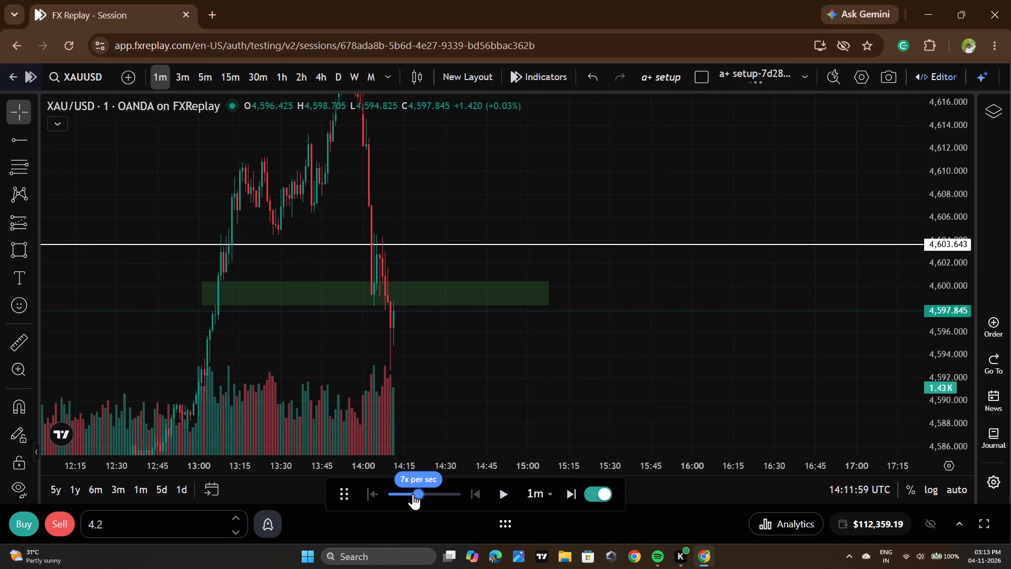
{"action": "double_click", "coordinate": [511, 499]}
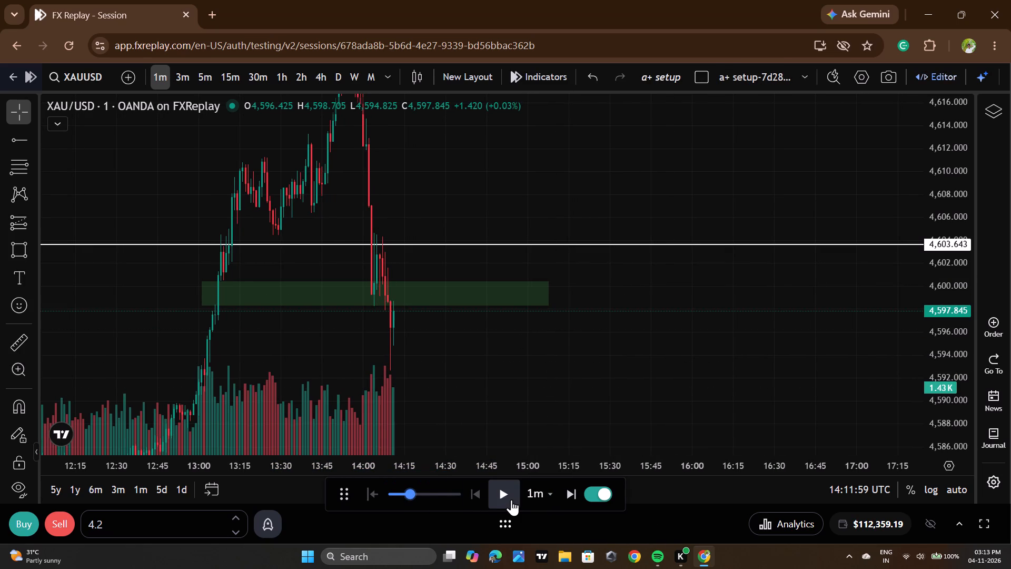
{"action": "double_click", "coordinate": [511, 499]}
Open a 4.2-lot sell position on XAUUSD at the market price.
{"action": "left_click", "coordinate": [69, 523]}
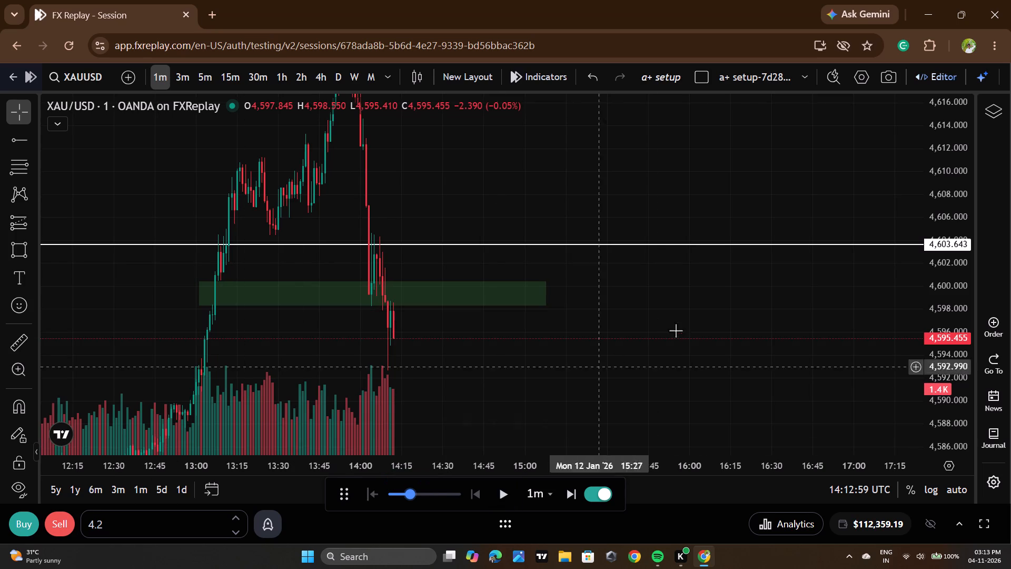
Add a stop loss to the sell position and place it at 4,600.406, near the green zone's upper edge.
{"action": "left_click_drag", "start_coordinate": [761, 342], "coordinate": [784, 277]}
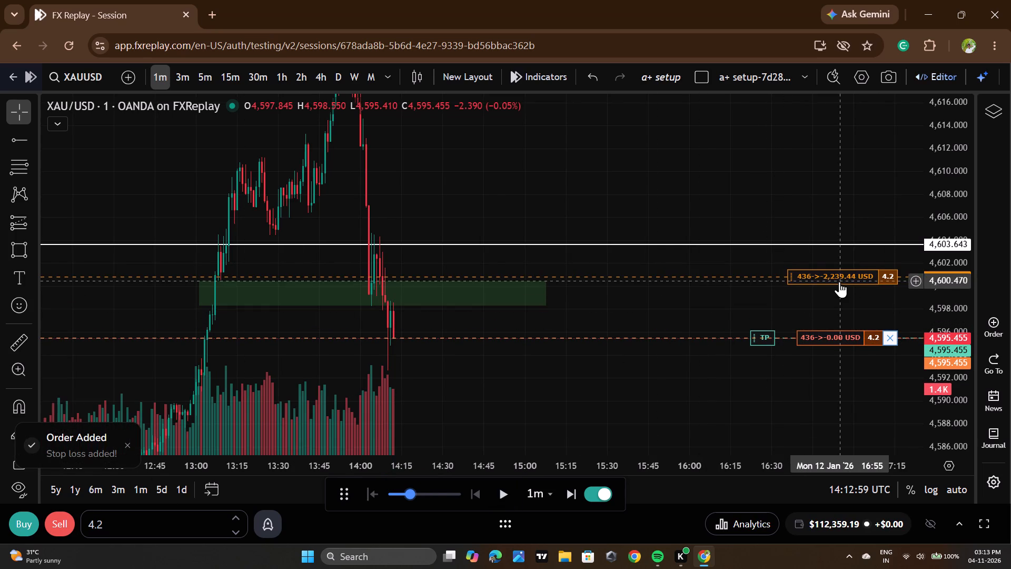
{"action": "left_click_drag", "start_coordinate": [845, 276], "coordinate": [844, 282]}
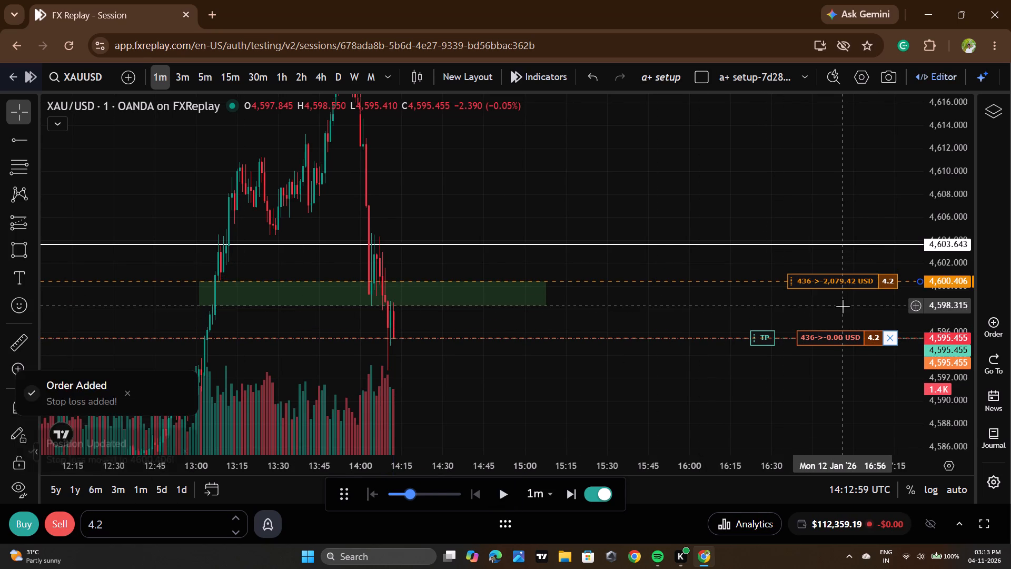
{"action": "left_click_drag", "start_coordinate": [843, 306], "coordinate": [858, 274]}
{"action": "left_click", "coordinate": [858, 263]}
{"action": "left_click_drag", "start_coordinate": [860, 257], "coordinate": [854, 259]}
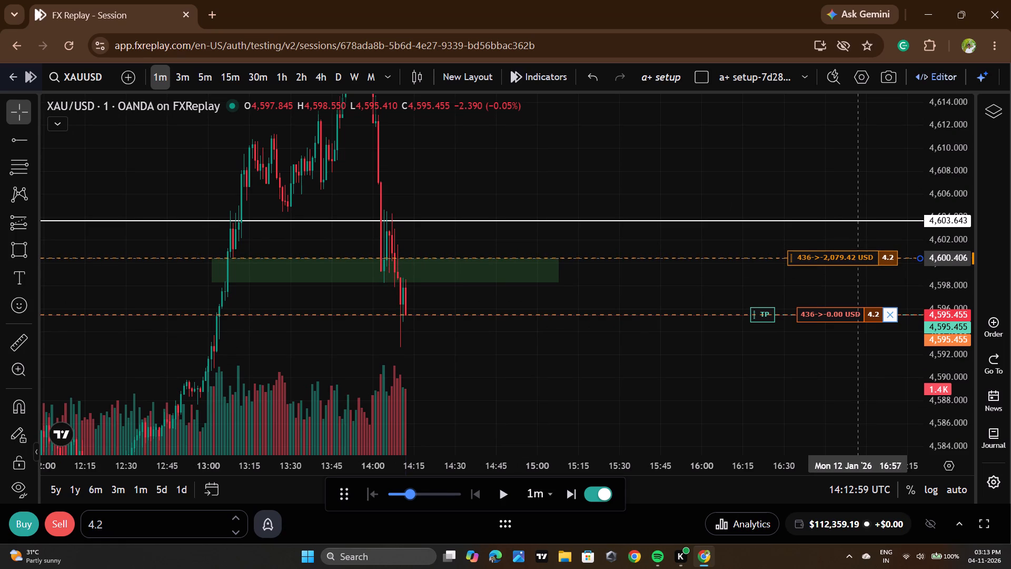
{"action": "left_click_drag", "start_coordinate": [854, 259], "coordinate": [833, 259]}
Add a take profit to the sell position at 4,585.637.
{"action": "left_click_drag", "start_coordinate": [836, 415], "coordinate": [837, 412]}
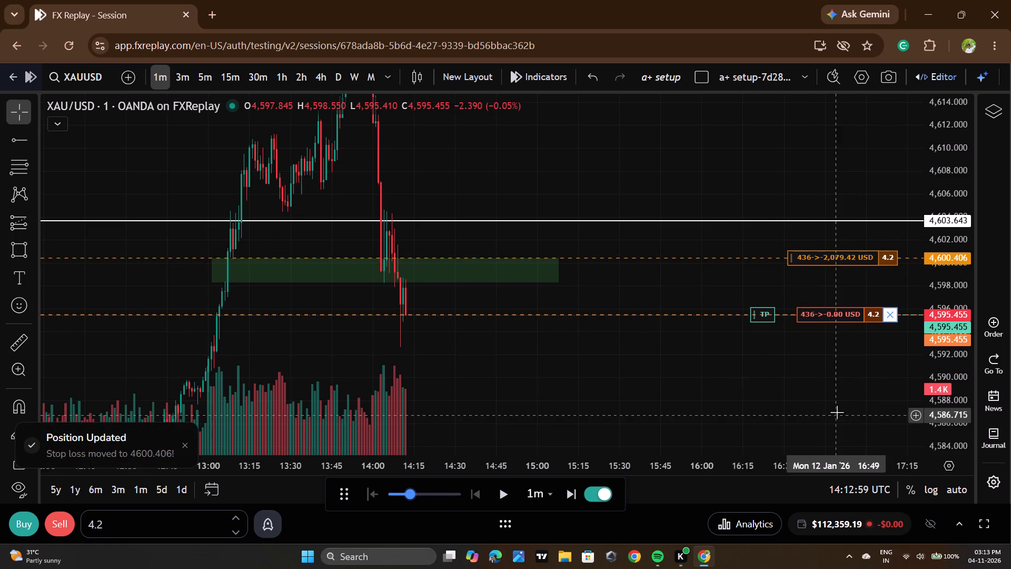
{"action": "left_click_drag", "start_coordinate": [837, 412], "coordinate": [826, 344]}
{"action": "scroll", "coordinate": [722, 249], "scroll_direction": "down", "scroll_amount": 3}
{"action": "left_click_drag", "start_coordinate": [765, 249], "coordinate": [766, 250]}
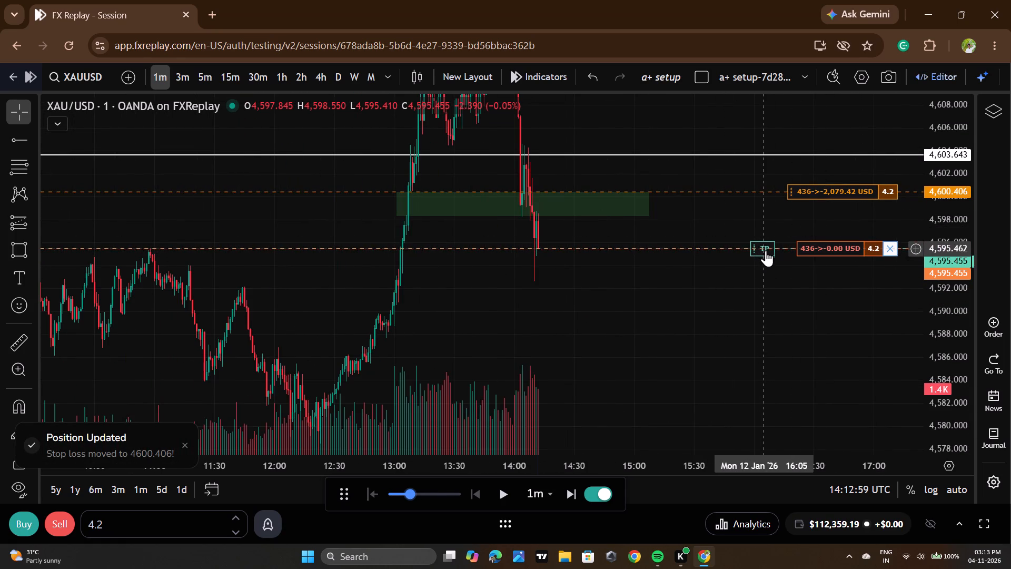
{"action": "left_click_drag", "start_coordinate": [766, 250], "coordinate": [767, 360]}
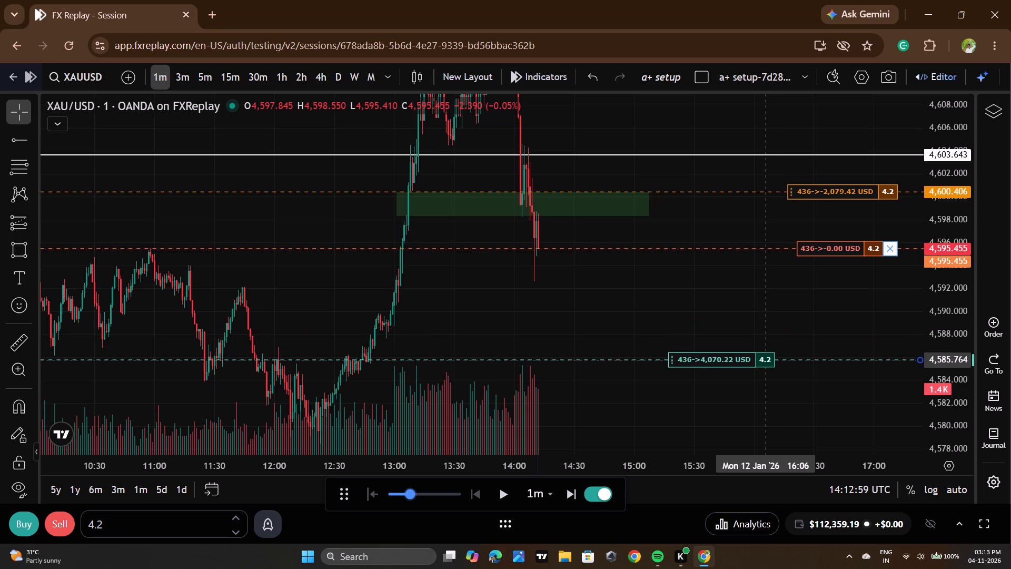
{"action": "left_click_drag", "start_coordinate": [767, 360], "coordinate": [767, 361]}
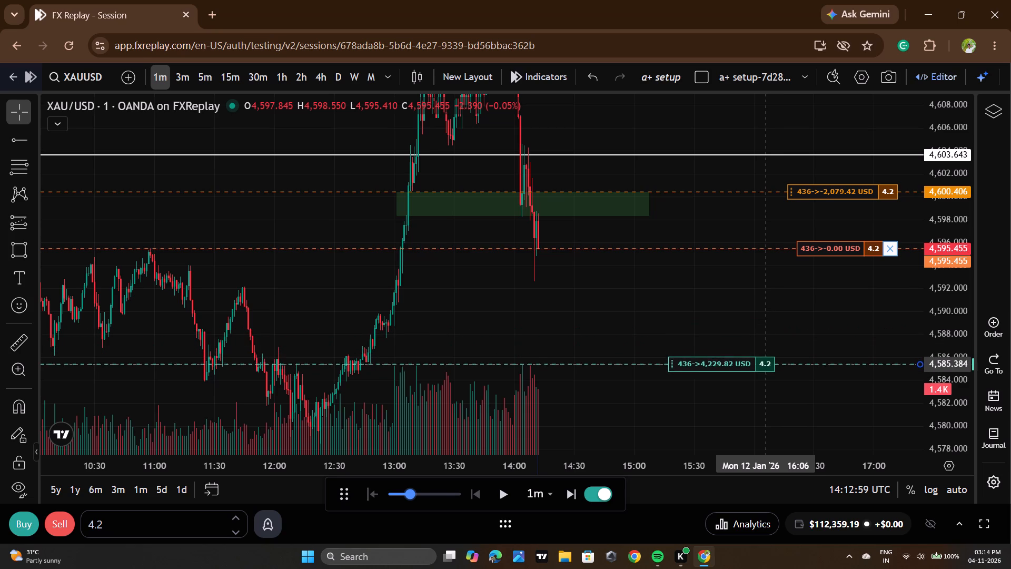
{"action": "left_click_drag", "start_coordinate": [767, 361], "coordinate": [768, 362]}
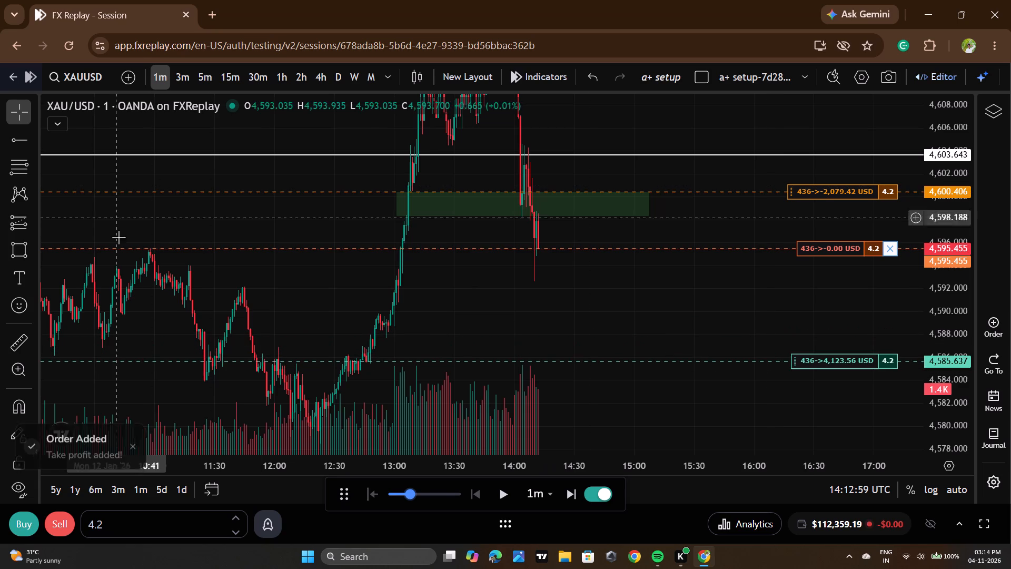
Draw a short position projection at the latest candle with entry about 4,595.27, stop about 4,600.34 and target about 4,585.70.
{"action": "left_click", "coordinate": [25, 213]}
{"action": "left_click", "coordinate": [35, 218]}
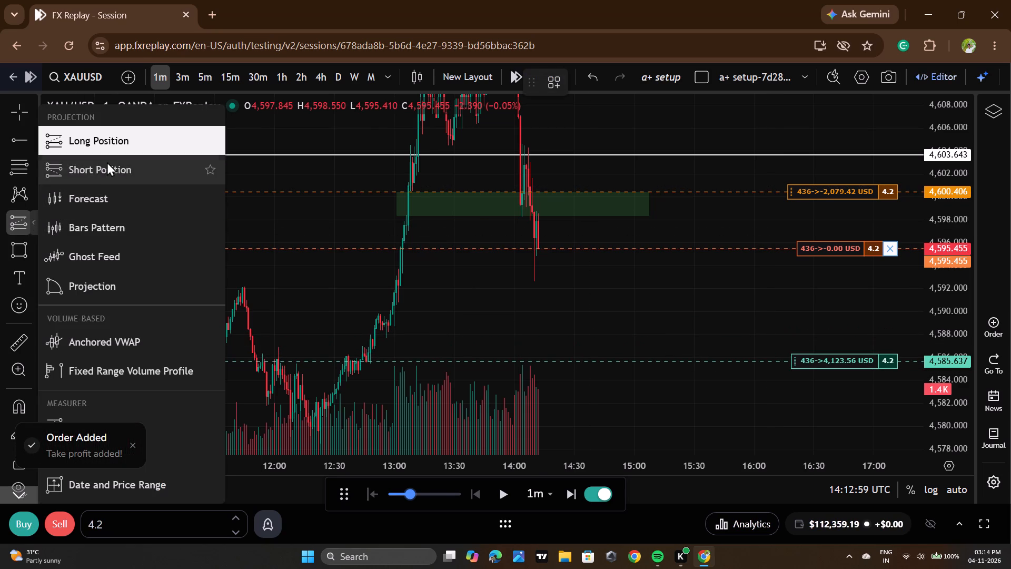
{"action": "left_click", "coordinate": [107, 162]}
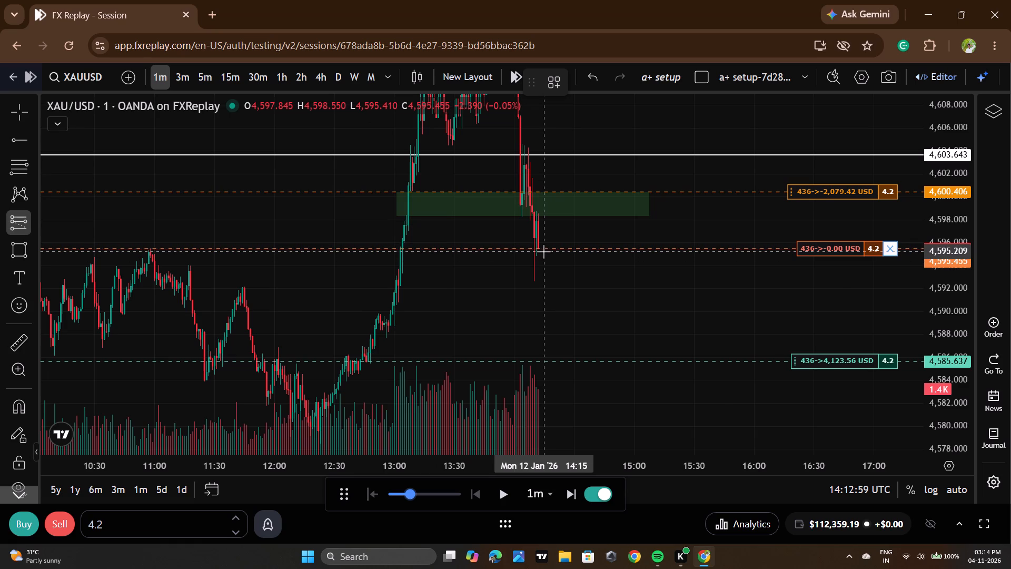
{"action": "left_click", "coordinate": [543, 251]}
{"action": "left_click_drag", "start_coordinate": [542, 156], "coordinate": [543, 193]}
{"action": "left_click_drag", "start_coordinate": [543, 349], "coordinate": [542, 363]}
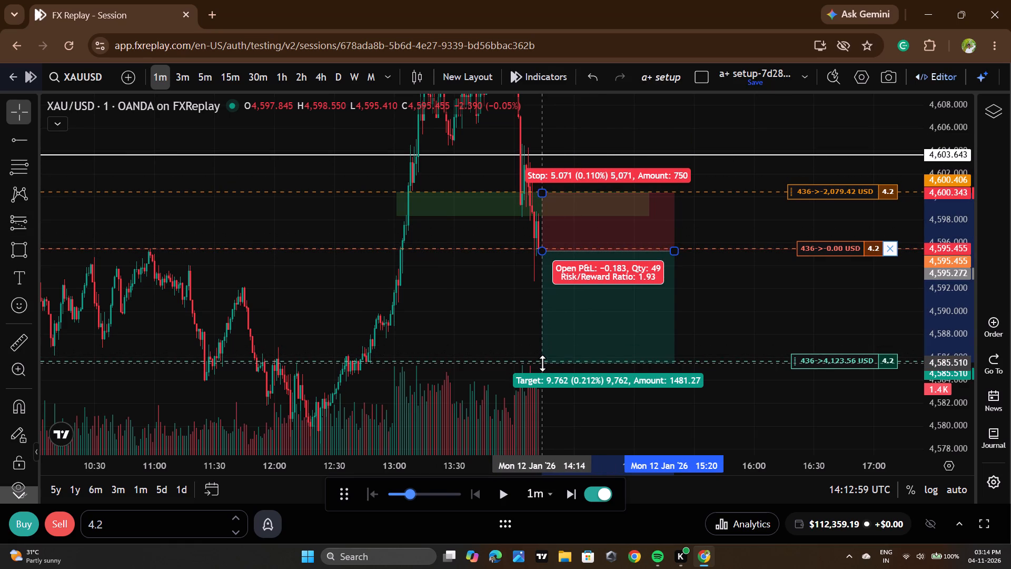
{"action": "left_click_drag", "start_coordinate": [542, 363], "coordinate": [543, 361]}
{"action": "left_click", "coordinate": [609, 389]}
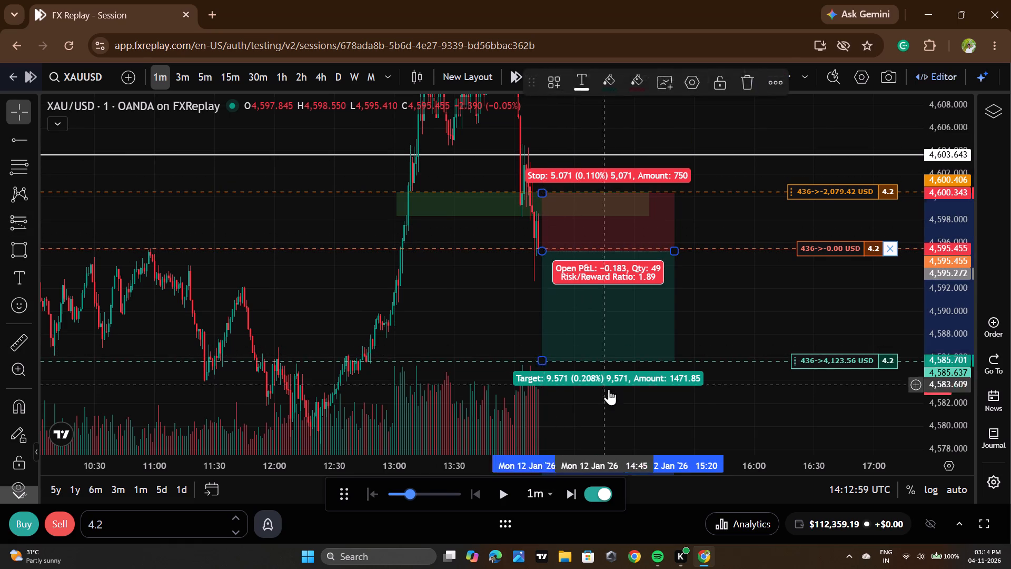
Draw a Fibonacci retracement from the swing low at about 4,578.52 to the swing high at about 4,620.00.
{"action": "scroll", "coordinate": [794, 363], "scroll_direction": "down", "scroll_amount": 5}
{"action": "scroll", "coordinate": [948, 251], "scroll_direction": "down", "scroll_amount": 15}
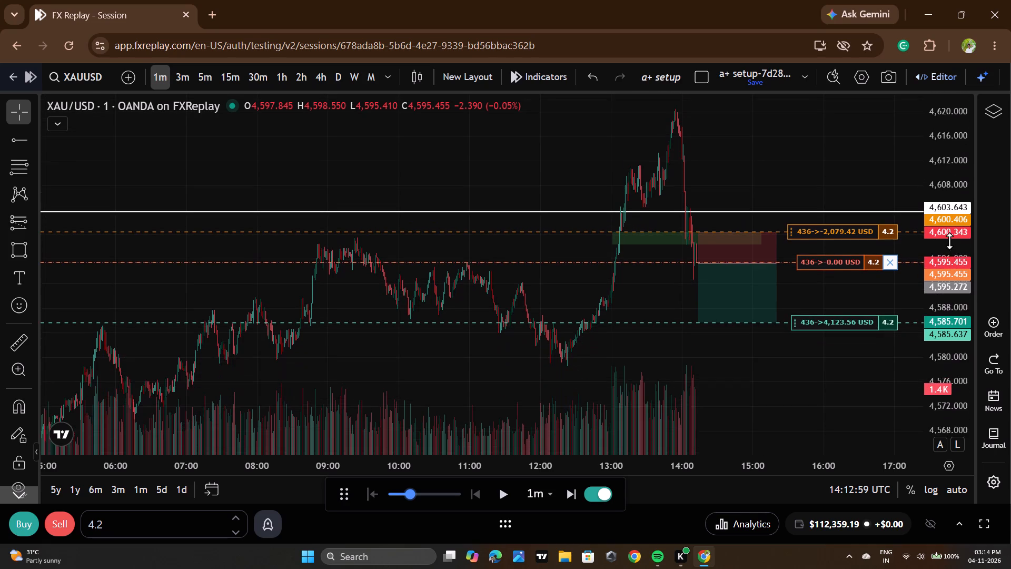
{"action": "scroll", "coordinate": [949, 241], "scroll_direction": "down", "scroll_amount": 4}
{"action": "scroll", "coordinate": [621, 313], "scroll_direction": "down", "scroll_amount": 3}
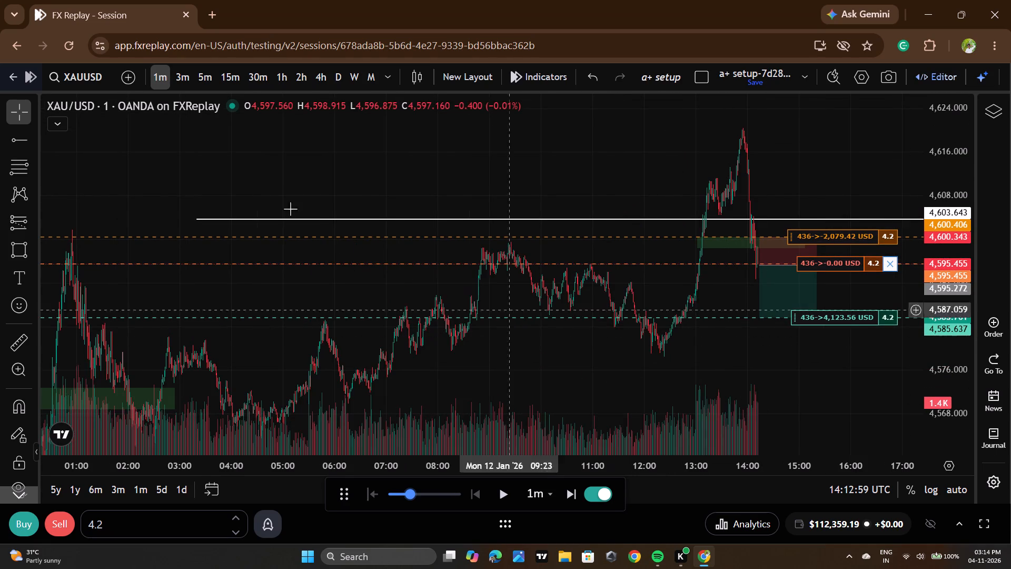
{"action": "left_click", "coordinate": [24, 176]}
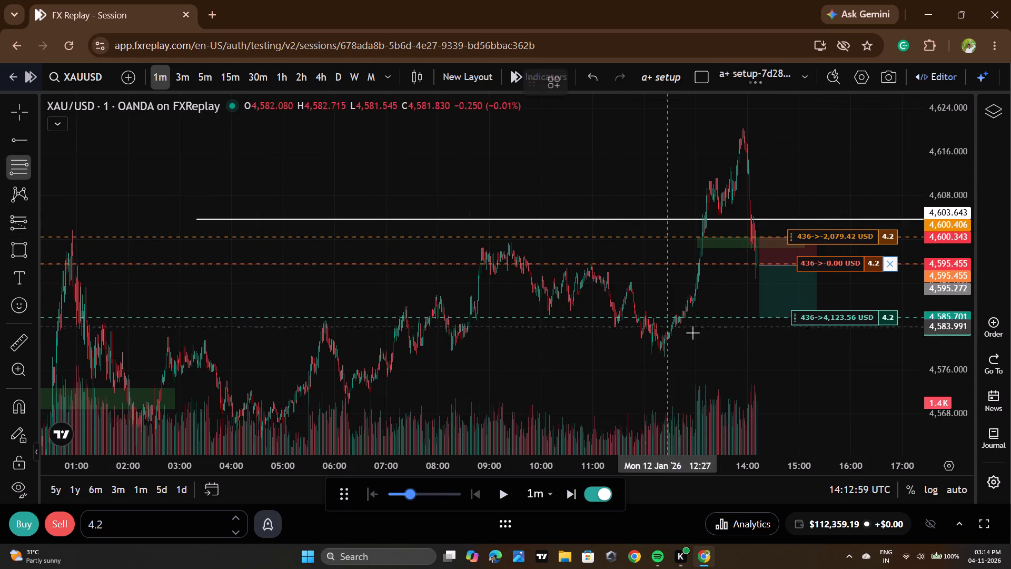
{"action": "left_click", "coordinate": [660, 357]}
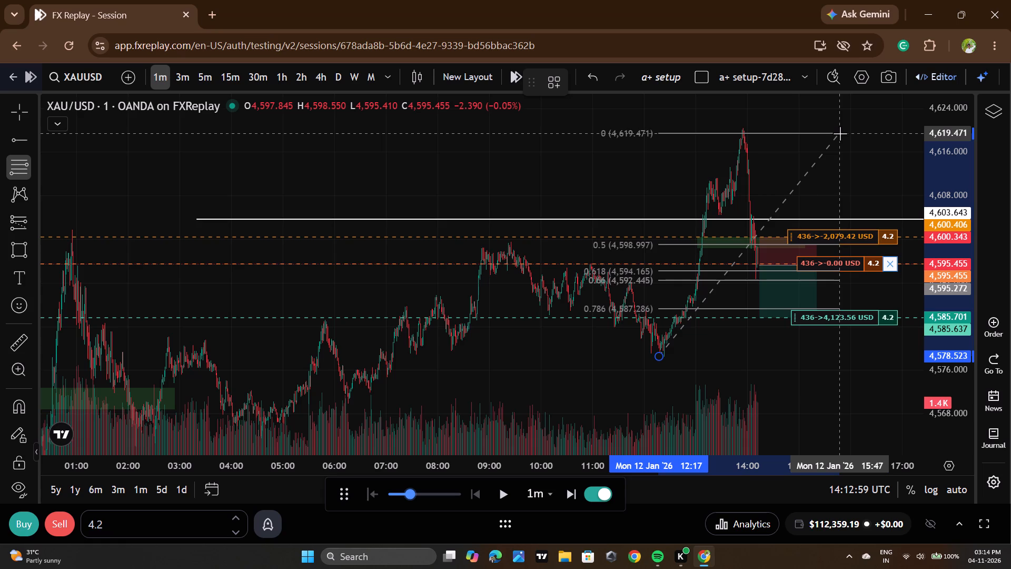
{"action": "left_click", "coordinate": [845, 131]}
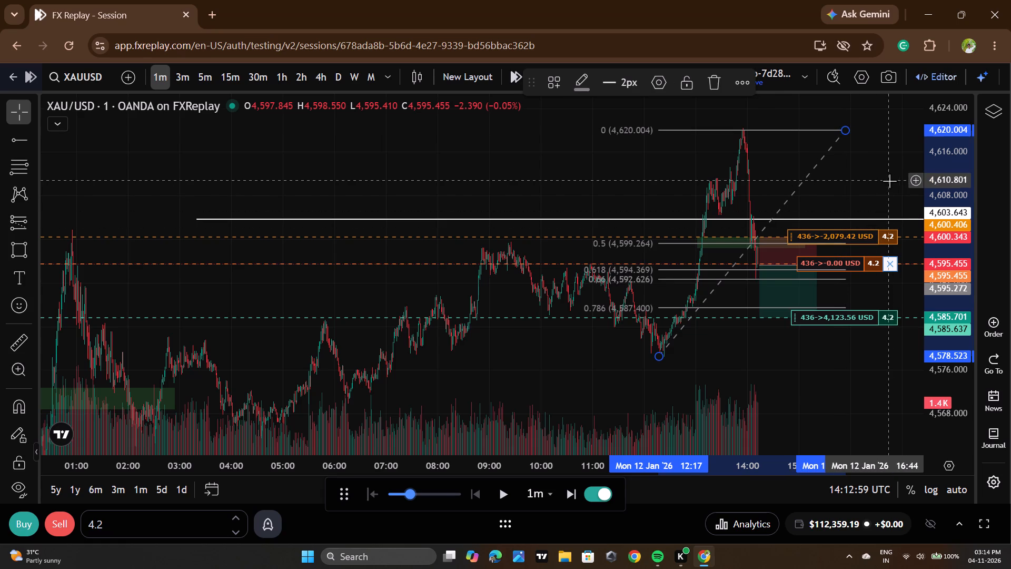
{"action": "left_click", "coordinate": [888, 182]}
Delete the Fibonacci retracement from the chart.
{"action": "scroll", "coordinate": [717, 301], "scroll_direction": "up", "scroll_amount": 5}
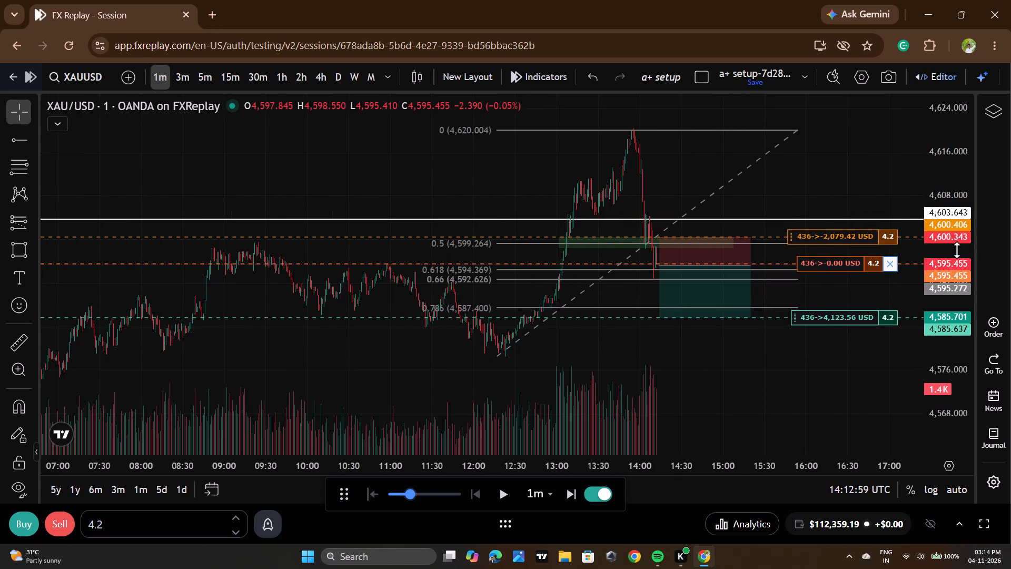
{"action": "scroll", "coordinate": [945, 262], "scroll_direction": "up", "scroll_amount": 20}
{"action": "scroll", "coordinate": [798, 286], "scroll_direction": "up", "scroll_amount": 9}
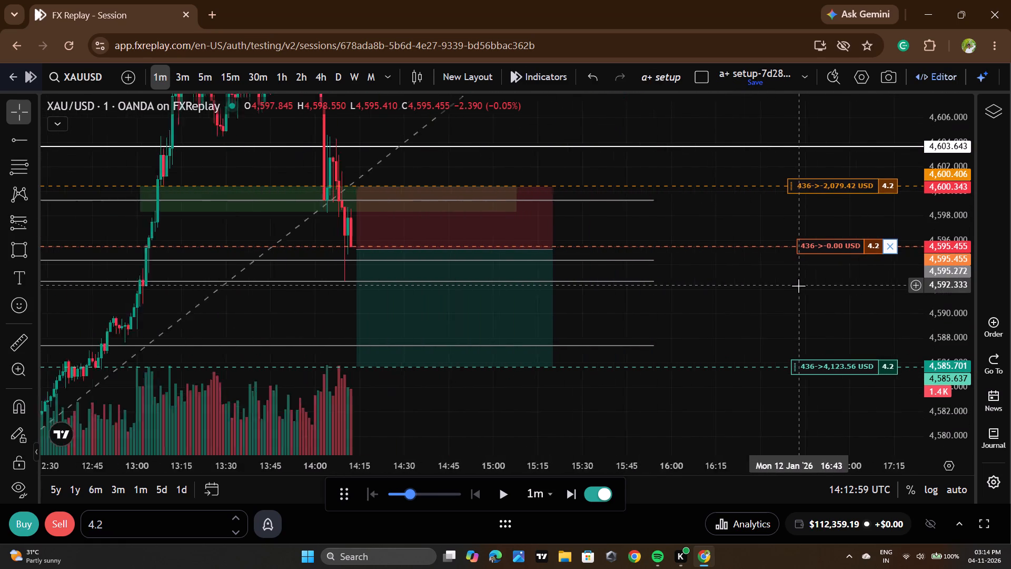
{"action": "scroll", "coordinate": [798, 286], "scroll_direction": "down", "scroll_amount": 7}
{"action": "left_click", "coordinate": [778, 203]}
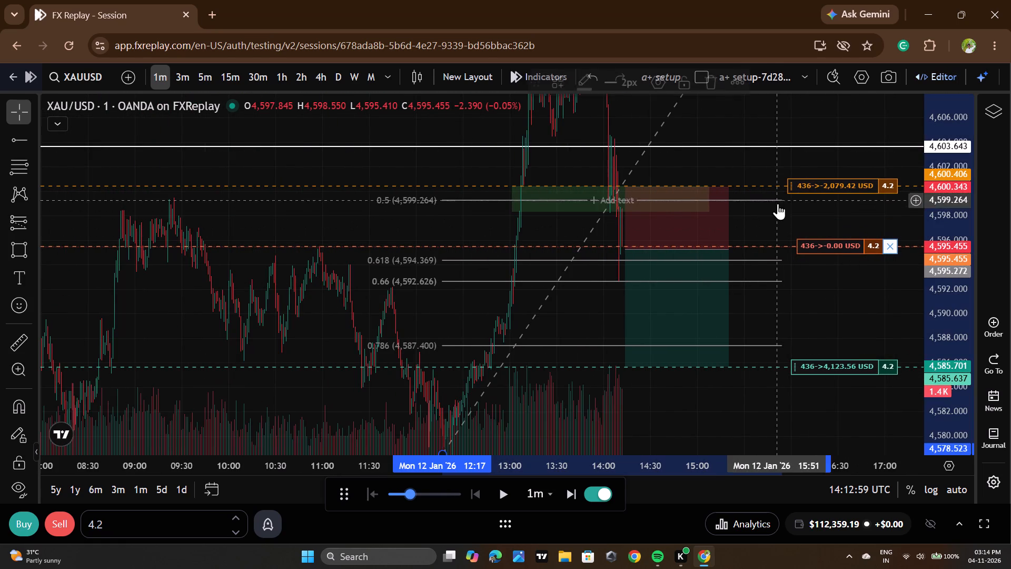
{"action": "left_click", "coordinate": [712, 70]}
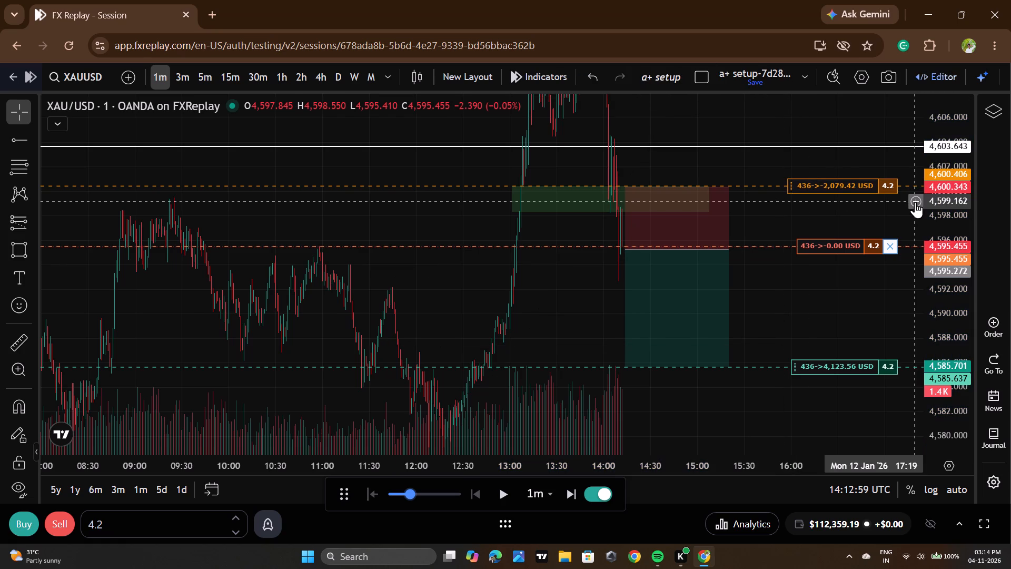
Shorten the short position projection so that it ends at about 14:57.
{"action": "scroll", "coordinate": [915, 202], "scroll_direction": "up", "scroll_amount": 5}
{"action": "scroll", "coordinate": [943, 238], "scroll_direction": "down", "scroll_amount": 5}
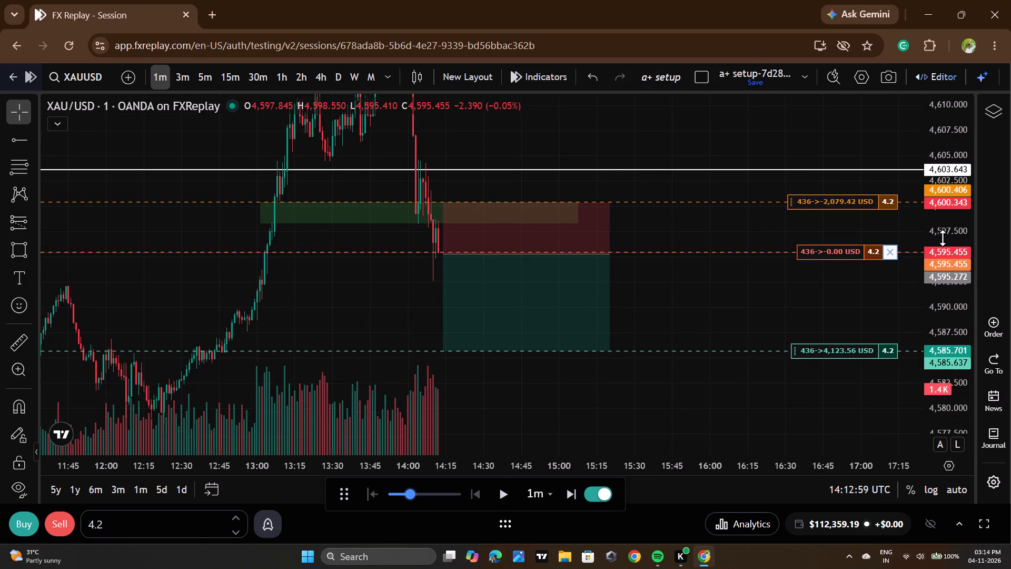
{"action": "scroll", "coordinate": [943, 238], "scroll_direction": "down", "scroll_amount": 4}
{"action": "scroll", "coordinate": [947, 291], "scroll_direction": "up", "scroll_amount": 2}
{"action": "scroll", "coordinate": [670, 309], "scroll_direction": "up", "scroll_amount": 3}
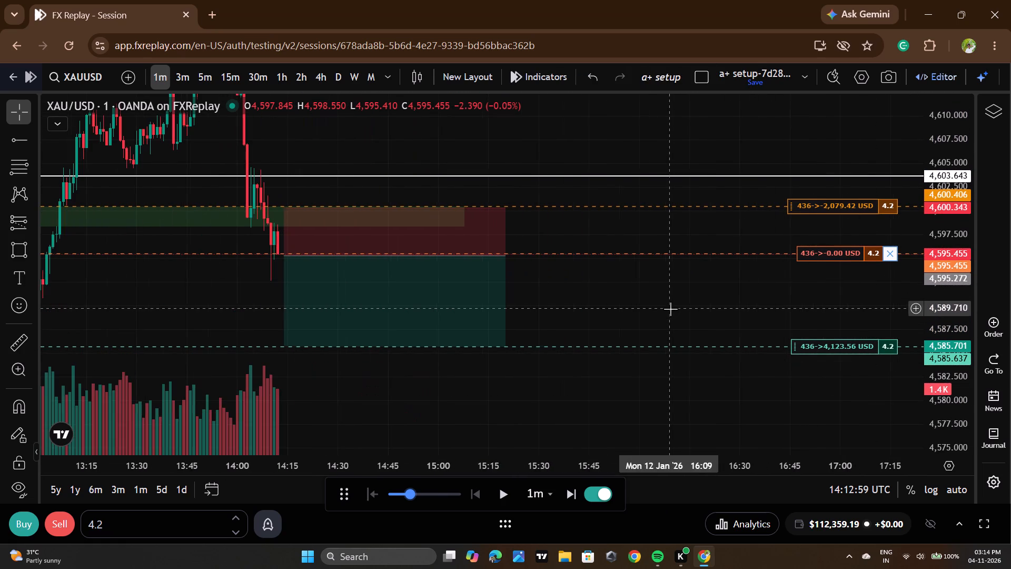
{"action": "left_click_drag", "start_coordinate": [508, 256], "coordinate": [454, 257]}
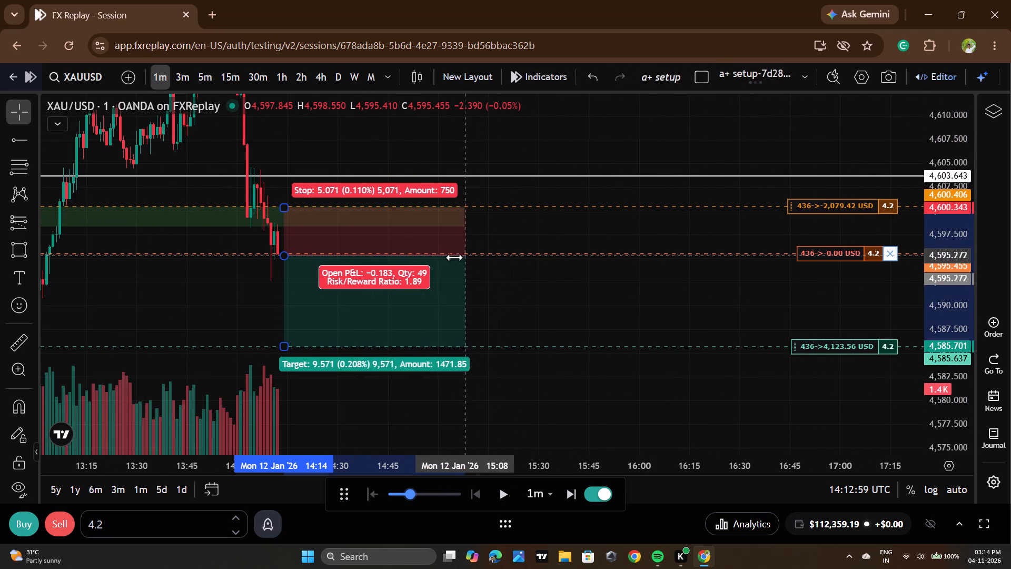
{"action": "left_click_drag", "start_coordinate": [454, 257], "coordinate": [427, 257]}
{"action": "left_click", "coordinate": [500, 291]}
Set the replay speed to 8x per sec and advance in short bursts to about 14:25 UTC.
{"action": "scroll", "coordinate": [577, 302], "scroll_direction": "down", "scroll_amount": 3}
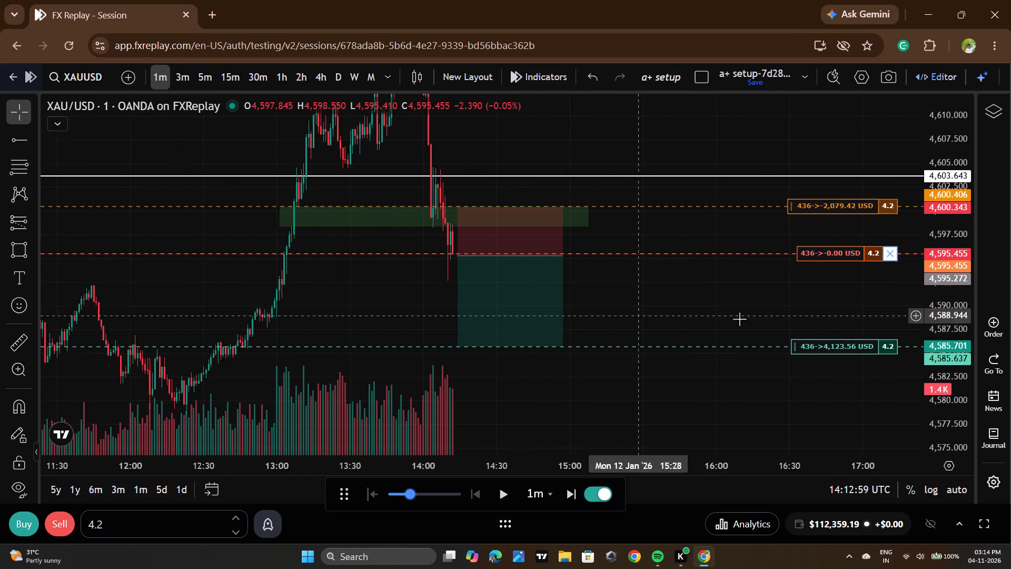
{"action": "left_click_drag", "start_coordinate": [739, 319], "coordinate": [747, 445]}
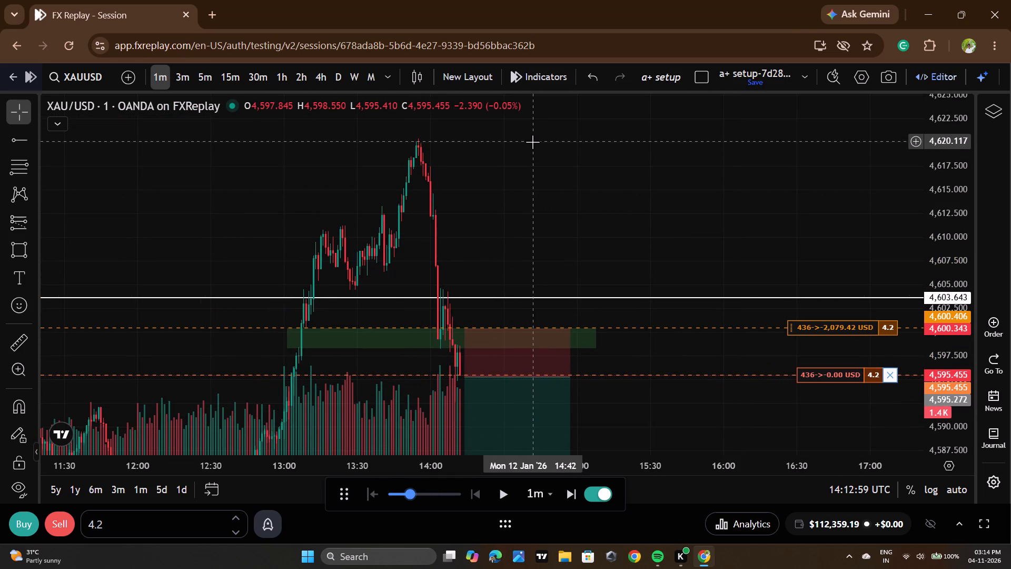
{"action": "left_click_drag", "start_coordinate": [778, 435], "coordinate": [827, 340]}
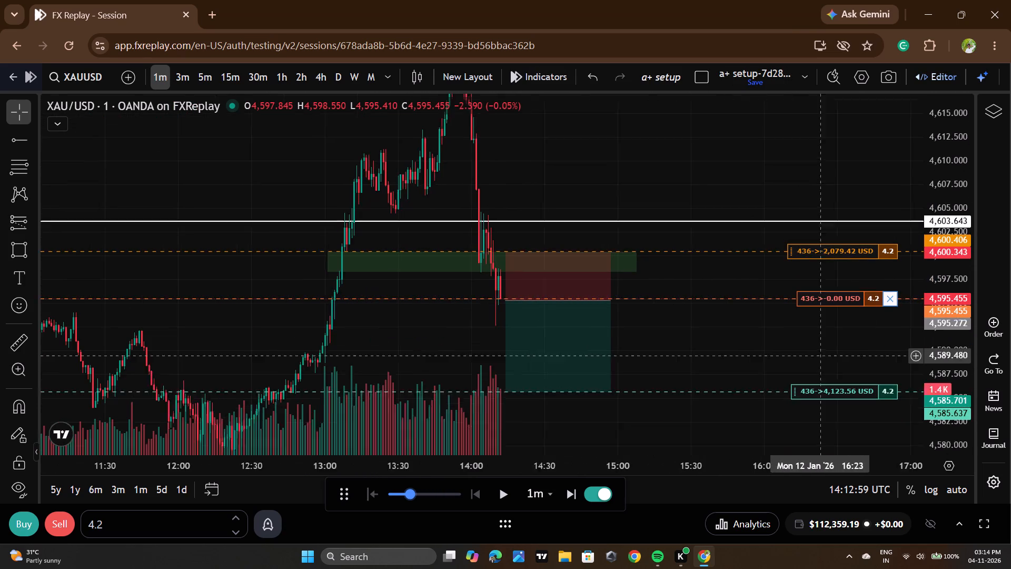
{"action": "left_click_drag", "start_coordinate": [827, 340], "coordinate": [828, 332]}
{"action": "left_click", "coordinate": [424, 494]}
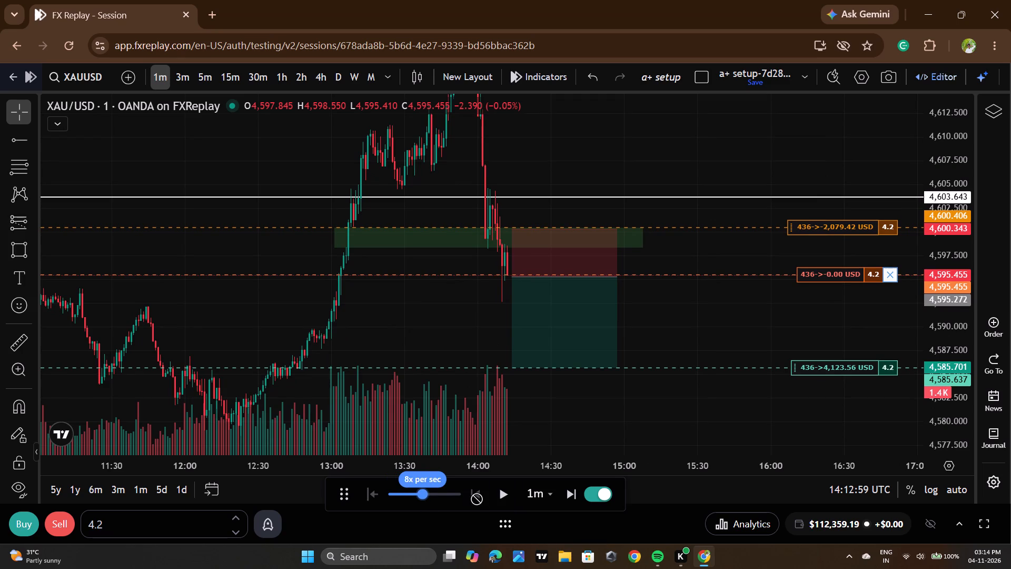
{"action": "left_click", "coordinate": [498, 497]}
{"action": "double_click", "coordinate": [498, 497]}
{"action": "double_click", "coordinate": [498, 497]}
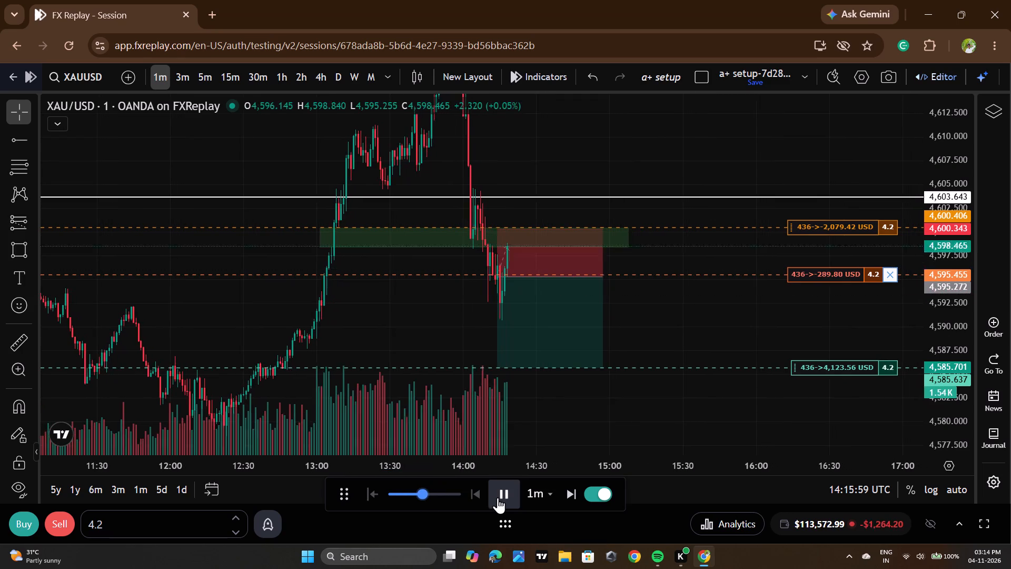
{"action": "left_click", "coordinate": [498, 497]}
{"action": "double_click", "coordinate": [498, 497]}
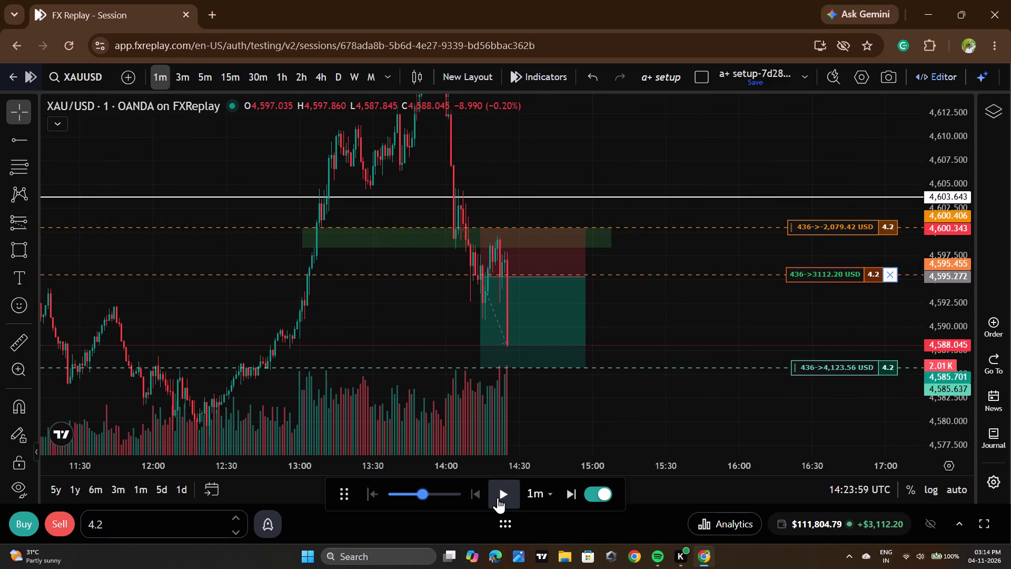
Move the sell position's stop loss to 4,594.918, just below the entry price.
{"action": "left_click_drag", "start_coordinate": [849, 227], "coordinate": [847, 280]}
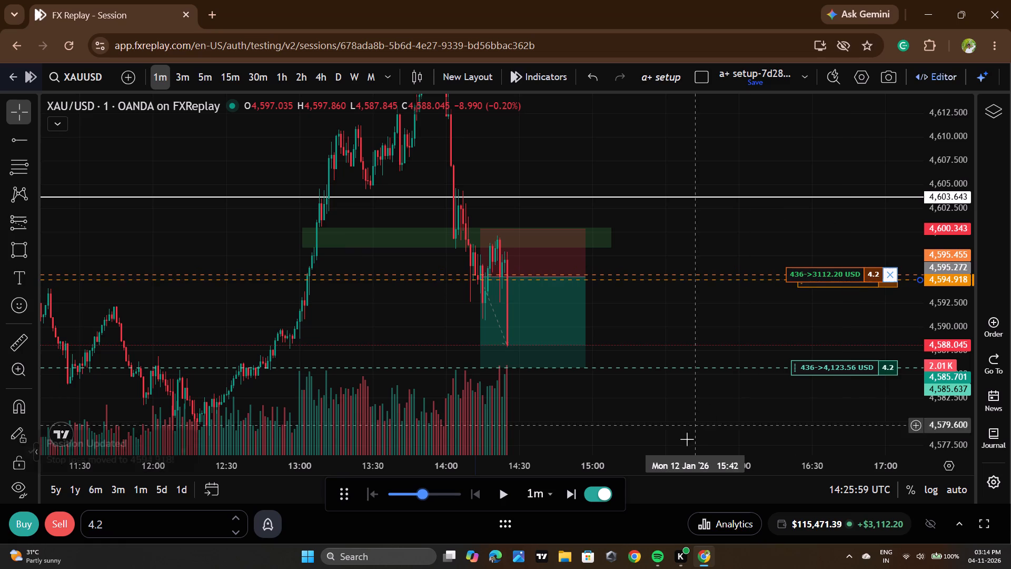
Advance the replay in one short burst to about 14:27 UTC.
{"action": "double_click", "coordinate": [508, 490]}
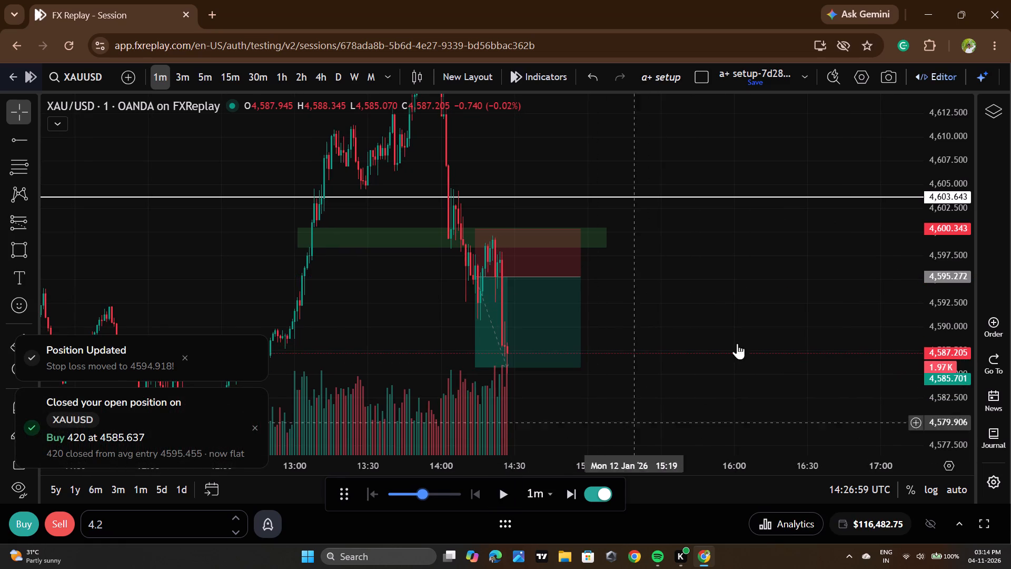
Examine the 1-minute price action around the short trade and across the earlier hours of 12 January.
{"action": "scroll", "coordinate": [738, 340], "scroll_direction": "down", "scroll_amount": 3}
{"action": "scroll", "coordinate": [960, 310], "scroll_direction": "down", "scroll_amount": 10}
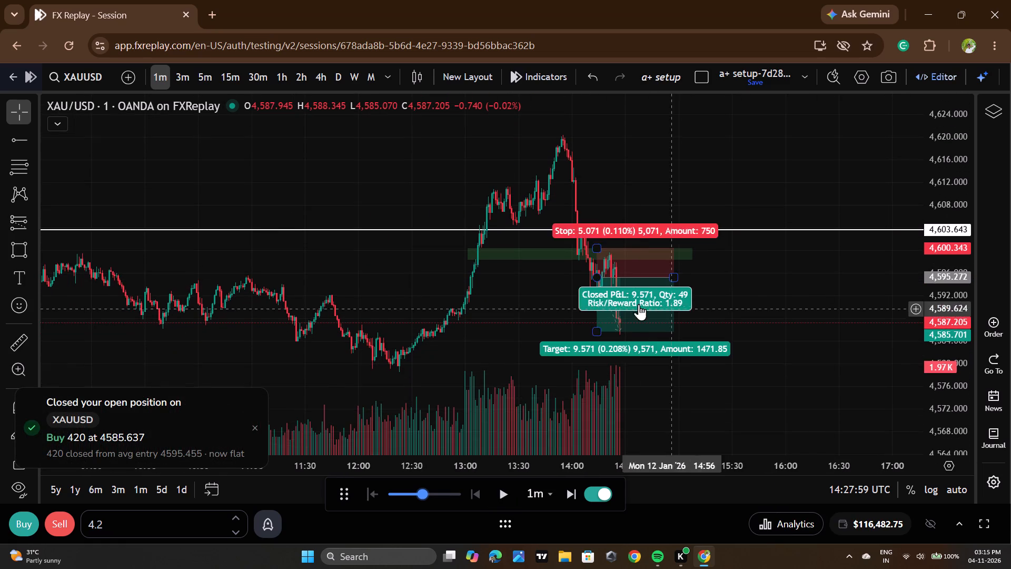
{"action": "scroll", "coordinate": [651, 309], "scroll_direction": "down", "scroll_amount": 4}
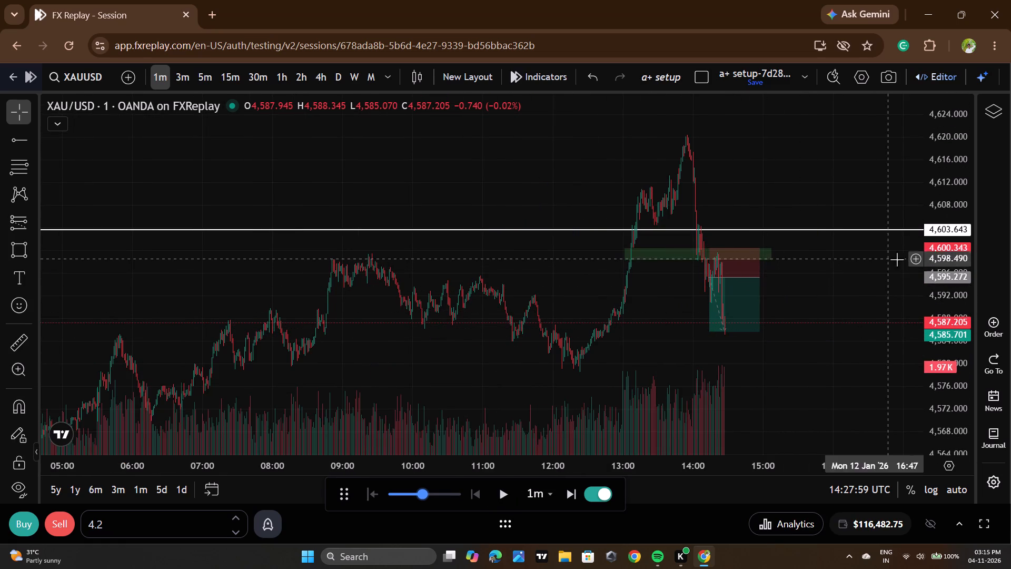
{"action": "scroll", "coordinate": [959, 269], "scroll_direction": "up", "scroll_amount": 4}
{"action": "scroll", "coordinate": [959, 268], "scroll_direction": "down", "scroll_amount": 4}
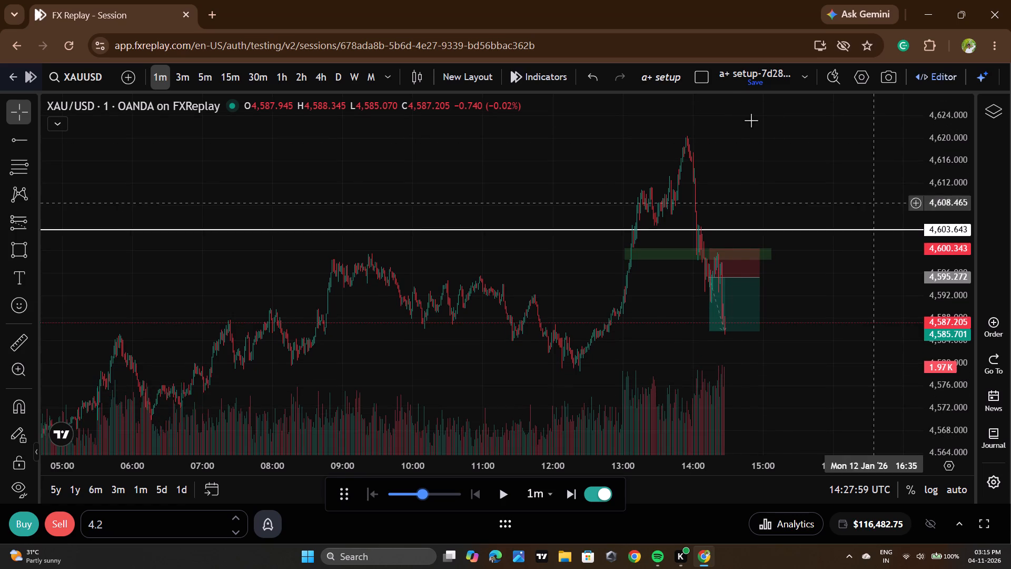
{"action": "scroll", "coordinate": [728, 203], "scroll_direction": "down", "scroll_amount": 3}
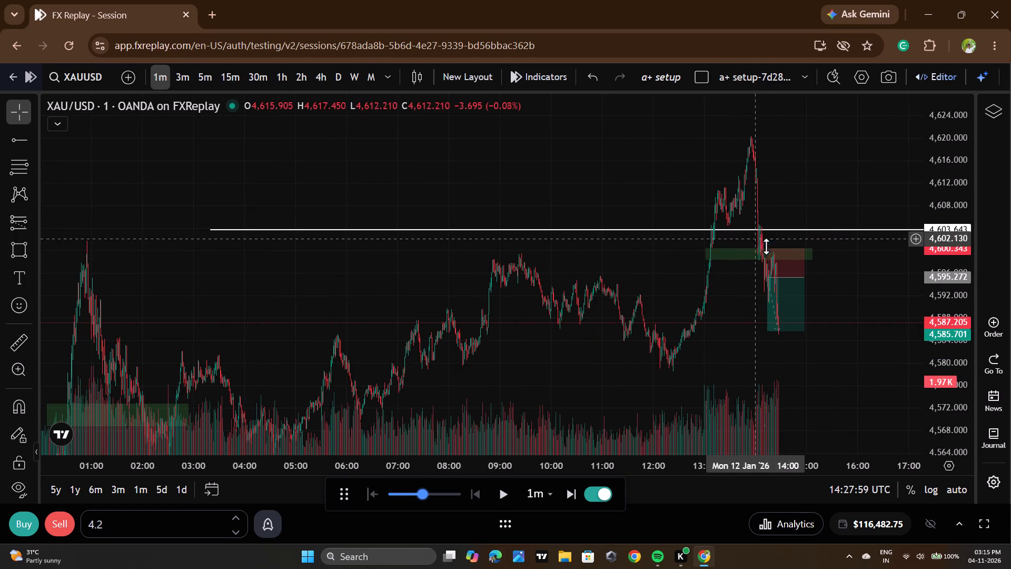
{"action": "scroll", "coordinate": [713, 217], "scroll_direction": "down", "scroll_amount": 5}
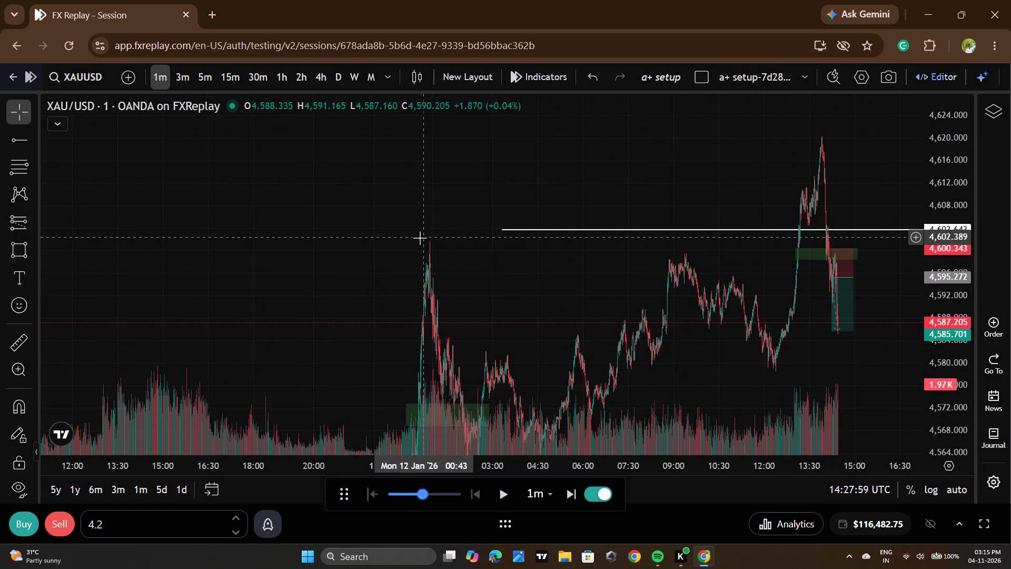
{"action": "scroll", "coordinate": [800, 266], "scroll_direction": "up", "scroll_amount": 2}
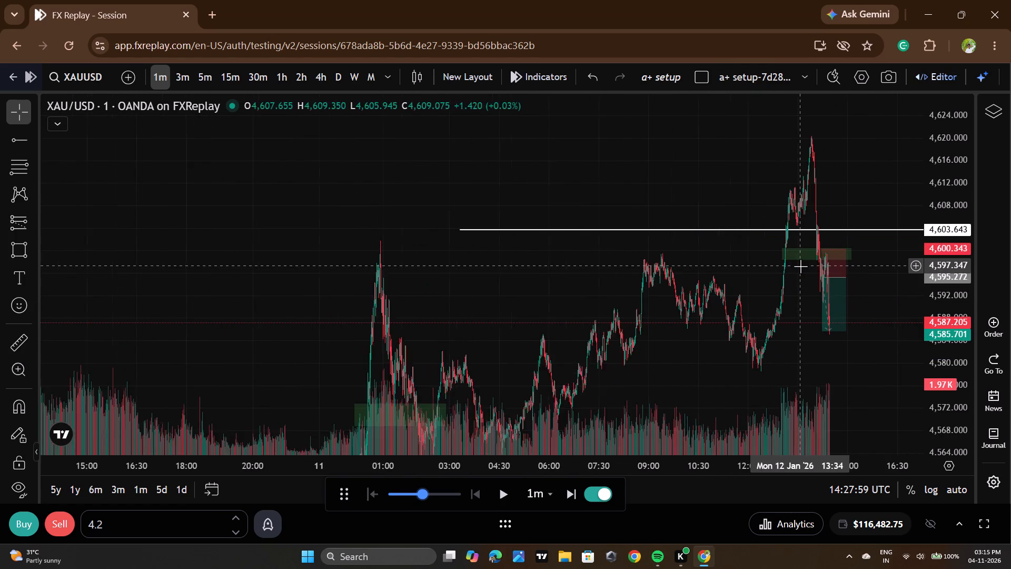
{"action": "scroll", "coordinate": [800, 266], "scroll_direction": "up", "scroll_amount": 3}
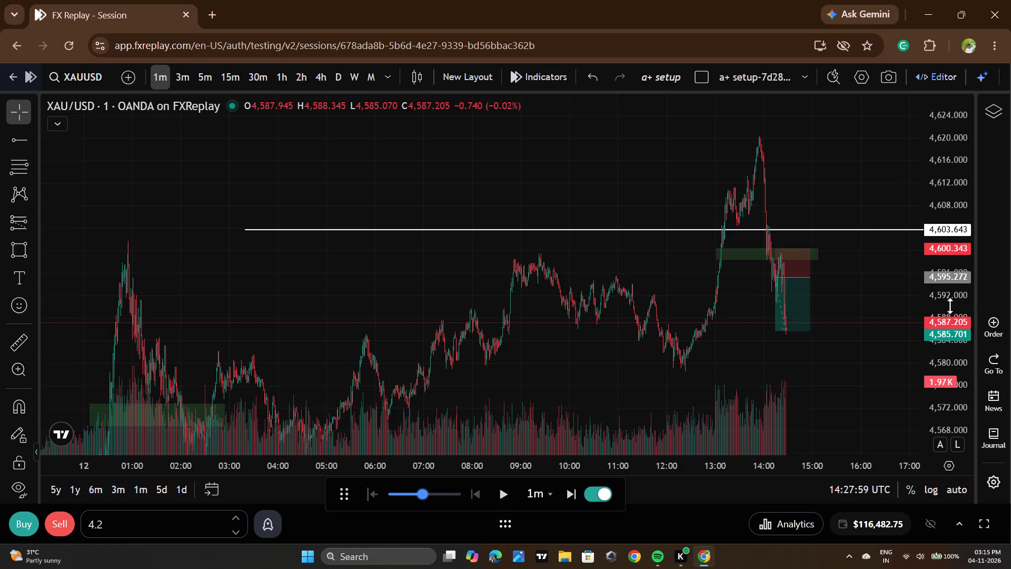
{"action": "scroll", "coordinate": [951, 289], "scroll_direction": "up", "scroll_amount": 11}
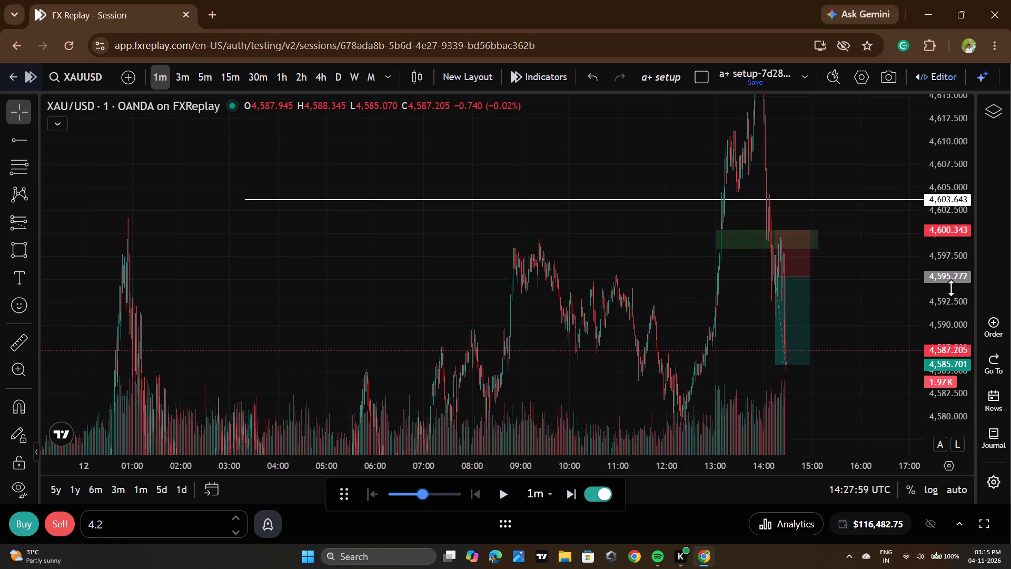
{"action": "scroll", "coordinate": [951, 294], "scroll_direction": "down", "scroll_amount": 8}
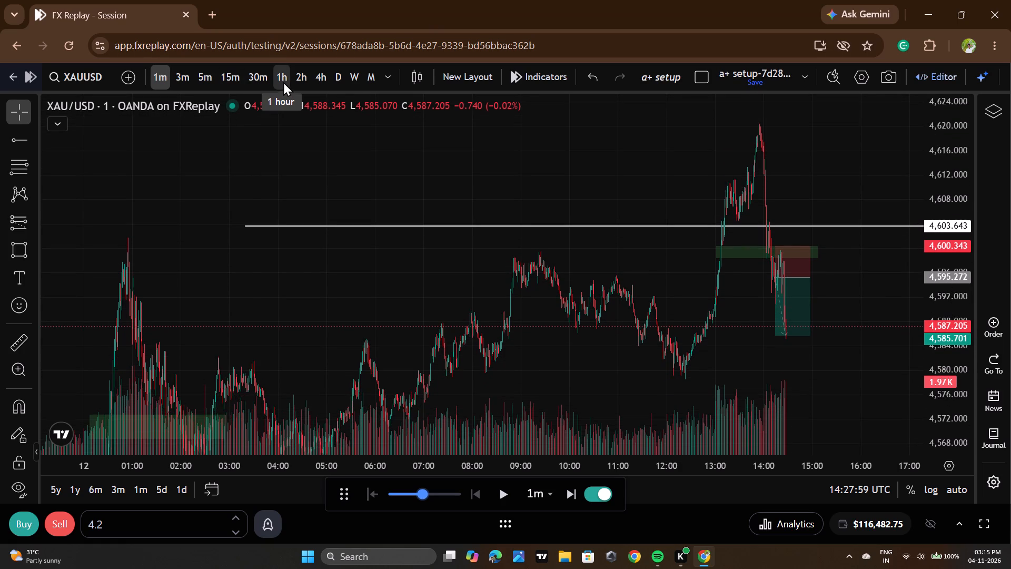
Switch the XAUUSD chart to the 4-hour timeframe.
{"action": "left_click", "coordinate": [317, 71]}
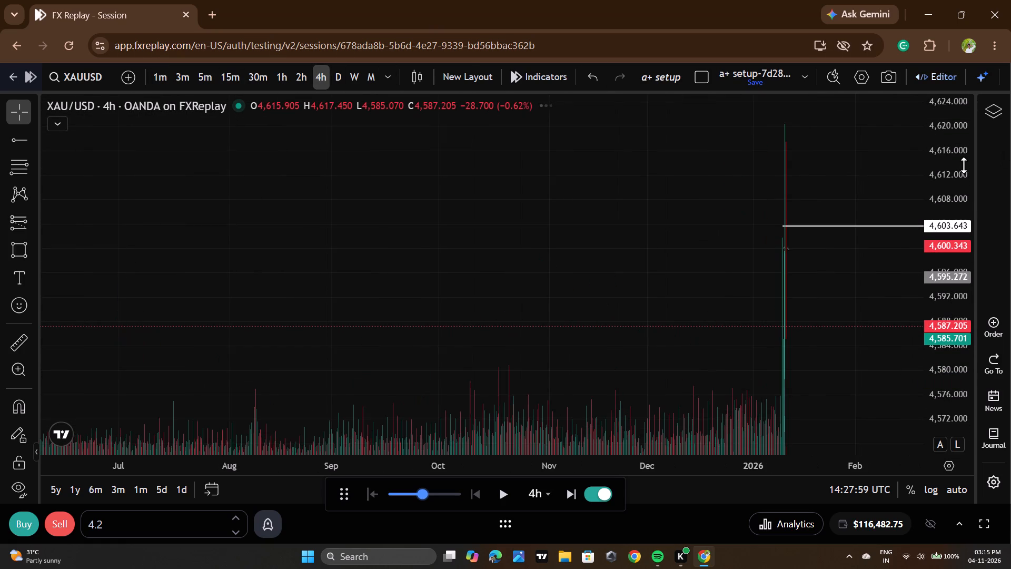
{"action": "scroll", "coordinate": [961, 171], "scroll_direction": "down", "scroll_amount": 20}
{"action": "scroll", "coordinate": [961, 171], "scroll_direction": "down", "scroll_amount": 14}
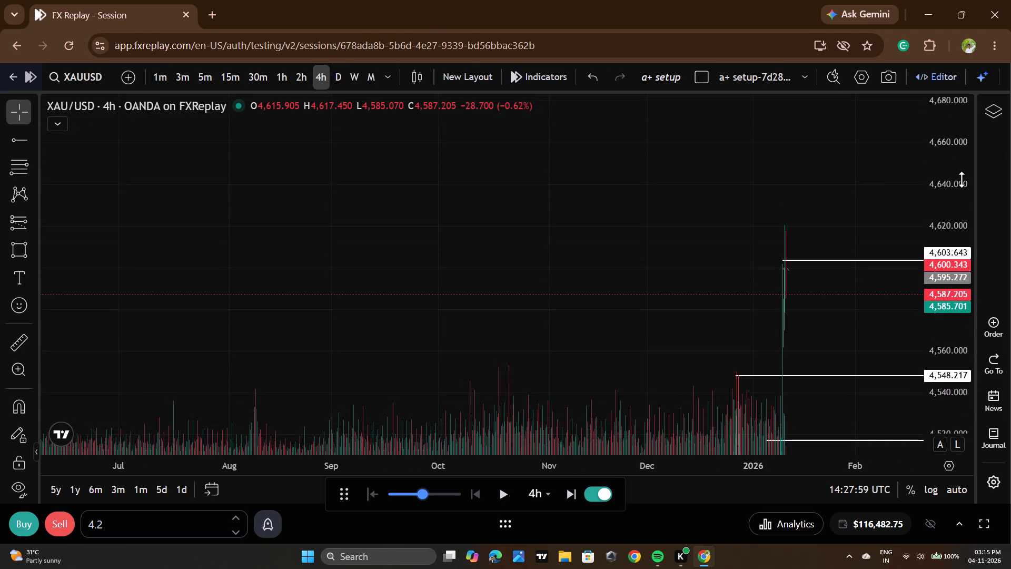
Switch the XAUUSD chart back to the 1-minute timeframe.
{"action": "scroll", "coordinate": [962, 179], "scroll_direction": "down", "scroll_amount": 6}
{"action": "scroll", "coordinate": [962, 179], "scroll_direction": "up", "scroll_amount": 3}
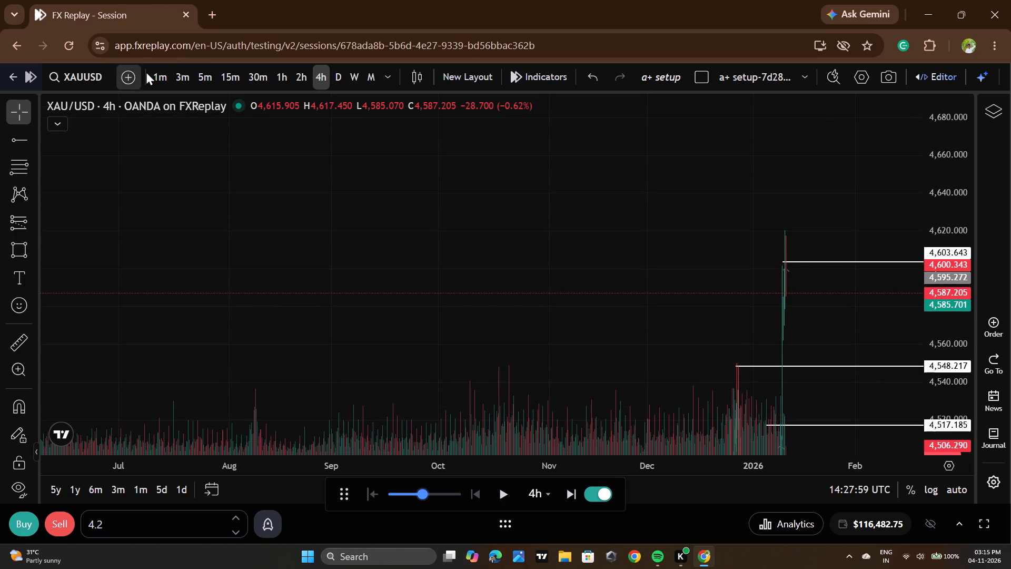
{"action": "left_click", "coordinate": [152, 71]}
Examine the 1-minute price action around the closed short trade and the preceding hours of 12 January.
{"action": "scroll", "coordinate": [827, 278], "scroll_direction": "down", "scroll_amount": 3}
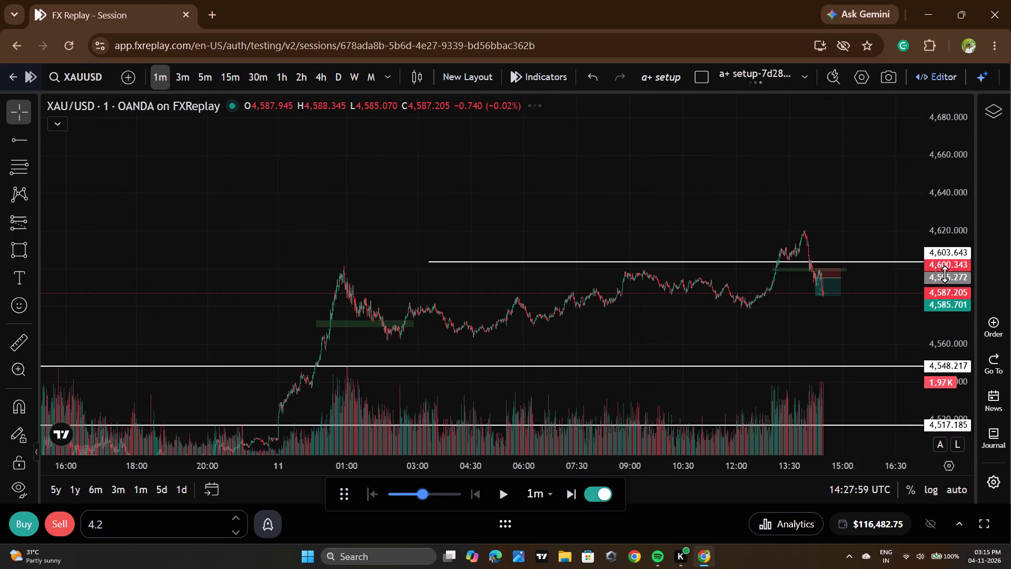
{"action": "scroll", "coordinate": [950, 272], "scroll_direction": "up", "scroll_amount": 20}
{"action": "scroll", "coordinate": [950, 272], "scroll_direction": "up", "scroll_amount": 4}
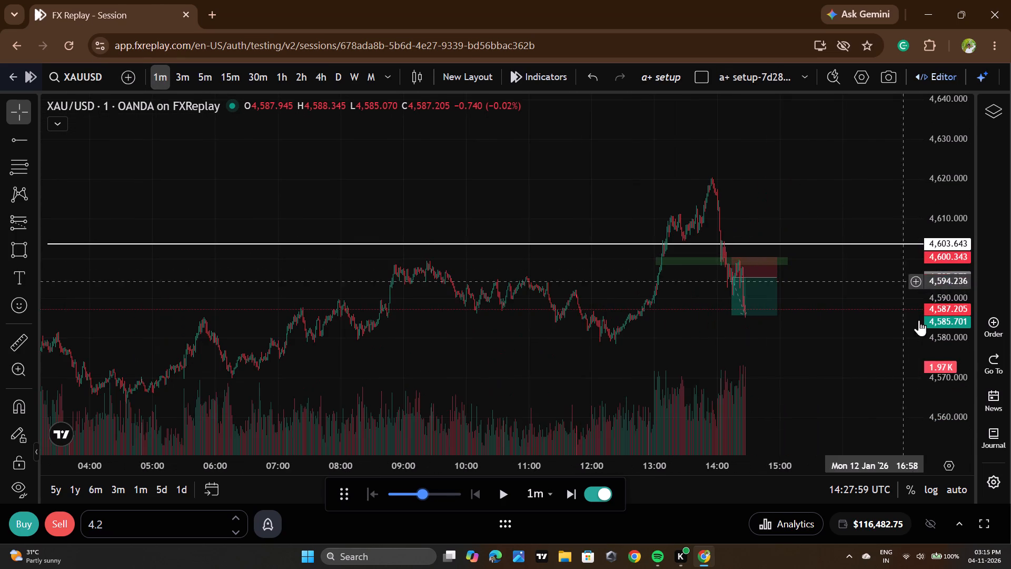
{"action": "scroll", "coordinate": [950, 275], "scroll_direction": "up", "scroll_amount": 20}
{"action": "scroll", "coordinate": [950, 275], "scroll_direction": "up", "scroll_amount": 2}
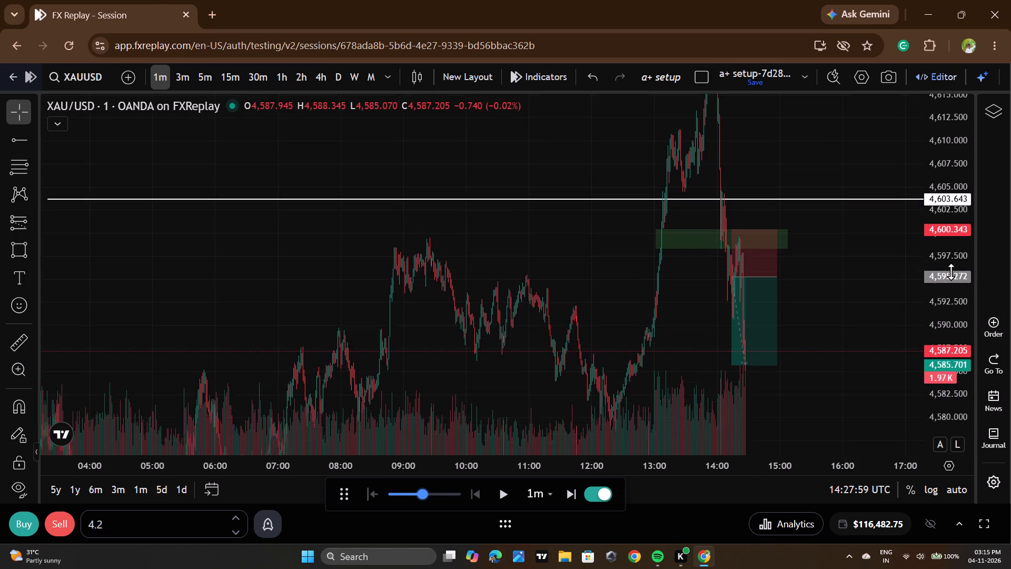
{"action": "scroll", "coordinate": [874, 270], "scroll_direction": "up", "scroll_amount": 5}
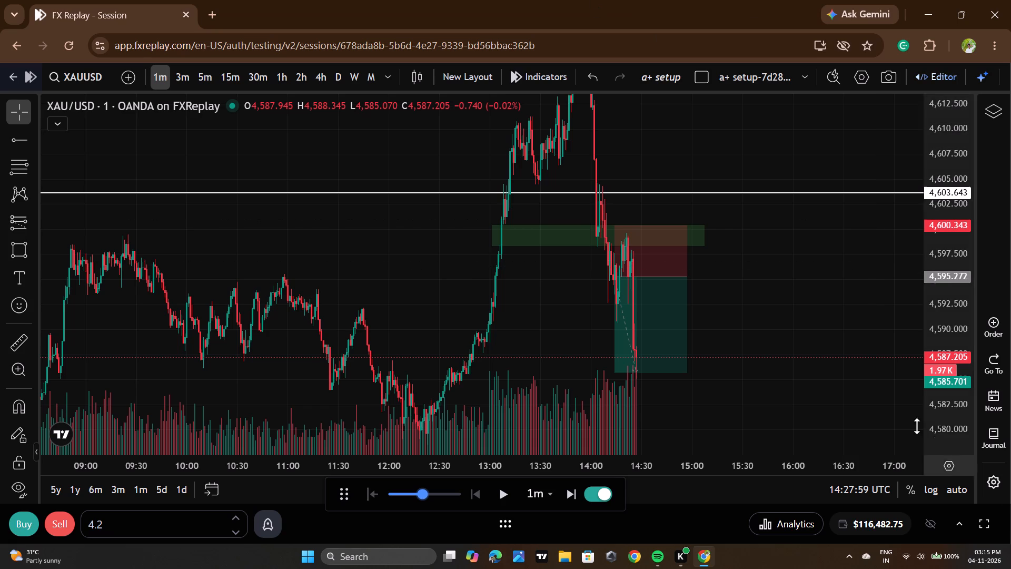
{"action": "scroll", "coordinate": [940, 273], "scroll_direction": "down", "scroll_amount": 11}
{"action": "scroll", "coordinate": [764, 304], "scroll_direction": "down", "scroll_amount": 4}
{"action": "scroll", "coordinate": [831, 436], "scroll_direction": "down", "scroll_amount": 2}
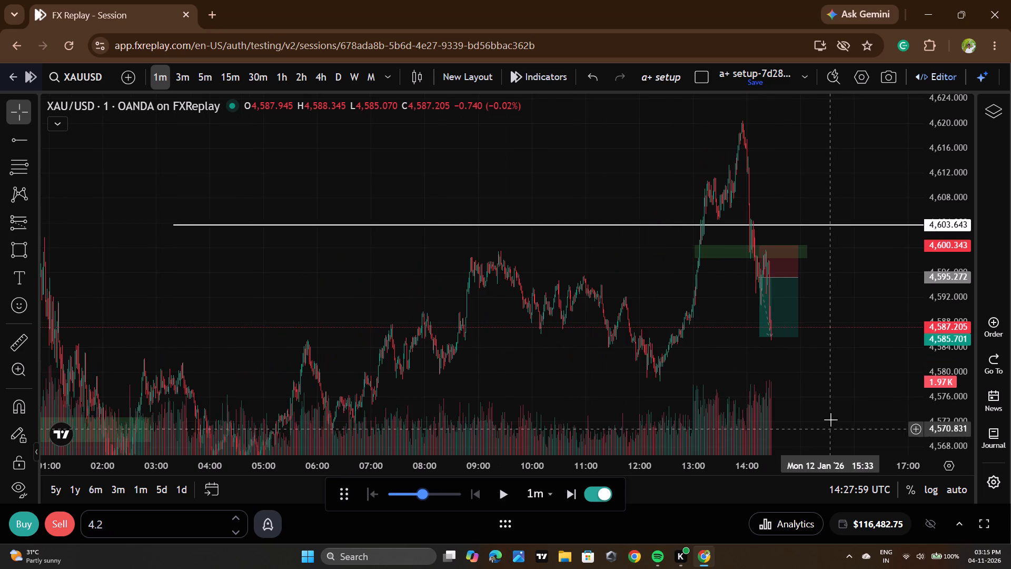
{"action": "left_click_drag", "start_coordinate": [834, 400], "coordinate": [835, 355]}
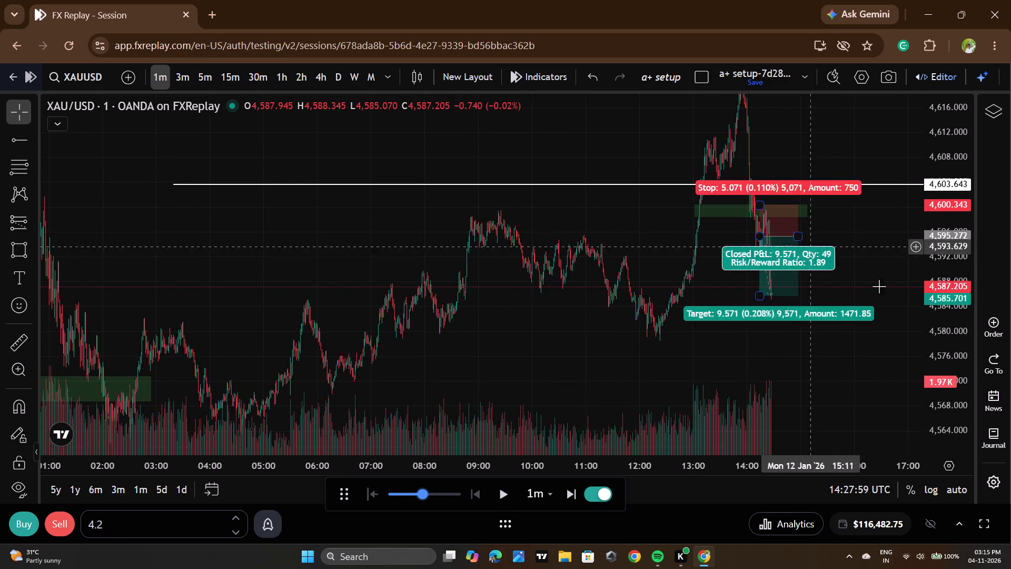
{"action": "scroll", "coordinate": [841, 330], "scroll_direction": "down", "scroll_amount": 1}
{"action": "scroll", "coordinate": [842, 329], "scroll_direction": "up", "scroll_amount": 5}
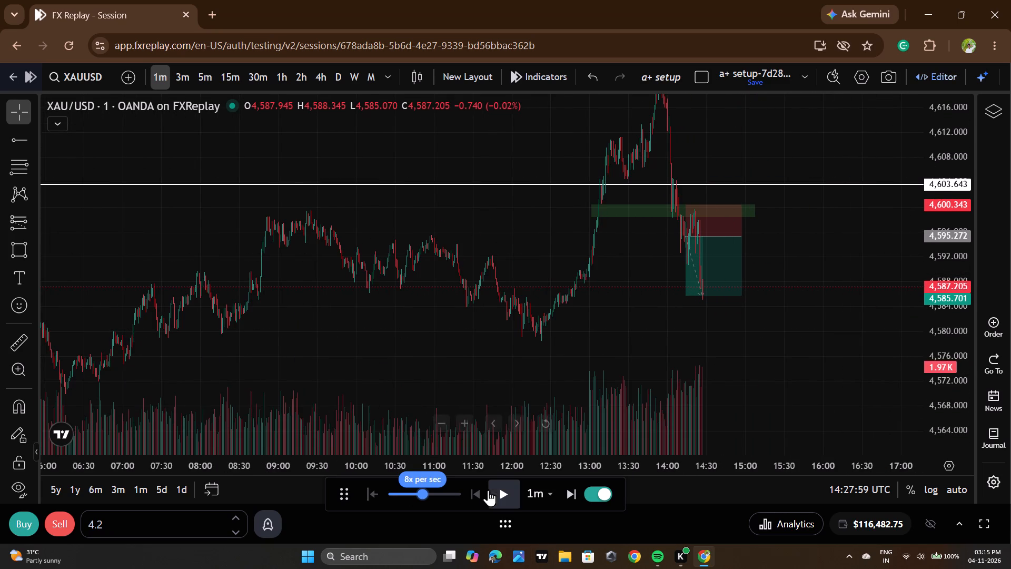
Advance the replay at 8x per second to about 15:00 UTC.
{"action": "left_click", "coordinate": [508, 502]}
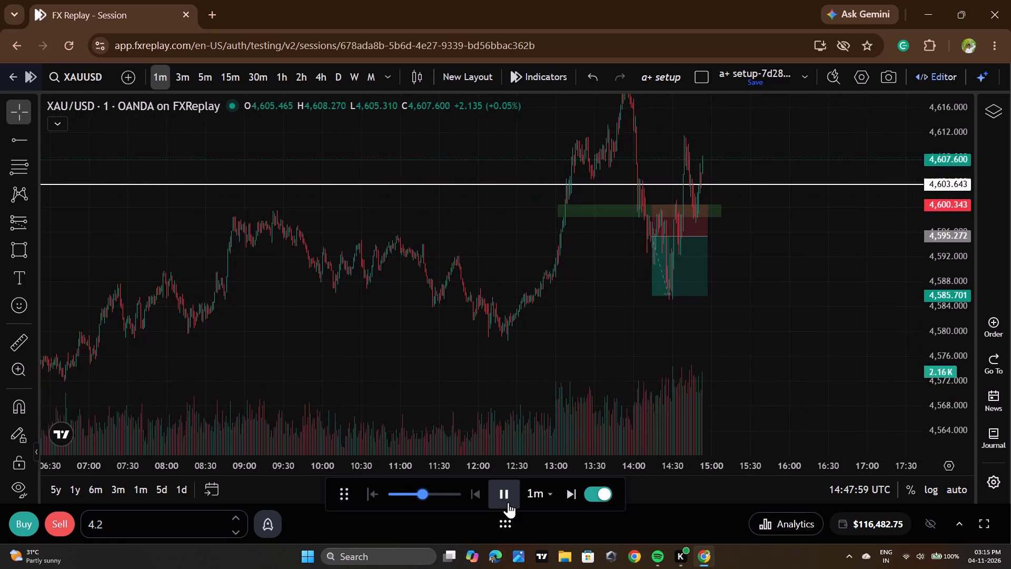
{"action": "left_click", "coordinate": [508, 502]}
Advance the 1-minute replay in short bursts to about 16:41 UTC.
{"action": "scroll", "coordinate": [960, 349], "scroll_direction": "down", "scroll_amount": 4}
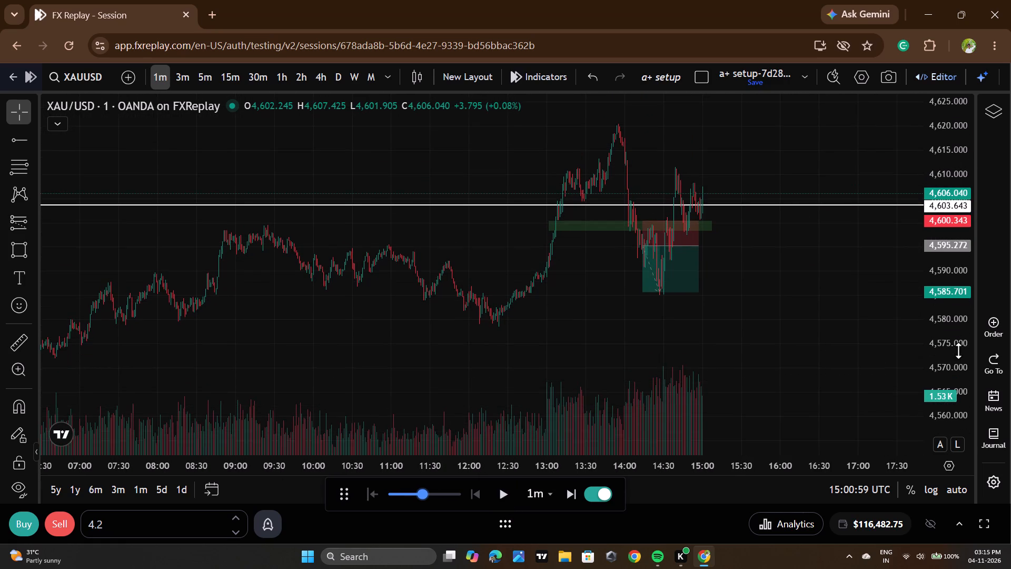
{"action": "scroll", "coordinate": [958, 350], "scroll_direction": "down", "scroll_amount": 4}
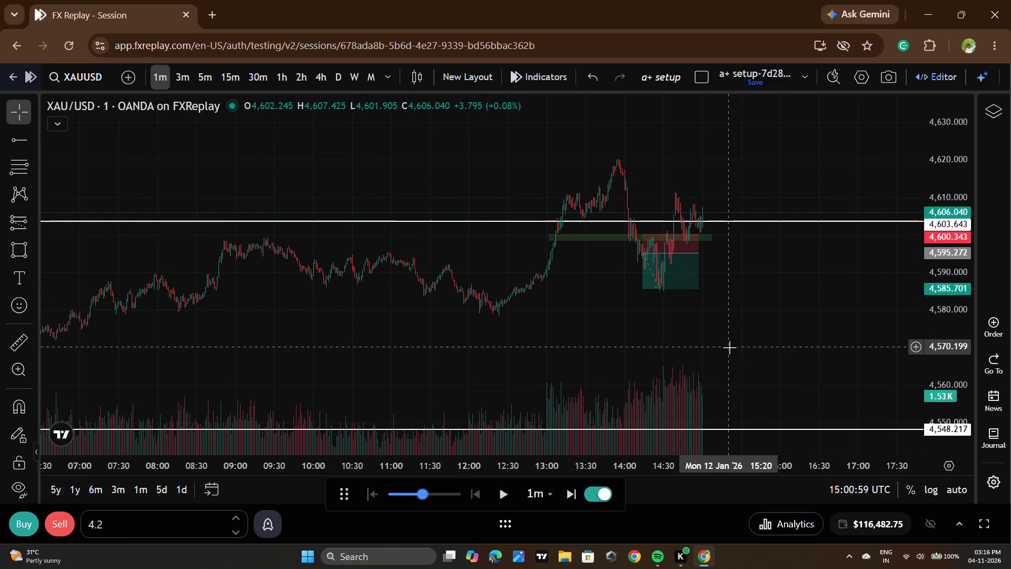
{"action": "scroll", "coordinate": [729, 348], "scroll_direction": "down", "scroll_amount": 3}
{"action": "left_click_drag", "start_coordinate": [825, 332], "coordinate": [788, 364]}
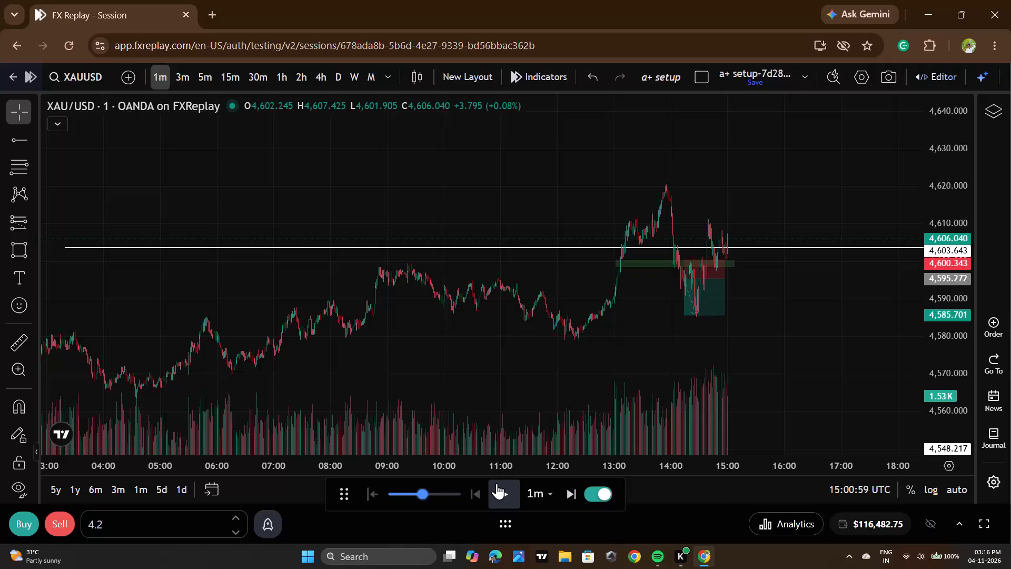
{"action": "left_click", "coordinate": [497, 483]}
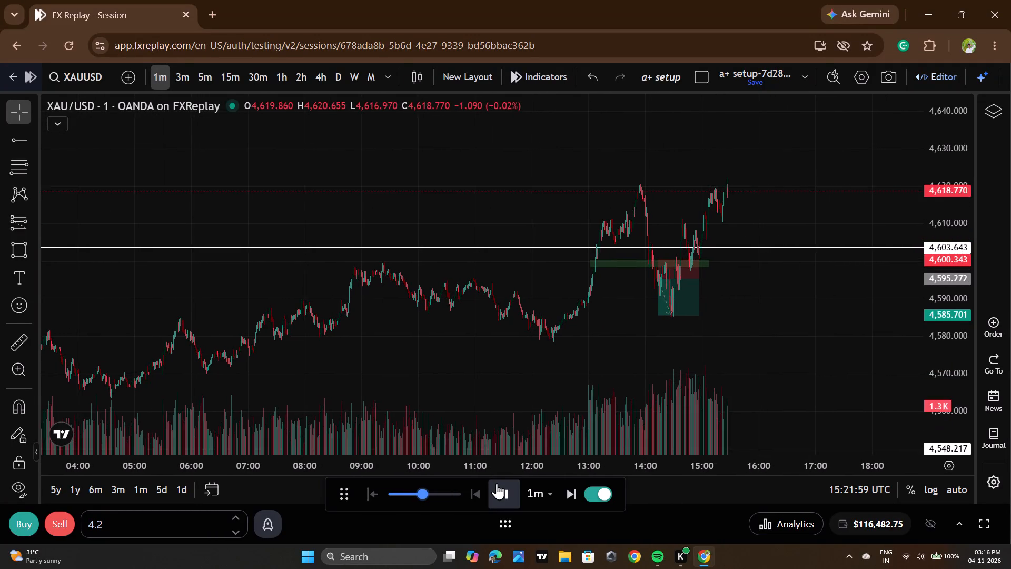
{"action": "left_click", "coordinate": [497, 483]}
{"action": "left_click", "coordinate": [497, 483]}
{"action": "left_click", "coordinate": [497, 483]}
{"action": "left_click", "coordinate": [497, 483]}
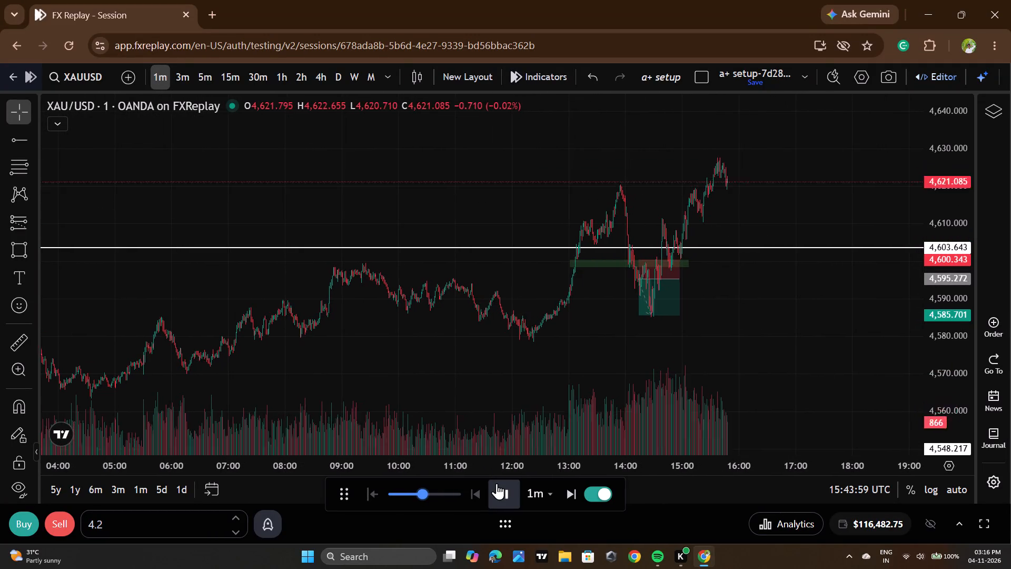
{"action": "left_click", "coordinate": [497, 483]}
{"action": "left_click", "coordinate": [497, 483]}
{"action": "left_click", "coordinate": [497, 483]}
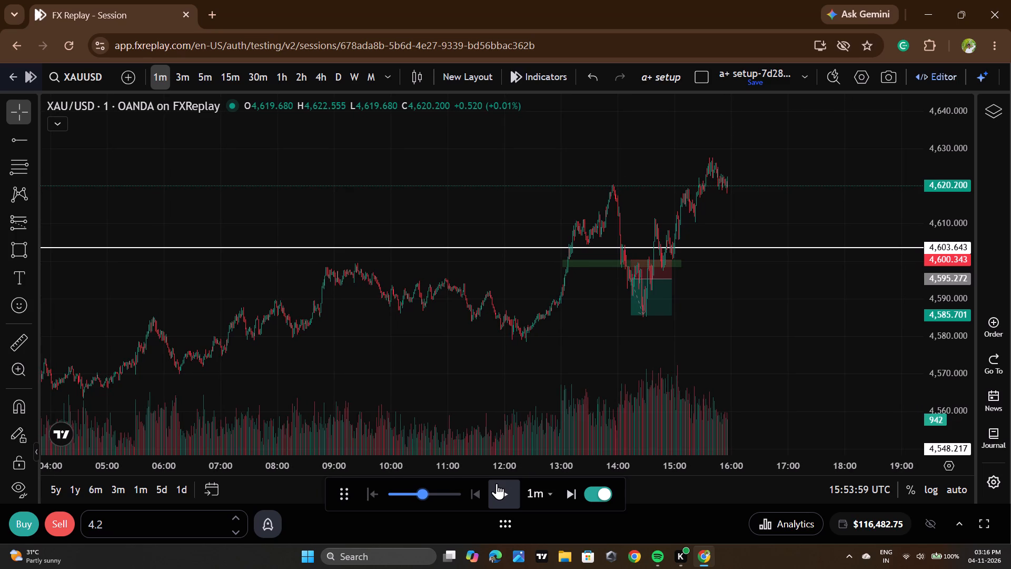
{"action": "double_click", "coordinate": [497, 483]}
{"action": "left_click", "coordinate": [497, 483]}
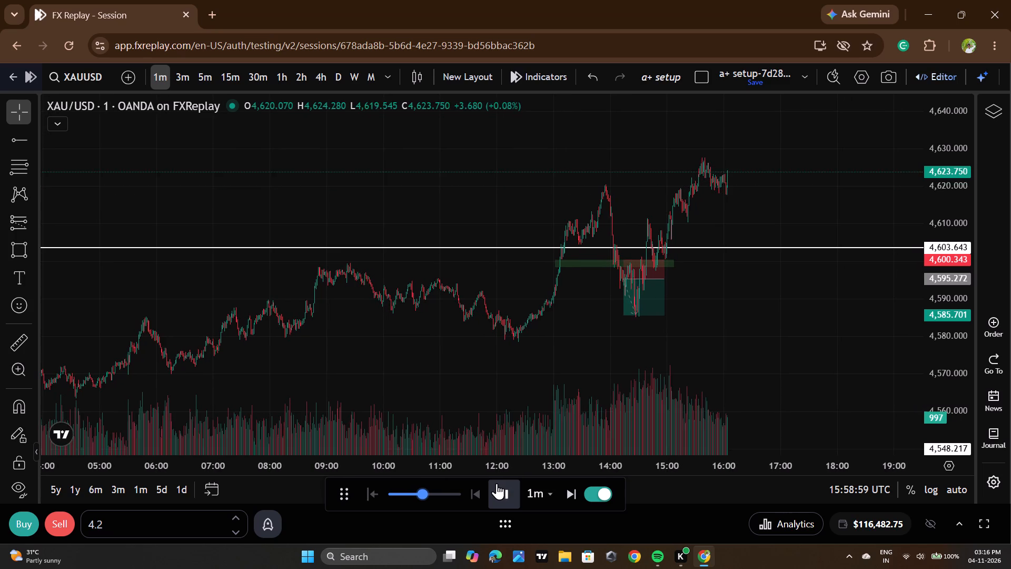
{"action": "left_click", "coordinate": [497, 483]}
{"action": "left_click", "coordinate": [497, 483]}
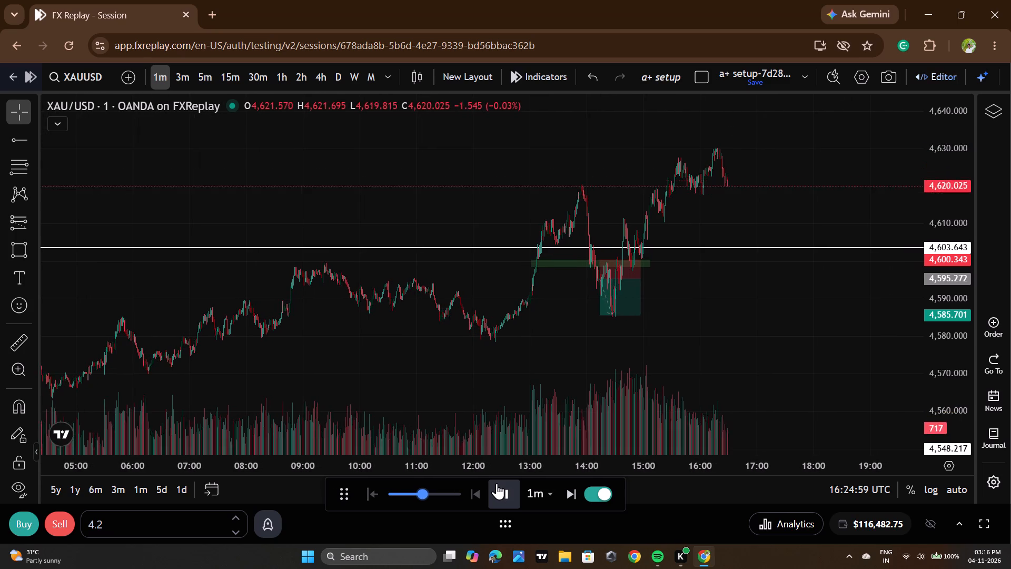
{"action": "left_click", "coordinate": [497, 483]}
Draw a rectangle zone from about 4,615.46 to 4,617.48, spanning 15:21 to about 17:43 on 12 January.
{"action": "scroll", "coordinate": [695, 346], "scroll_direction": "up", "scroll_amount": 2}
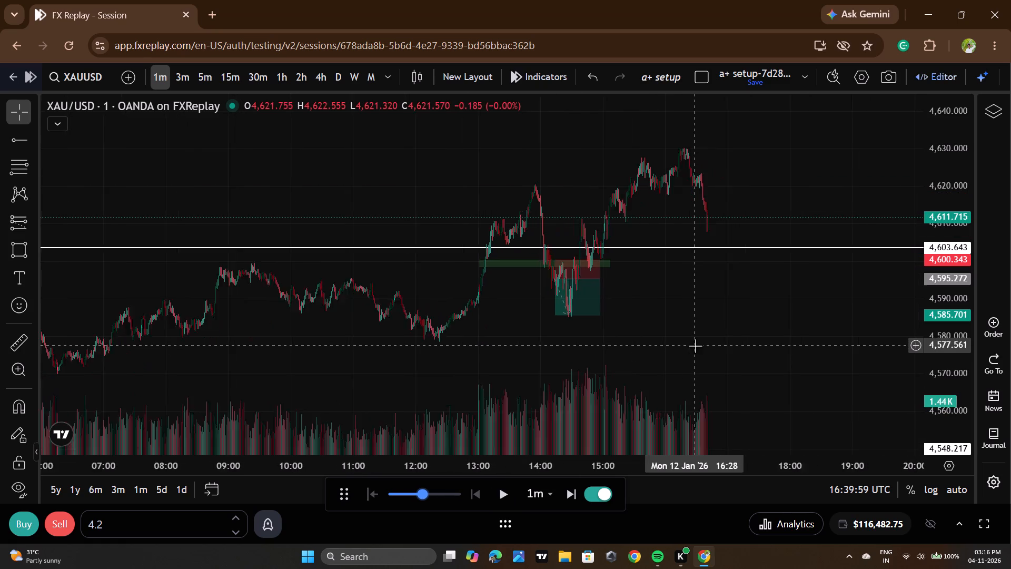
{"action": "scroll", "coordinate": [695, 346], "scroll_direction": "up", "scroll_amount": 7}
{"action": "scroll", "coordinate": [965, 274], "scroll_direction": "up", "scroll_amount": 18}
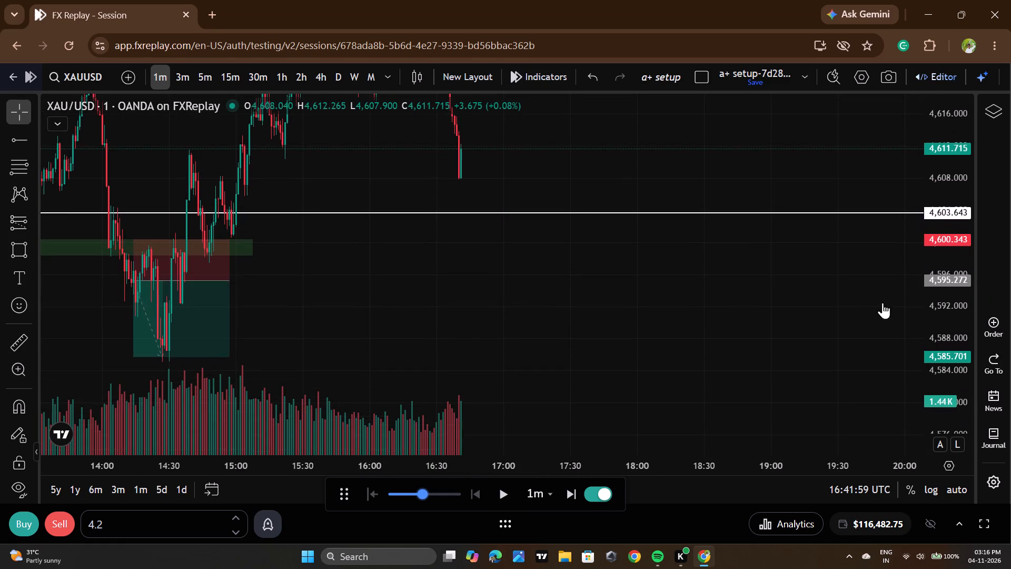
{"action": "scroll", "coordinate": [603, 309], "scroll_direction": "down", "scroll_amount": 3}
{"action": "left_click_drag", "start_coordinate": [632, 318], "coordinate": [611, 481]}
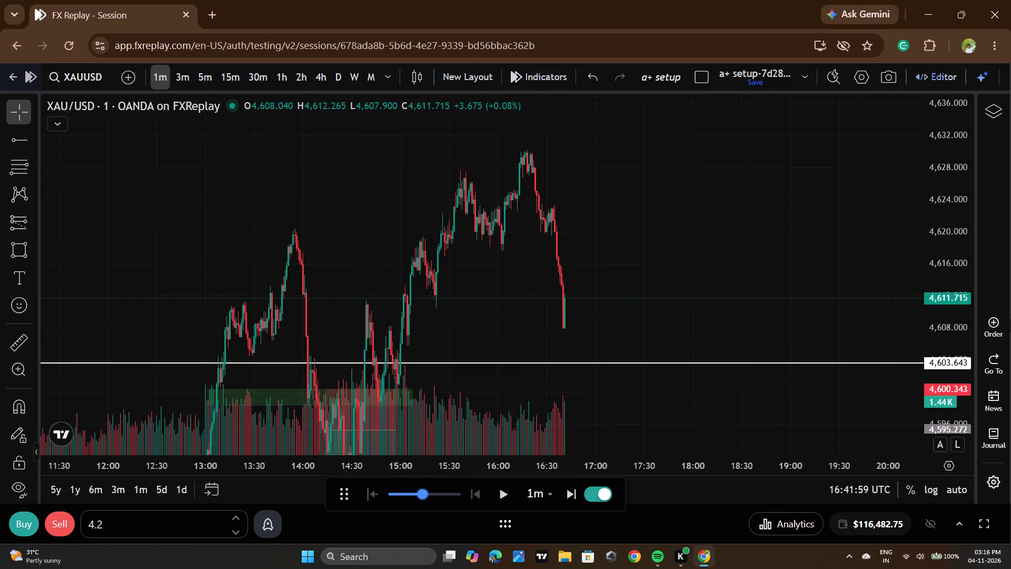
{"action": "scroll", "coordinate": [950, 311], "scroll_direction": "up", "scroll_amount": 12}
{"action": "scroll", "coordinate": [676, 320], "scroll_direction": "up", "scroll_amount": 2}
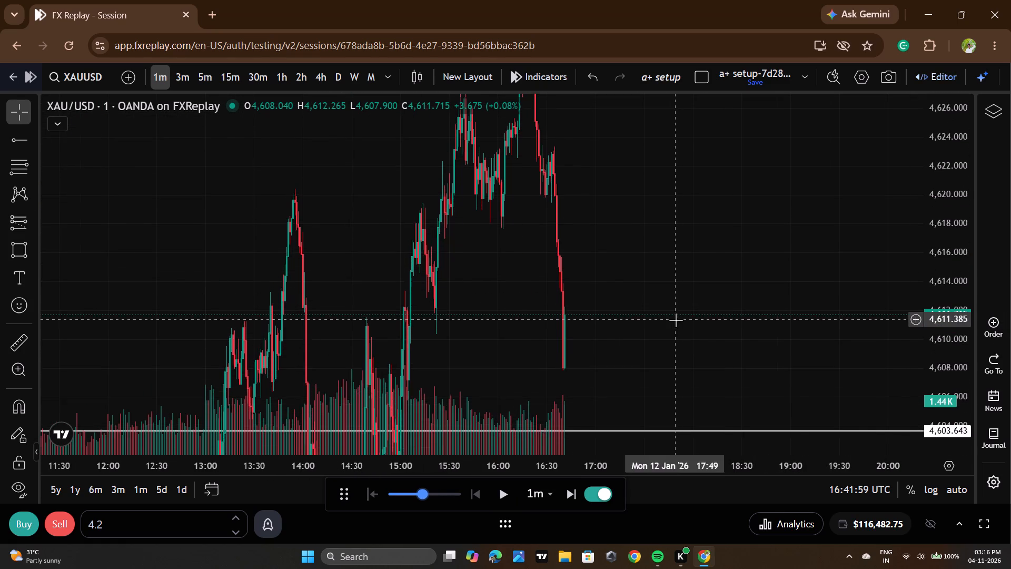
{"action": "scroll", "coordinate": [676, 320], "scroll_direction": "up", "scroll_amount": 2}
{"action": "left_click_drag", "start_coordinate": [633, 312], "coordinate": [804, 327]}
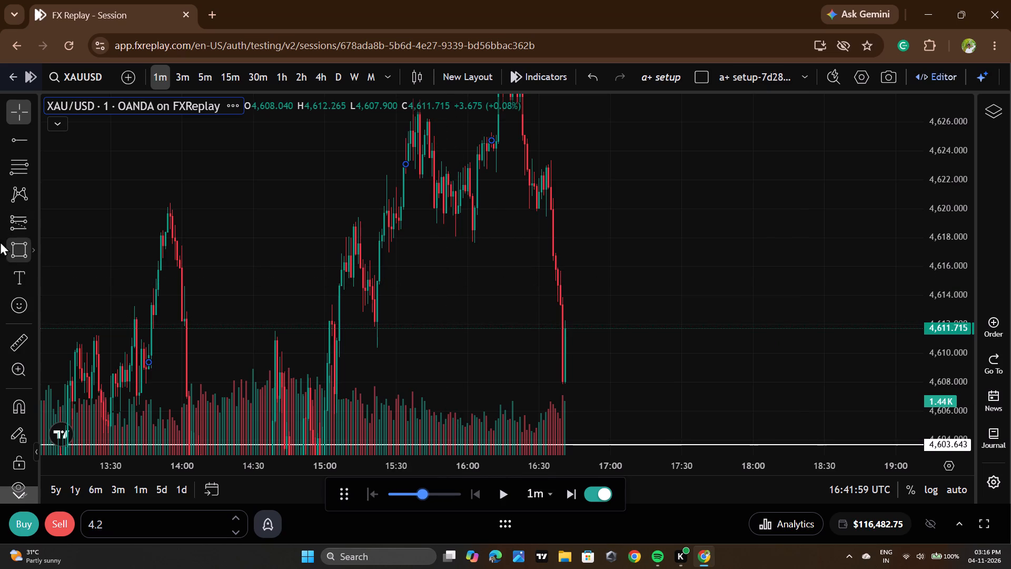
{"action": "left_click", "coordinate": [1, 242]}
{"action": "left_click", "coordinate": [375, 274]}
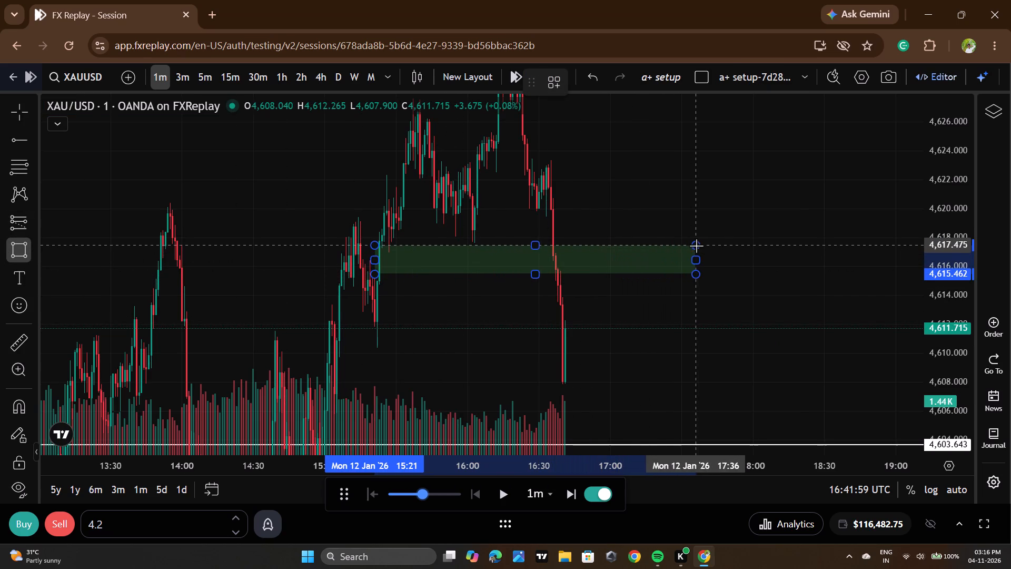
{"action": "left_click", "coordinate": [712, 246]}
{"action": "left_click", "coordinate": [774, 249]}
Advance the replay in one short burst to about 16:47 UTC.
{"action": "triple_click", "coordinate": [509, 494]}
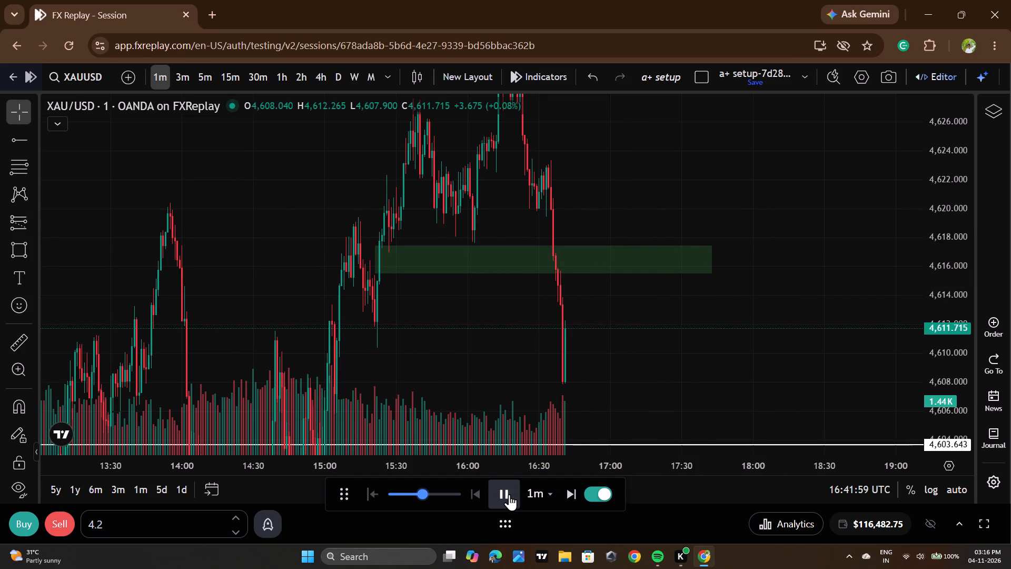
{"action": "left_click", "coordinate": [509, 494]}
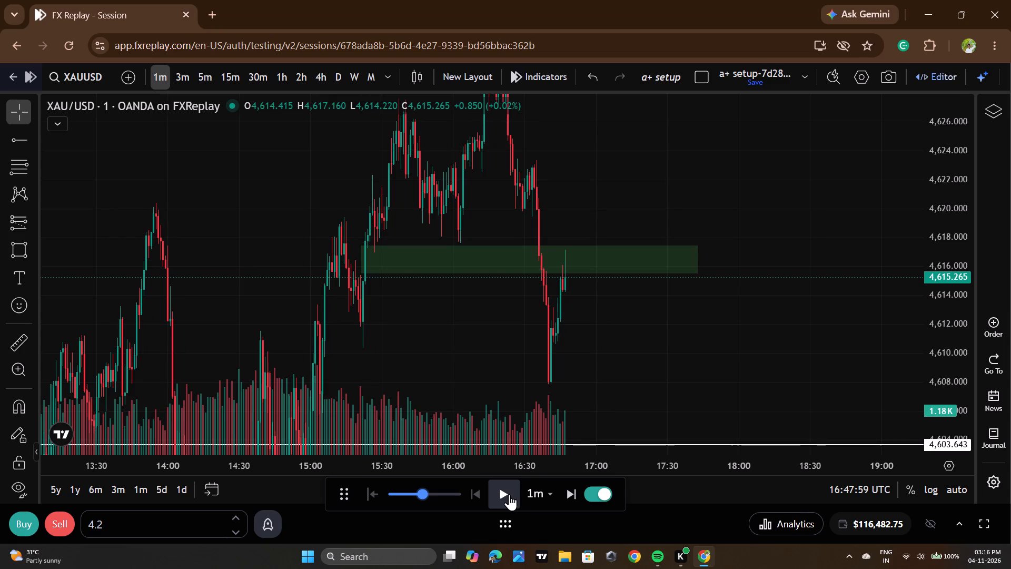
Slow the replay to 4x per second and advance it in brief bursts to about 16:49 UTC.
{"action": "left_click", "coordinate": [404, 493]}
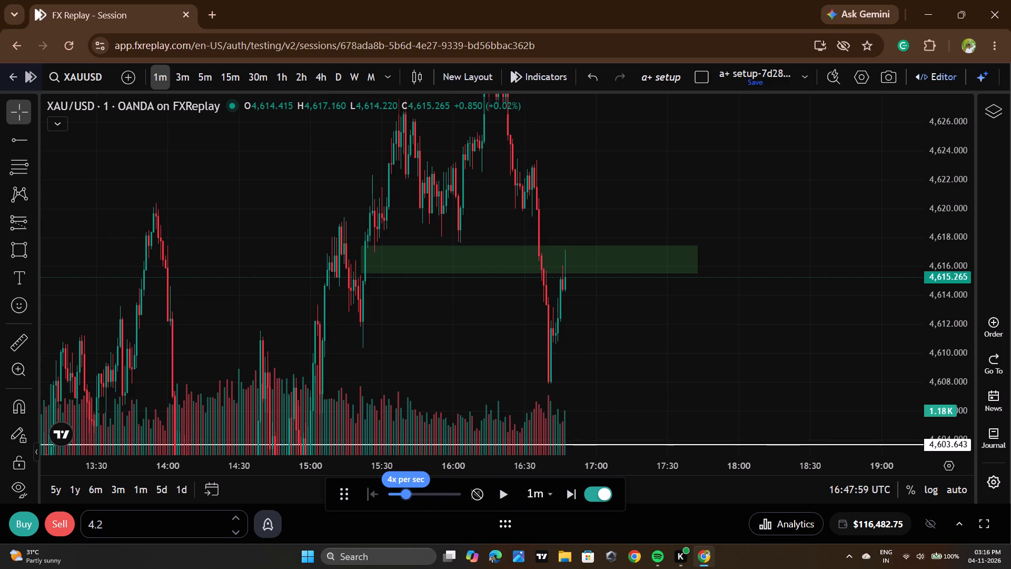
{"action": "double_click", "coordinate": [505, 492]}
{"action": "double_click", "coordinate": [505, 492]}
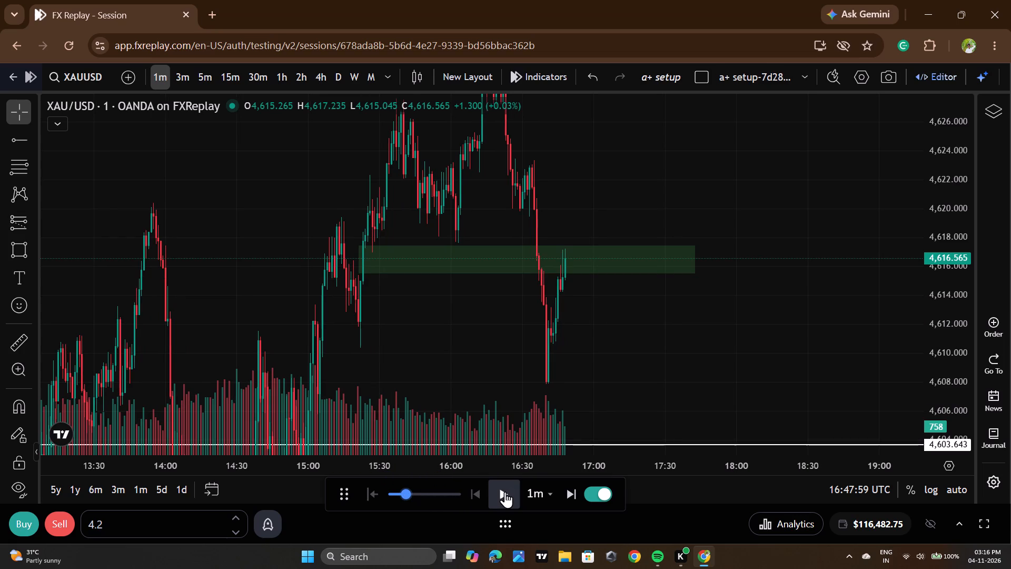
{"action": "double_click", "coordinate": [505, 492]}
{"action": "double_click", "coordinate": [505, 492]}
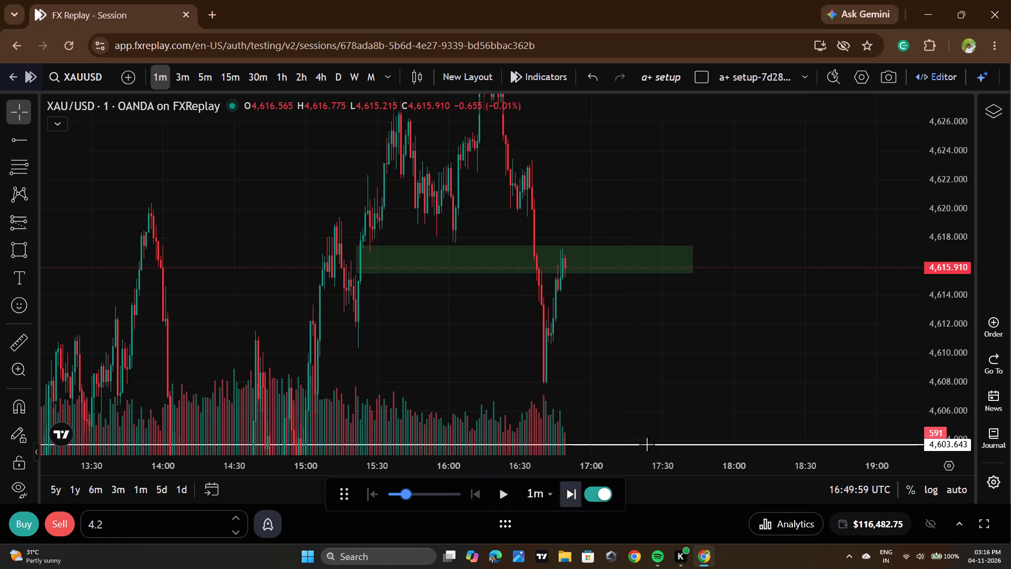
Sell 4.2 lots of XAUUSD at market, at 4,615.91, from the newly drawn green zone.
{"action": "scroll", "coordinate": [797, 341], "scroll_direction": "down", "scroll_amount": 2}
{"action": "scroll", "coordinate": [957, 279], "scroll_direction": "down", "scroll_amount": 5}
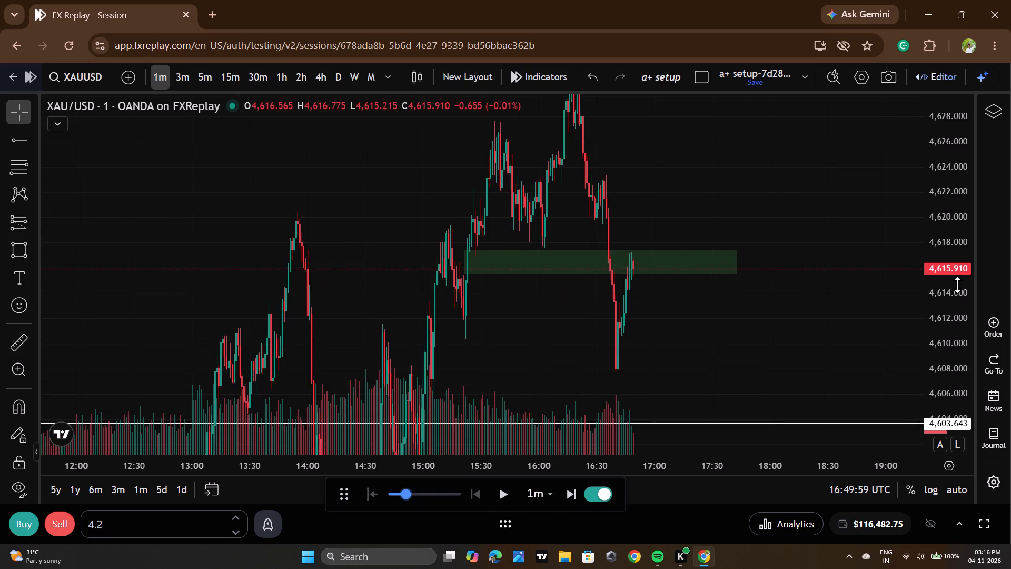
{"action": "scroll", "coordinate": [957, 284], "scroll_direction": "down", "scroll_amount": 2}
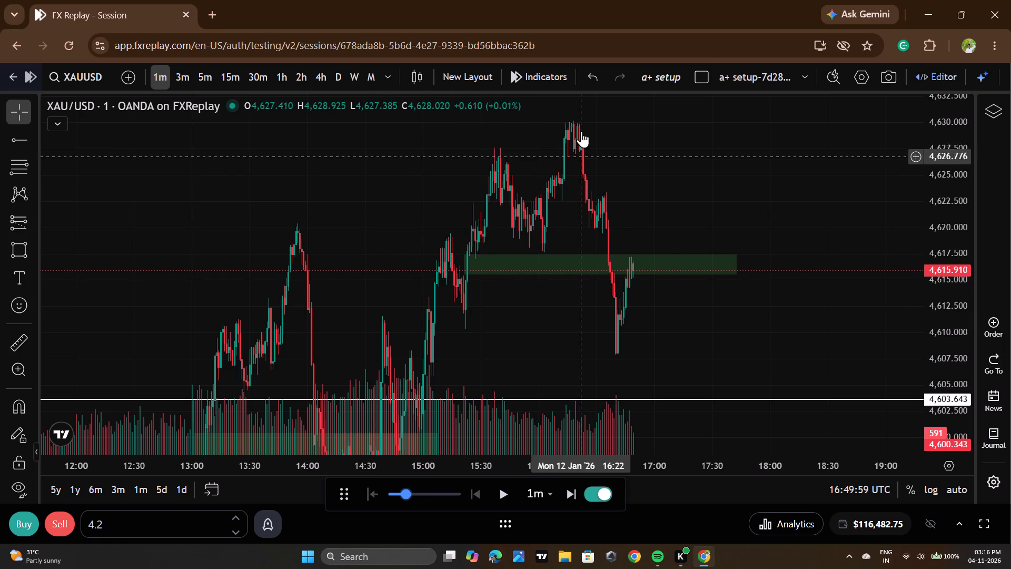
{"action": "left_click", "coordinate": [65, 523]}
Add a stop loss to the sell position at 4,620.820, above the green zone.
{"action": "left_click_drag", "start_coordinate": [809, 384], "coordinate": [792, 459]}
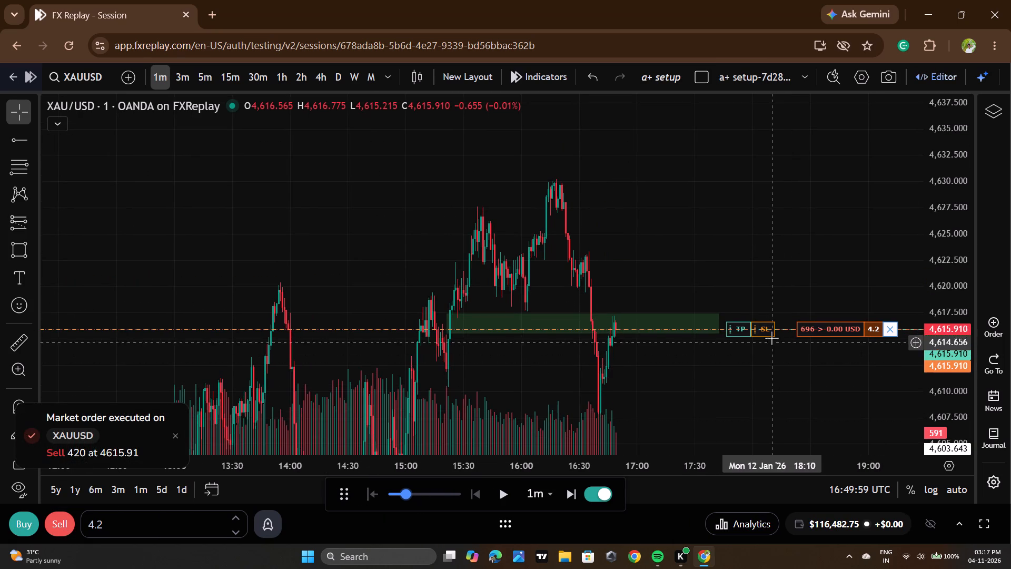
{"action": "left_click_drag", "start_coordinate": [765, 333], "coordinate": [780, 272]}
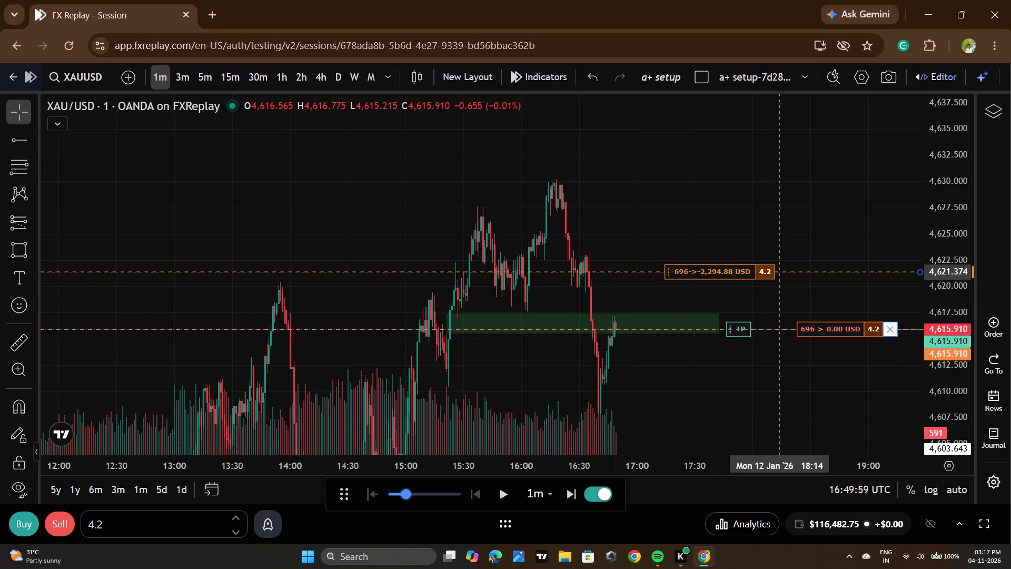
{"action": "left_click_drag", "start_coordinate": [780, 272], "coordinate": [779, 278]}
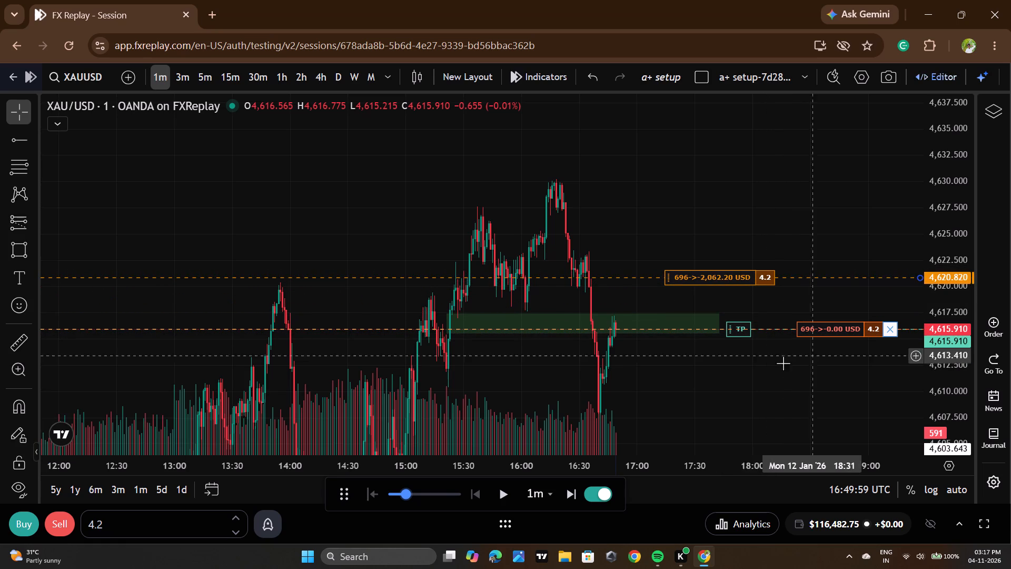
Place the sell position's take profit at about 4,606.553, just above the 4,603.643 level.
{"action": "scroll", "coordinate": [740, 359], "scroll_direction": "down", "scroll_amount": 1}
{"action": "left_click_drag", "start_coordinate": [810, 406], "coordinate": [793, 356]}
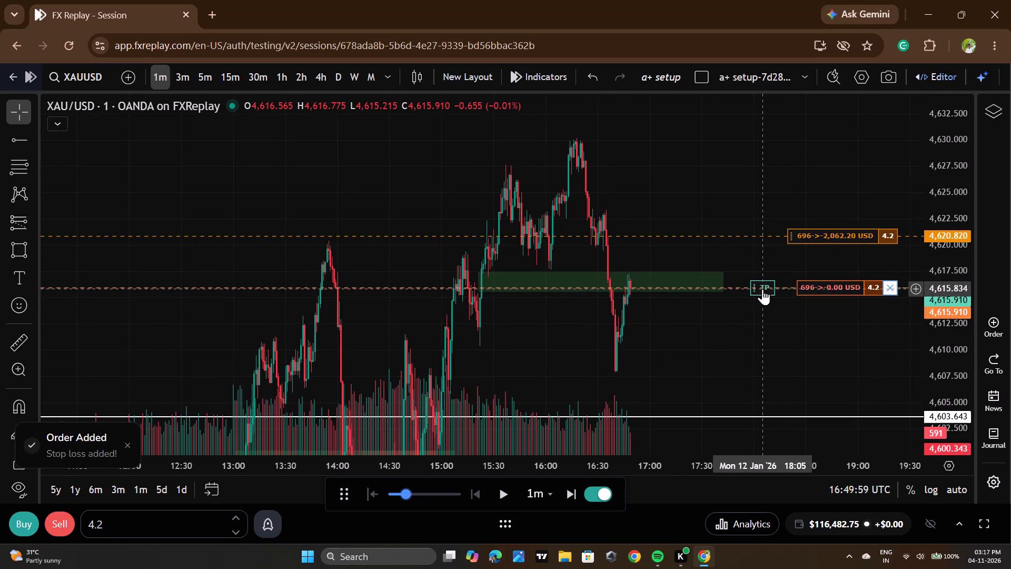
{"action": "left_click_drag", "start_coordinate": [762, 289], "coordinate": [781, 388]}
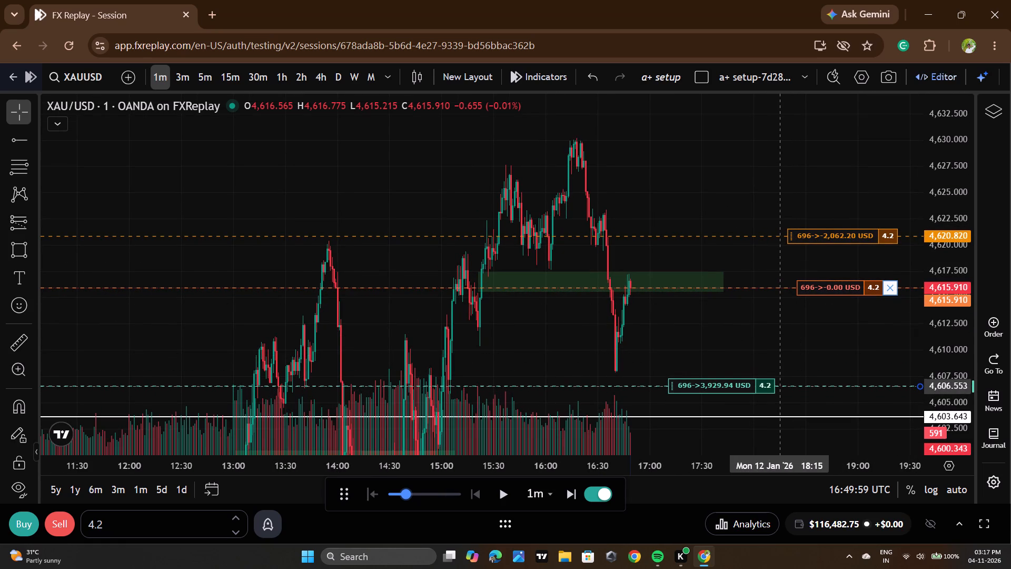
Lower the sell position's take profit slightly to 4,606.276.
{"action": "left_click_drag", "start_coordinate": [781, 388], "coordinate": [781, 389]}
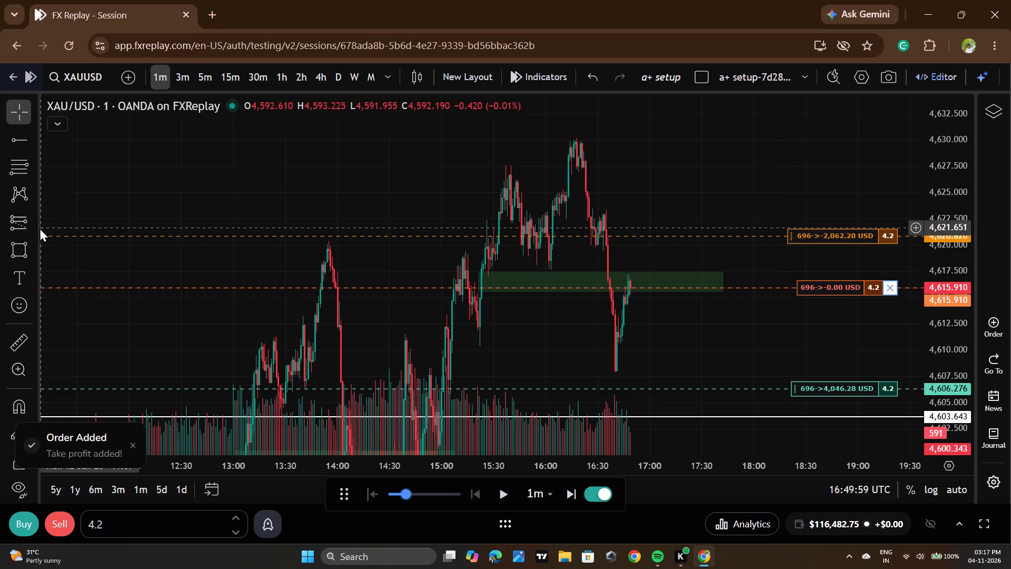
Draw a short position box from 4,616.041 at the entry candle, with stop about 4,620.889, target about 4,606.345, and a narrowed width.
{"action": "left_click", "coordinate": [35, 224]}
{"action": "left_click", "coordinate": [118, 164]}
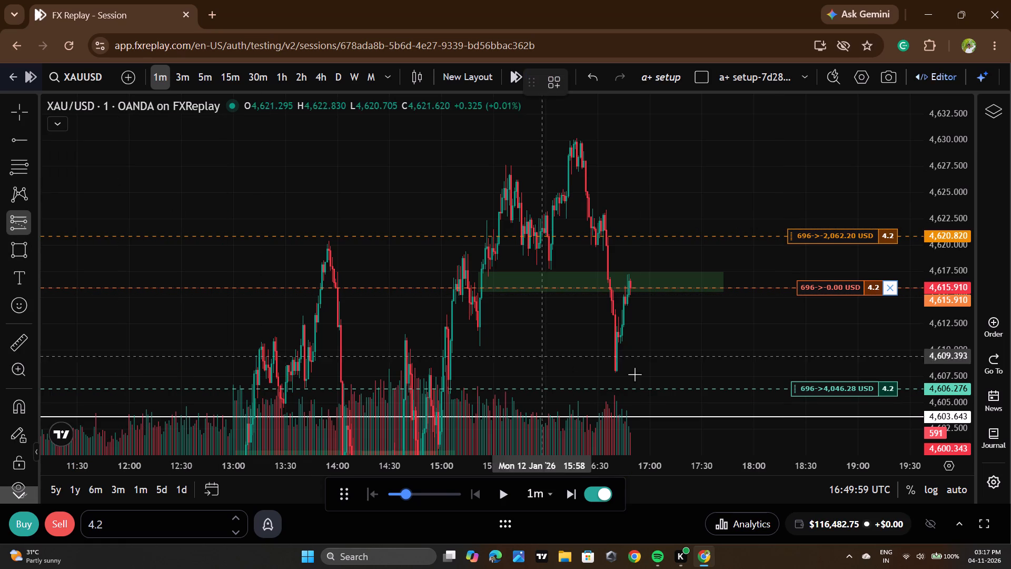
{"action": "left_click", "coordinate": [630, 287]}
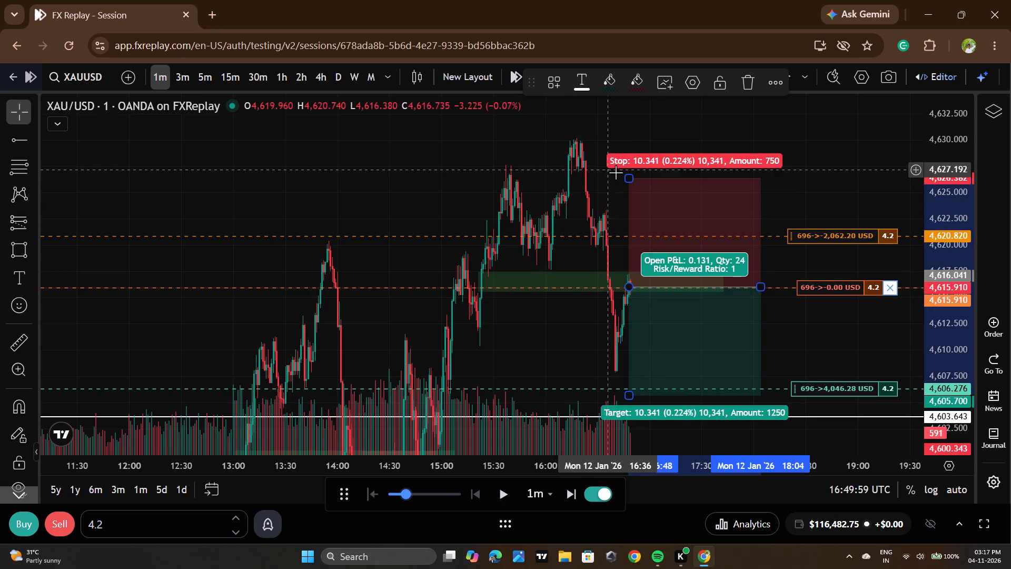
{"action": "left_click_drag", "start_coordinate": [630, 176], "coordinate": [632, 236]}
{"action": "left_click_drag", "start_coordinate": [630, 396], "coordinate": [633, 389]}
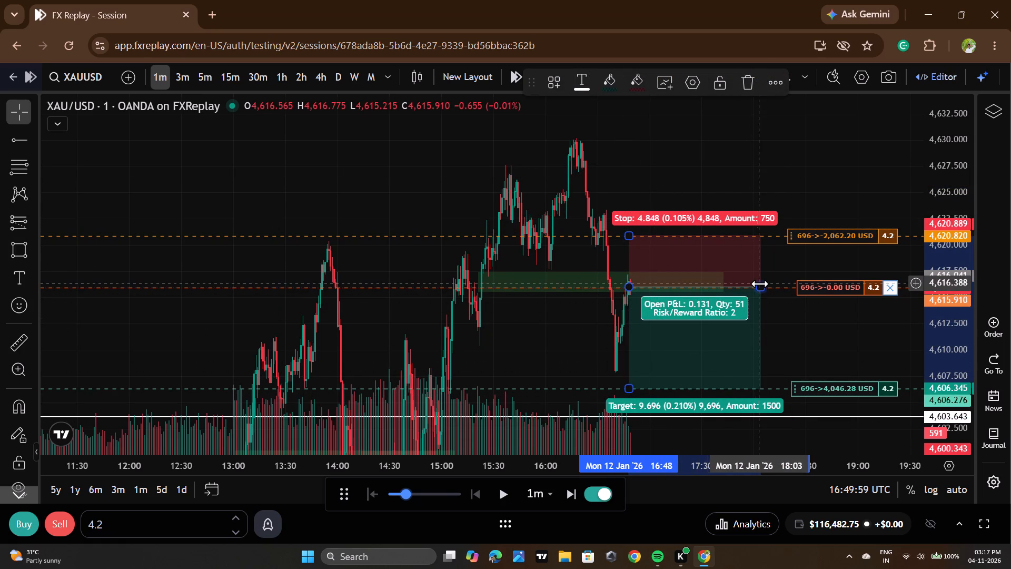
{"action": "left_click_drag", "start_coordinate": [759, 284], "coordinate": [729, 285]}
{"action": "left_click", "coordinate": [766, 332]}
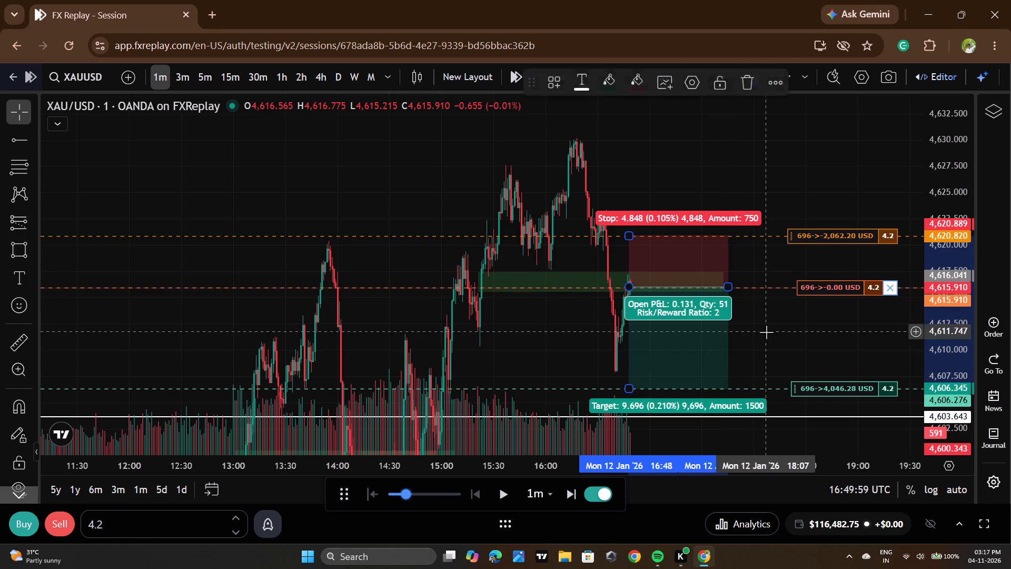
Advance the replay at 4x per second in brief bursts to about 16:56 UTC.
{"action": "double_click", "coordinate": [496, 495]}
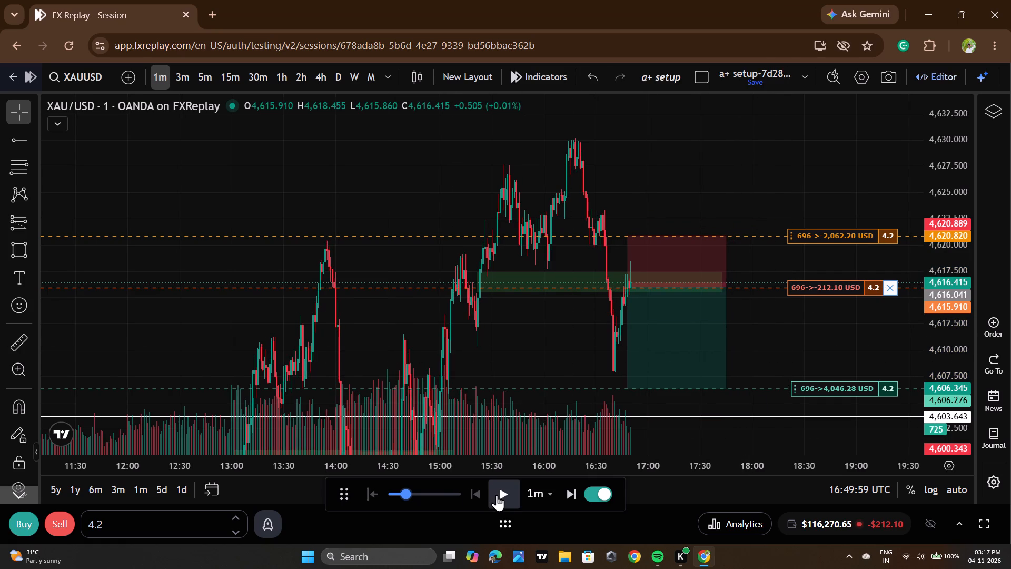
{"action": "double_click", "coordinate": [497, 495]}
{"action": "triple_click", "coordinate": [497, 495]}
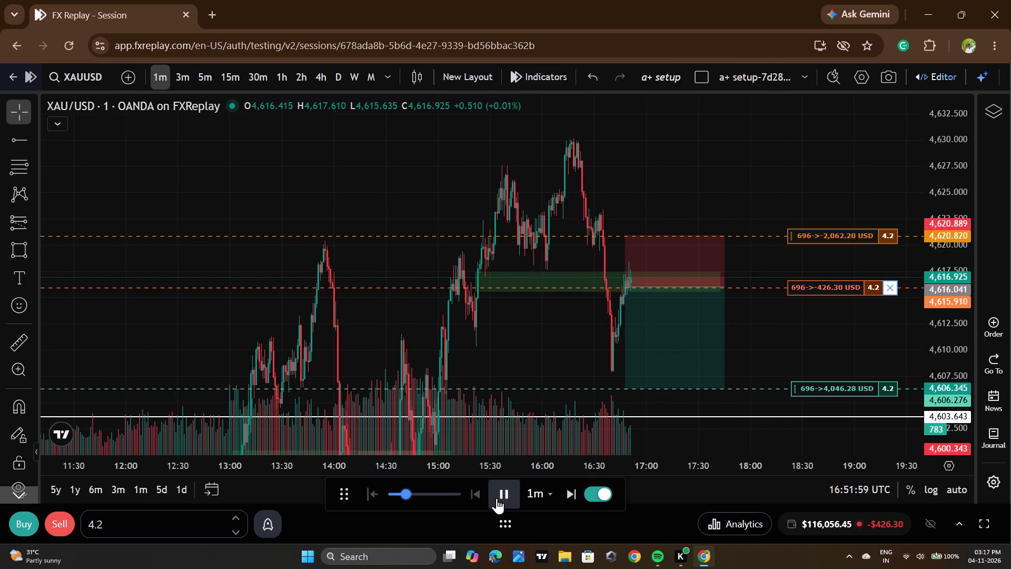
{"action": "left_click", "coordinate": [497, 498]}
{"action": "double_click", "coordinate": [497, 498]}
{"action": "left_click", "coordinate": [497, 499]}
{"action": "double_click", "coordinate": [497, 499]}
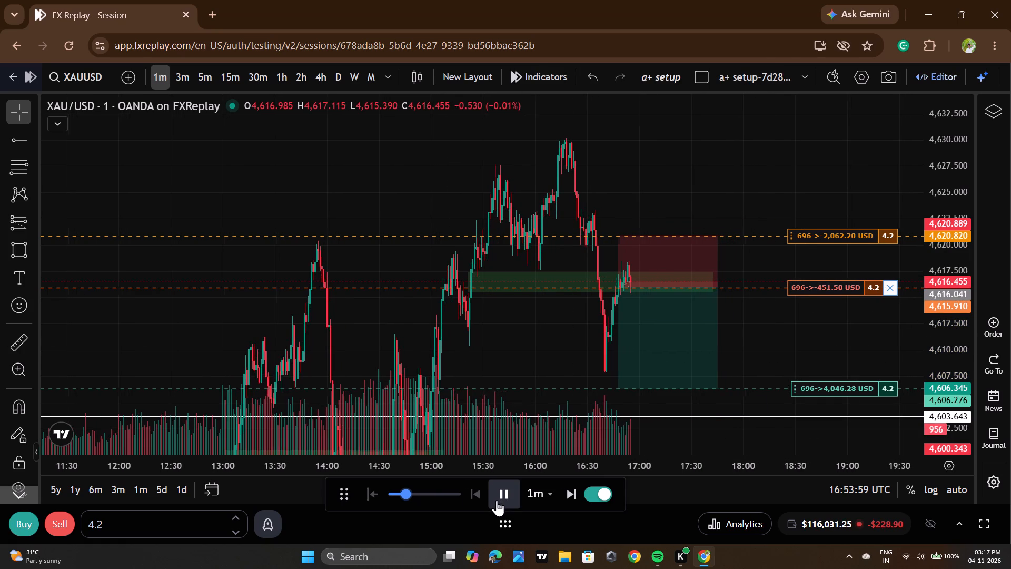
{"action": "left_click", "coordinate": [497, 500]}
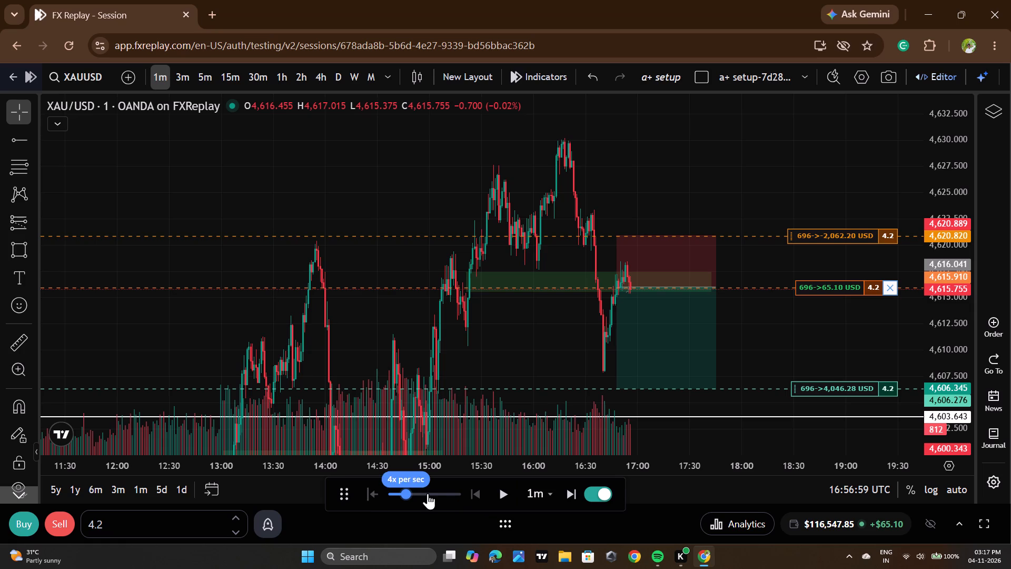
Raise the replay to maximum speed and advance it in bursts to about 18:19 UTC, past the take-profit level.
{"action": "left_click_drag", "start_coordinate": [428, 493], "coordinate": [465, 499]}
{"action": "triple_click", "coordinate": [495, 497]}
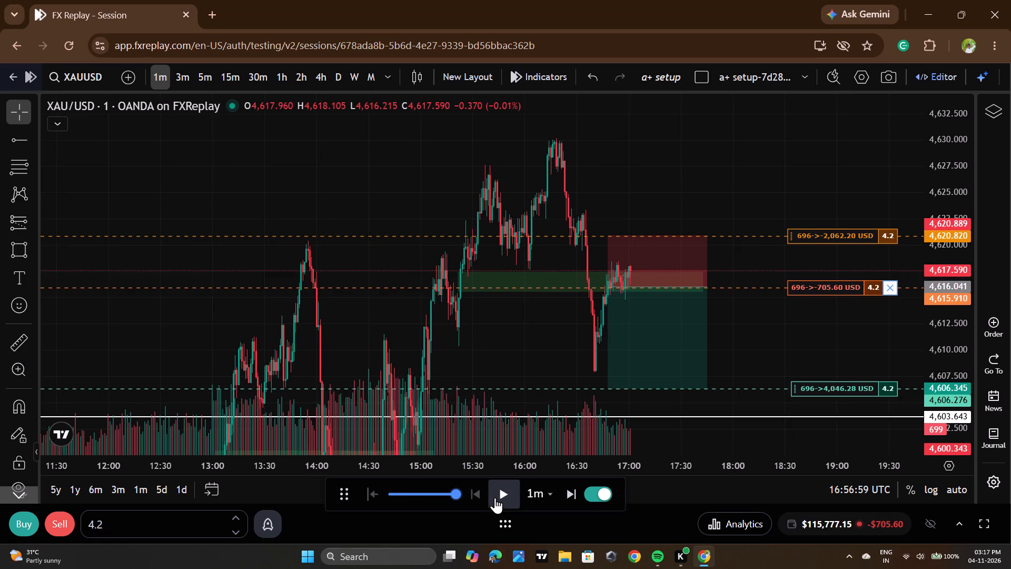
{"action": "double_click", "coordinate": [495, 497]}
{"action": "double_click", "coordinate": [495, 497]}
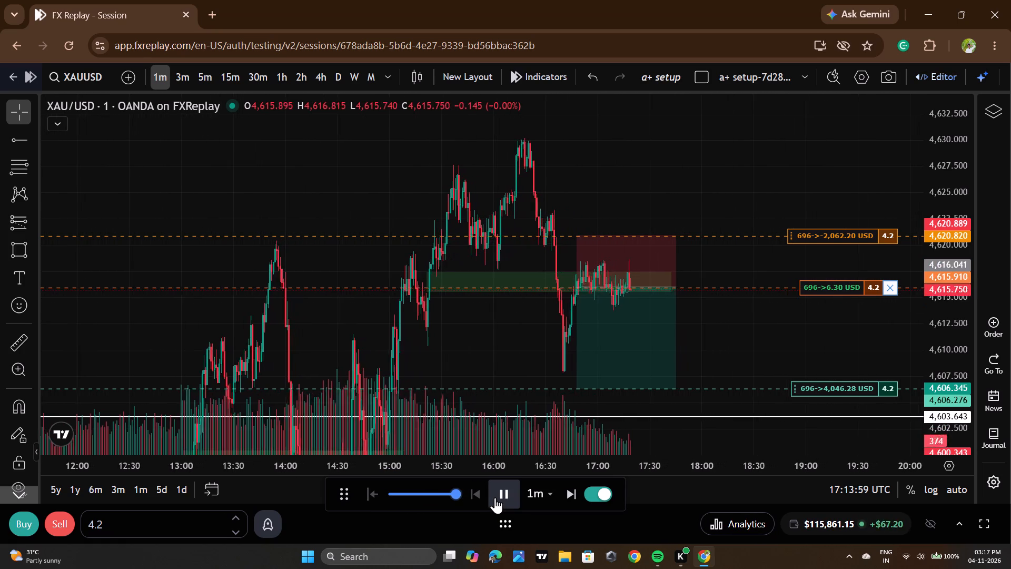
{"action": "double_click", "coordinate": [495, 497]}
{"action": "double_click", "coordinate": [495, 497]}
{"action": "left_click", "coordinate": [495, 498]}
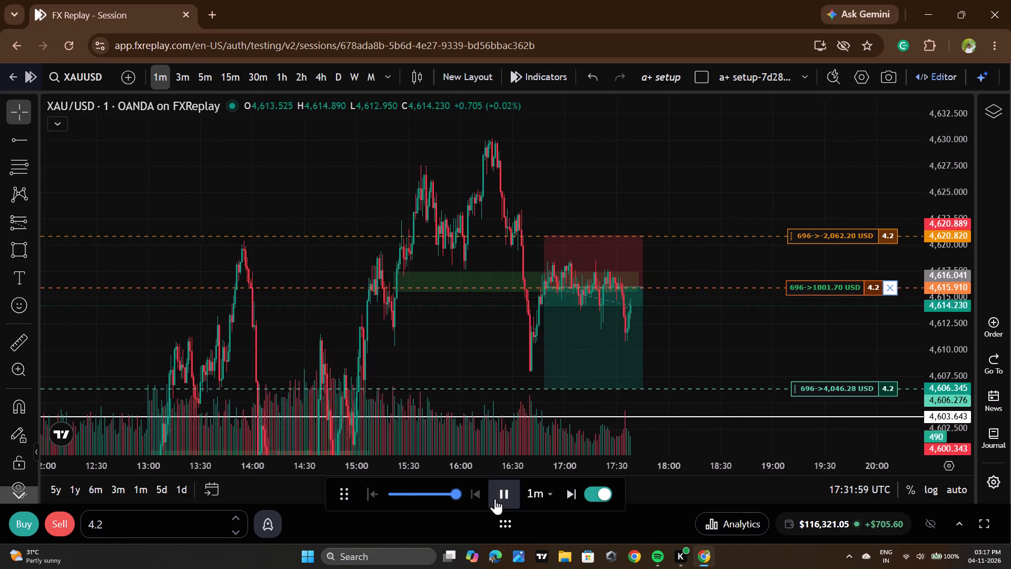
{"action": "left_click", "coordinate": [495, 498]}
{"action": "left_click", "coordinate": [495, 498]}
{"action": "left_click", "coordinate": [495, 498]}
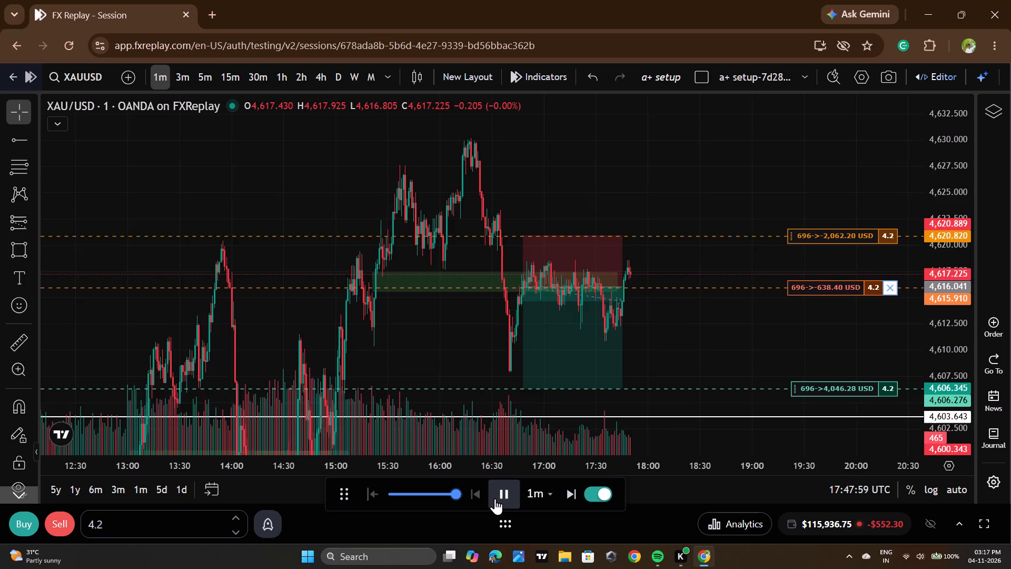
{"action": "left_click", "coordinate": [495, 498]}
{"action": "double_click", "coordinate": [495, 498]}
{"action": "left_click", "coordinate": [495, 498]}
{"action": "double_click", "coordinate": [495, 498]}
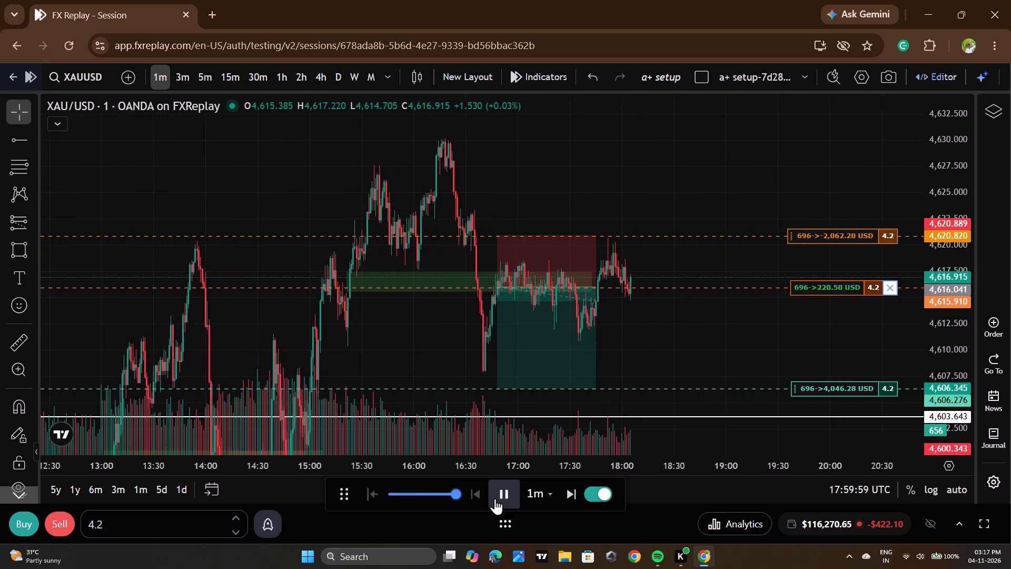
{"action": "left_click", "coordinate": [495, 498]}
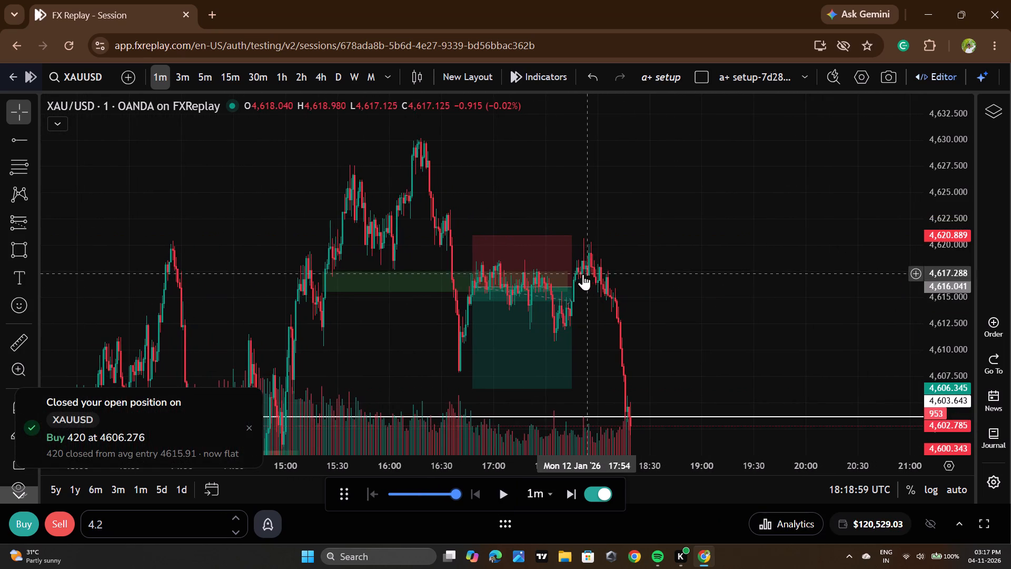
Extend the short position box's end time to just past the latest candle.
{"action": "left_click_drag", "start_coordinate": [572, 284], "coordinate": [638, 291]}
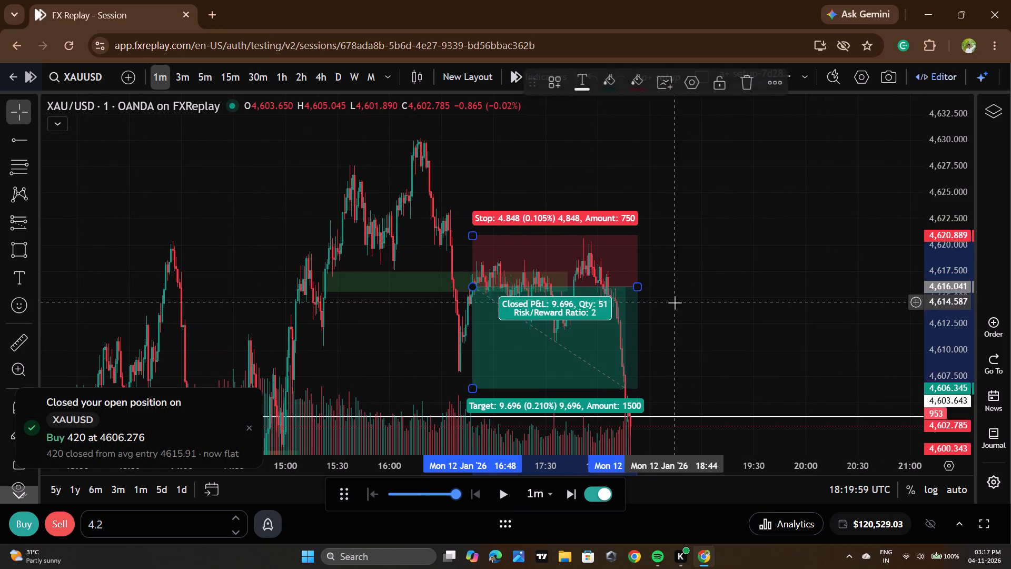
{"action": "left_click", "coordinate": [675, 302]}
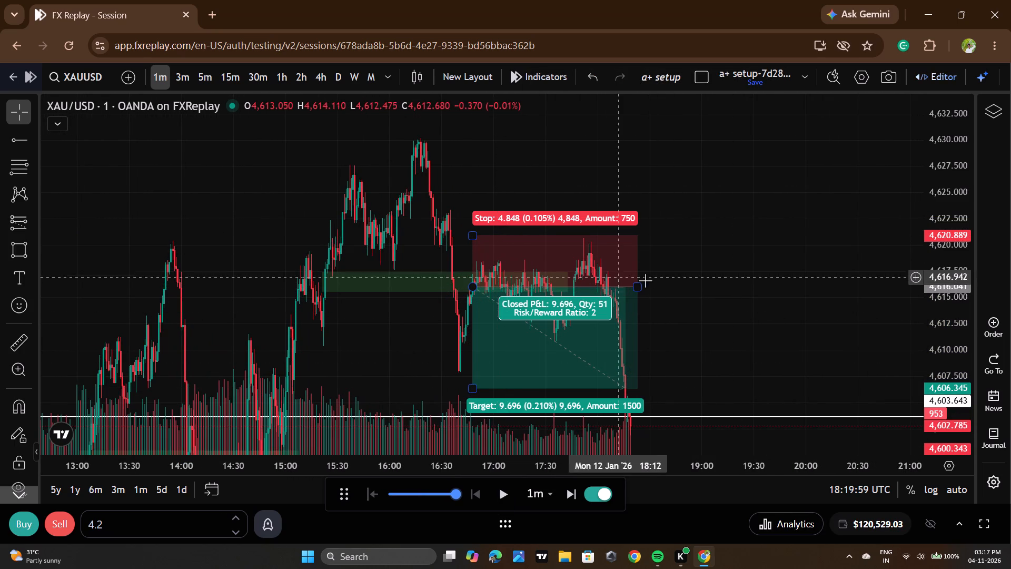
{"action": "scroll", "coordinate": [984, 273], "scroll_direction": "down", "scroll_amount": 2}
{"action": "scroll", "coordinate": [758, 297], "scroll_direction": "down", "scroll_amount": 3}
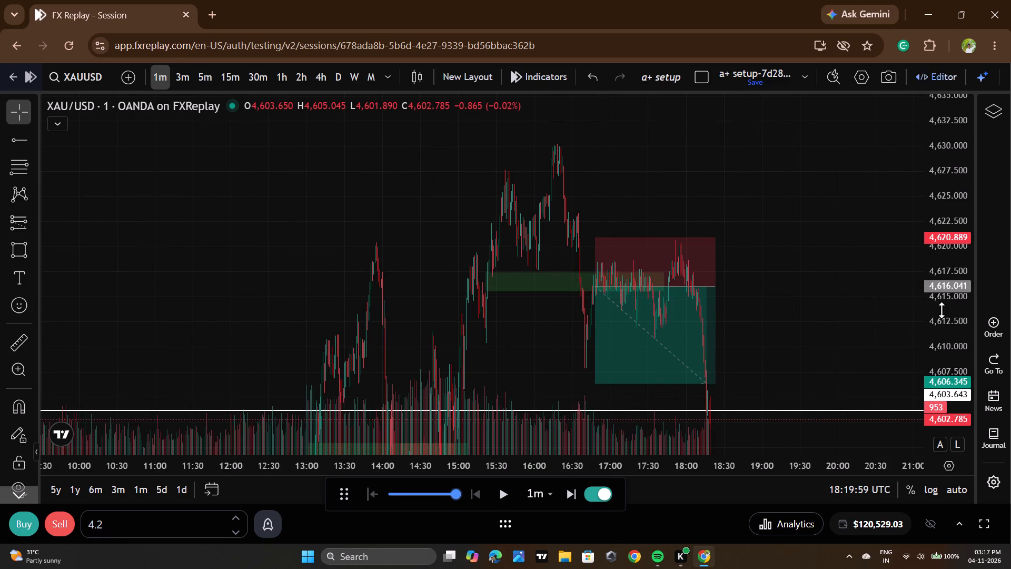
{"action": "scroll", "coordinate": [944, 310], "scroll_direction": "up", "scroll_amount": 5}
Open the a+ setup session's analytics and examine its profit and loss summary.
{"action": "left_click", "coordinate": [788, 519]}
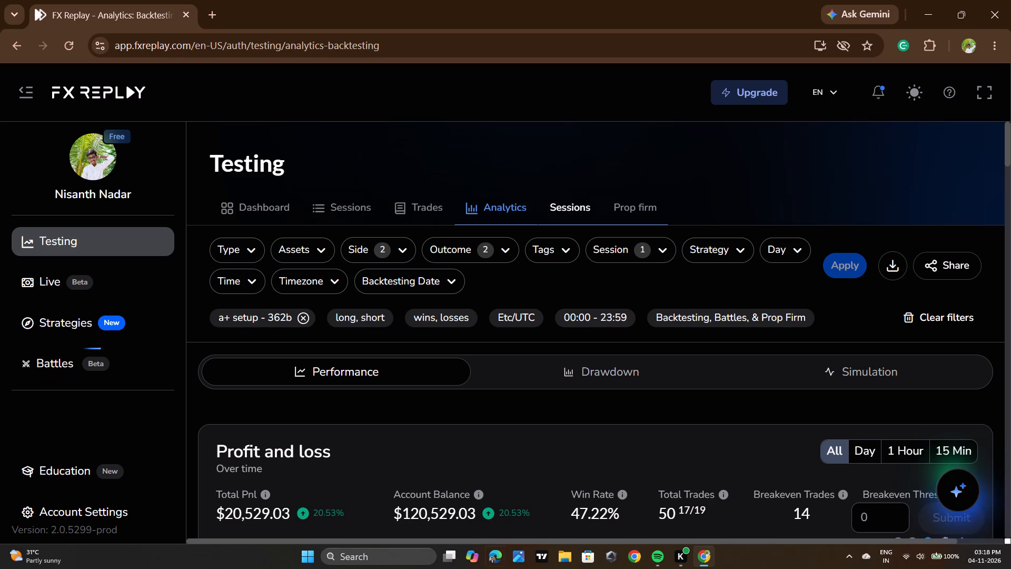
{"action": "scroll", "coordinate": [484, 465], "scroll_direction": "down", "scroll_amount": 4}
{"action": "scroll", "coordinate": [619, 248], "scroll_direction": "up", "scroll_amount": 4}
Examine the session's drawdown analytics, including the equity drawdown chart, maximum adverse excursion and drawdown on winning trades.
{"action": "left_click", "coordinate": [608, 364]}
{"action": "scroll", "coordinate": [734, 375], "scroll_direction": "down", "scroll_amount": 3}
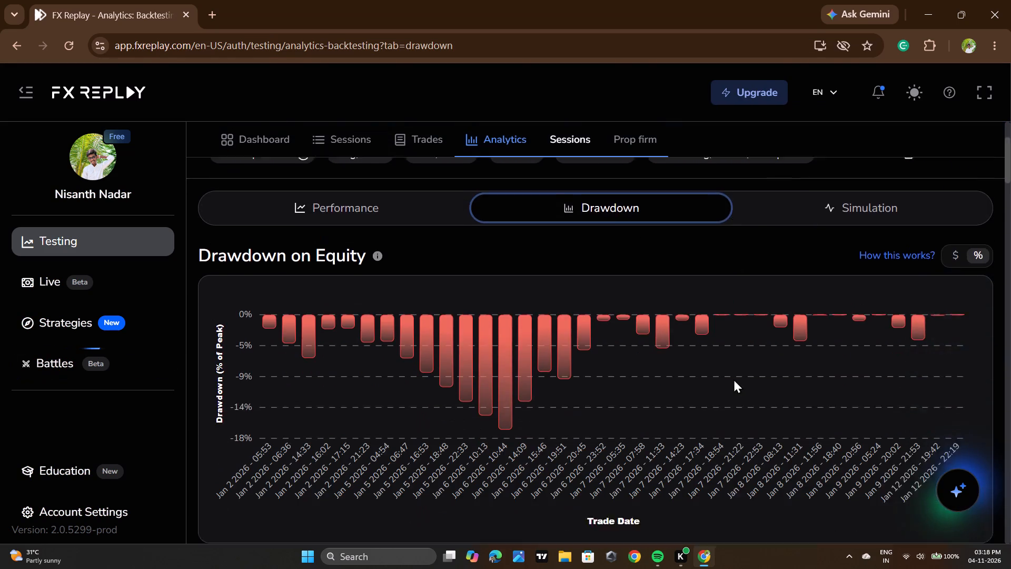
{"action": "scroll", "coordinate": [734, 379], "scroll_direction": "down", "scroll_amount": 1}
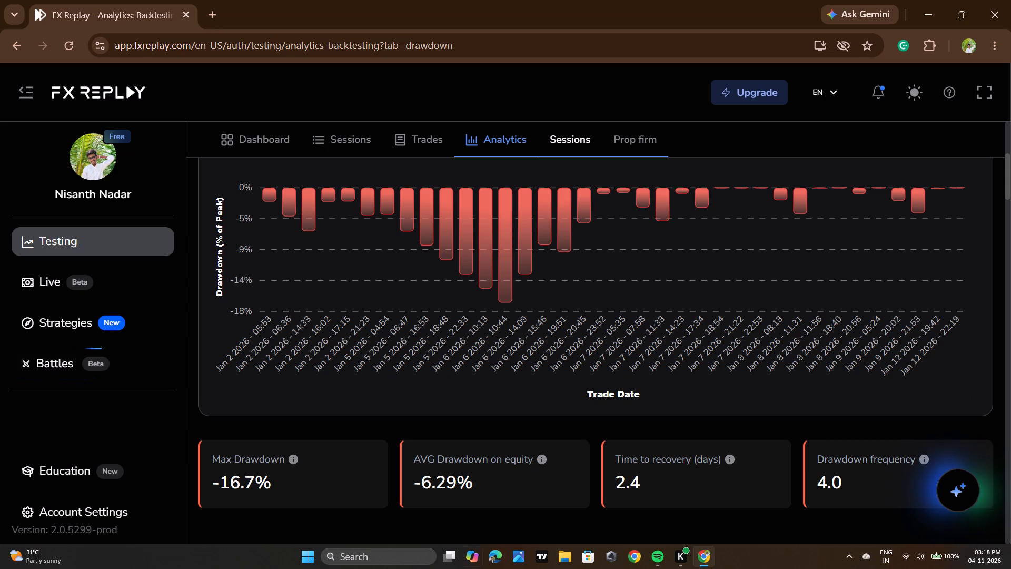
{"action": "scroll", "coordinate": [635, 512], "scroll_direction": "down", "scroll_amount": 6}
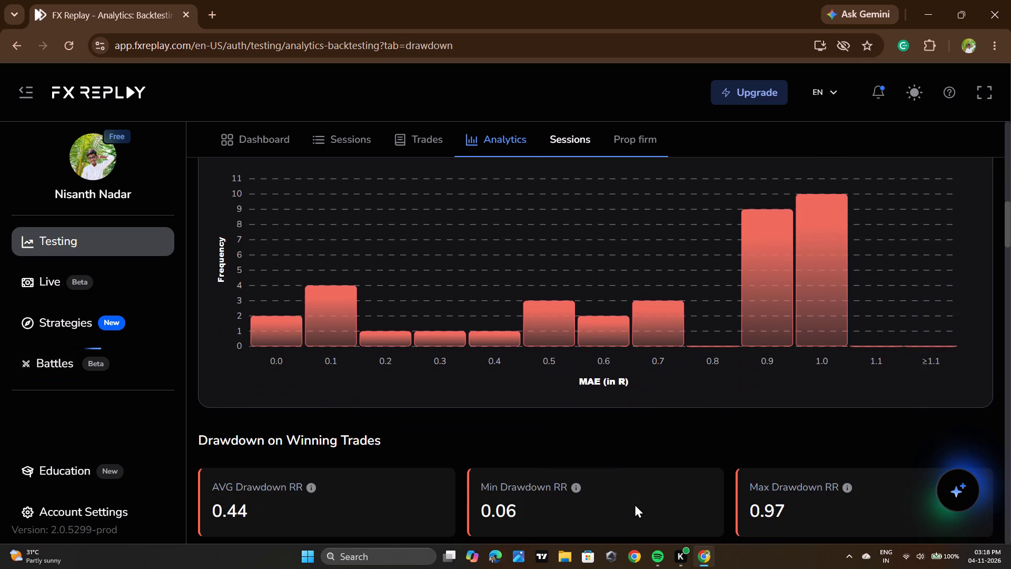
{"action": "scroll", "coordinate": [635, 504], "scroll_direction": "down", "scroll_amount": 1}
{"action": "scroll", "coordinate": [635, 504], "scroll_direction": "up", "scroll_amount": 9}
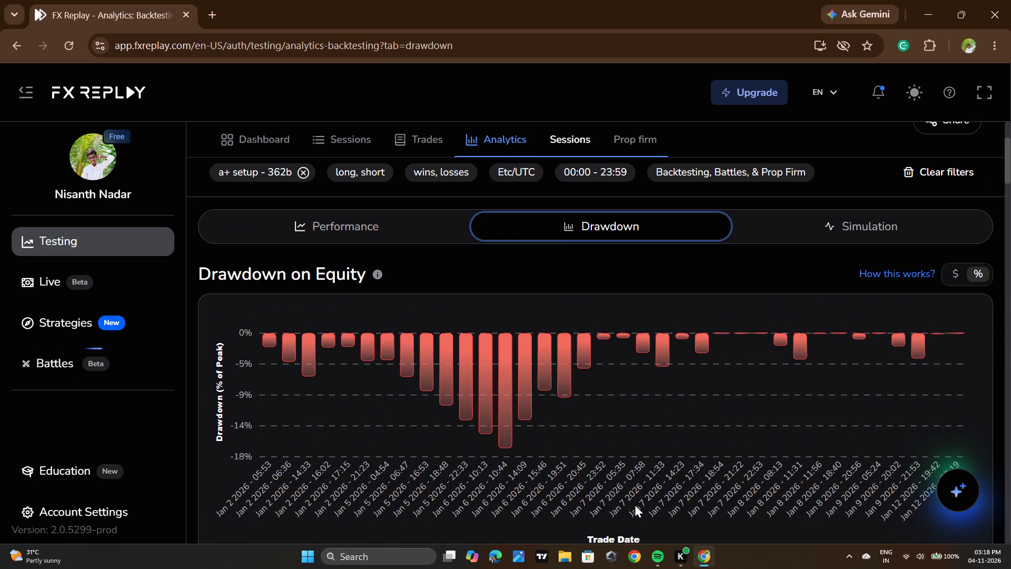
{"action": "scroll", "coordinate": [635, 504], "scroll_direction": "up", "scroll_amount": 3}
{"action": "scroll", "coordinate": [635, 504], "scroll_direction": "down", "scroll_amount": 3}
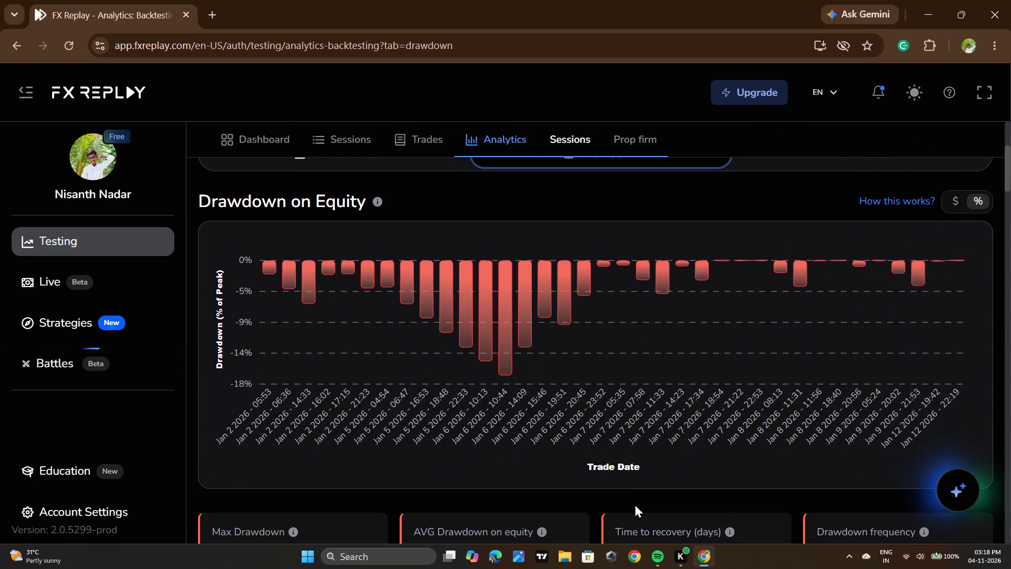
{"action": "scroll", "coordinate": [635, 504], "scroll_direction": "down", "scroll_amount": 2}
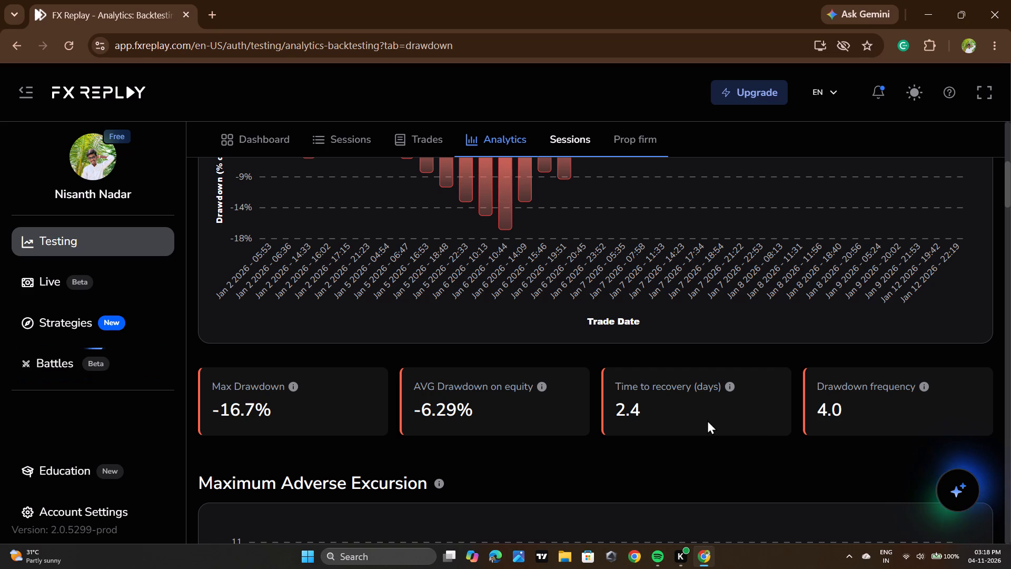
{"action": "scroll", "coordinate": [364, 141], "scroll_direction": "up", "scroll_amount": 2}
Examine the testing dashboard's trades taken, win rate and trades-by-symbol statistics, down to the recent sessions.
{"action": "left_click", "coordinate": [286, 139]}
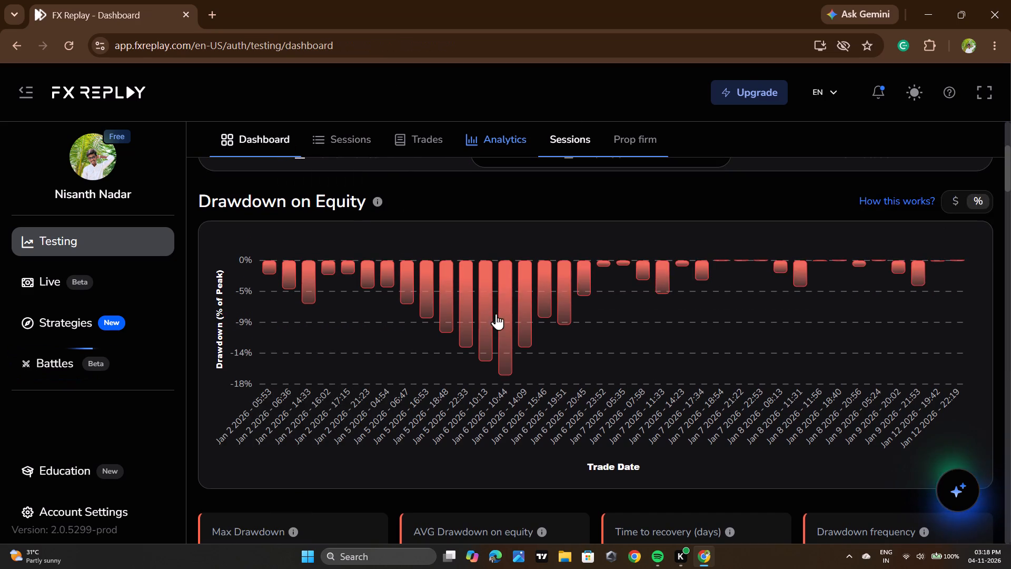
{"action": "scroll", "coordinate": [350, 386], "scroll_direction": "down", "scroll_amount": 3}
{"action": "scroll", "coordinate": [517, 458], "scroll_direction": "down", "scroll_amount": 3}
{"action": "scroll", "coordinate": [452, 422], "scroll_direction": "down", "scroll_amount": 2}
{"action": "scroll", "coordinate": [451, 423], "scroll_direction": "up", "scroll_amount": 4}
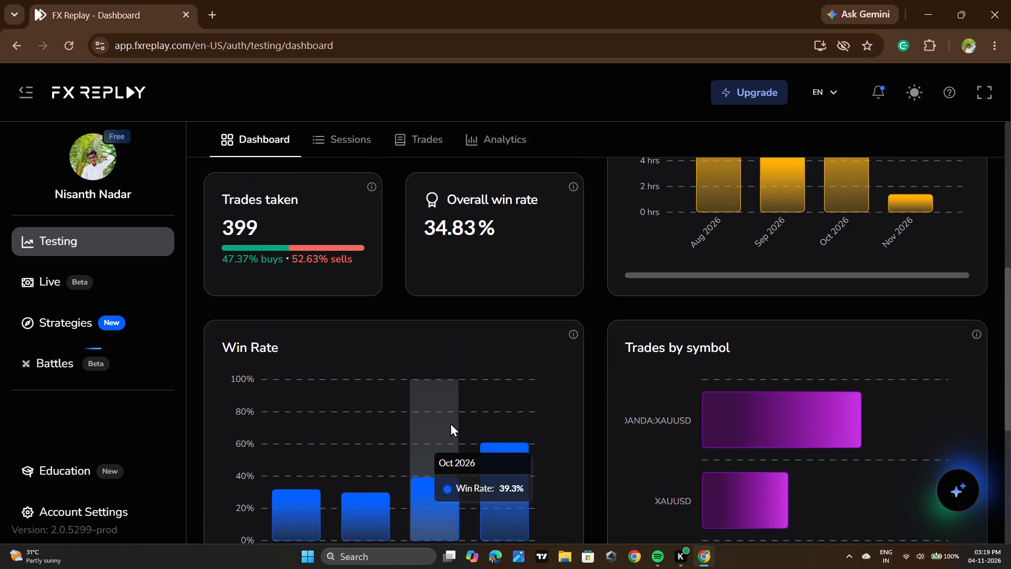
{"action": "scroll", "coordinate": [450, 423], "scroll_direction": "down", "scroll_amount": 5}
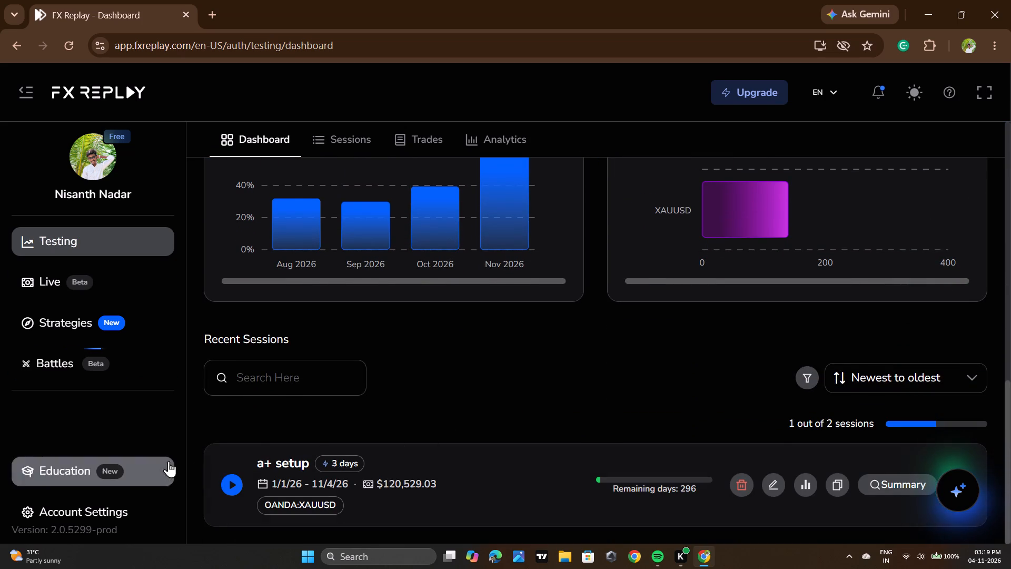
Reopen the a+ setup session from the recent sessions and collapse the object tree.
{"action": "left_click", "coordinate": [233, 479]}
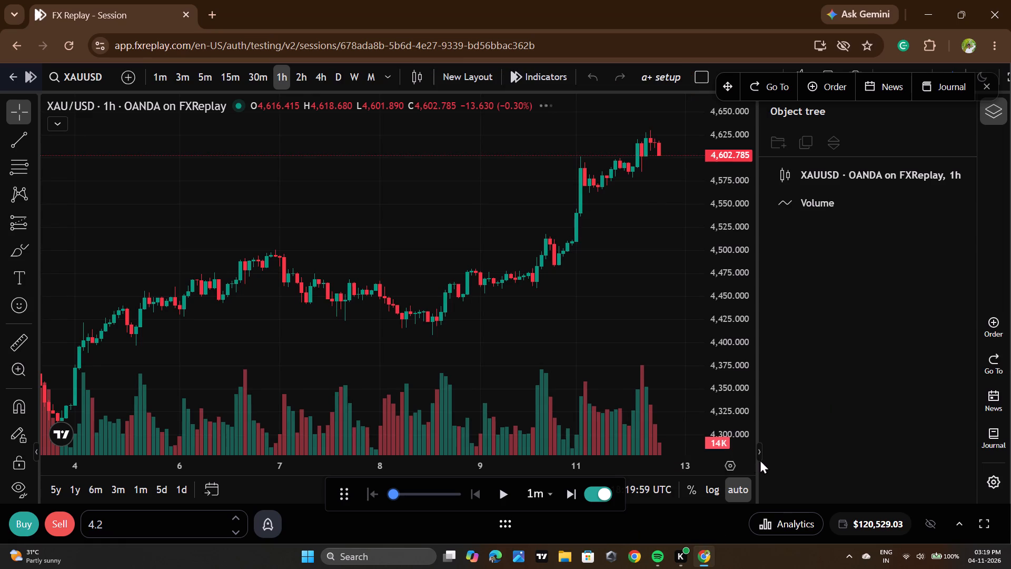
{"action": "left_click", "coordinate": [760, 459]}
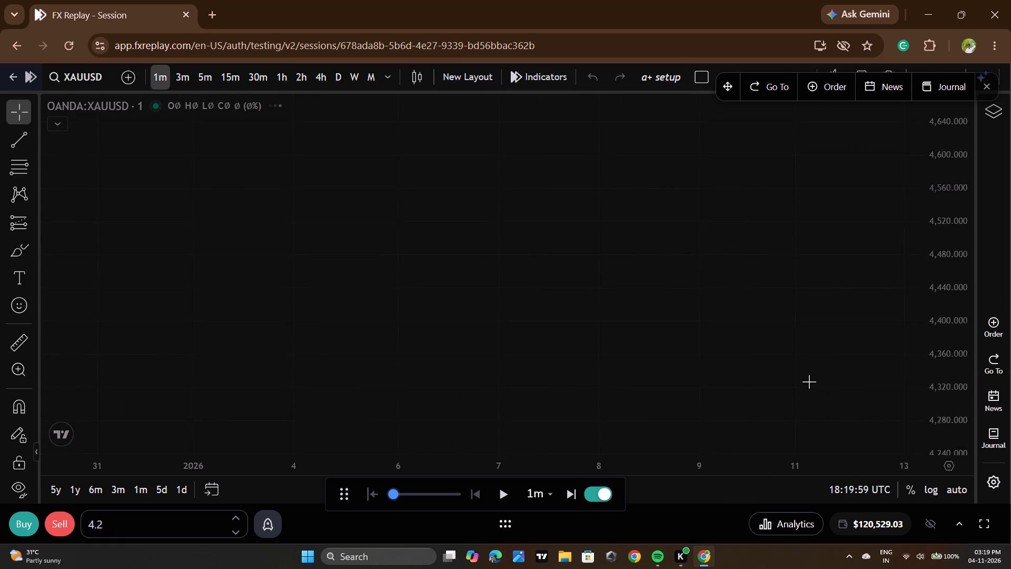
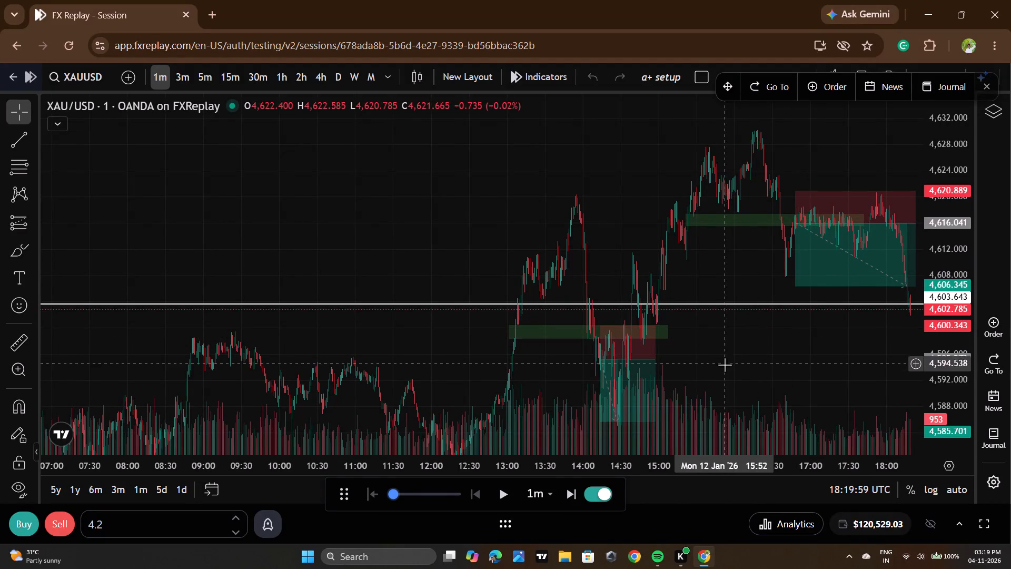
Raise the replay speed to its maximum and replay the 1-minute chart forward to about 19:10 on 12 January.
{"action": "scroll", "coordinate": [723, 365], "scroll_direction": "down", "scroll_amount": 3}
{"action": "left_click_drag", "start_coordinate": [798, 389], "coordinate": [606, 334]}
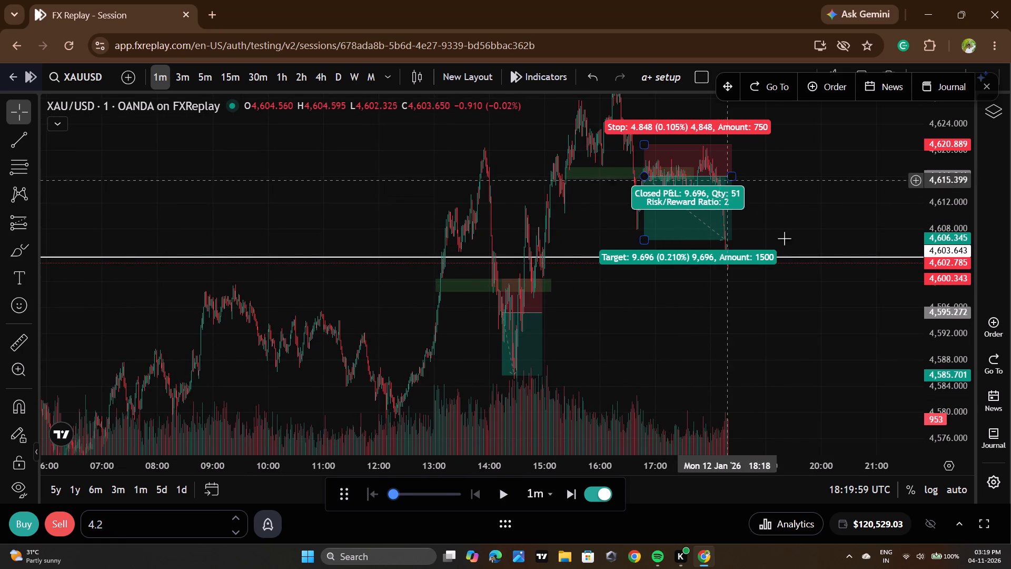
{"action": "left_click", "coordinate": [734, 349]}
{"action": "scroll", "coordinate": [714, 345], "scroll_direction": "down", "scroll_amount": 1}
{"action": "scroll", "coordinate": [713, 344], "scroll_direction": "up", "scroll_amount": 2}
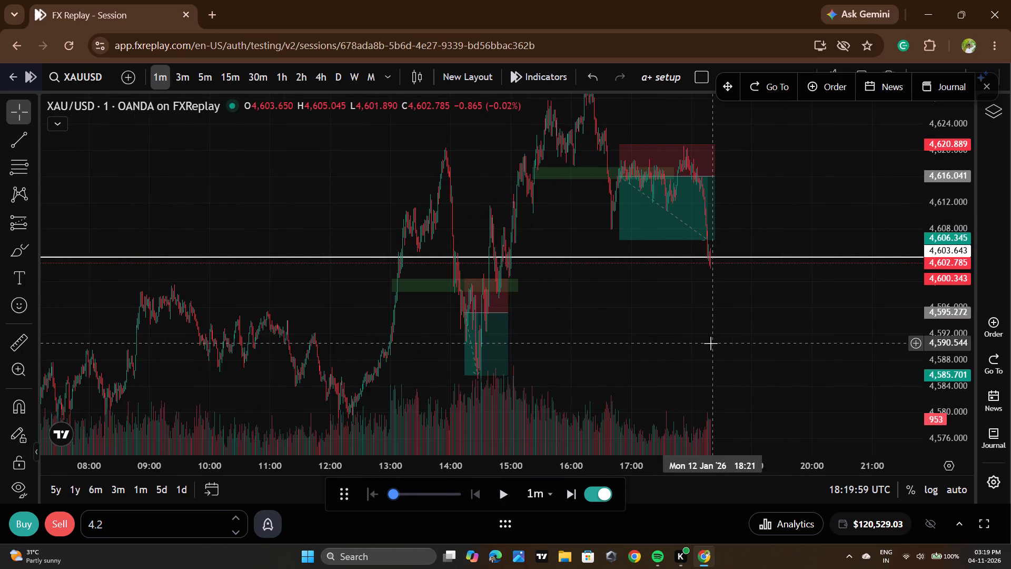
{"action": "left_click_drag", "start_coordinate": [663, 366], "coordinate": [638, 316]}
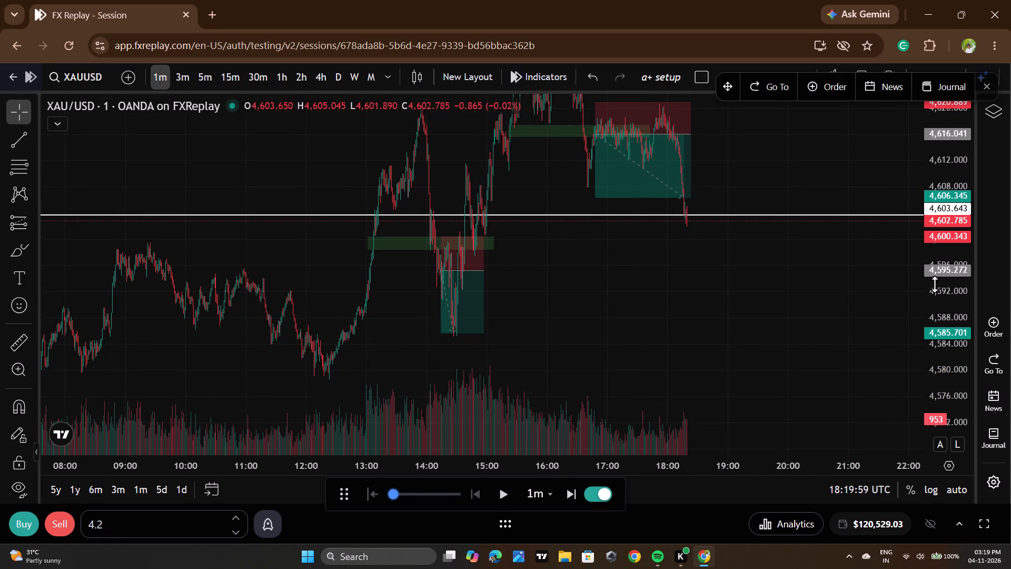
{"action": "scroll", "coordinate": [935, 284], "scroll_direction": "down", "scroll_amount": 7}
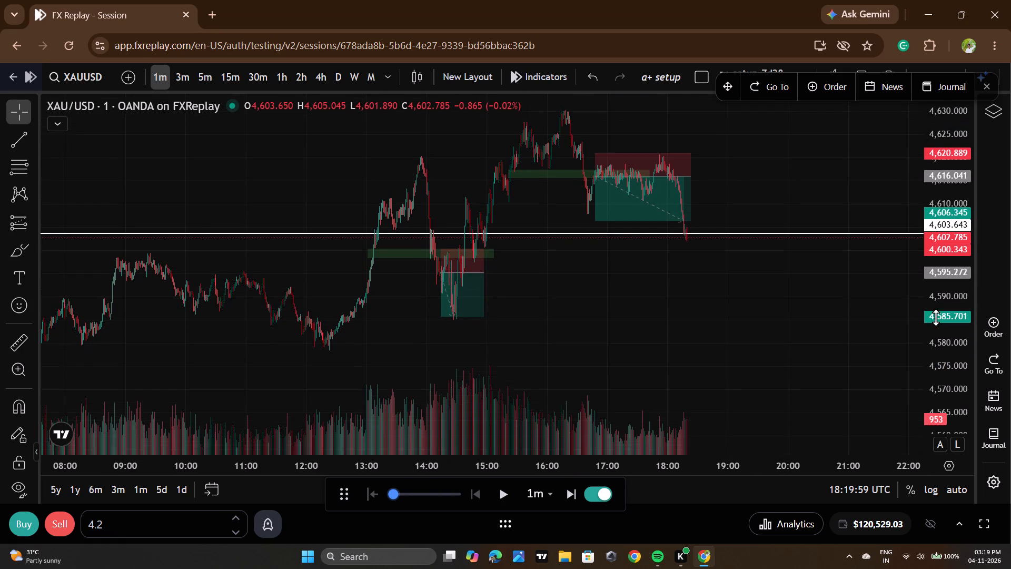
{"action": "left_click", "coordinate": [508, 499]}
{"action": "left_click", "coordinate": [506, 499]}
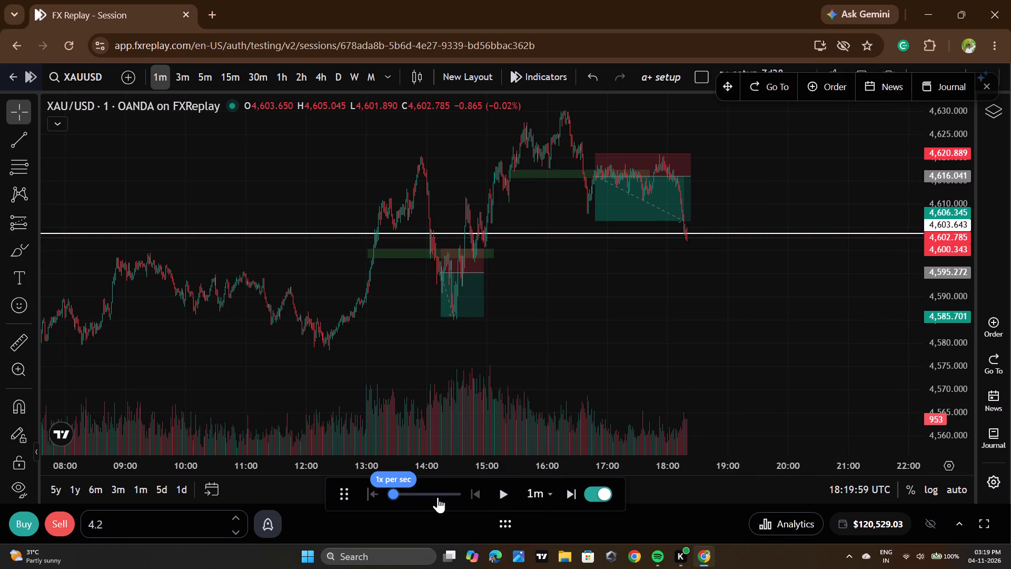
{"action": "left_click", "coordinate": [459, 497]}
{"action": "left_click", "coordinate": [497, 492]}
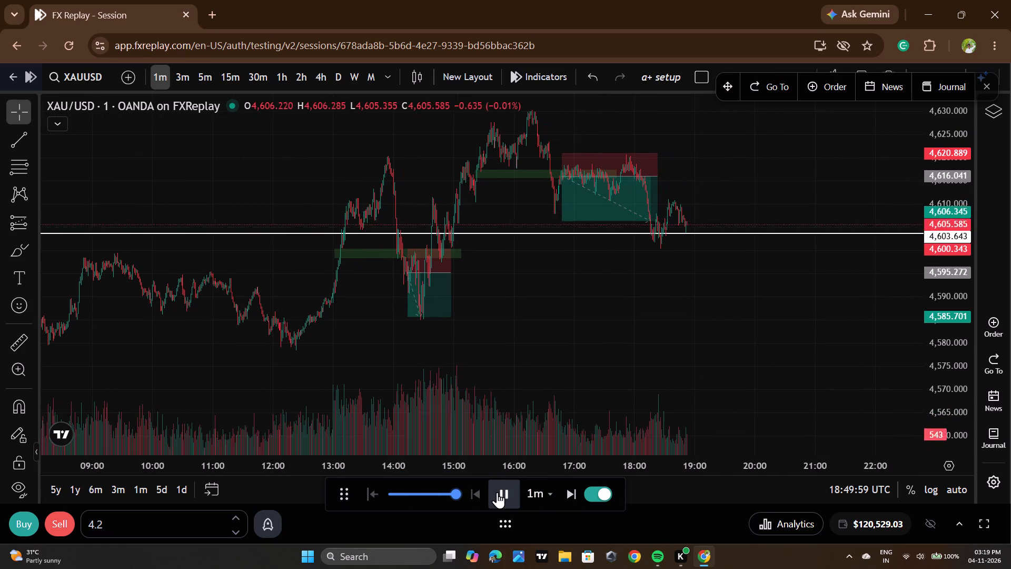
{"action": "left_click", "coordinate": [497, 492]}
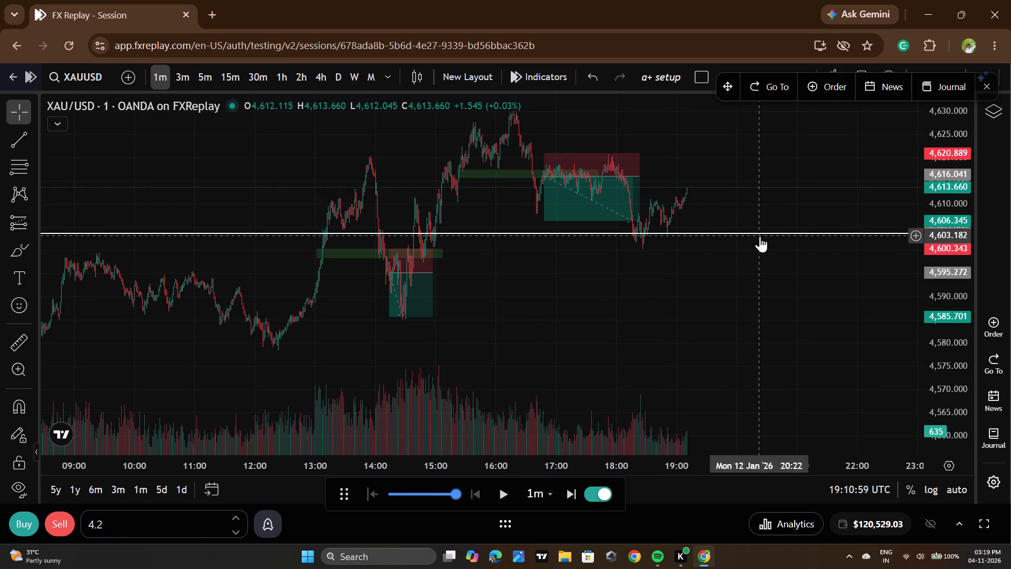
Close the floating Go To/Order toolbar and delete the white horizontal line at 4,603.643.
{"action": "left_click", "coordinate": [760, 236]}
{"action": "left_click", "coordinate": [980, 85]}
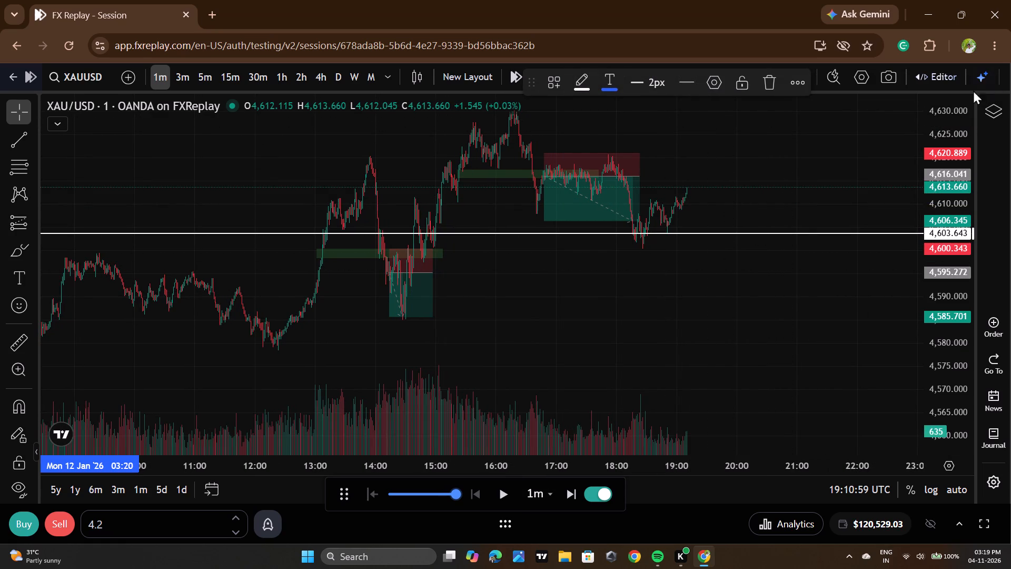
{"action": "left_click", "coordinate": [761, 87]}
Replay the 1-minute chart forward to about 20:27 on 12 January, then pause it.
{"action": "scroll", "coordinate": [639, 139], "scroll_direction": "down", "scroll_amount": 5}
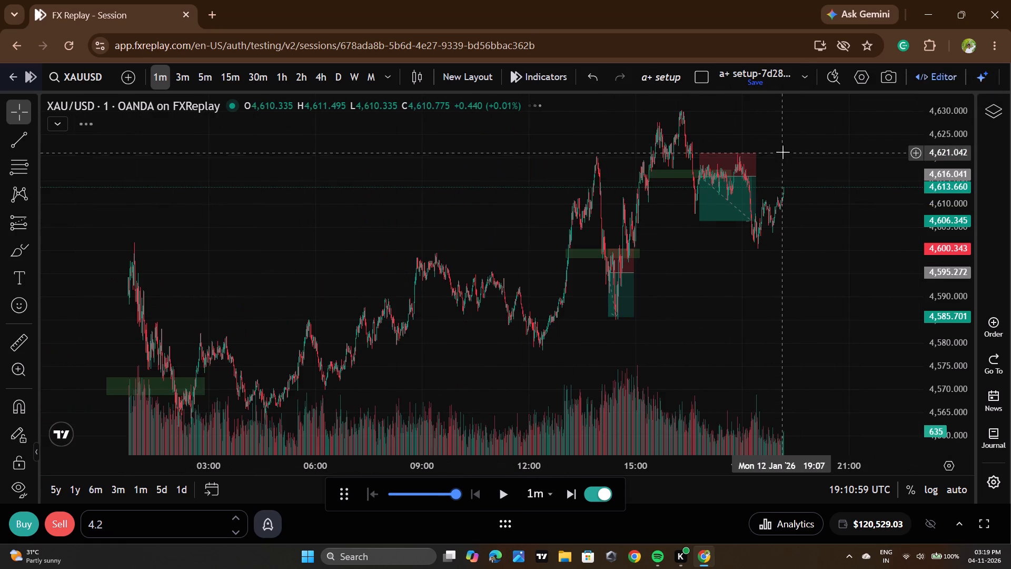
{"action": "left_click_drag", "start_coordinate": [782, 152], "coordinate": [782, 209]}
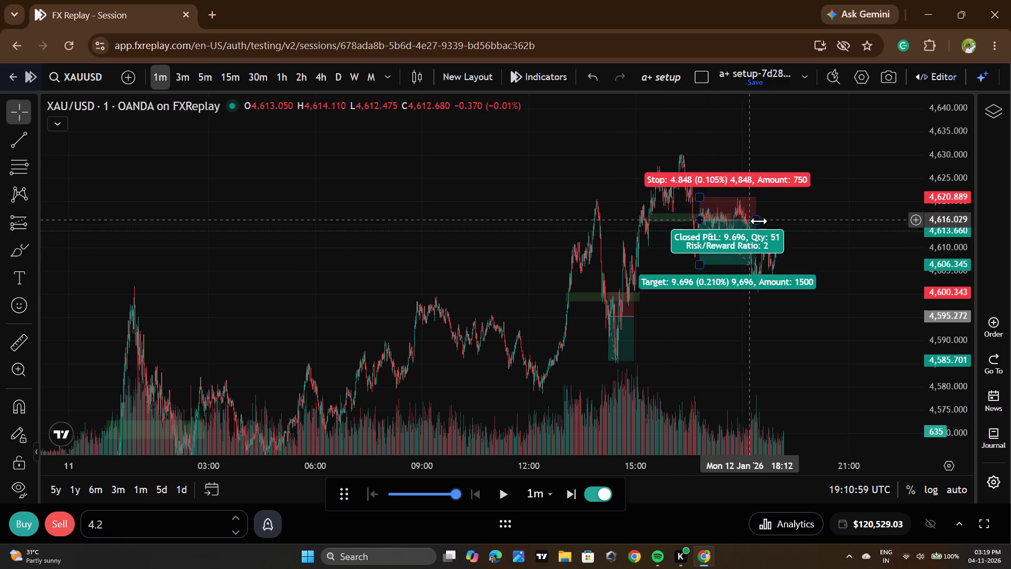
{"action": "scroll", "coordinate": [948, 234], "scroll_direction": "up", "scroll_amount": 4}
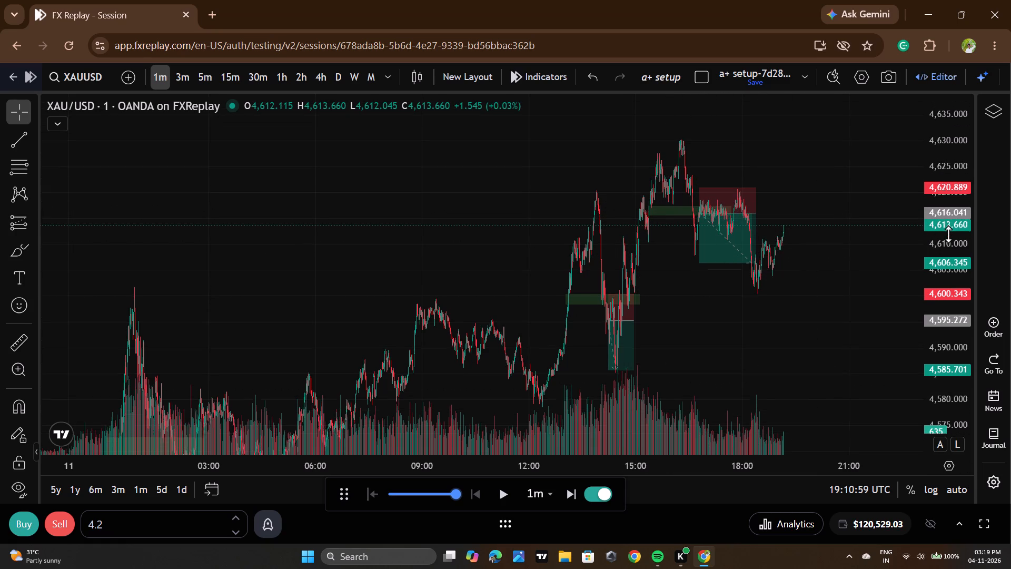
{"action": "scroll", "coordinate": [948, 234], "scroll_direction": "up", "scroll_amount": 1}
{"action": "scroll", "coordinate": [790, 292], "scroll_direction": "up", "scroll_amount": 1}
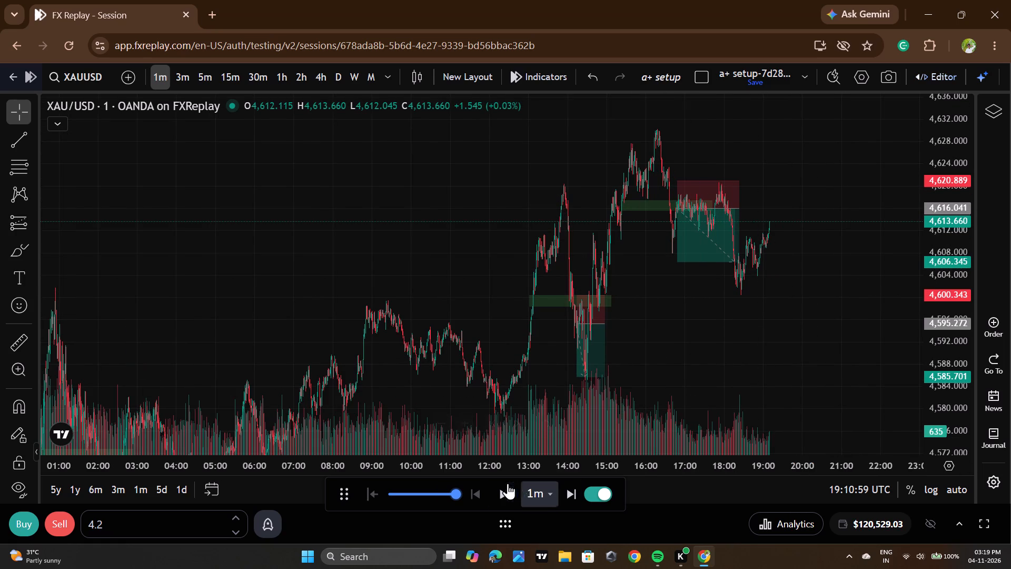
{"action": "left_click", "coordinate": [500, 490]}
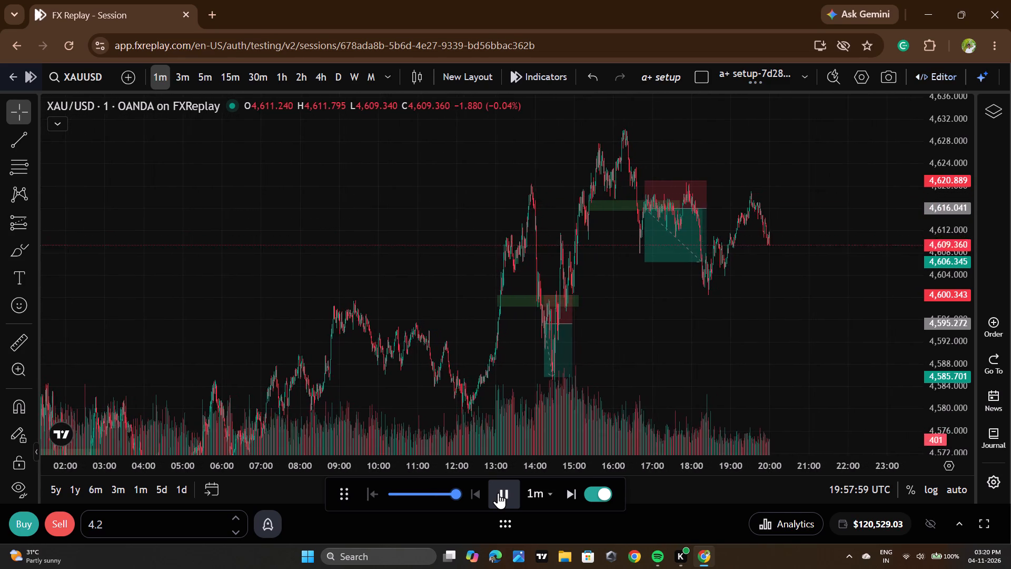
{"action": "left_click", "coordinate": [498, 493]}
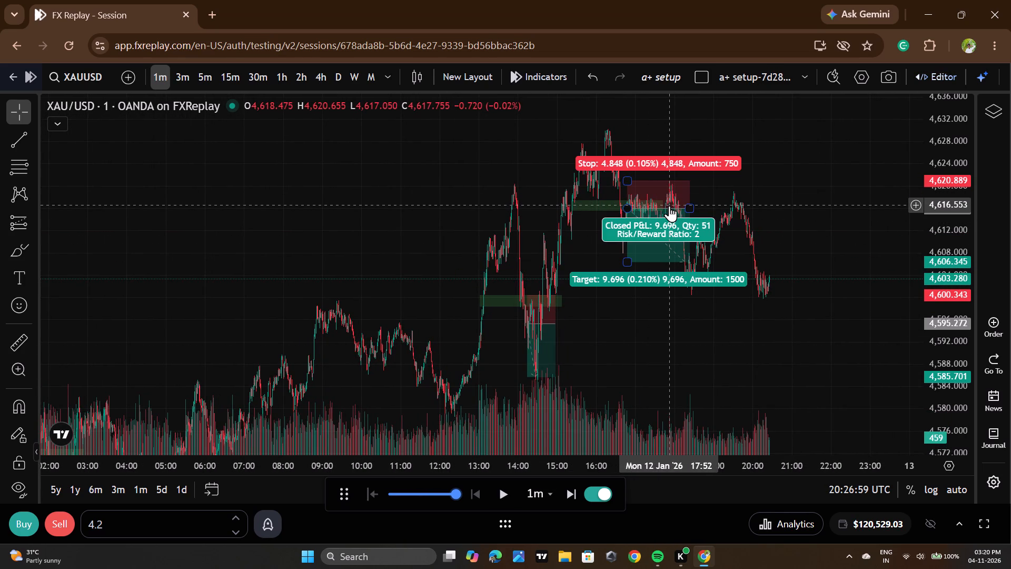
Reposition the later short position drawing to entry 4,616.302, stop 4,621.150 and target 4,606.606, starting just before 17:00.
{"action": "left_click_drag", "start_coordinate": [669, 205], "coordinate": [664, 207]}
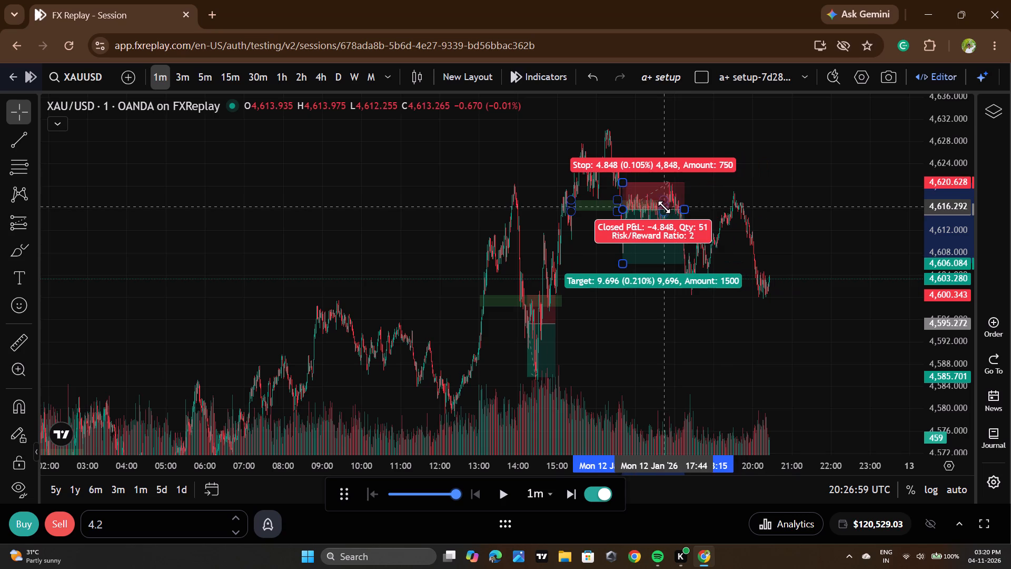
{"action": "left_click_drag", "start_coordinate": [664, 207], "coordinate": [660, 204]}
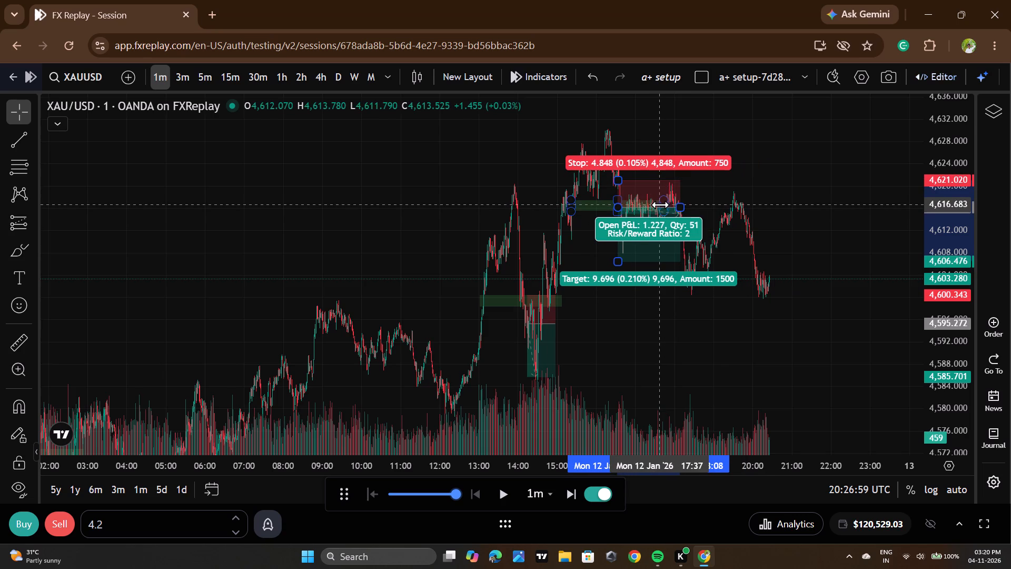
{"action": "left_click_drag", "start_coordinate": [660, 204], "coordinate": [660, 204]}
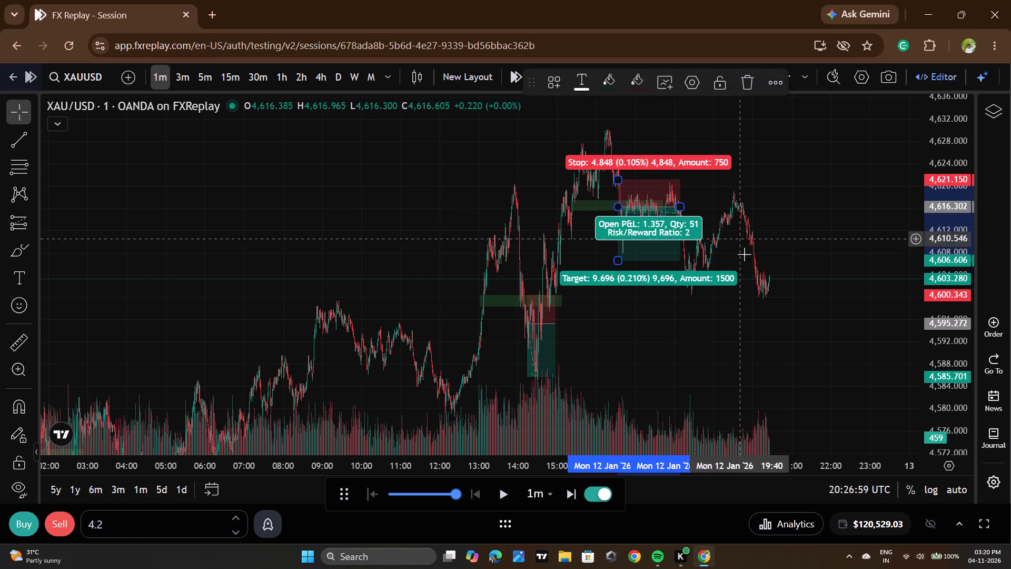
{"action": "left_click", "coordinate": [744, 339]}
{"action": "scroll", "coordinate": [956, 253], "scroll_direction": "up", "scroll_amount": 4}
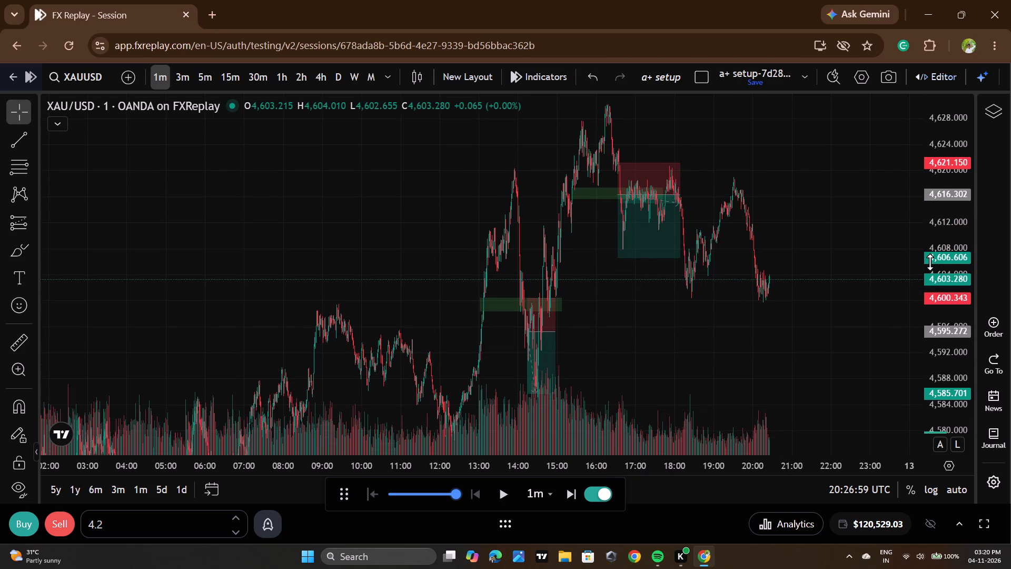
{"action": "scroll", "coordinate": [836, 289], "scroll_direction": "up", "scroll_amount": 2}
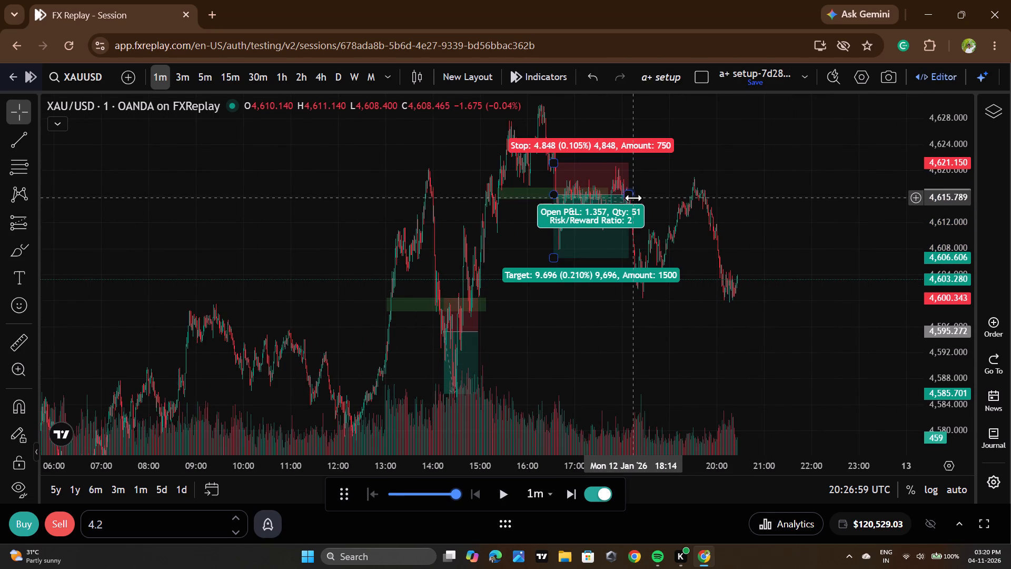
{"action": "left_click_drag", "start_coordinate": [601, 218], "coordinate": [606, 218]}
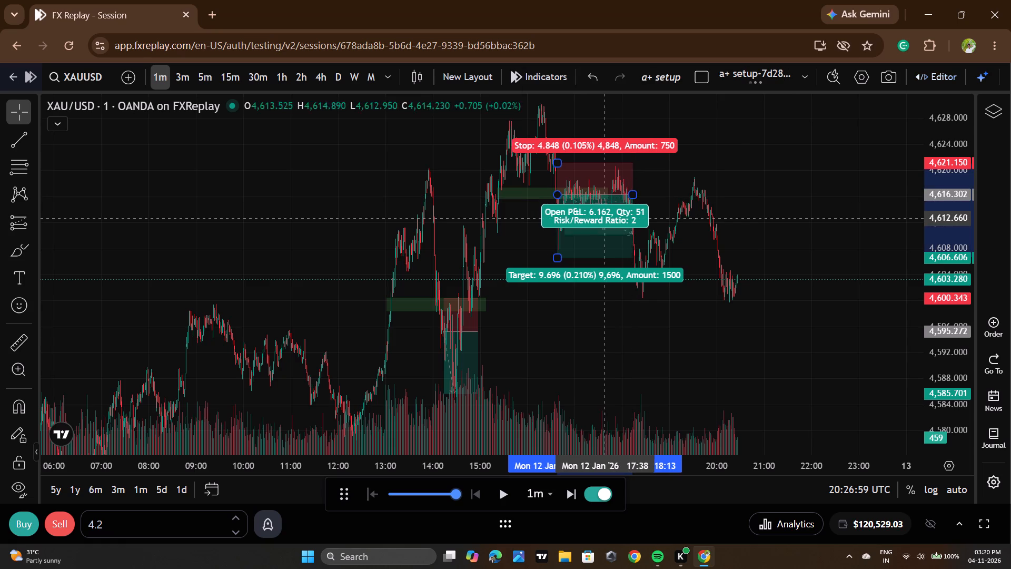
{"action": "left_click_drag", "start_coordinate": [606, 218], "coordinate": [608, 218]}
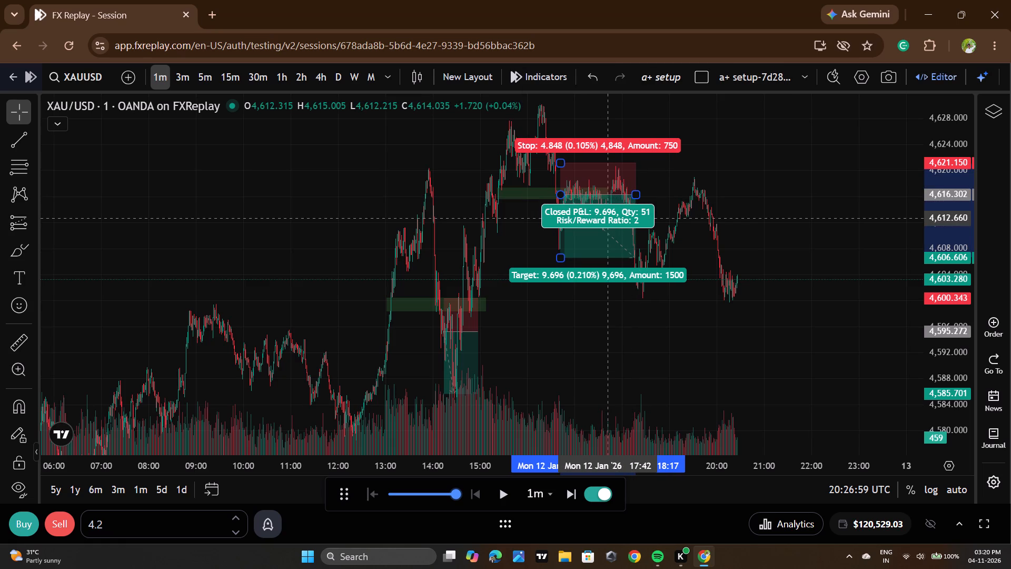
{"action": "left_click_drag", "start_coordinate": [608, 218], "coordinate": [610, 218]}
{"action": "left_click", "coordinate": [687, 348]}
Examine the 12 January price action around the two short positions and the green zones, back to the session's start.
{"action": "scroll", "coordinate": [912, 264], "scroll_direction": "up", "scroll_amount": 5}
{"action": "scroll", "coordinate": [894, 286], "scroll_direction": "down", "scroll_amount": 3}
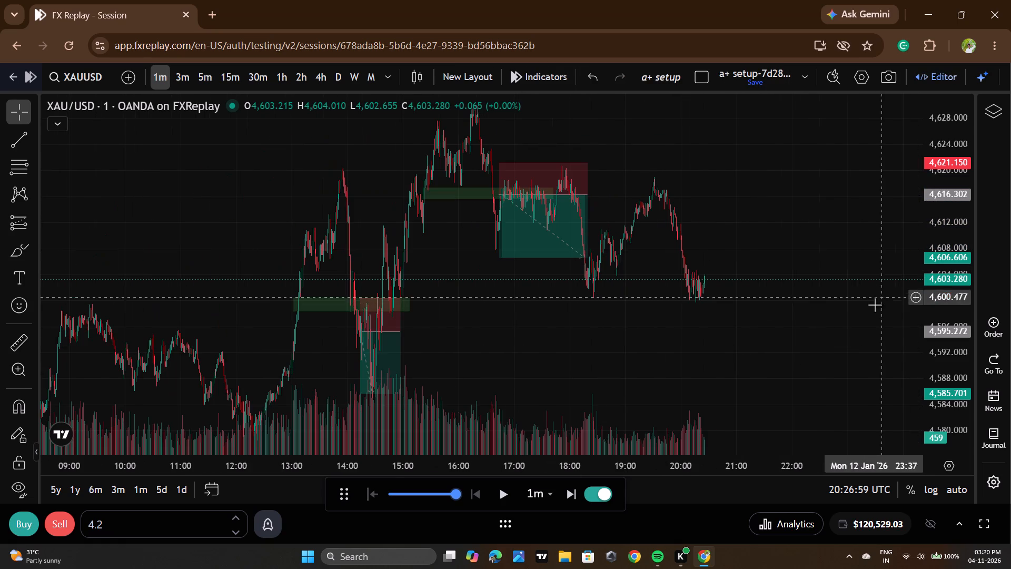
{"action": "scroll", "coordinate": [960, 336], "scroll_direction": "up", "scroll_amount": 10}
{"action": "scroll", "coordinate": [698, 364], "scroll_direction": "up", "scroll_amount": 3}
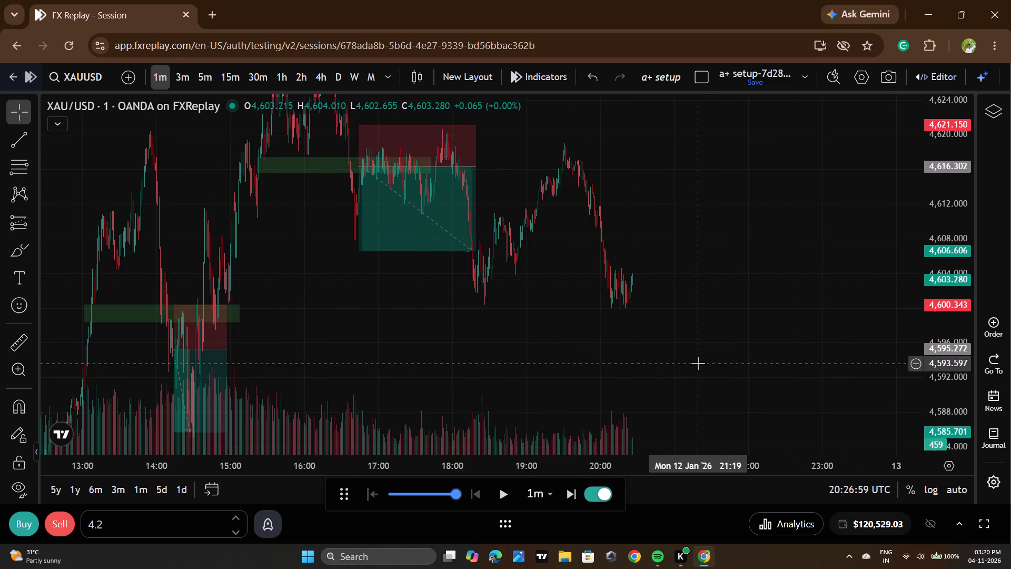
{"action": "scroll", "coordinate": [530, 302], "scroll_direction": "up", "scroll_amount": 5}
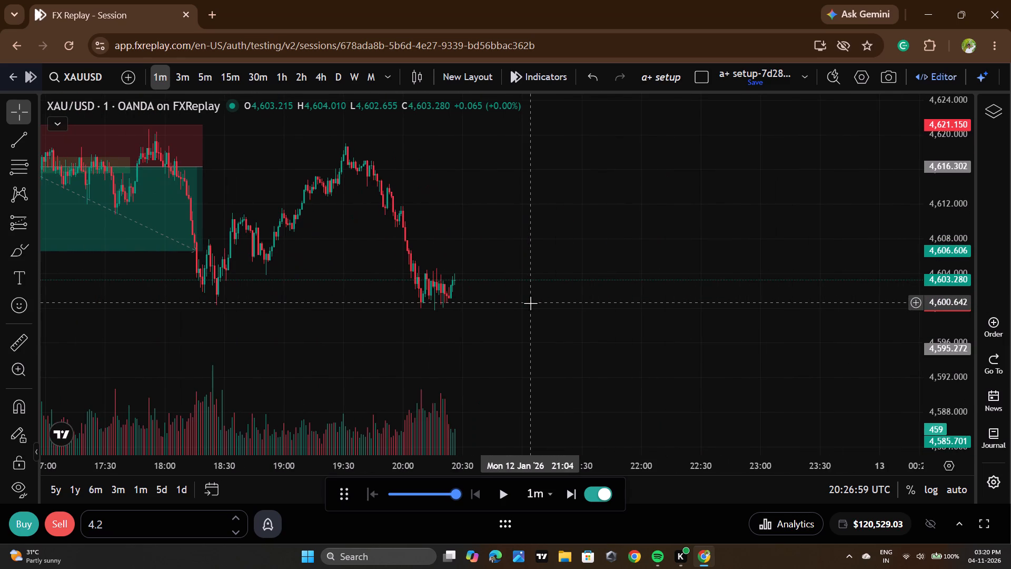
{"action": "scroll", "coordinate": [530, 303], "scroll_direction": "down", "scroll_amount": 5}
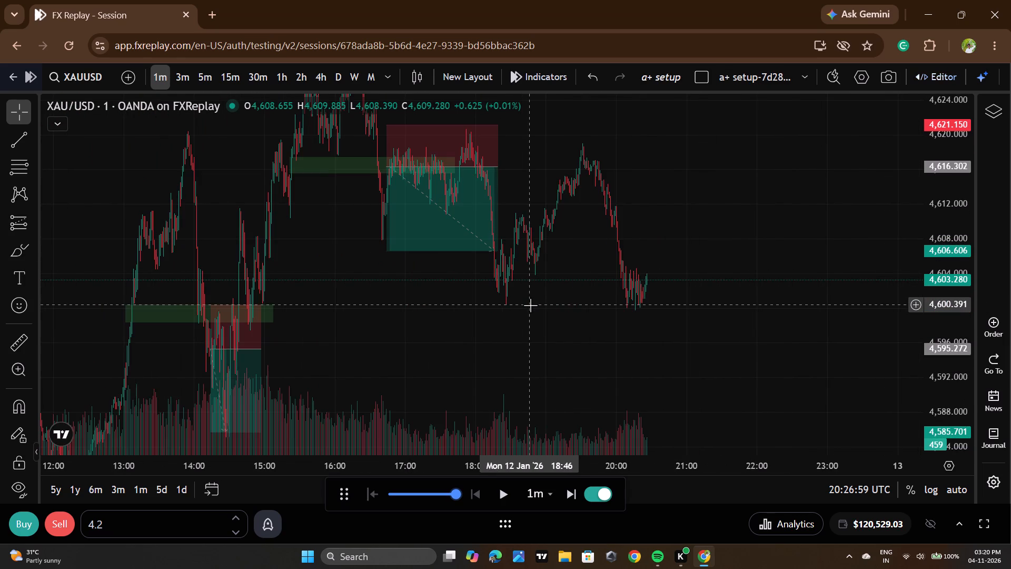
{"action": "left_click_drag", "start_coordinate": [534, 368], "coordinate": [572, 356]}
{"action": "left_click_drag", "start_coordinate": [668, 387], "coordinate": [811, 225]}
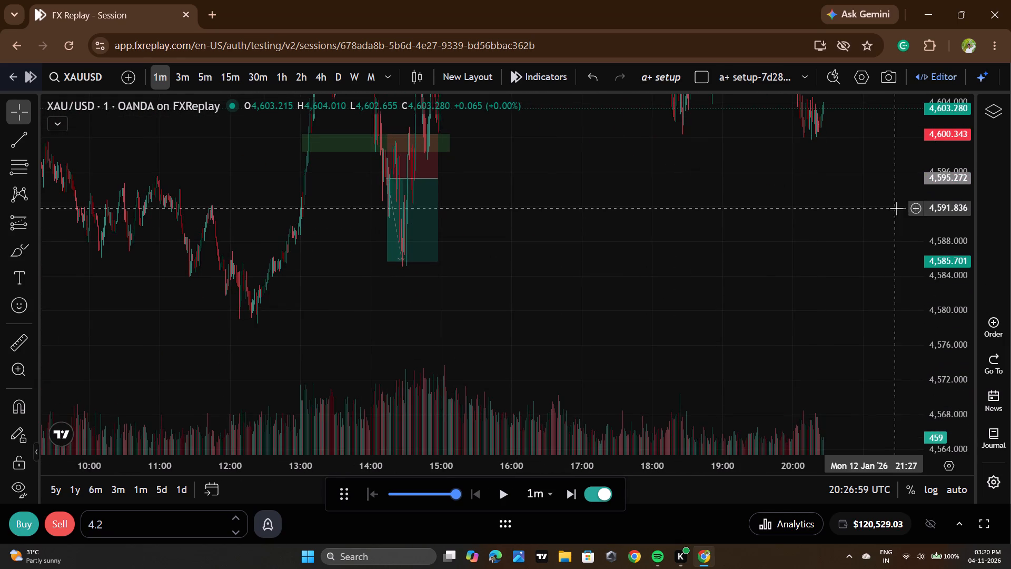
{"action": "scroll", "coordinate": [958, 200], "scroll_direction": "down", "scroll_amount": 6}
{"action": "scroll", "coordinate": [693, 253], "scroll_direction": "down", "scroll_amount": 5}
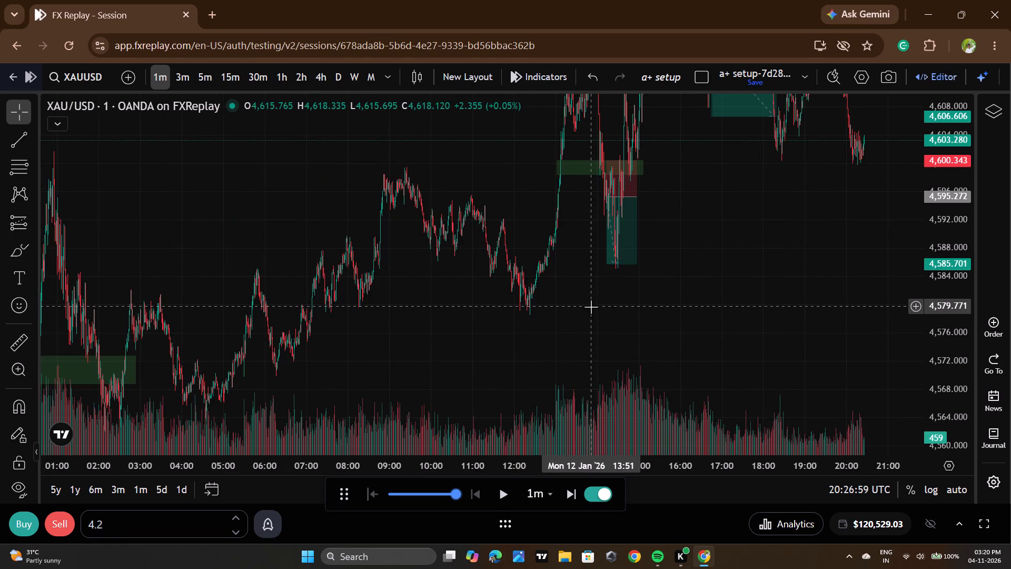
{"action": "left_click_drag", "start_coordinate": [737, 291], "coordinate": [736, 297]}
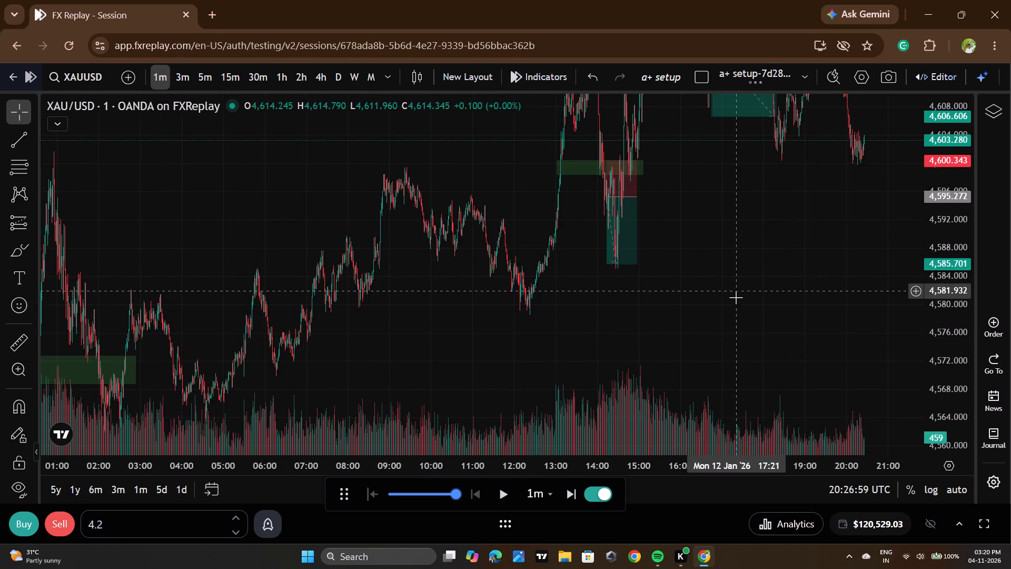
{"action": "left_click_drag", "start_coordinate": [736, 297], "coordinate": [751, 404]}
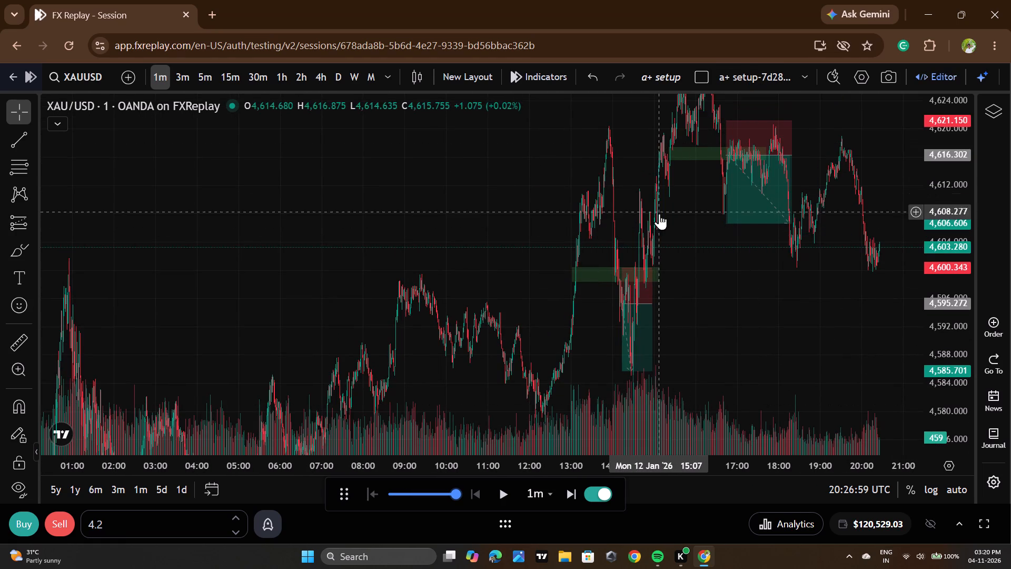
{"action": "scroll", "coordinate": [657, 214], "scroll_direction": "down", "scroll_amount": 4}
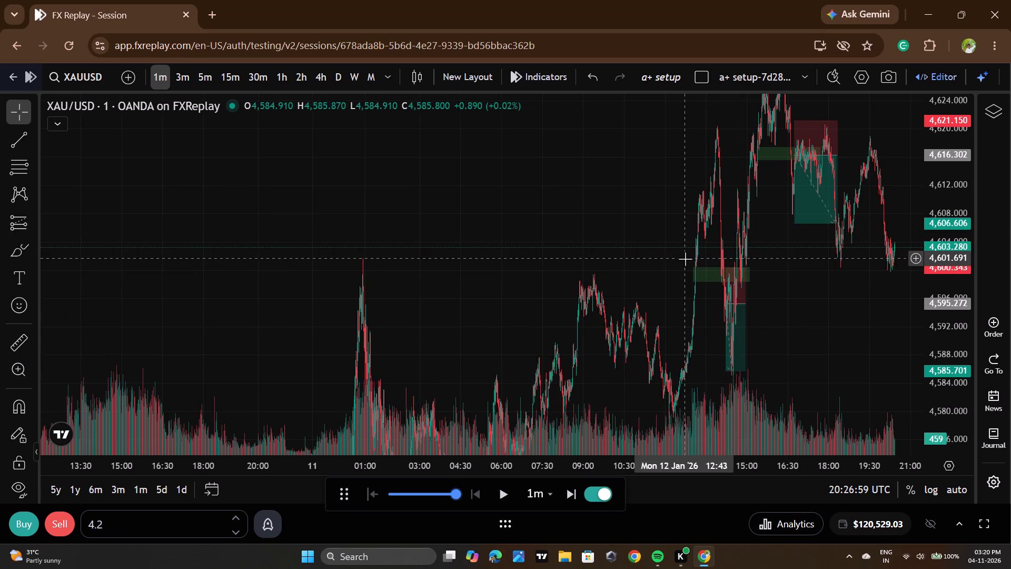
{"action": "scroll", "coordinate": [685, 259], "scroll_direction": "up", "scroll_amount": 4}
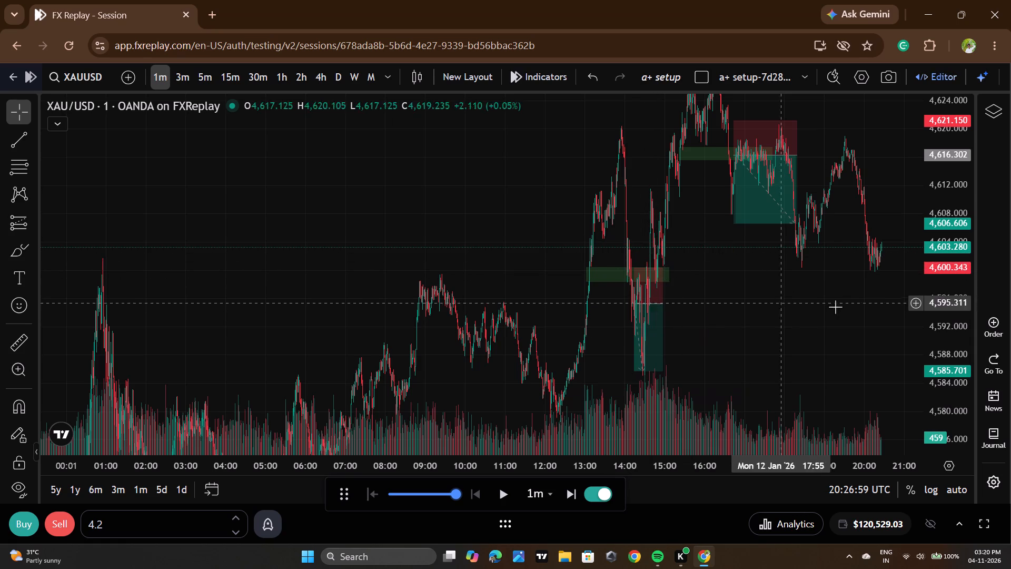
{"action": "scroll", "coordinate": [943, 268], "scroll_direction": "down", "scroll_amount": 6}
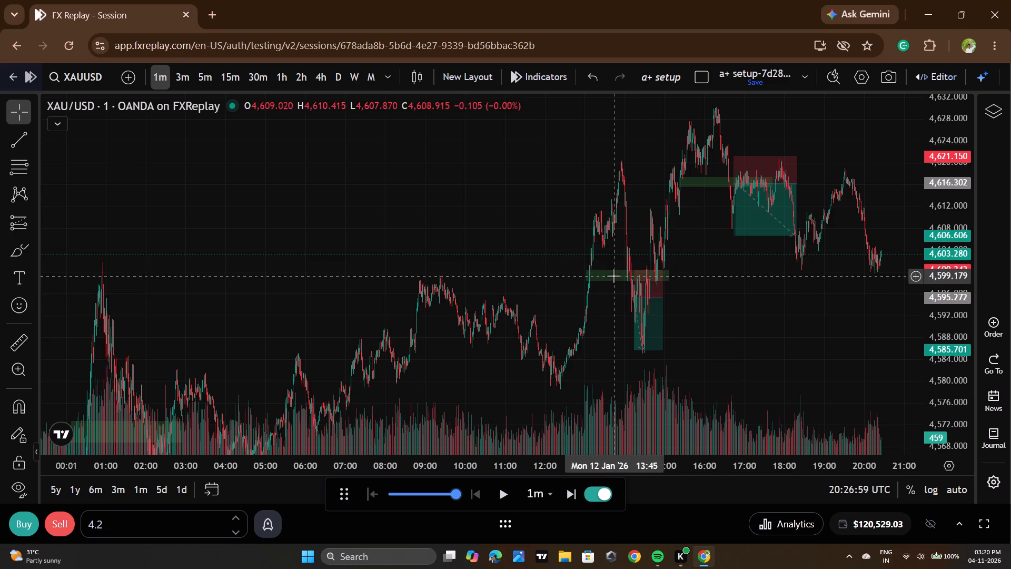
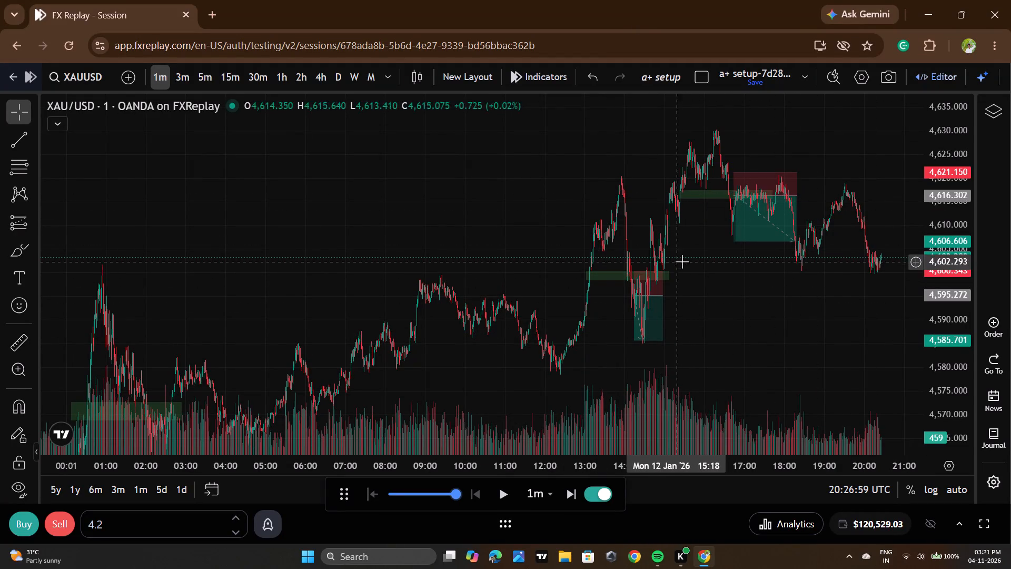
Examine the 12 January price swings around both short positions and the latest candles up to about 20:27.
{"action": "left_click_drag", "start_coordinate": [810, 333], "coordinate": [775, 327]}
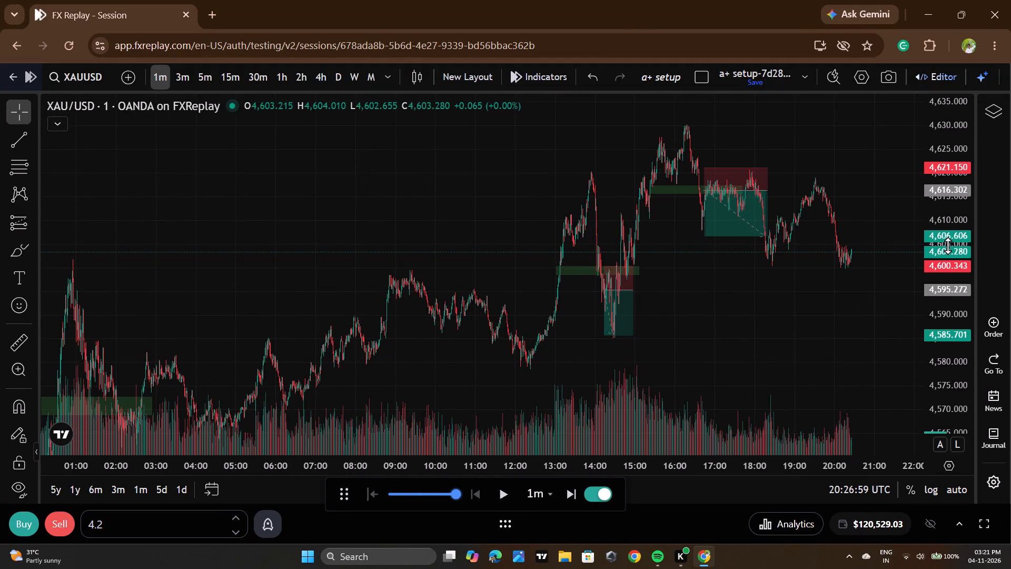
{"action": "scroll", "coordinate": [949, 247], "scroll_direction": "down", "scroll_amount": 4}
{"action": "scroll", "coordinate": [853, 298], "scroll_direction": "down", "scroll_amount": 5}
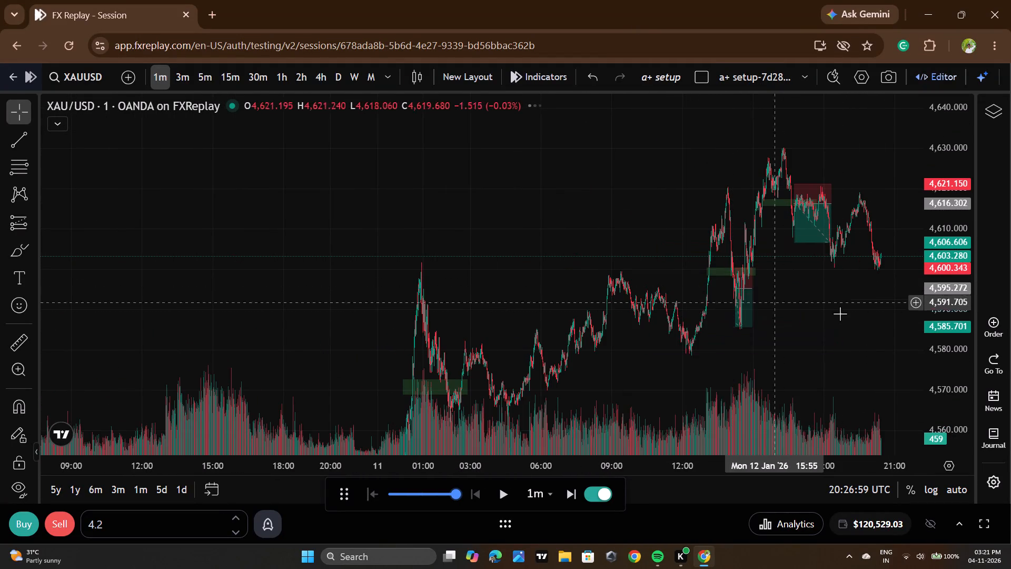
{"action": "scroll", "coordinate": [855, 352], "scroll_direction": "up", "scroll_amount": 2}
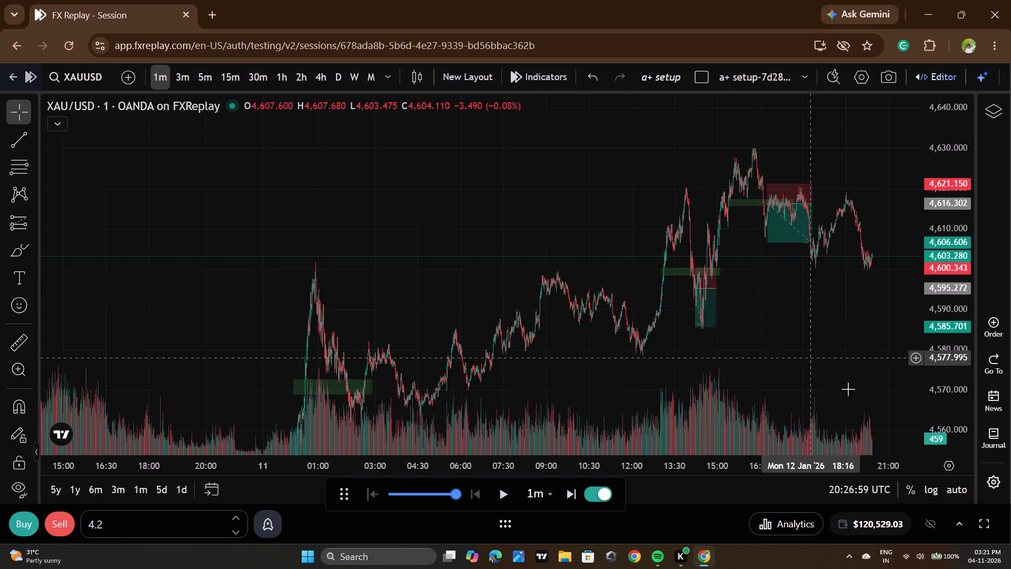
{"action": "left_click_drag", "start_coordinate": [875, 366], "coordinate": [748, 365]}
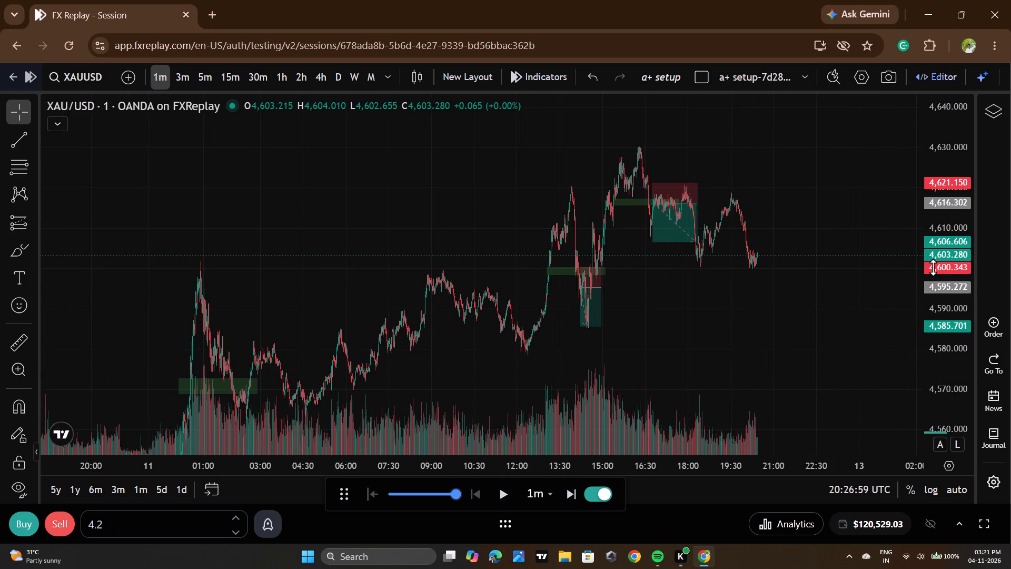
{"action": "scroll", "coordinate": [933, 267], "scroll_direction": "up", "scroll_amount": 10}
{"action": "scroll", "coordinate": [834, 268], "scroll_direction": "up", "scroll_amount": 4}
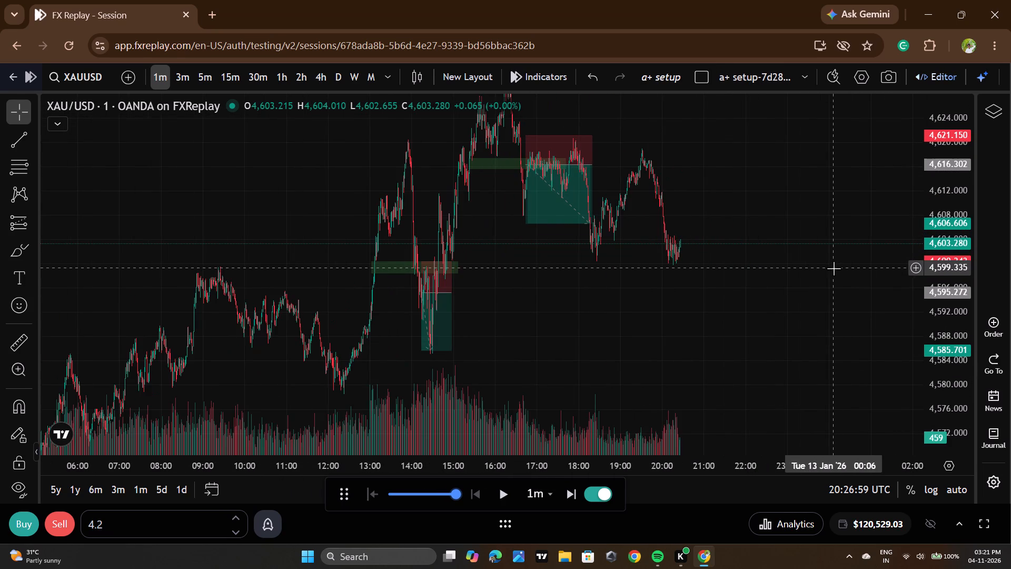
{"action": "scroll", "coordinate": [834, 268], "scroll_direction": "down", "scroll_amount": 2}
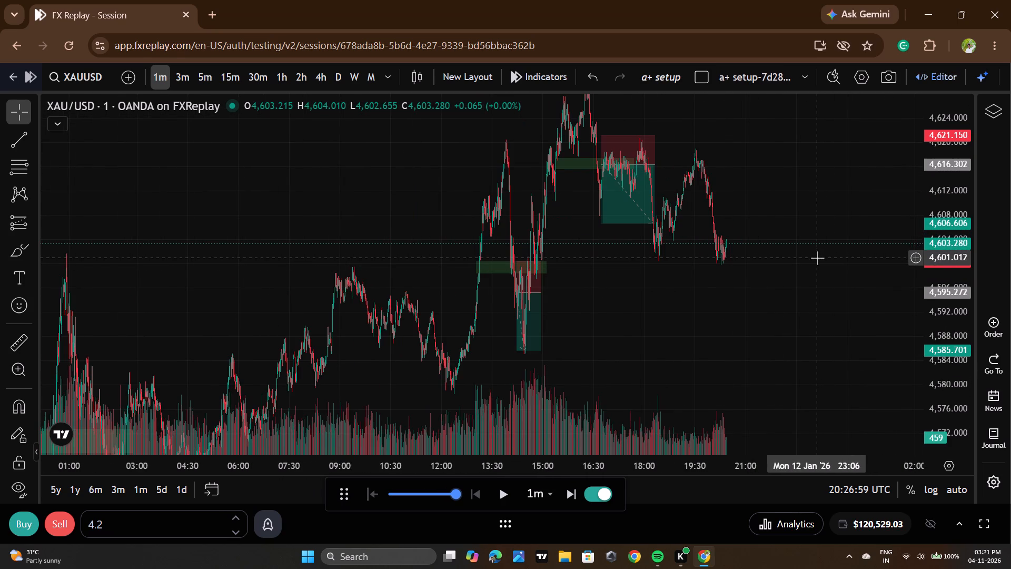
{"action": "left_click_drag", "start_coordinate": [771, 373], "coordinate": [780, 342]}
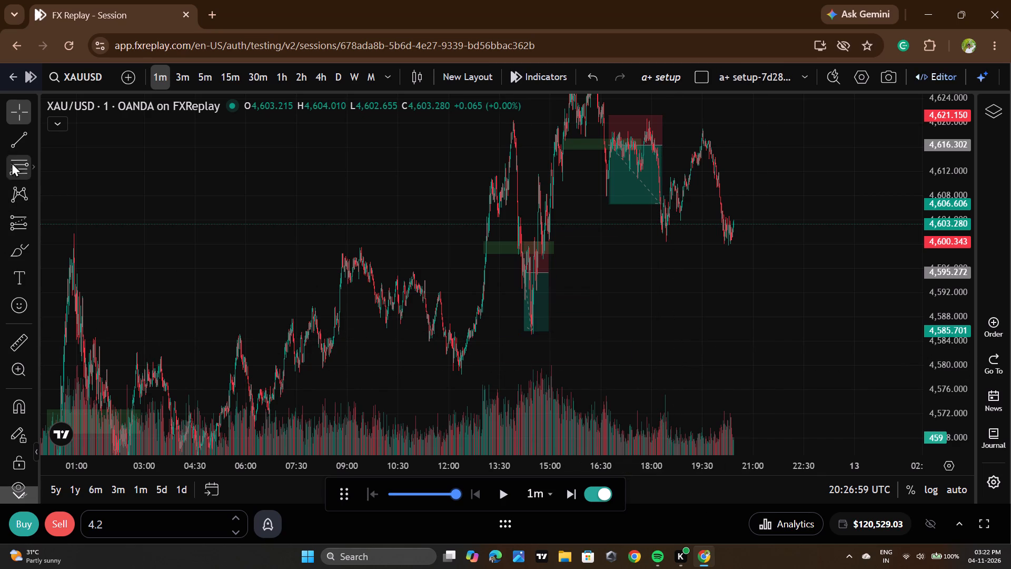
Draw a horizontal ray at 4,585.075 along the 12 January swing low near 14:30, below the first short position.
{"action": "left_click", "coordinate": [35, 146]}
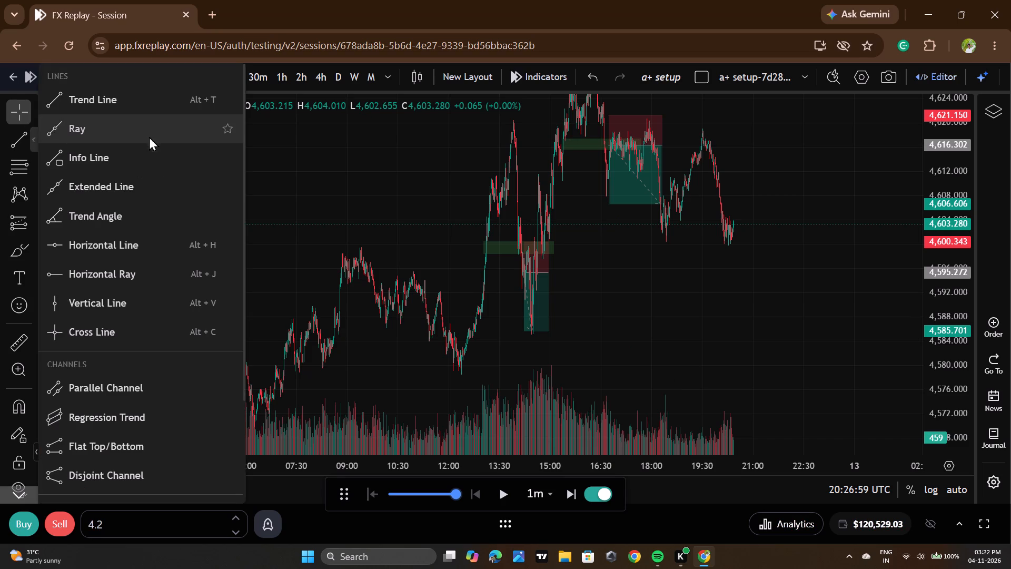
{"action": "left_click", "coordinate": [116, 263]}
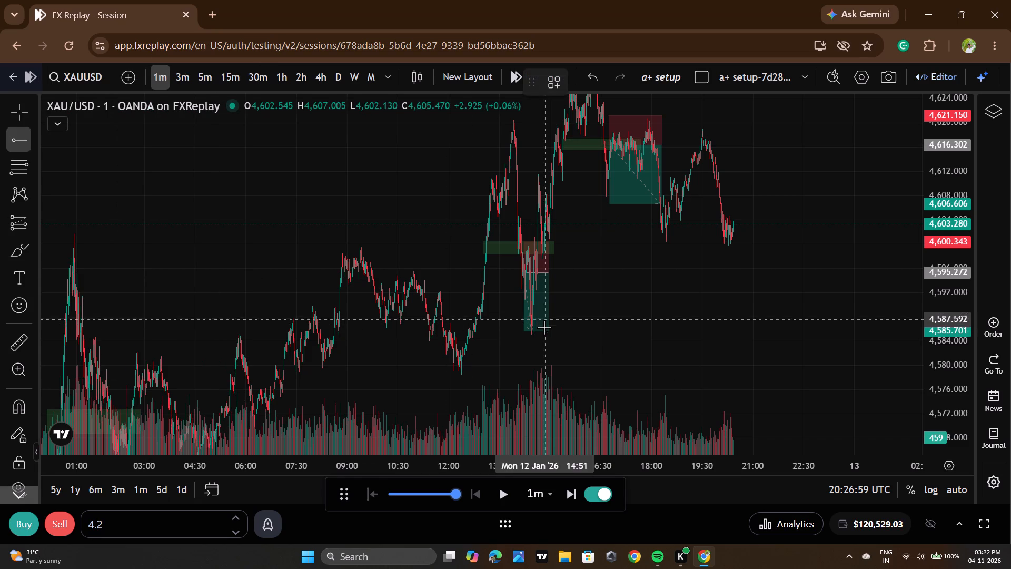
{"action": "left_click", "coordinate": [519, 335]}
{"action": "left_click", "coordinate": [607, 356]}
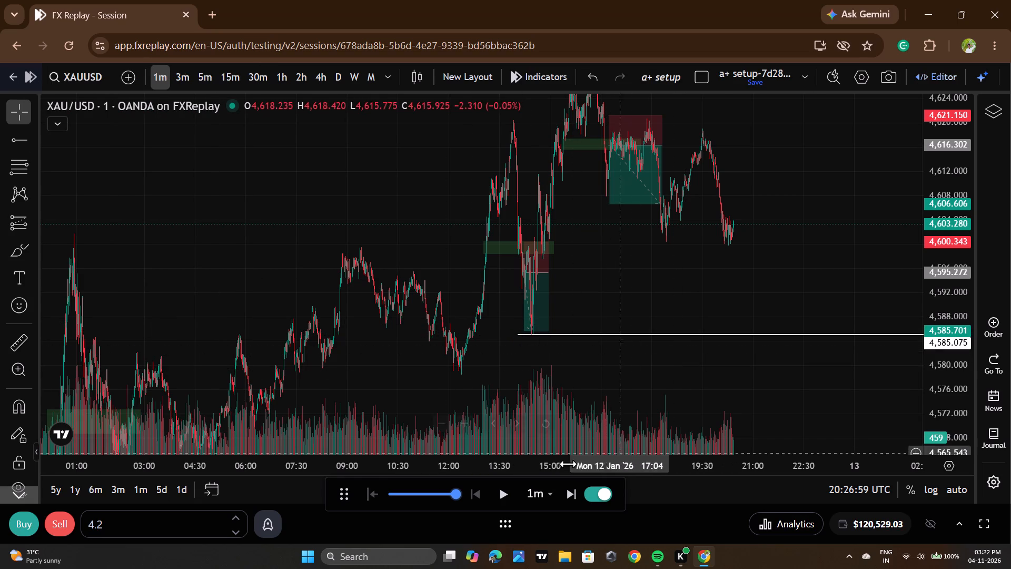
Replay the 1-minute chart forward to about 23:16 on 12 January, then pause it.
{"action": "left_click", "coordinate": [501, 501]}
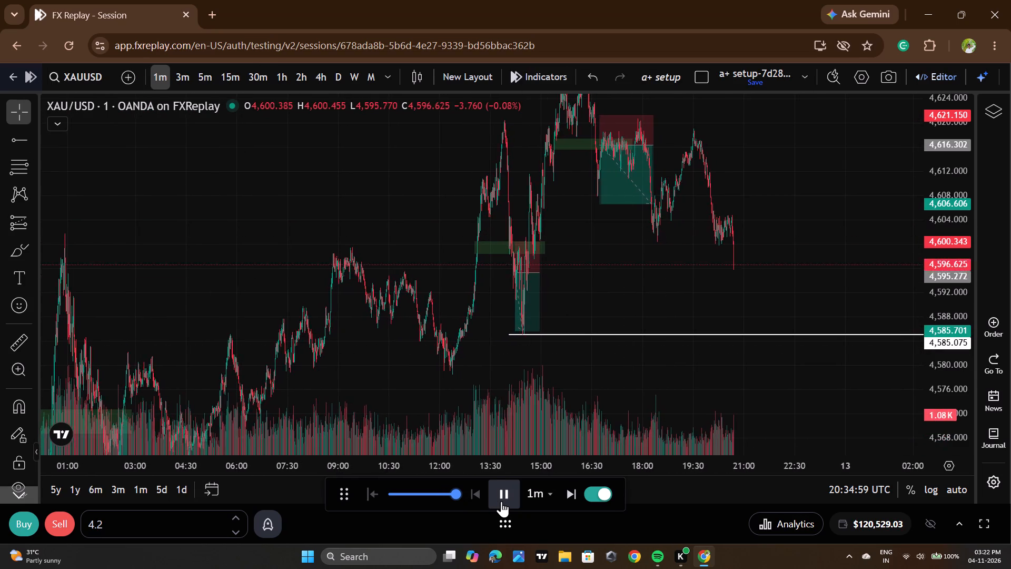
{"action": "left_click", "coordinate": [501, 501]}
{"action": "left_click", "coordinate": [501, 501]}
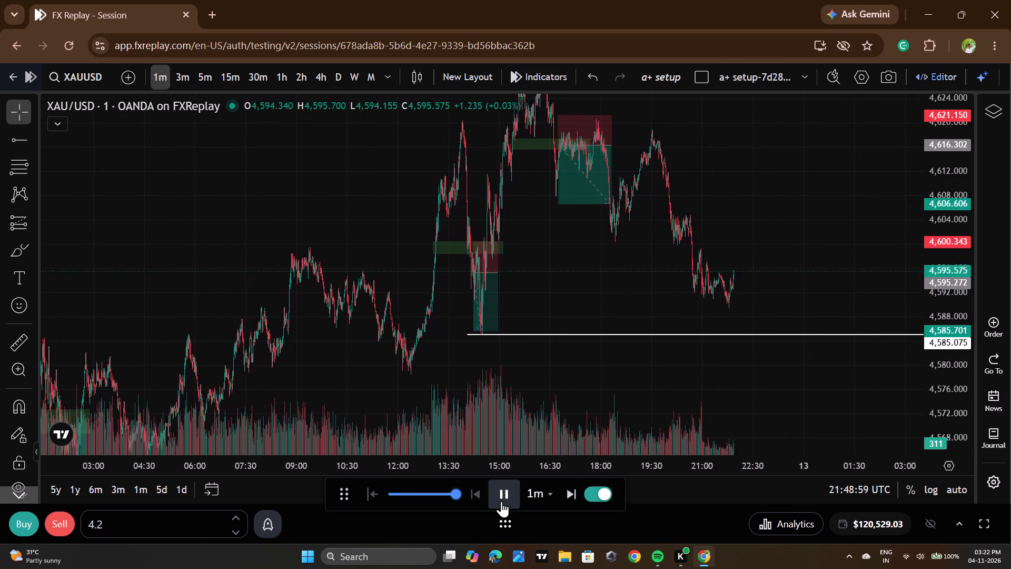
{"action": "left_click", "coordinate": [501, 501]}
Draw a green rectangle zone over the horizontal ray from 4,586.463 to 4,582.926, spanning 21:48 on 12 January to 00:30 on 13 January.
{"action": "scroll", "coordinate": [618, 423], "scroll_direction": "up", "scroll_amount": 12}
{"action": "left_click_drag", "start_coordinate": [514, 377], "coordinate": [627, 342]}
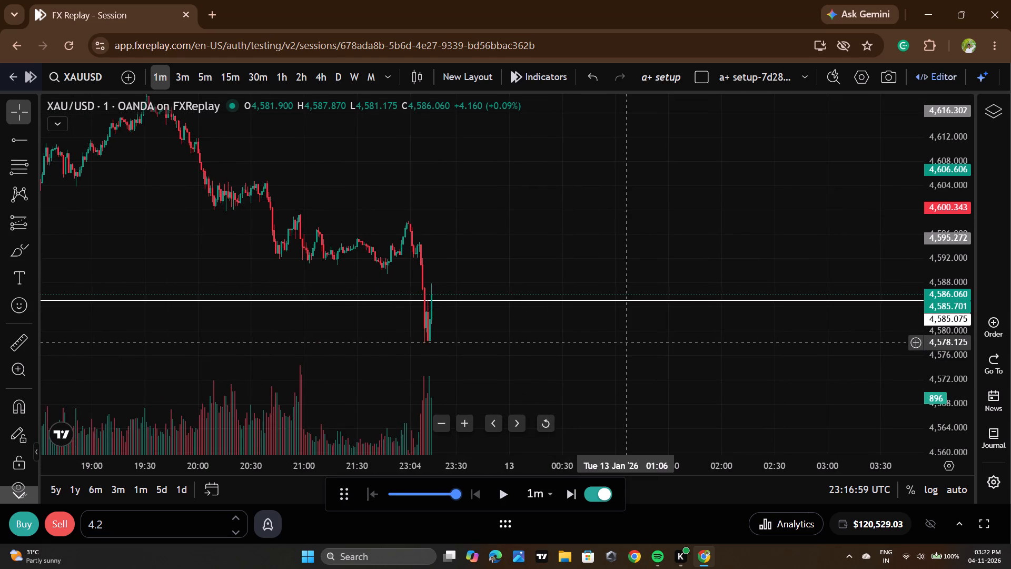
{"action": "left_click_drag", "start_coordinate": [627, 342], "coordinate": [627, 342]}
{"action": "scroll", "coordinate": [947, 318], "scroll_direction": "up", "scroll_amount": 5}
{"action": "scroll", "coordinate": [683, 390], "scroll_direction": "up", "scroll_amount": 6}
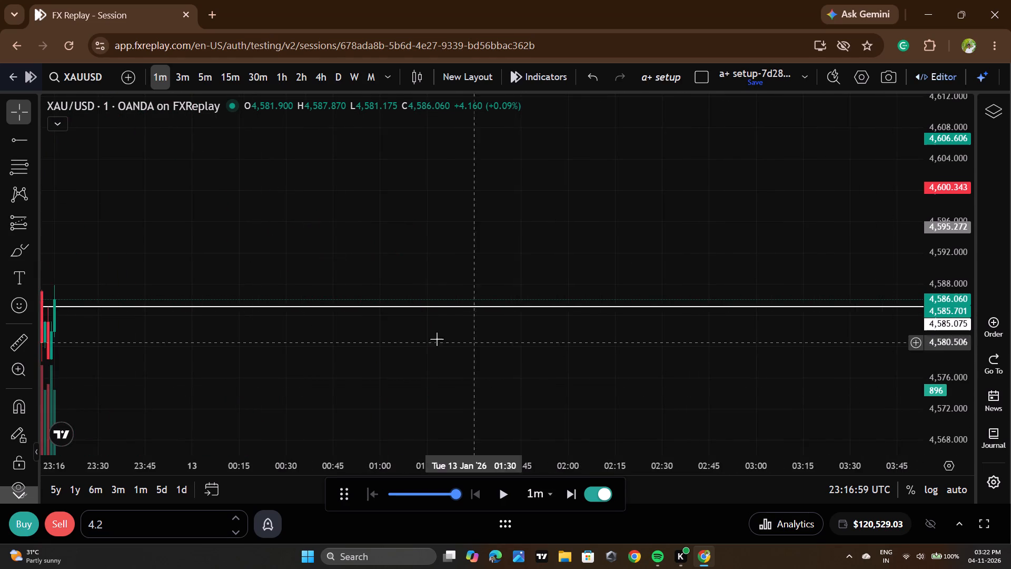
{"action": "left_click_drag", "start_coordinate": [437, 339], "coordinate": [790, 335]}
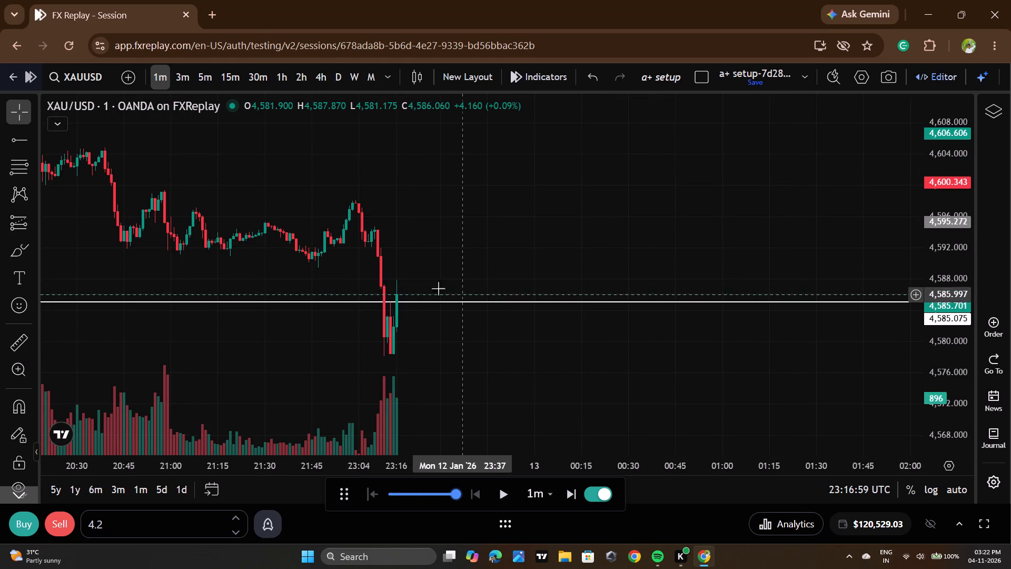
{"action": "left_click", "coordinate": [30, 252]}
{"action": "left_click", "coordinate": [70, 380]}
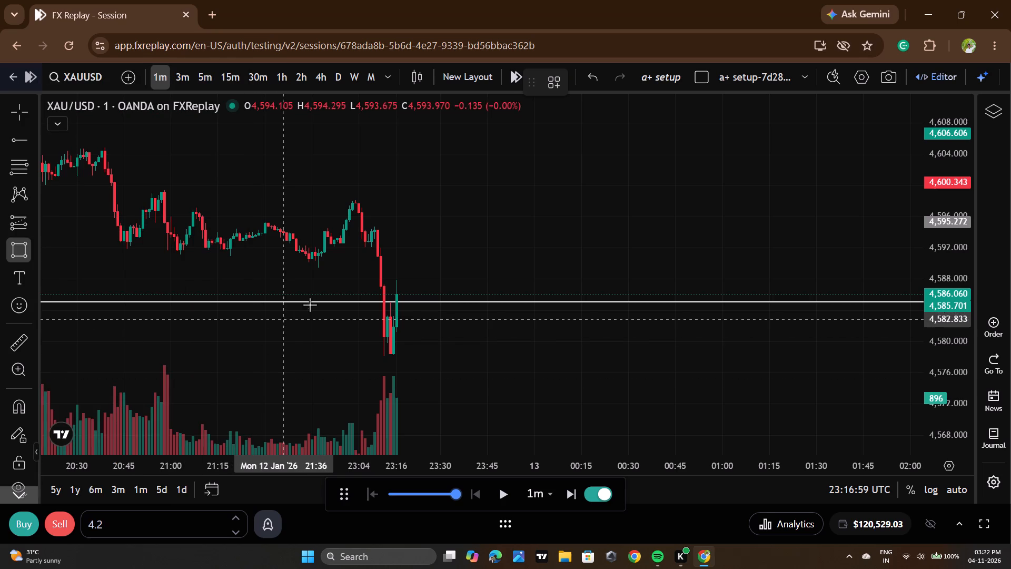
{"action": "left_click", "coordinate": [321, 319]}
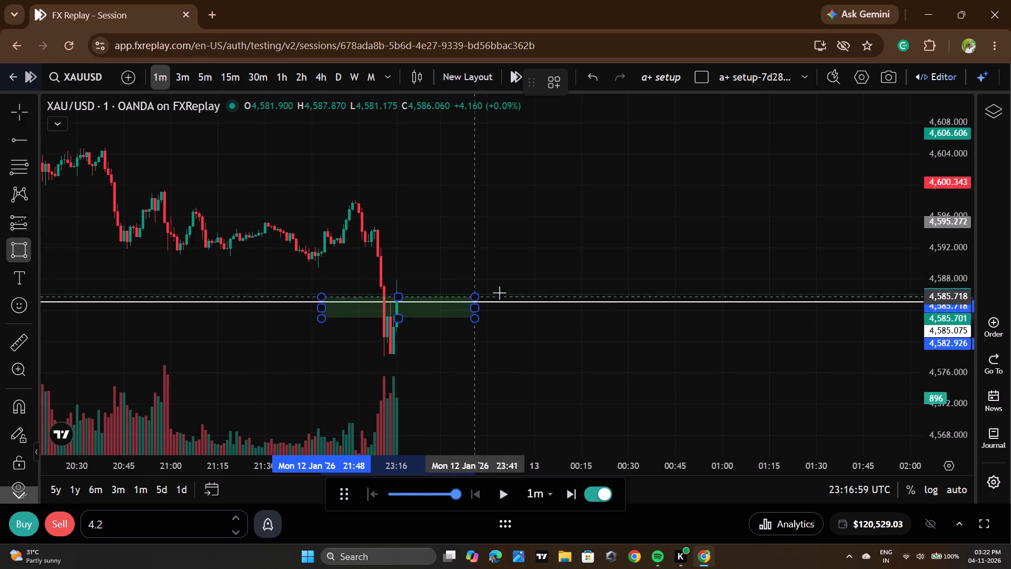
{"action": "left_click", "coordinate": [629, 291]}
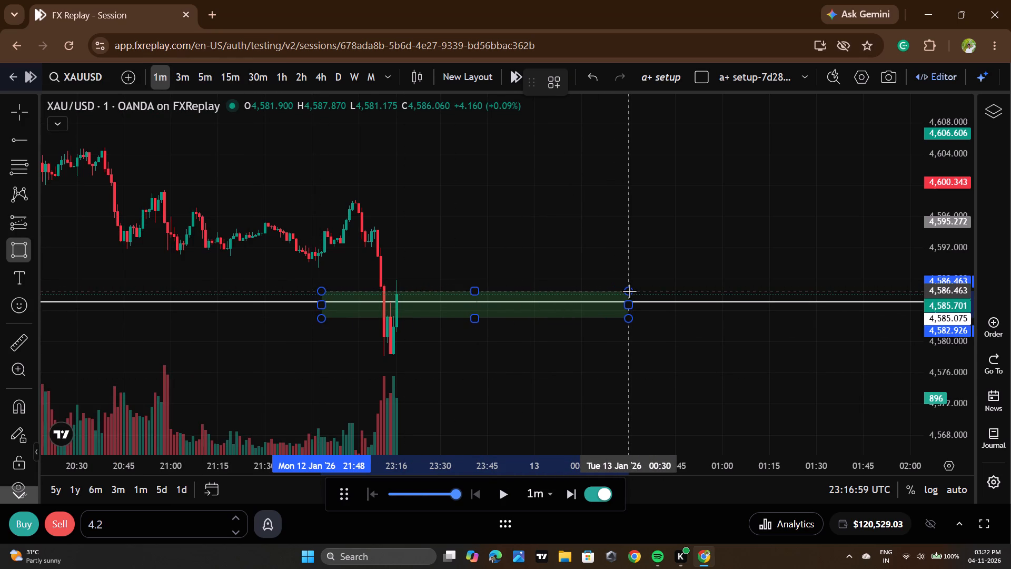
{"action": "left_click", "coordinate": [639, 332]}
Advance the replay in short bursts to about 23:30 on 12 January, pausing as price trades in the green zone.
{"action": "double_click", "coordinate": [498, 497]}
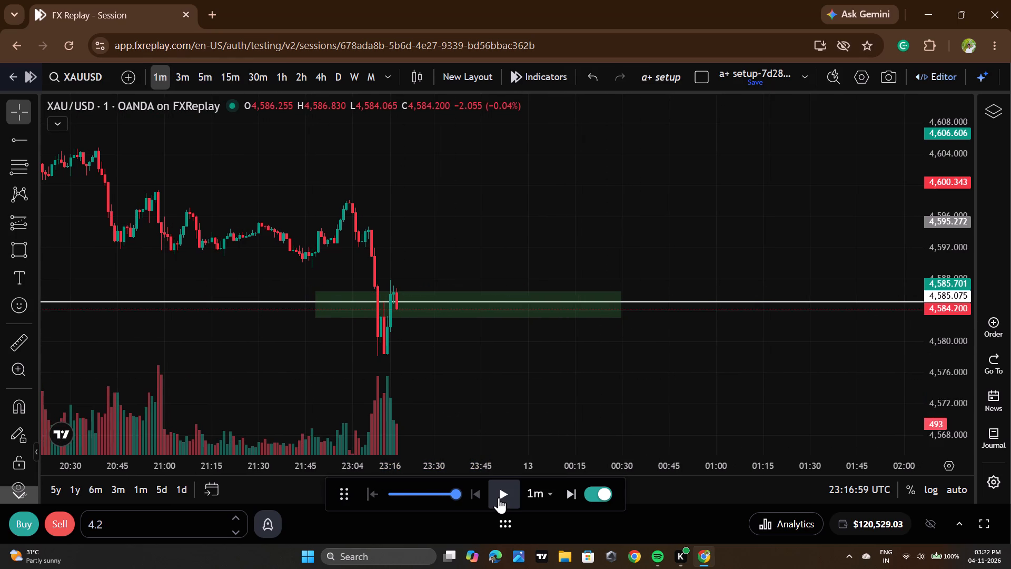
{"action": "double_click", "coordinate": [499, 497]}
{"action": "double_click", "coordinate": [499, 497]}
{"action": "double_click", "coordinate": [498, 497]}
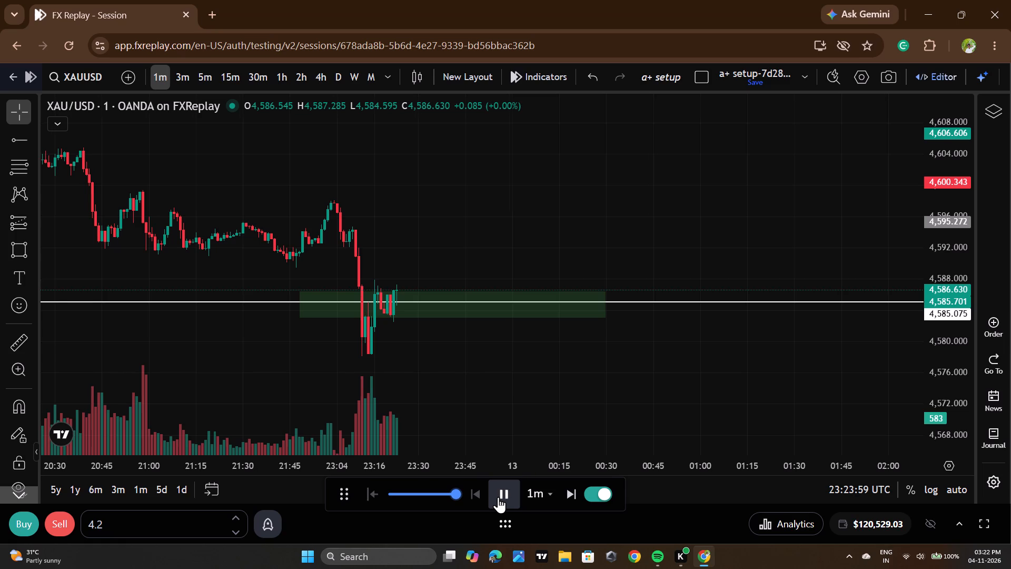
{"action": "double_click", "coordinate": [498, 496]}
{"action": "double_click", "coordinate": [497, 495]}
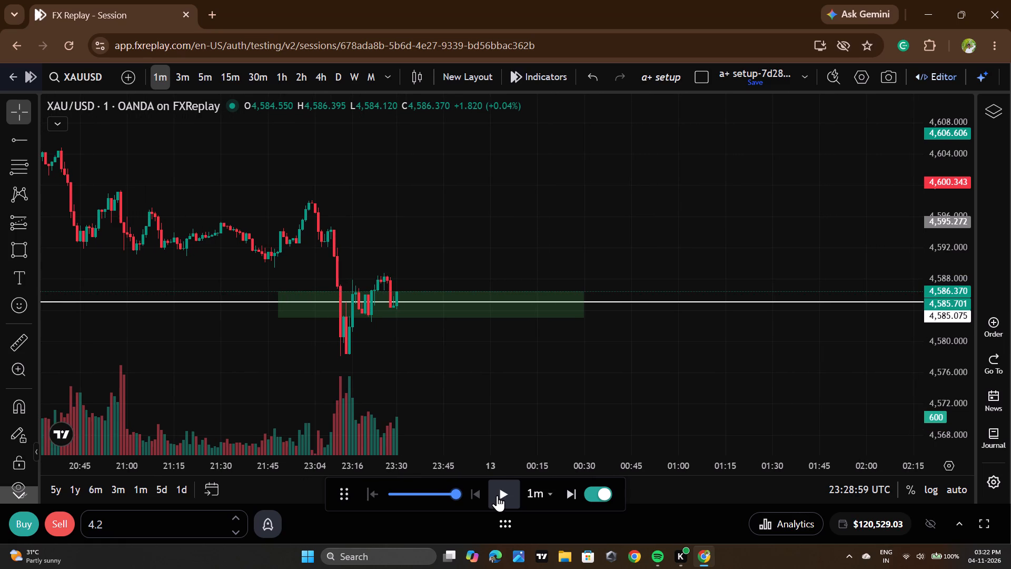
Slow the replay speed and advance the 1-minute chart to 23:33 on 12 January.
{"action": "scroll", "coordinate": [456, 421], "scroll_direction": "down", "scroll_amount": 2}
{"action": "left_click", "coordinate": [405, 489]}
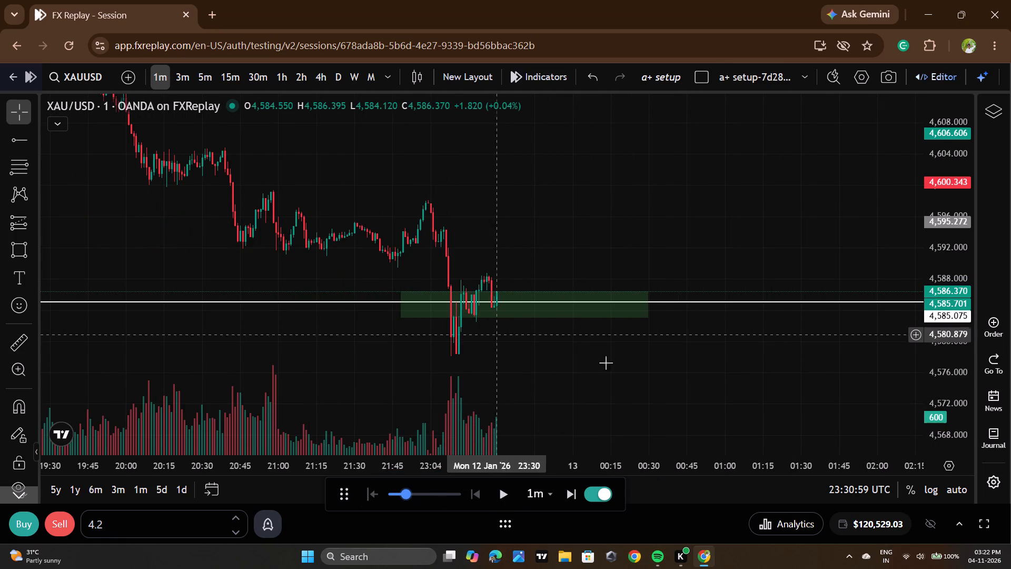
{"action": "double_click", "coordinate": [498, 488]}
{"action": "double_click", "coordinate": [500, 489]}
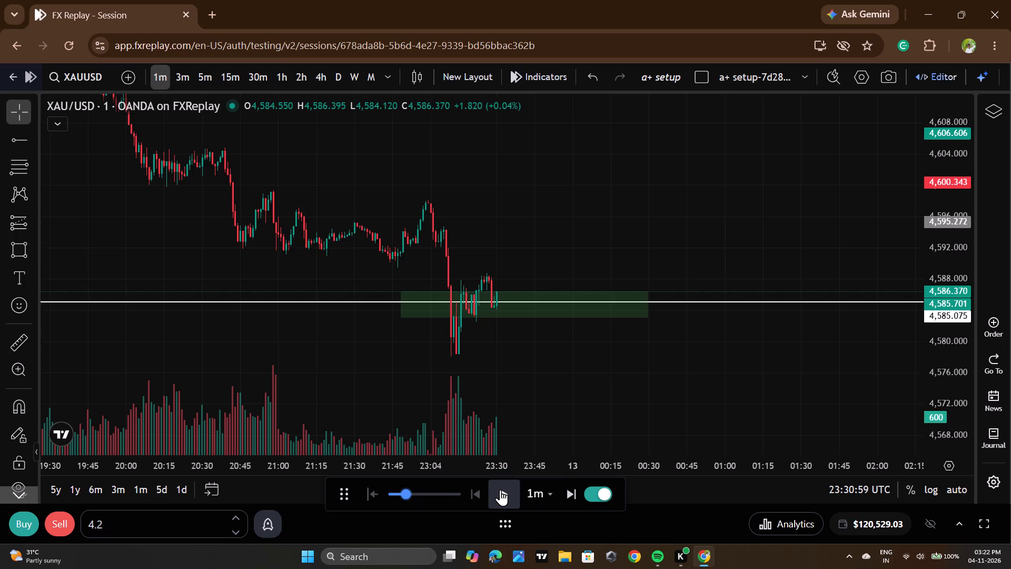
{"action": "double_click", "coordinate": [500, 489]}
{"action": "double_click", "coordinate": [501, 489]}
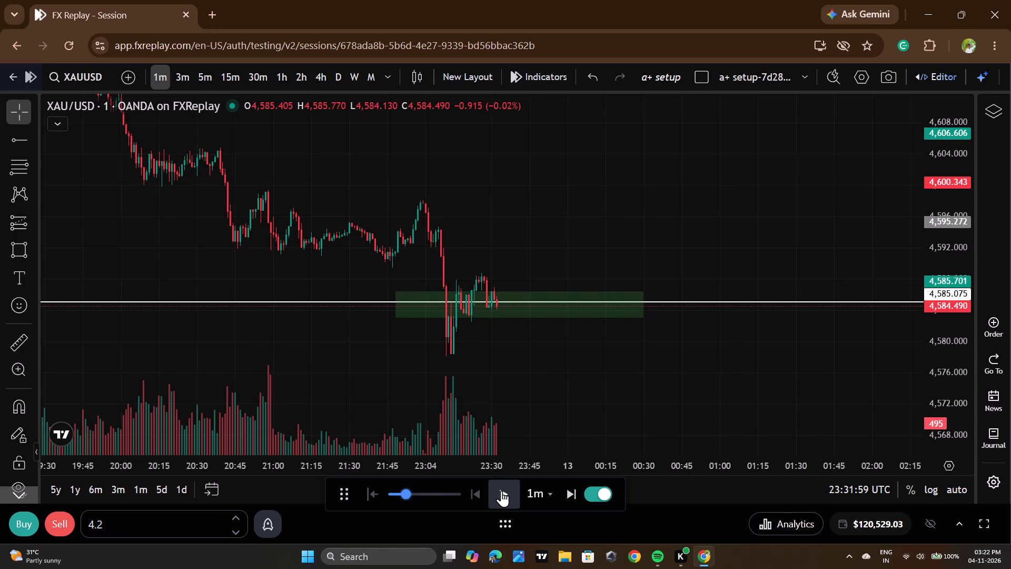
{"action": "double_click", "coordinate": [501, 490]}
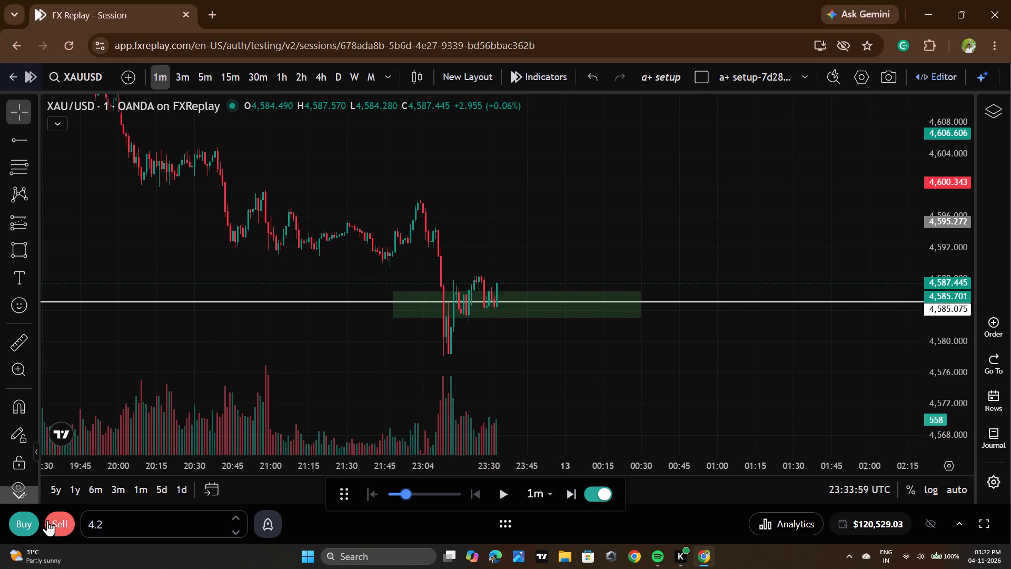
Buy 4.2 lots of XAUUSD at market with a stop loss at 4,582.461 and a take profit at 4,597.072.
{"action": "left_click", "coordinate": [23, 517]}
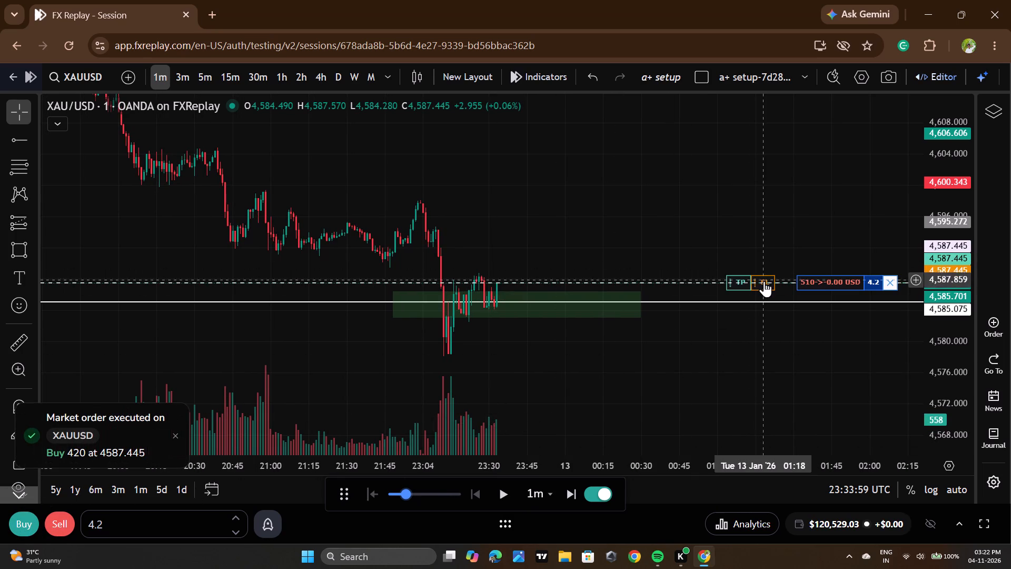
{"action": "left_click_drag", "start_coordinate": [765, 281], "coordinate": [775, 322]}
{"action": "scroll", "coordinate": [698, 380], "scroll_direction": "down", "scroll_amount": 2}
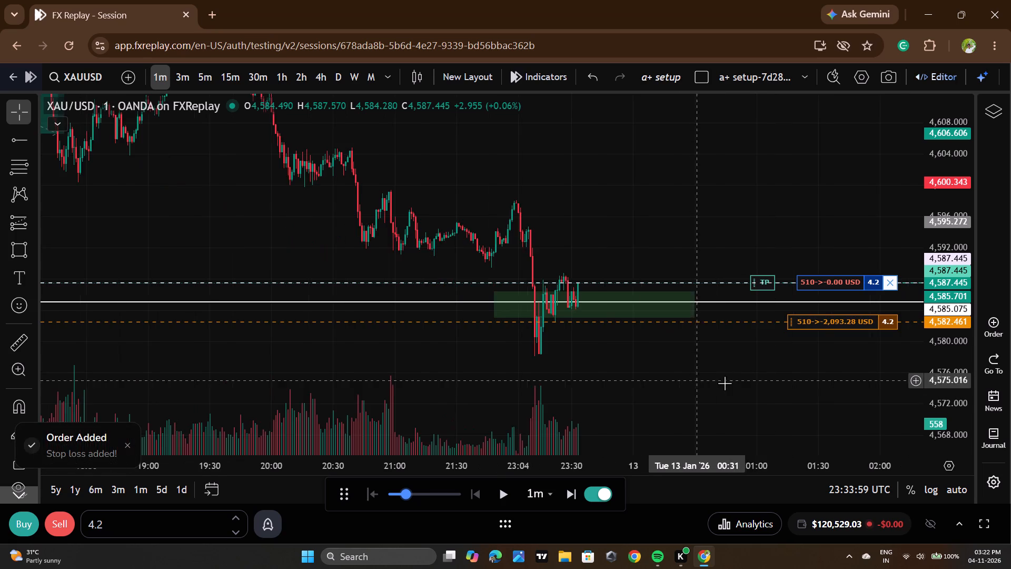
{"action": "left_click_drag", "start_coordinate": [742, 391], "coordinate": [755, 457]}
{"action": "left_click_drag", "start_coordinate": [770, 342], "coordinate": [772, 268]}
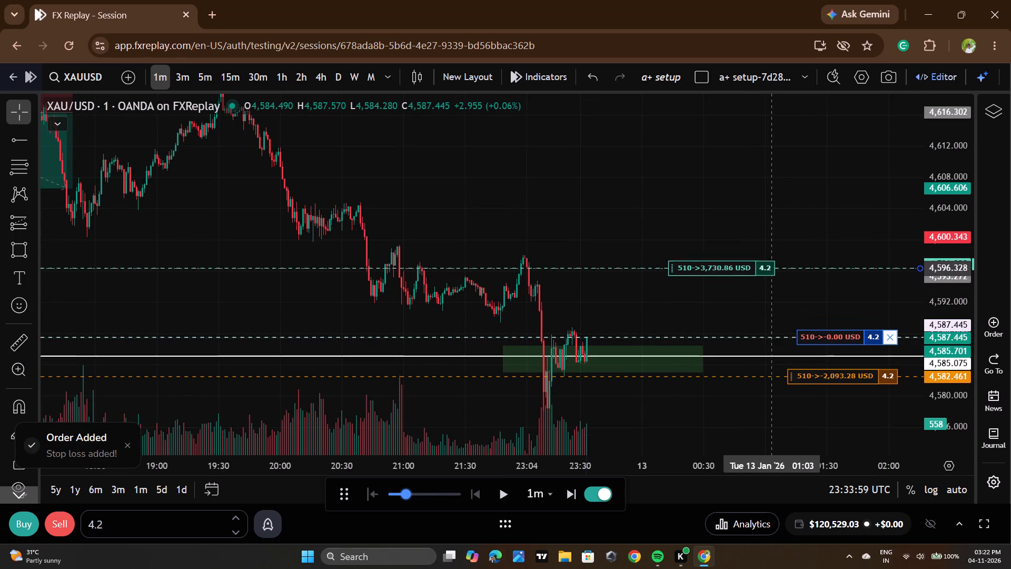
{"action": "left_click_drag", "start_coordinate": [772, 268], "coordinate": [772, 262]}
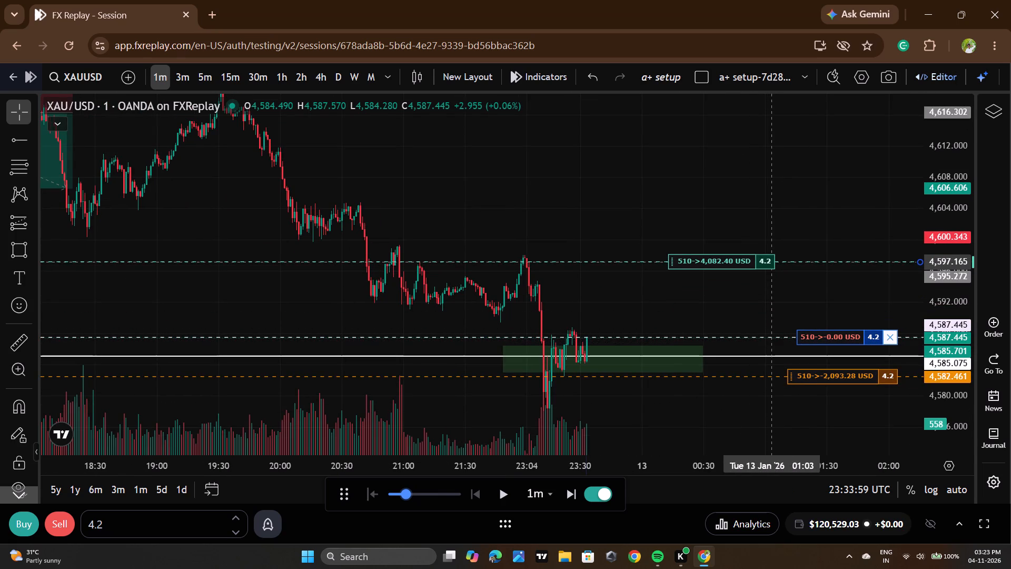
{"action": "left_click_drag", "start_coordinate": [772, 262], "coordinate": [772, 263]}
Draw a long position at entry 4,587.580 with stop 4,582.368 and target 4,597.352, from about 23:35 to 00:07.
{"action": "left_click", "coordinate": [31, 230]}
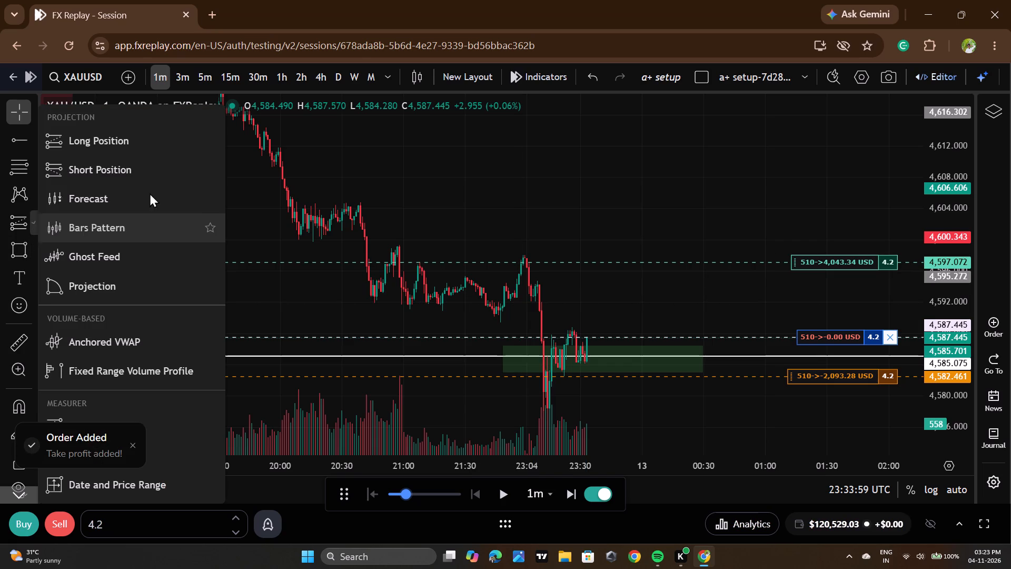
{"action": "left_click", "coordinate": [150, 144]}
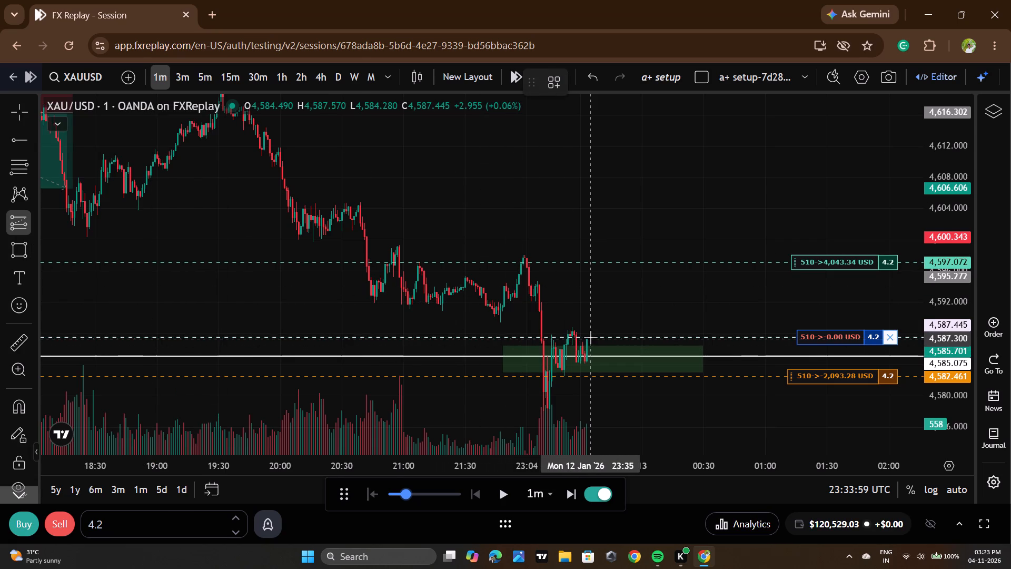
{"action": "left_click", "coordinate": [590, 337]}
{"action": "left_click_drag", "start_coordinate": [589, 398], "coordinate": [587, 378]}
{"action": "left_click_drag", "start_coordinate": [723, 339], "coordinate": [670, 342]}
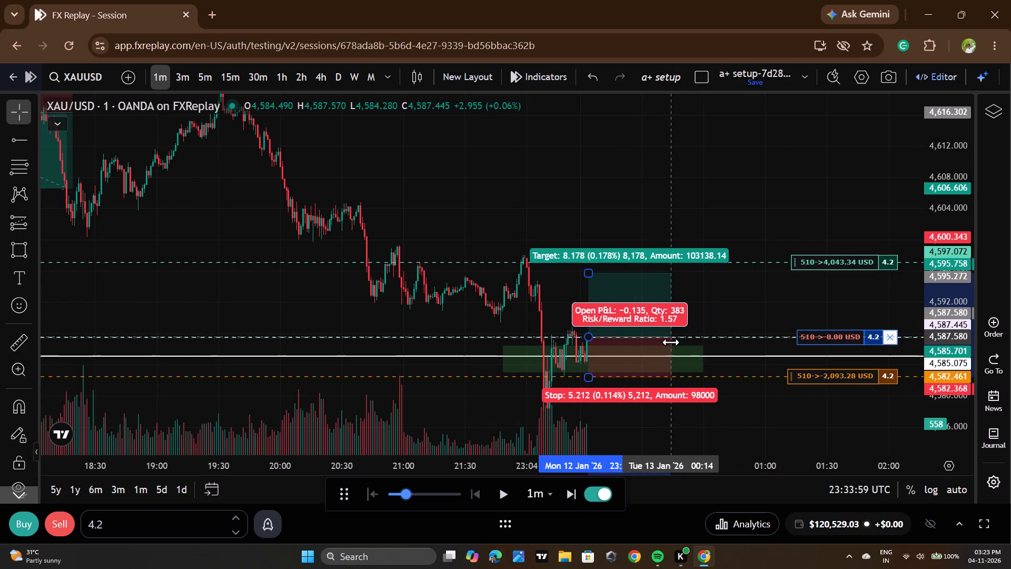
{"action": "left_click_drag", "start_coordinate": [670, 342], "coordinate": [656, 341]}
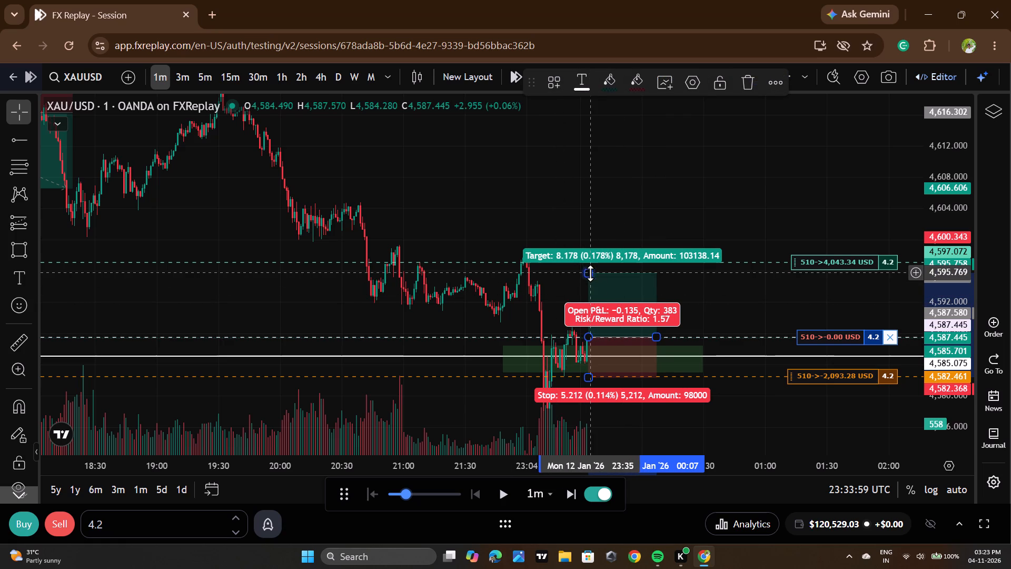
{"action": "left_click_drag", "start_coordinate": [590, 273], "coordinate": [590, 261]}
{"action": "left_click", "coordinate": [704, 293]}
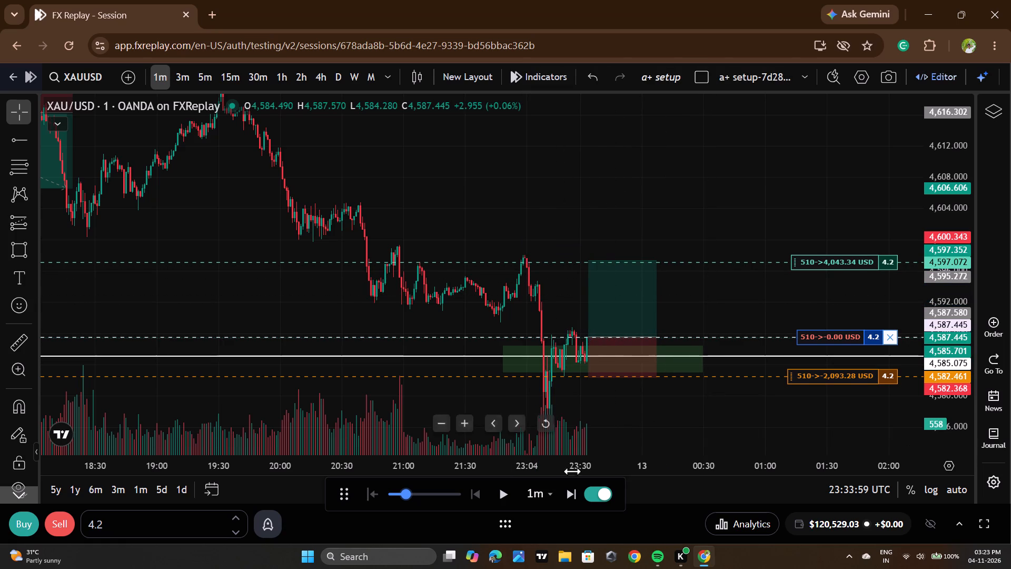
Advance the replay in short bursts to about 23:38 on 12 January with the long trade open.
{"action": "double_click", "coordinate": [512, 505]}
{"action": "double_click", "coordinate": [513, 506]}
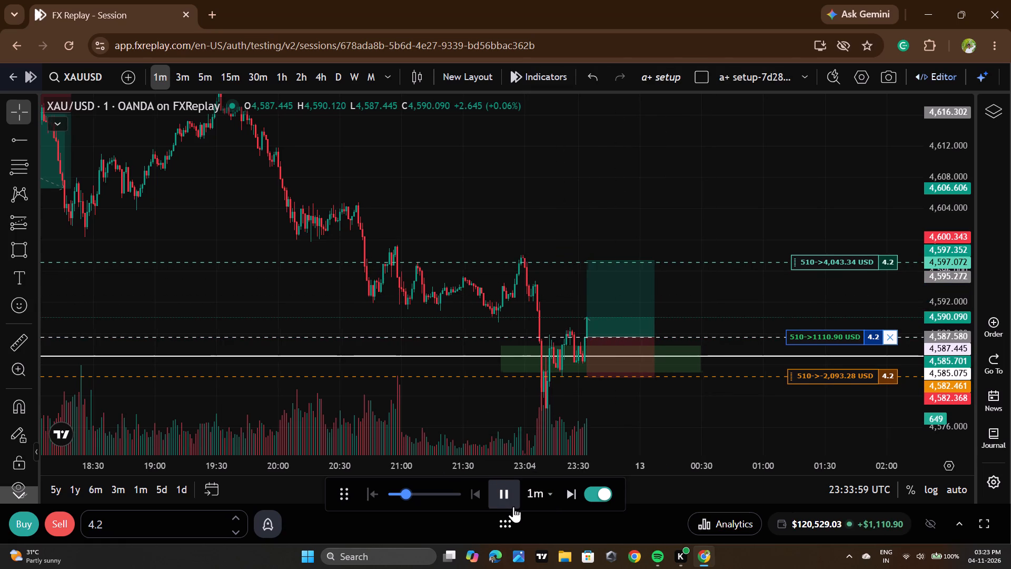
{"action": "double_click", "coordinate": [513, 506]}
{"action": "double_click", "coordinate": [511, 505]}
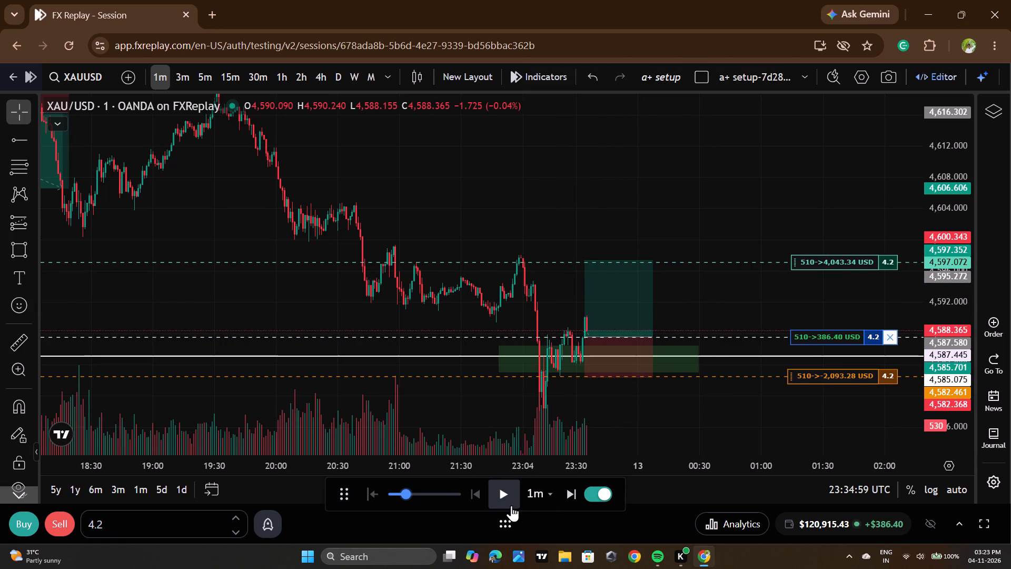
{"action": "double_click", "coordinate": [511, 505]}
{"action": "left_click", "coordinate": [510, 504]}
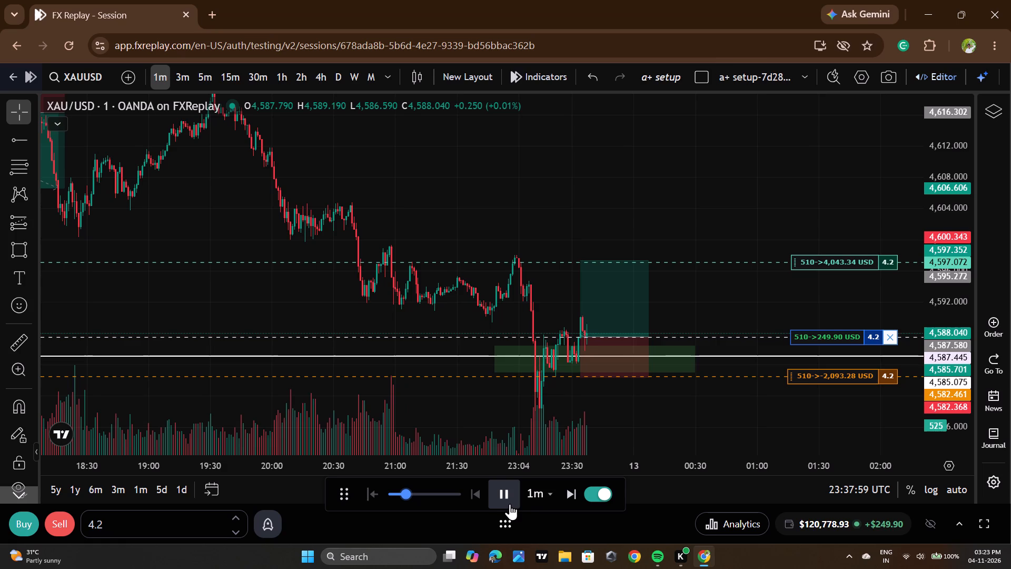
{"action": "left_click", "coordinate": [510, 504]}
Set the replay speed to 16x per sec and replay to 23:58 on 12 January, past the long trade's take profit.
{"action": "left_click", "coordinate": [459, 498]}
{"action": "double_click", "coordinate": [495, 497]}
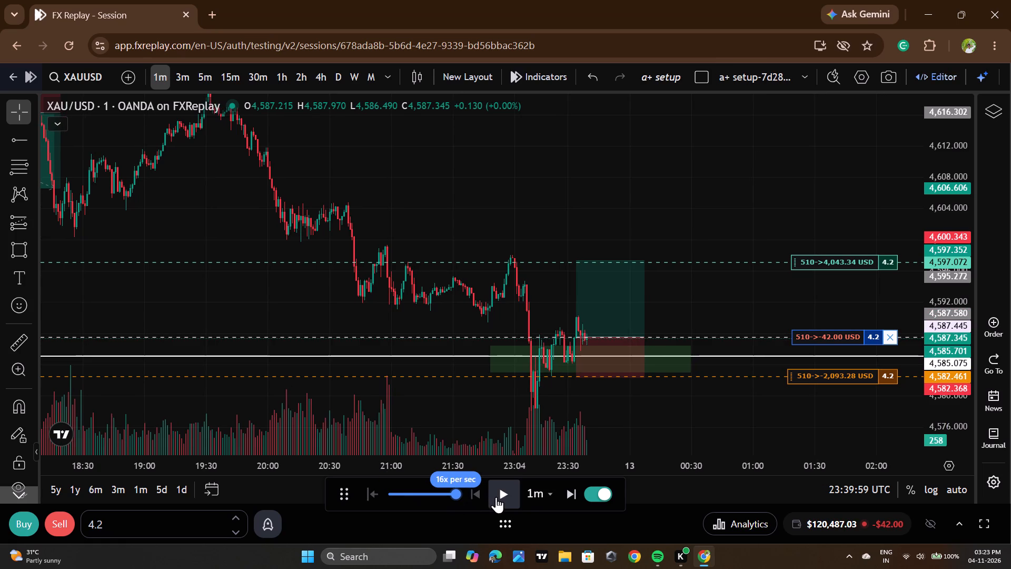
{"action": "left_click", "coordinate": [496, 497]}
{"action": "left_click", "coordinate": [496, 497]}
{"action": "double_click", "coordinate": [496, 497]}
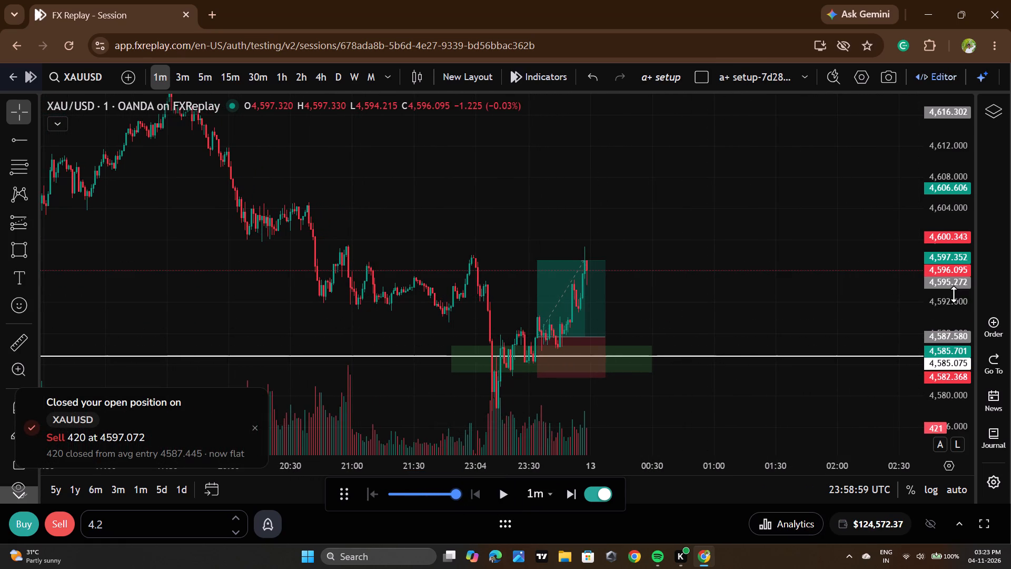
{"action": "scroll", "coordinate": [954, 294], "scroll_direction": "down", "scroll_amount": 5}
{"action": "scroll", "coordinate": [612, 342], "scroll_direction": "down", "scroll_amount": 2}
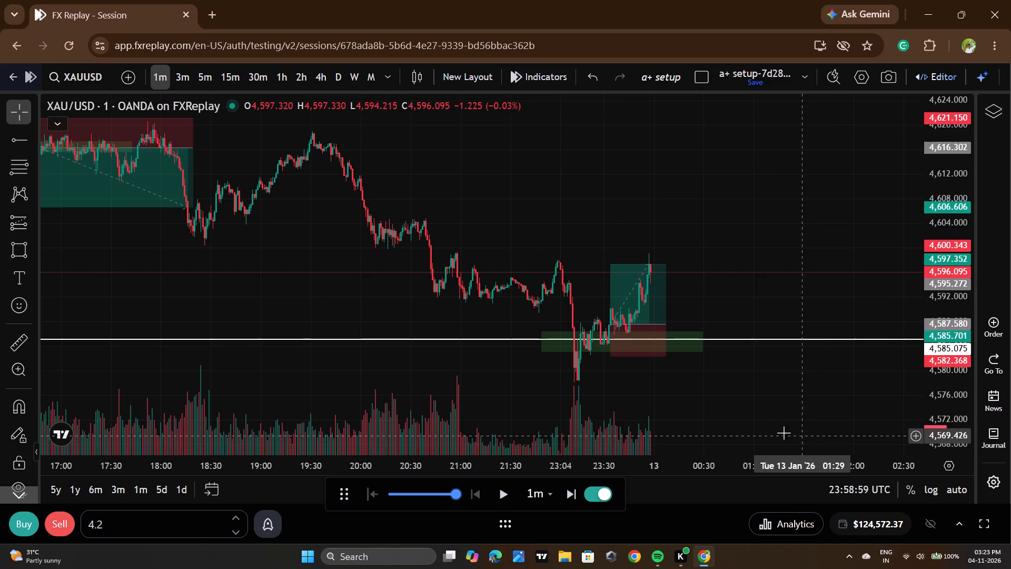
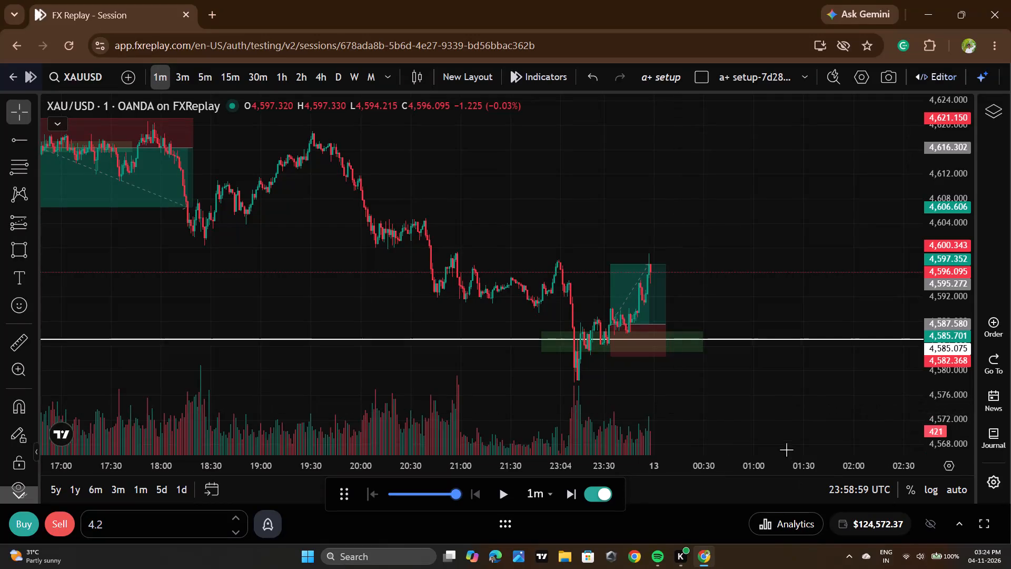
Draw a horizontal ray at about 4,620.4 starting around 17:44 on 12 Jan, near the top of the large short trade.
{"action": "scroll", "coordinate": [754, 413], "scroll_direction": "down", "scroll_amount": 8}
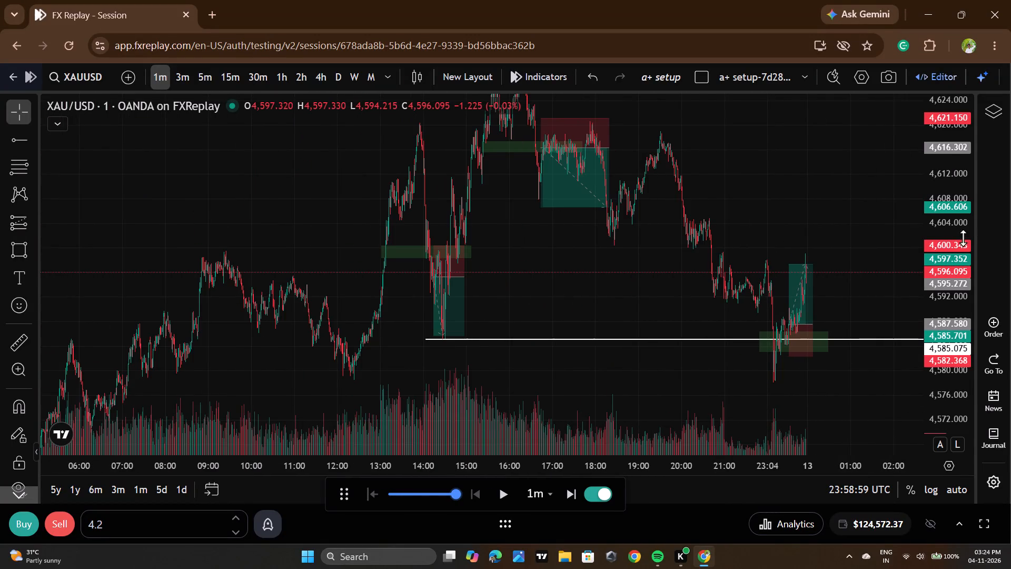
{"action": "scroll", "coordinate": [951, 259], "scroll_direction": "down", "scroll_amount": 9}
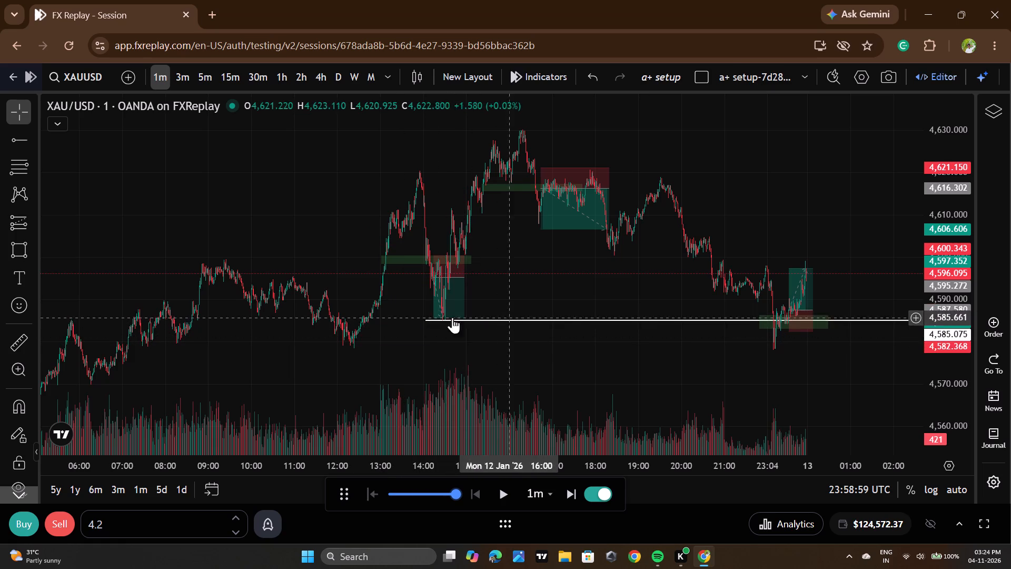
{"action": "scroll", "coordinate": [855, 365], "scroll_direction": "up", "scroll_amount": 4}
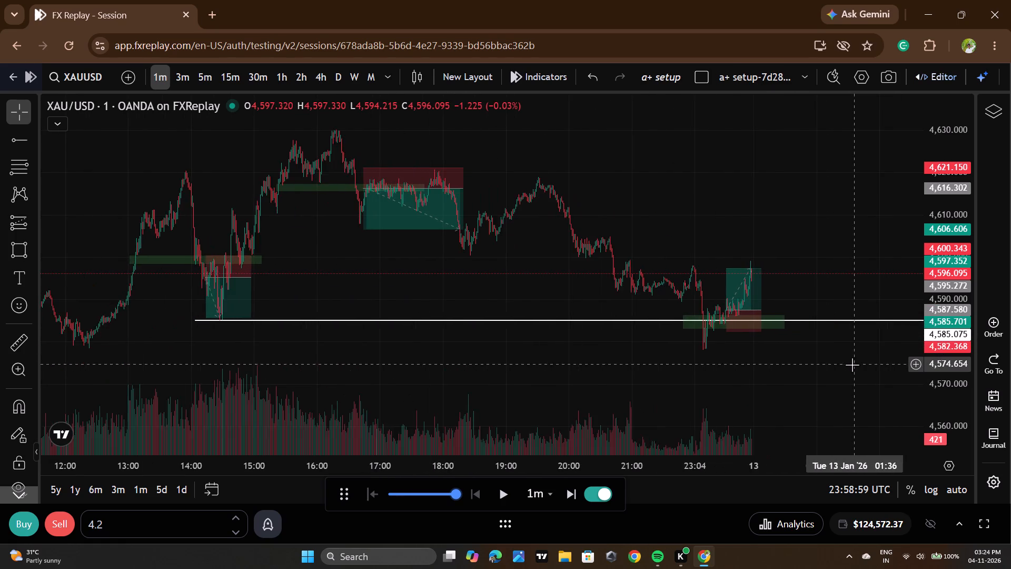
{"action": "scroll", "coordinate": [785, 349], "scroll_direction": "down", "scroll_amount": 4}
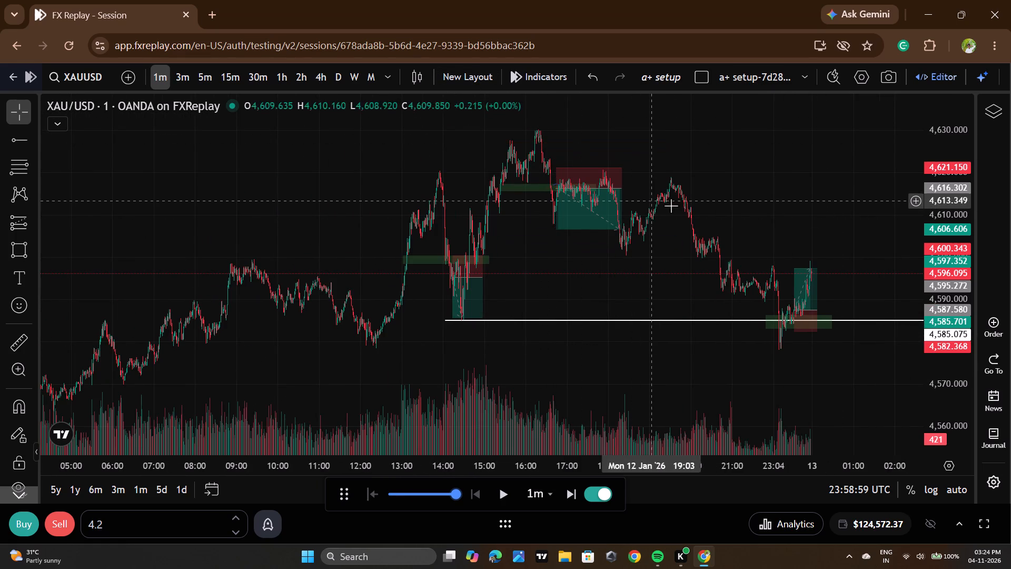
{"action": "left_click", "coordinate": [5, 132]}
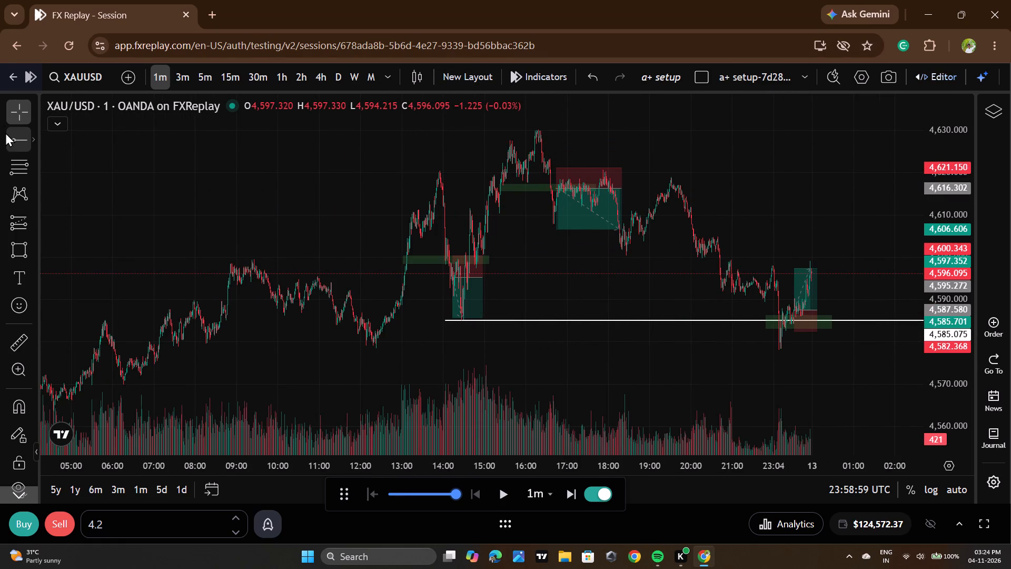
{"action": "left_click", "coordinate": [598, 171]}
Delete the horizontal ray at 4,585.075.
{"action": "left_click", "coordinate": [593, 320]}
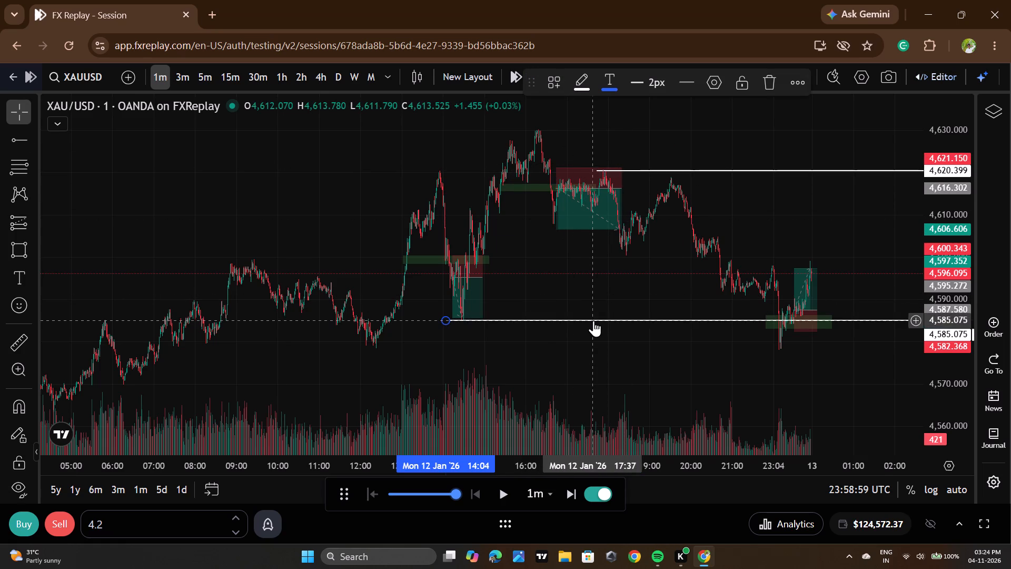
{"action": "left_click", "coordinate": [766, 79]}
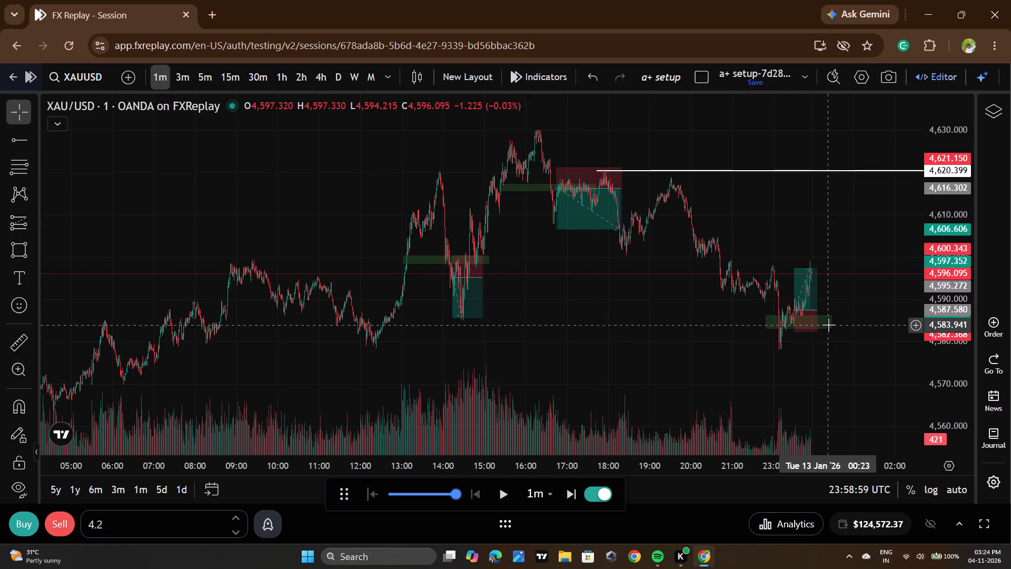
Delete the four green rectangle zones marked along the 12 Jan price action.
{"action": "left_click", "coordinate": [830, 323]}
{"action": "left_click", "coordinate": [792, 84]}
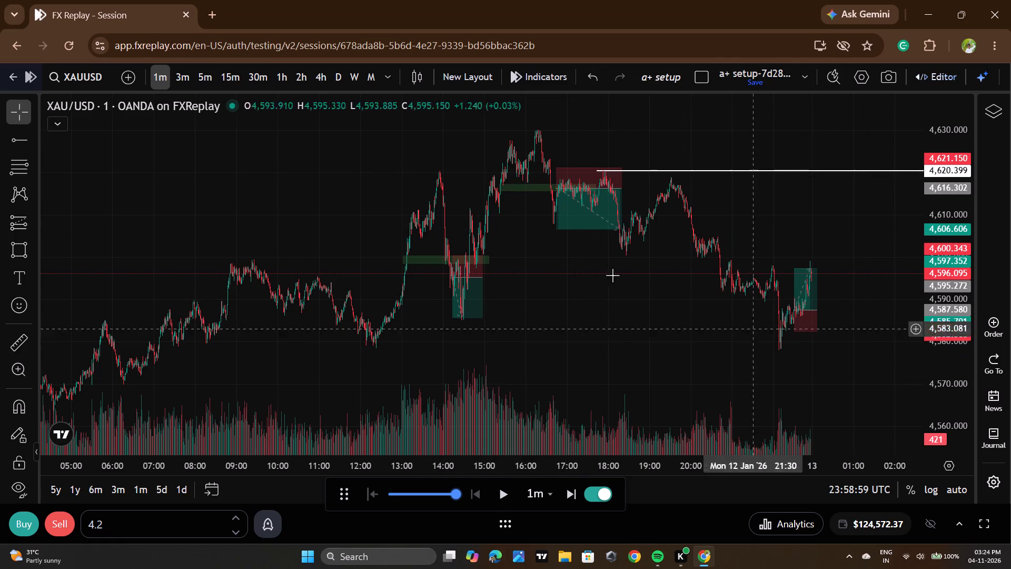
{"action": "left_click", "coordinate": [489, 259]}
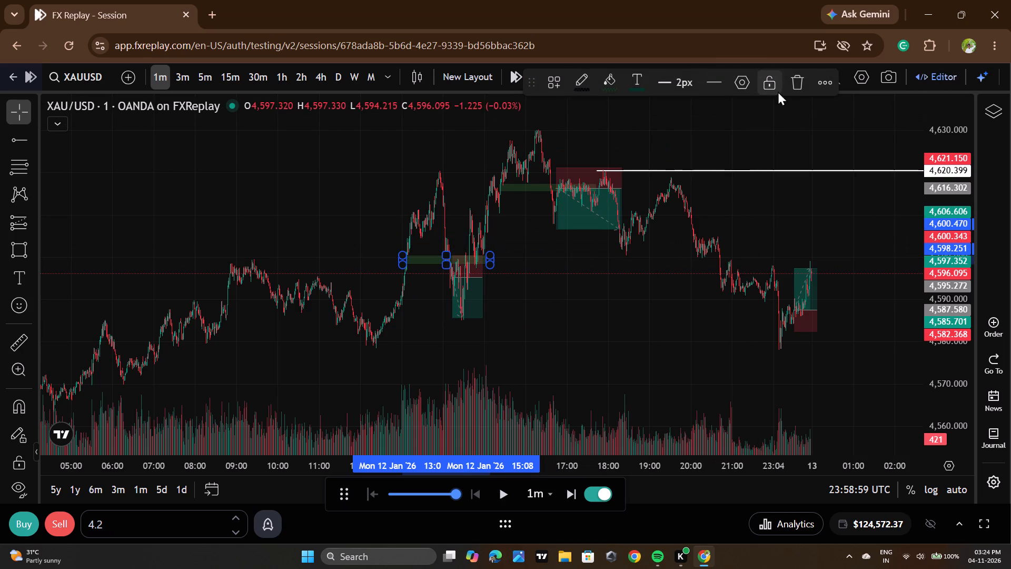
{"action": "left_click", "coordinate": [795, 83]}
{"action": "left_click", "coordinate": [521, 182]}
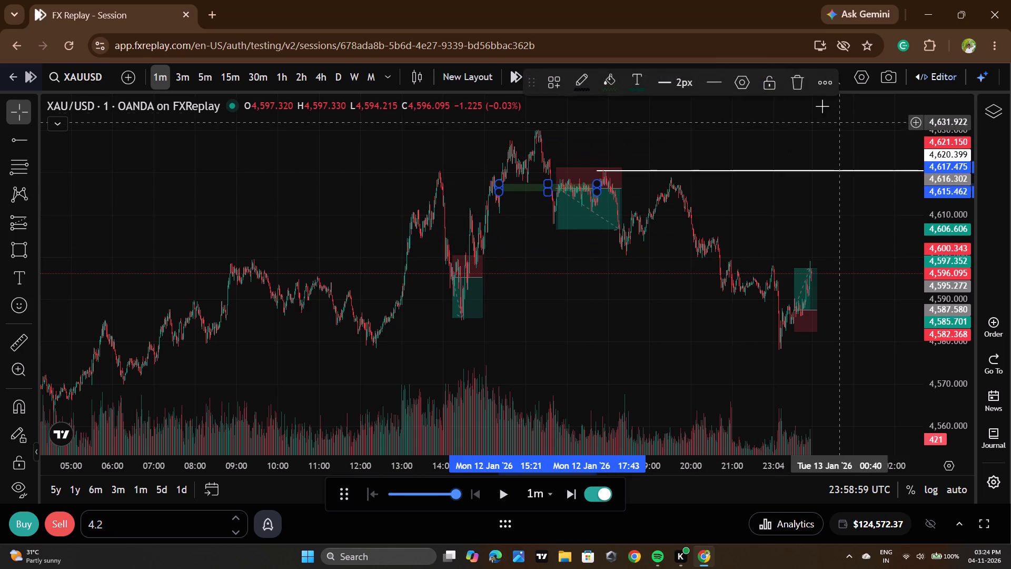
{"action": "left_click", "coordinate": [789, 92]}
{"action": "scroll", "coordinate": [530, 342], "scroll_direction": "down", "scroll_amount": 4}
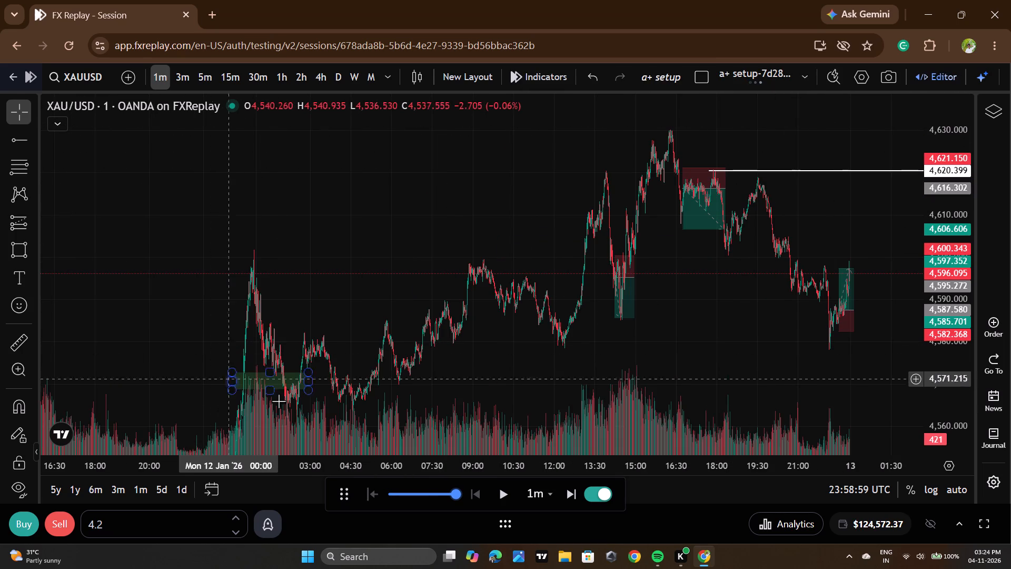
{"action": "left_click", "coordinate": [311, 379]}
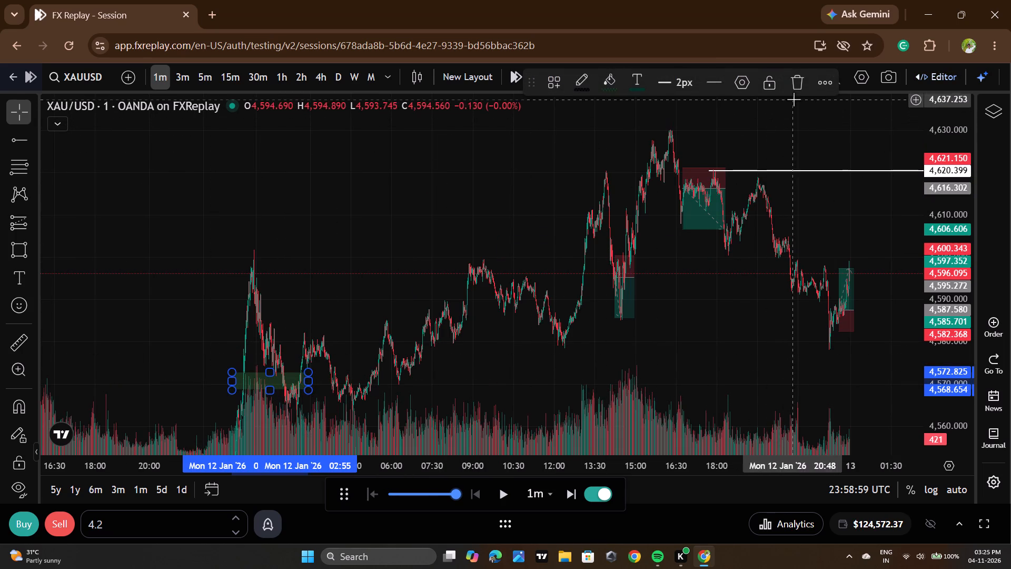
{"action": "left_click", "coordinate": [800, 87]}
Delete the horizontal ray at 4,517.185 in the older price area.
{"action": "left_click_drag", "start_coordinate": [542, 384], "coordinate": [687, 186]}
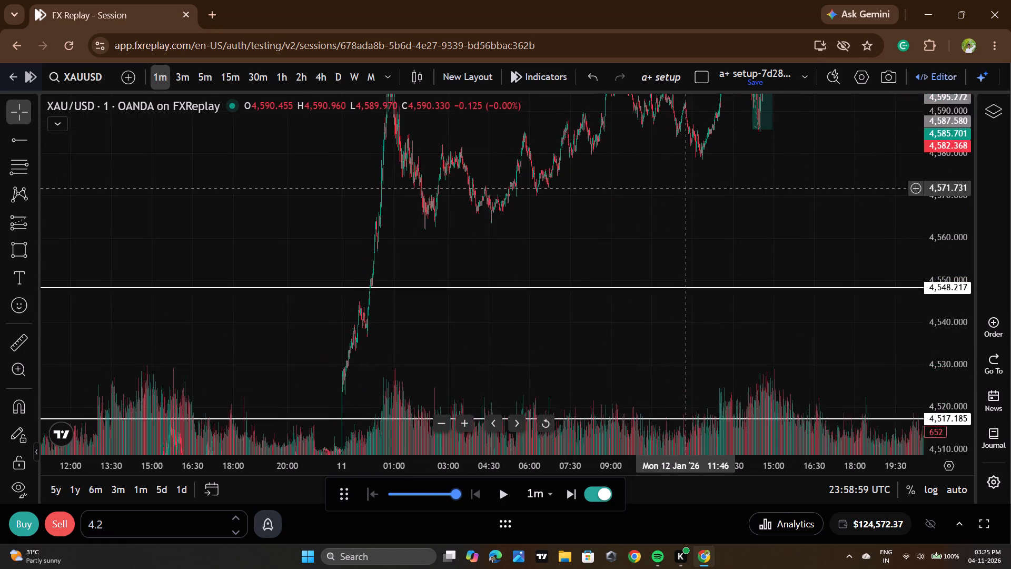
{"action": "left_click_drag", "start_coordinate": [687, 186], "coordinate": [688, 184]}
{"action": "left_click_drag", "start_coordinate": [529, 347], "coordinate": [672, 62]}
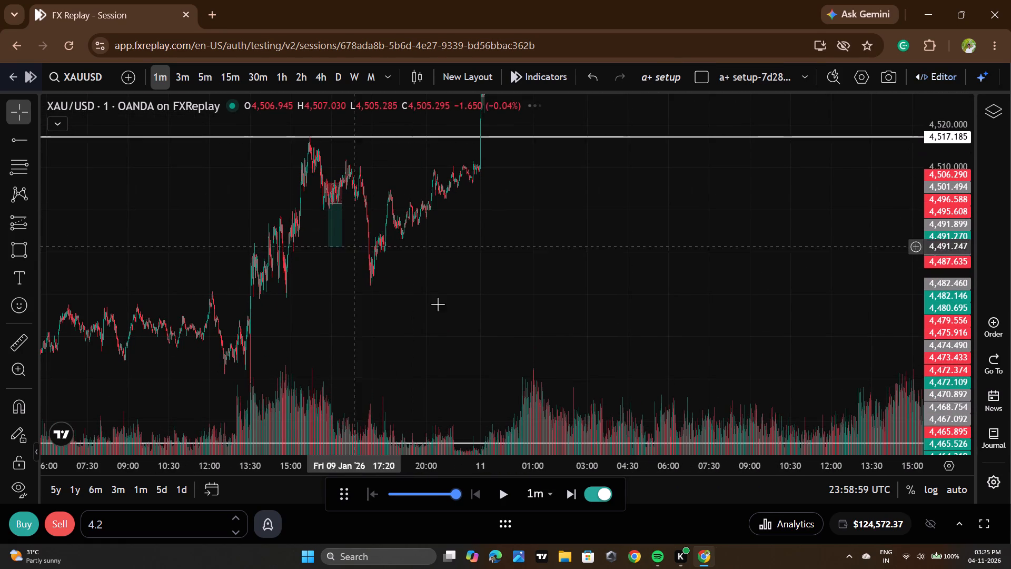
{"action": "left_click", "coordinate": [264, 282]}
{"action": "left_click", "coordinate": [546, 340]}
{"action": "left_click_drag", "start_coordinate": [850, 281], "coordinate": [477, 422]}
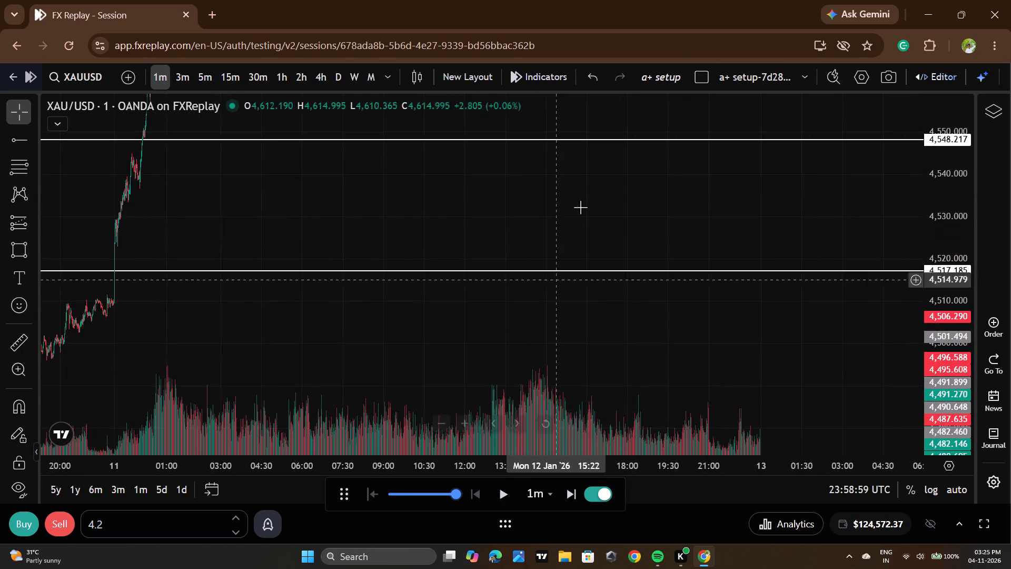
{"action": "left_click_drag", "start_coordinate": [580, 197], "coordinate": [573, 372]}
{"action": "left_click_drag", "start_coordinate": [586, 376], "coordinate": [685, 217]}
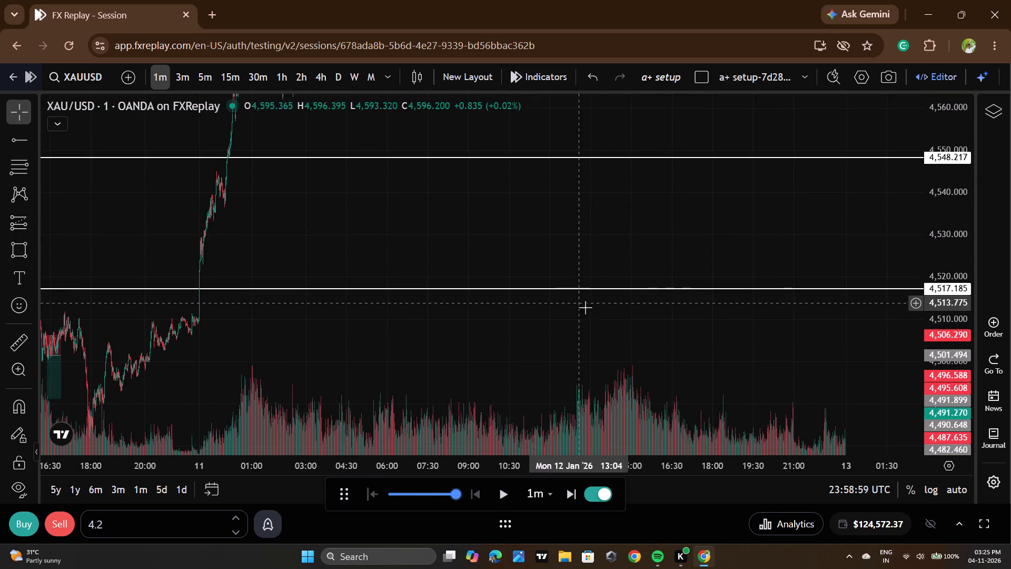
{"action": "left_click", "coordinate": [610, 293]}
{"action": "left_click", "coordinate": [614, 287]}
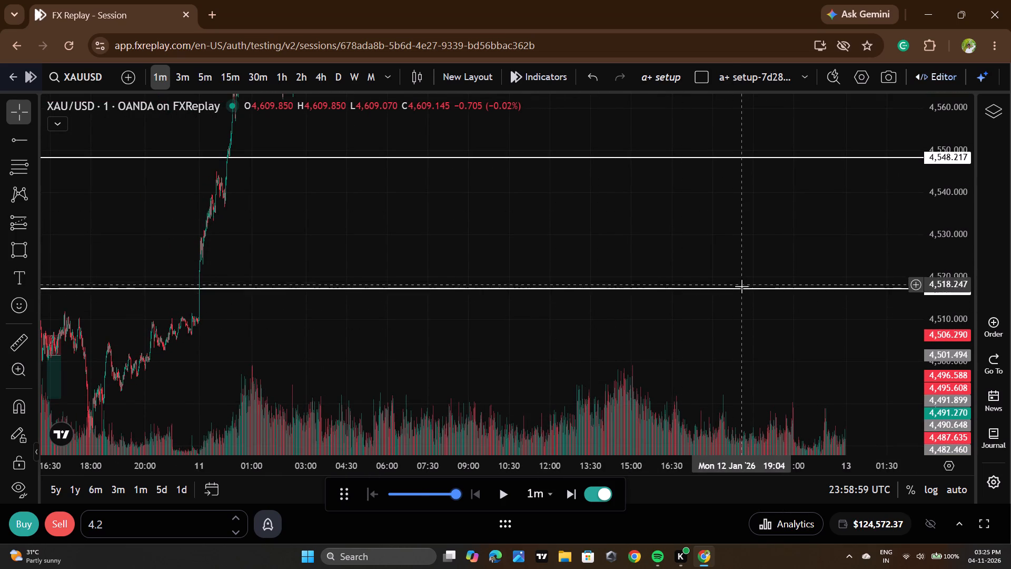
{"action": "left_click", "coordinate": [741, 289]}
{"action": "left_click", "coordinate": [773, 94]}
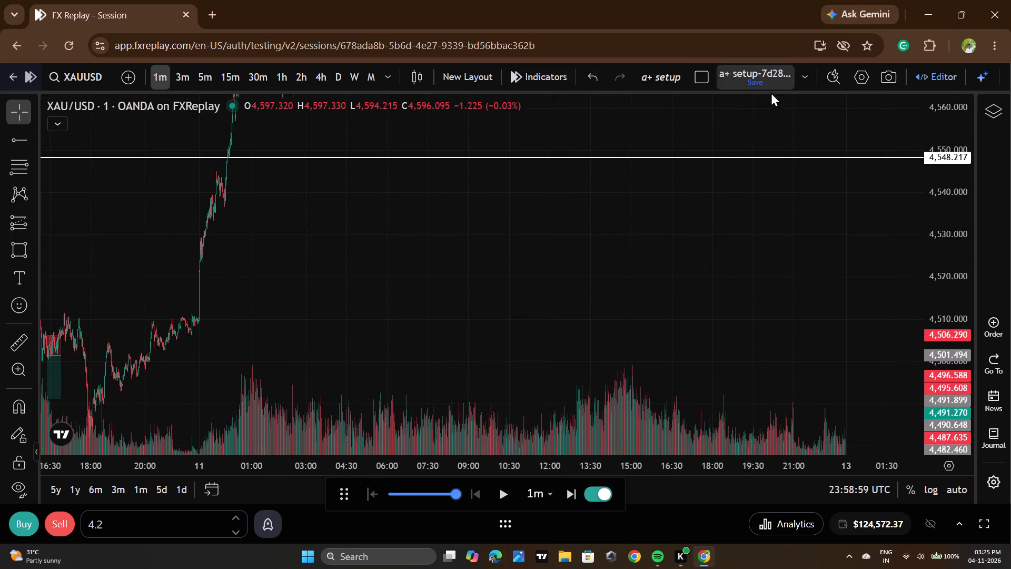
Delete the horizontal ray at 4,548.217.
{"action": "left_click", "coordinate": [782, 161]}
{"action": "left_click", "coordinate": [781, 155]}
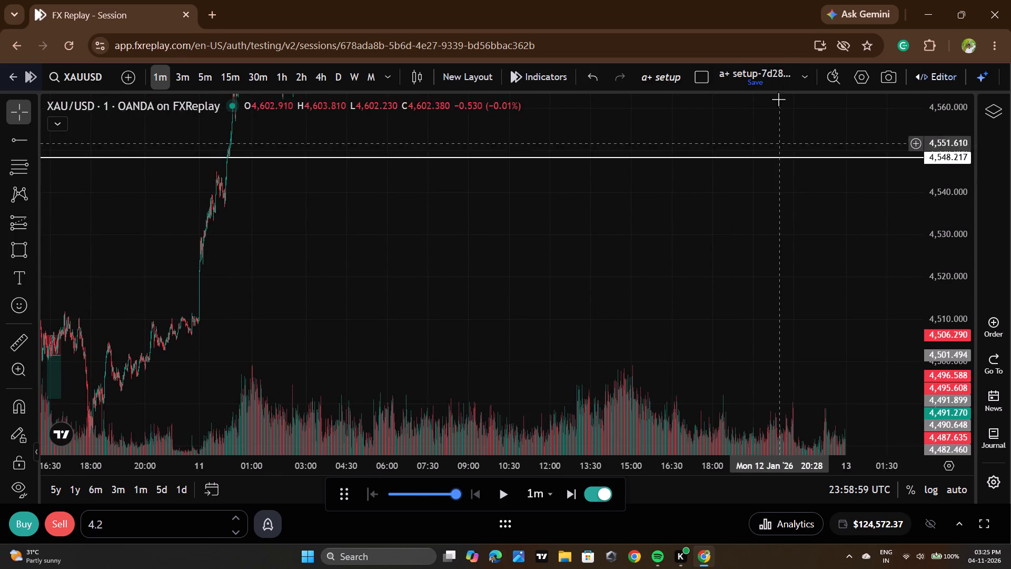
{"action": "left_click", "coordinate": [767, 158]}
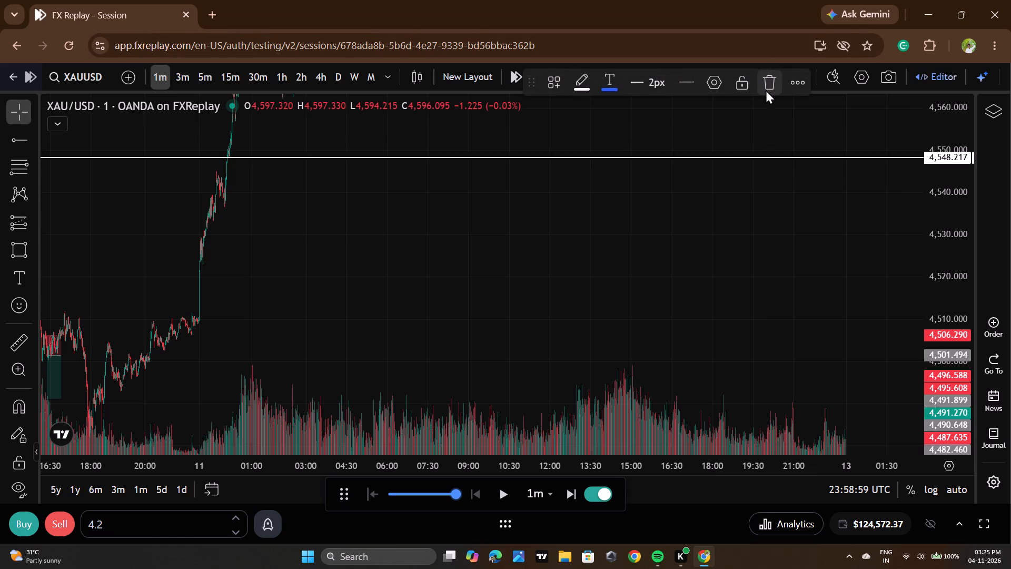
{"action": "left_click", "coordinate": [766, 90]}
Return to the latest candles, play the replay forward and pause it at about 01:46 UTC on 13 Jan.
{"action": "left_click_drag", "start_coordinate": [767, 127], "coordinate": [598, 426]}
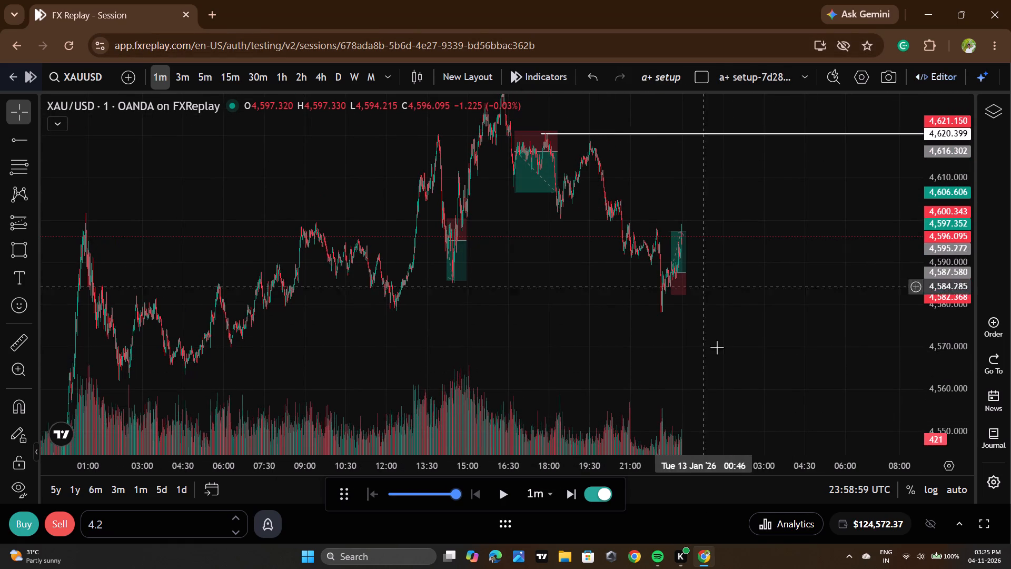
{"action": "left_click", "coordinate": [513, 490]}
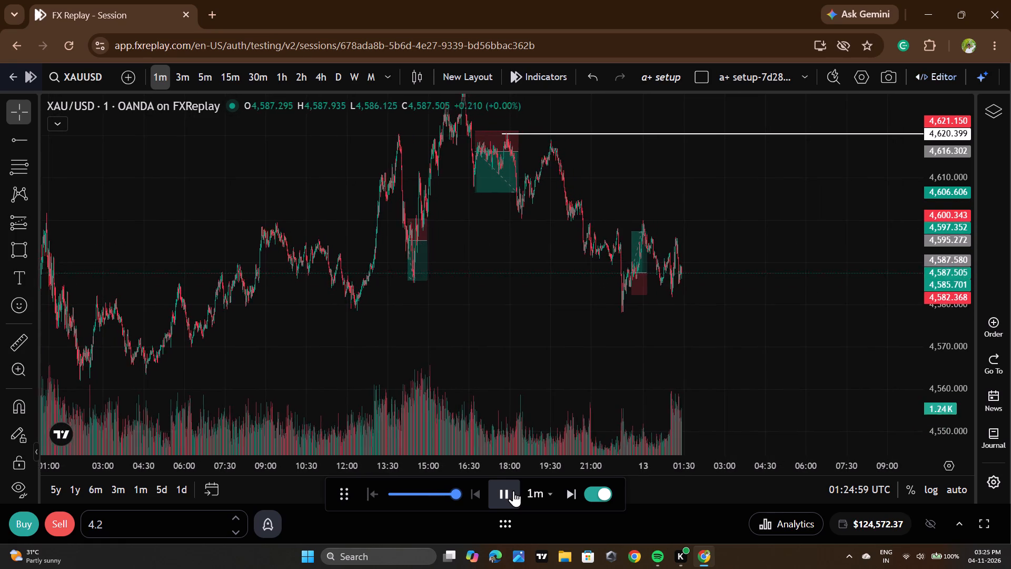
{"action": "left_click", "coordinate": [513, 490]}
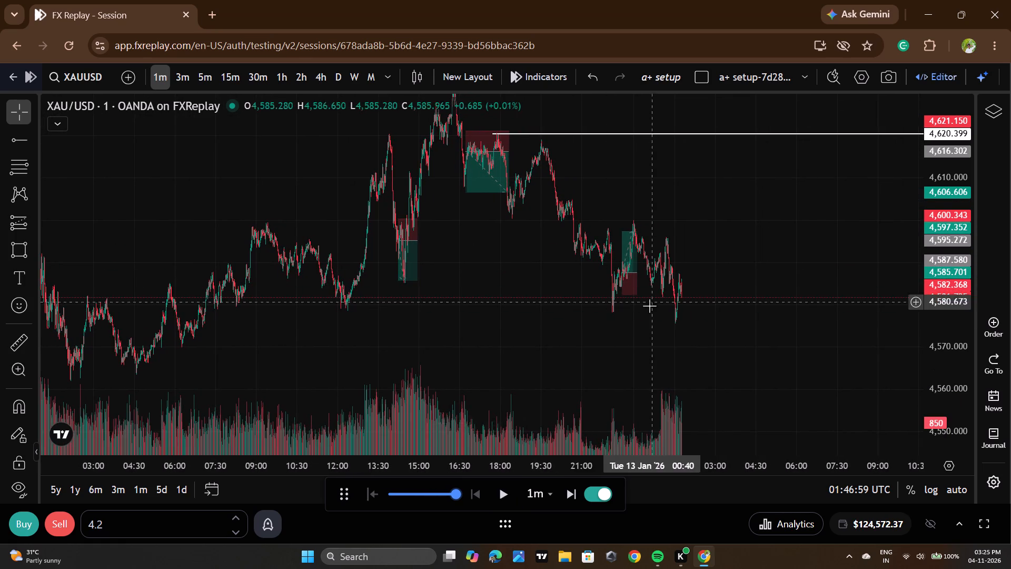
Draw a green rectangle zone from about 01:21 to 02:15 on 13 Jan, between about 4,580.5 and 4,581.6.
{"action": "scroll", "coordinate": [638, 321], "scroll_direction": "up", "scroll_amount": 5}
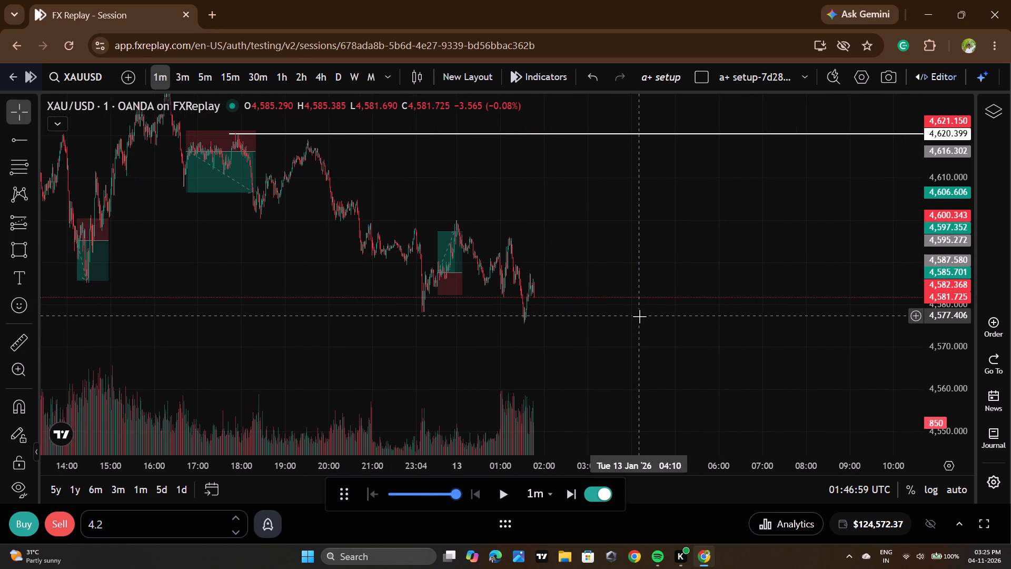
{"action": "scroll", "coordinate": [639, 312], "scroll_direction": "down", "scroll_amount": 2}
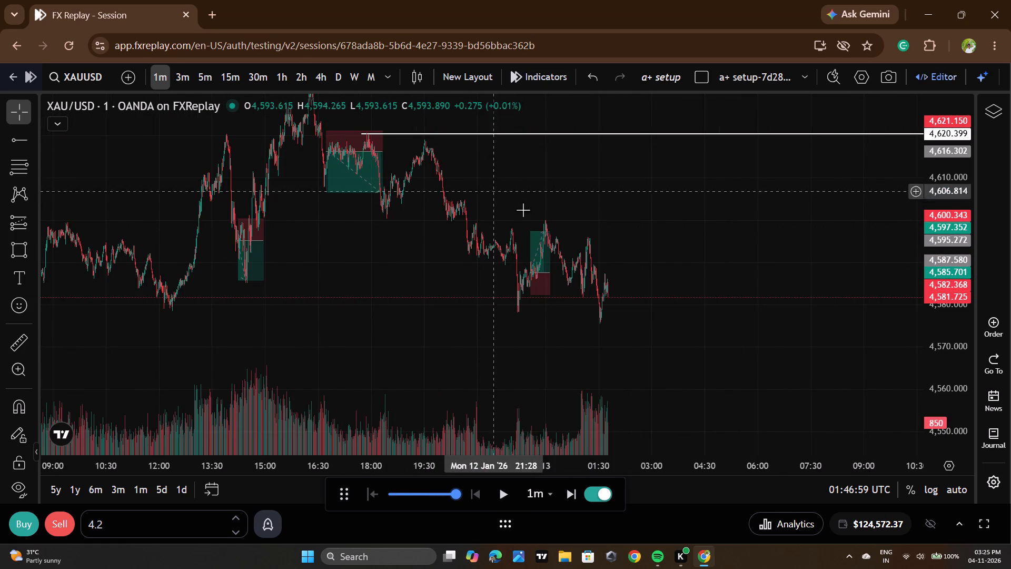
{"action": "scroll", "coordinate": [701, 316], "scroll_direction": "up", "scroll_amount": 4}
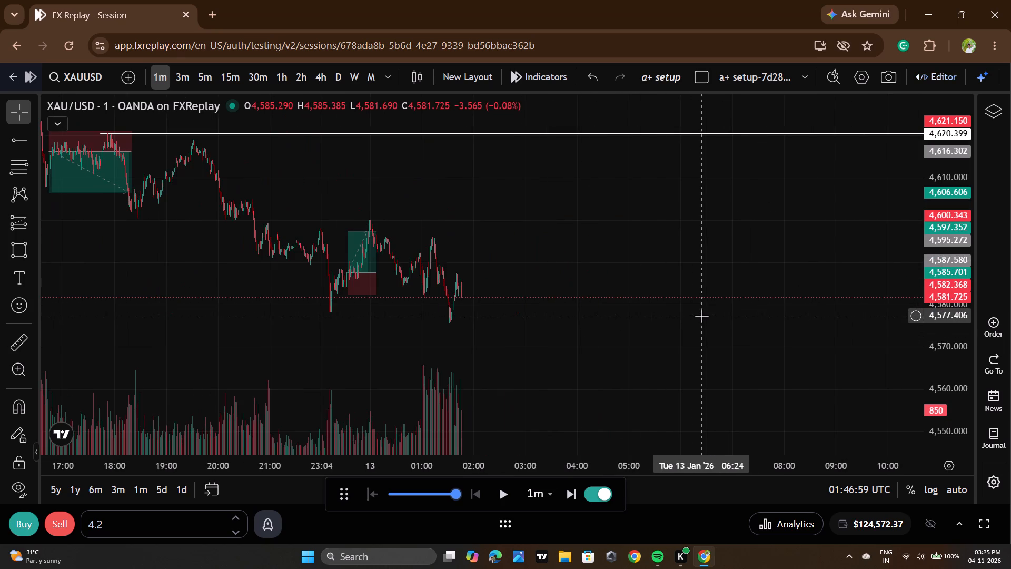
{"action": "scroll", "coordinate": [567, 311], "scroll_direction": "up", "scroll_amount": 1}
{"action": "scroll", "coordinate": [953, 266], "scroll_direction": "up", "scroll_amount": 16}
{"action": "scroll", "coordinate": [409, 306], "scroll_direction": "up", "scroll_amount": 2}
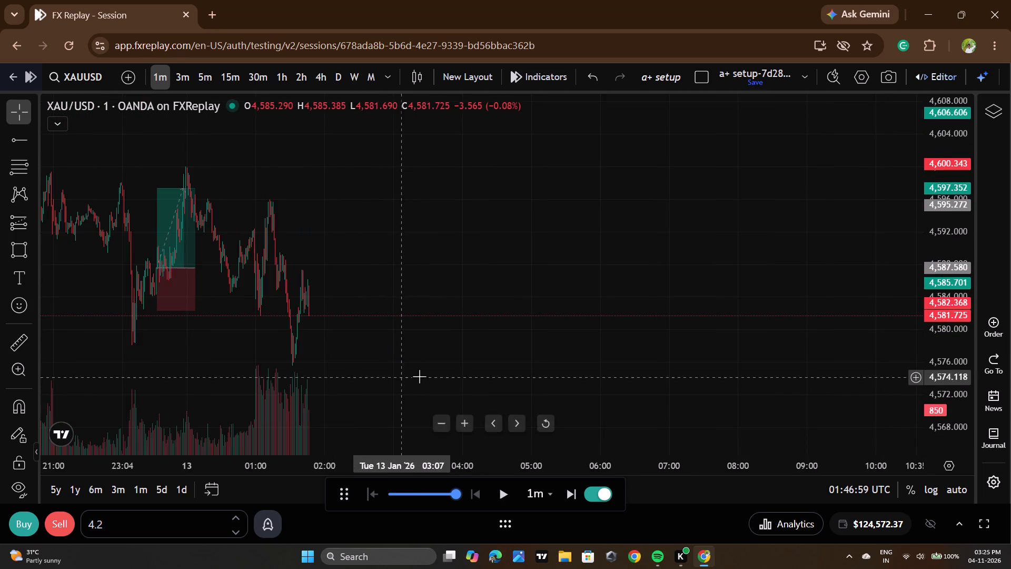
{"action": "left_click_drag", "start_coordinate": [460, 382], "coordinate": [659, 330]}
{"action": "scroll", "coordinate": [552, 324], "scroll_direction": "up", "scroll_amount": 8}
{"action": "left_click_drag", "start_coordinate": [401, 322], "coordinate": [945, 292]}
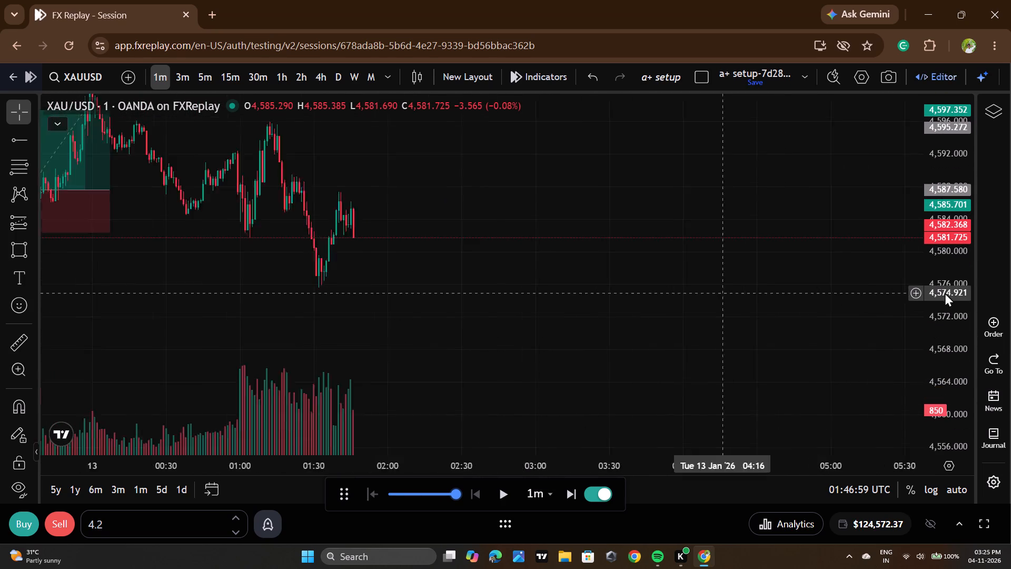
{"action": "left_click_drag", "start_coordinate": [945, 292], "coordinate": [948, 292]}
{"action": "scroll", "coordinate": [766, 281], "scroll_direction": "up", "scroll_amount": 3}
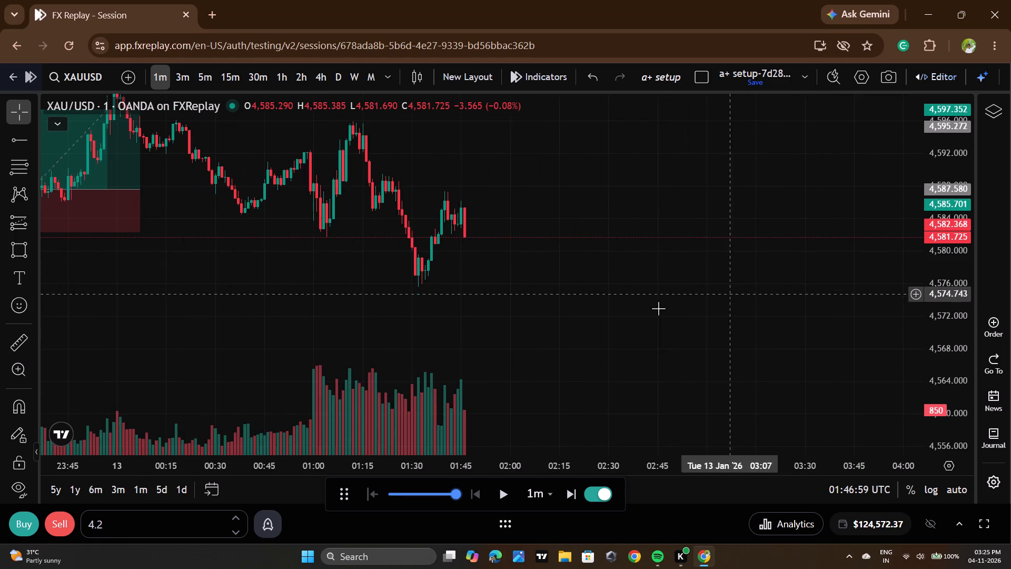
{"action": "left_click_drag", "start_coordinate": [658, 309], "coordinate": [916, 311]}
{"action": "scroll", "coordinate": [936, 293], "scroll_direction": "up", "scroll_amount": 16}
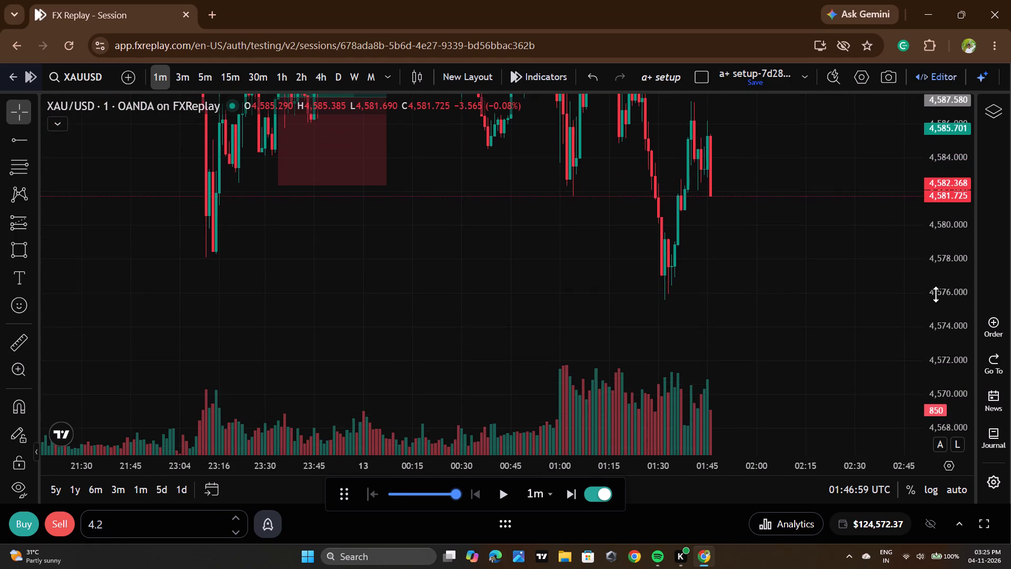
{"action": "scroll", "coordinate": [878, 296], "scroll_direction": "up", "scroll_amount": 8}
{"action": "left_click_drag", "start_coordinate": [699, 296], "coordinate": [799, 321]}
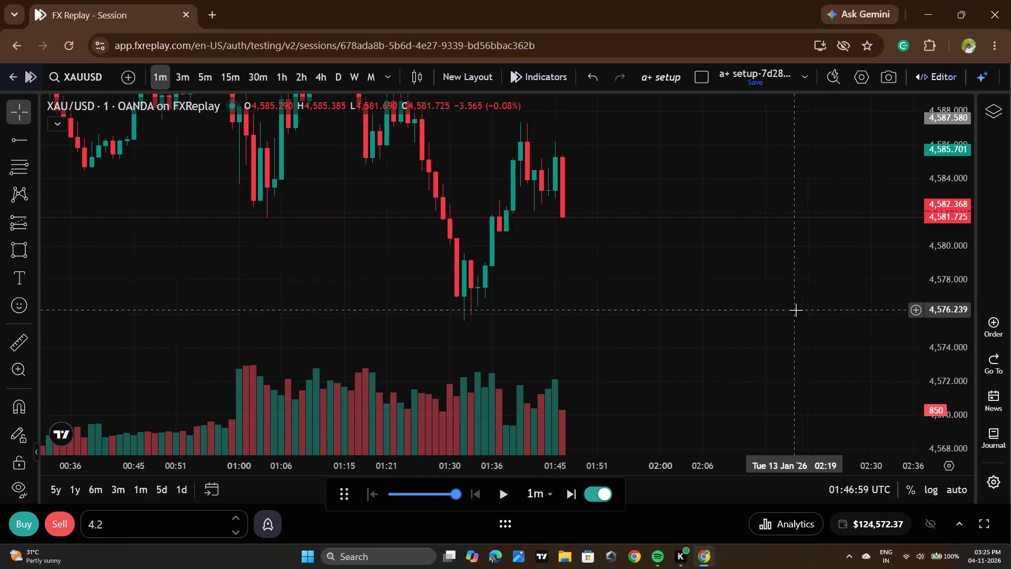
{"action": "left_click_drag", "start_coordinate": [796, 311], "coordinate": [801, 334]}
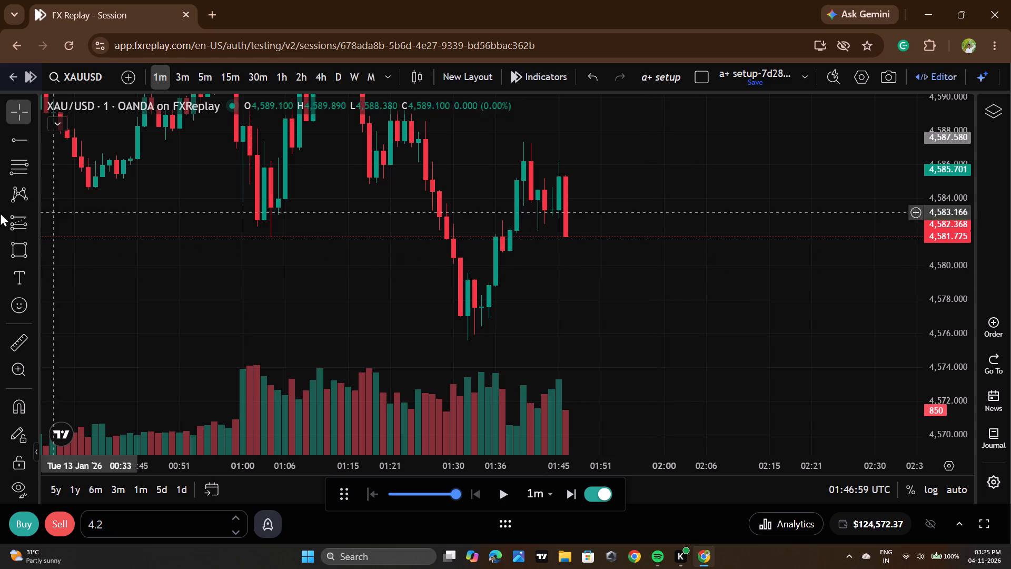
{"action": "left_click", "coordinate": [1, 252]}
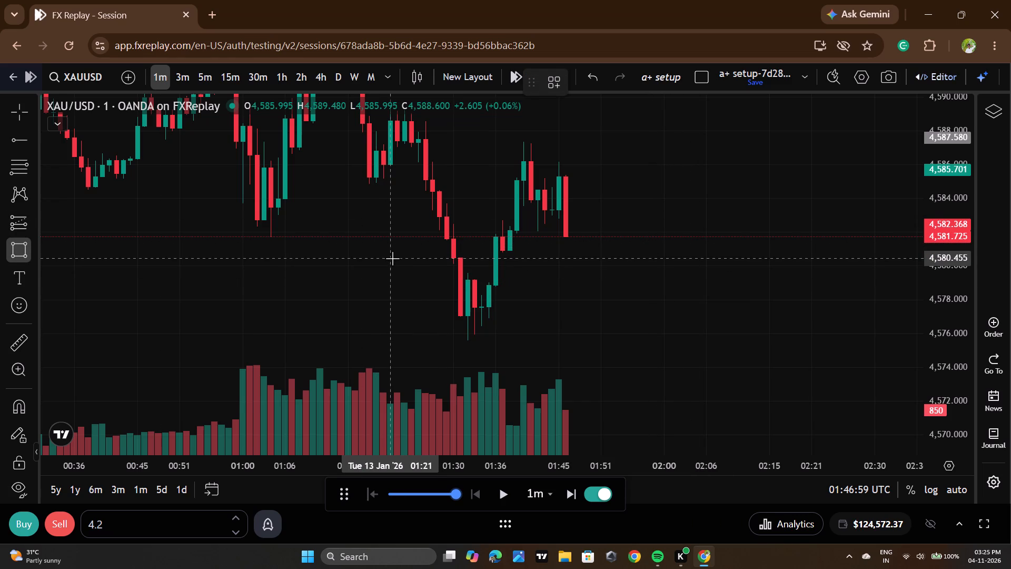
{"action": "left_click", "coordinate": [392, 258]}
{"action": "left_click", "coordinate": [773, 239]}
{"action": "left_click", "coordinate": [838, 335]}
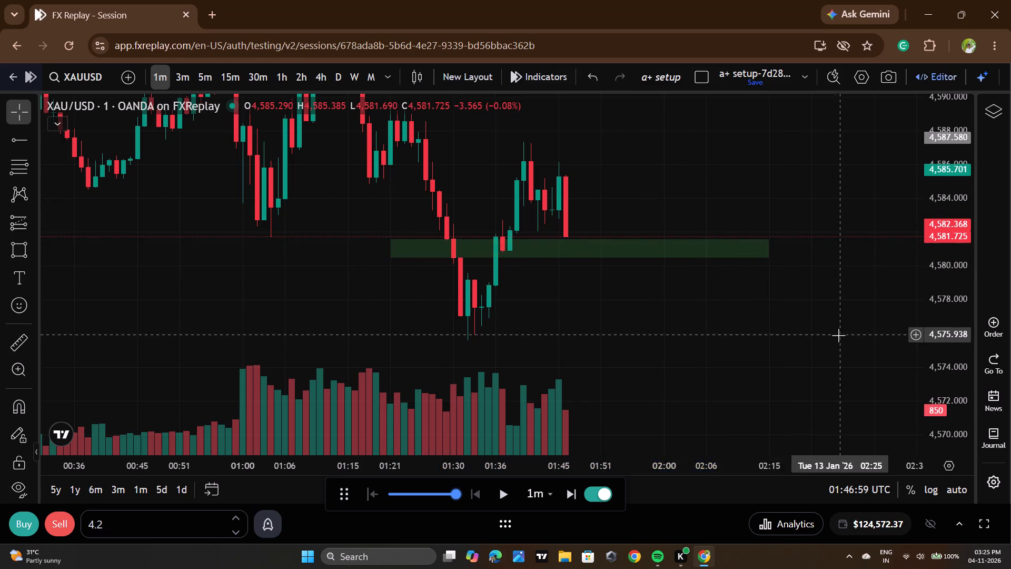
Set the replay speed to 9x per second and advance the replay one candle to about 01:47 UTC.
{"action": "left_click", "coordinate": [428, 495]}
{"action": "double_click", "coordinate": [505, 491]}
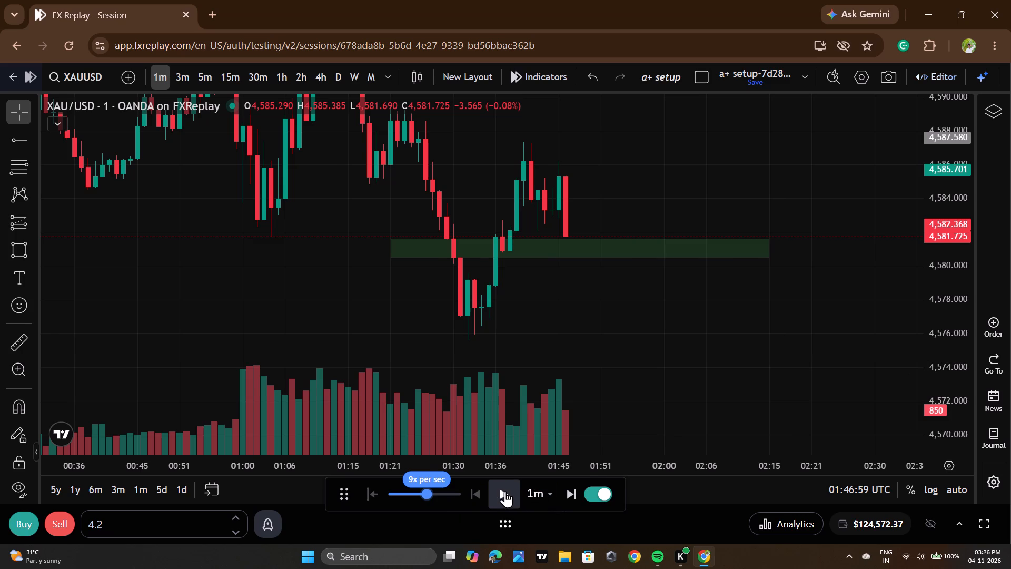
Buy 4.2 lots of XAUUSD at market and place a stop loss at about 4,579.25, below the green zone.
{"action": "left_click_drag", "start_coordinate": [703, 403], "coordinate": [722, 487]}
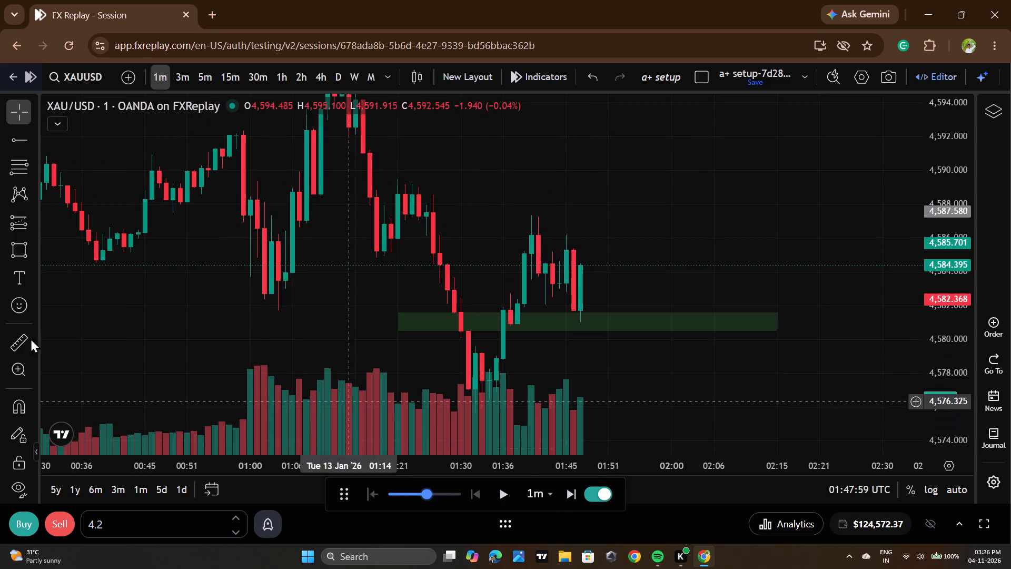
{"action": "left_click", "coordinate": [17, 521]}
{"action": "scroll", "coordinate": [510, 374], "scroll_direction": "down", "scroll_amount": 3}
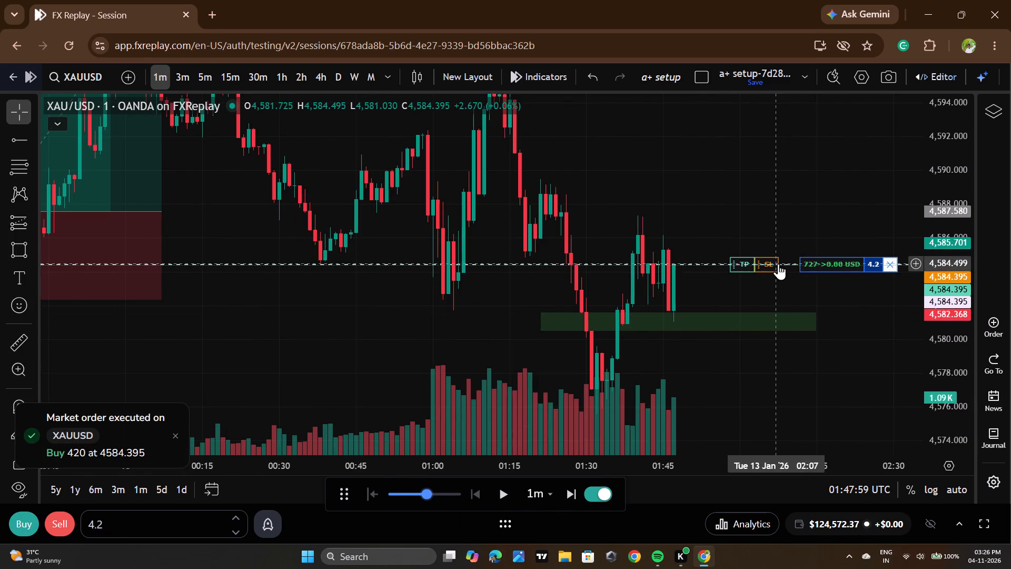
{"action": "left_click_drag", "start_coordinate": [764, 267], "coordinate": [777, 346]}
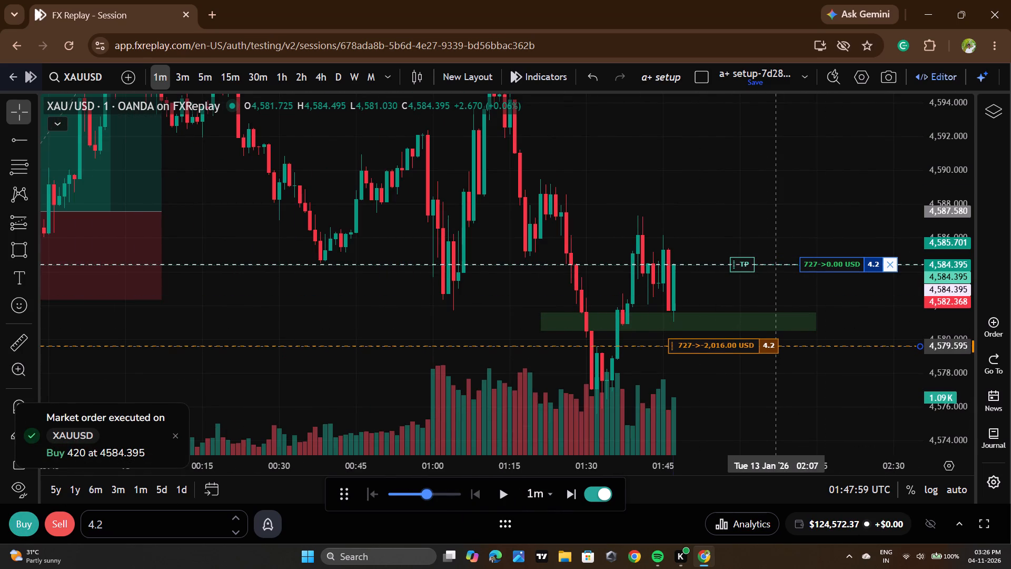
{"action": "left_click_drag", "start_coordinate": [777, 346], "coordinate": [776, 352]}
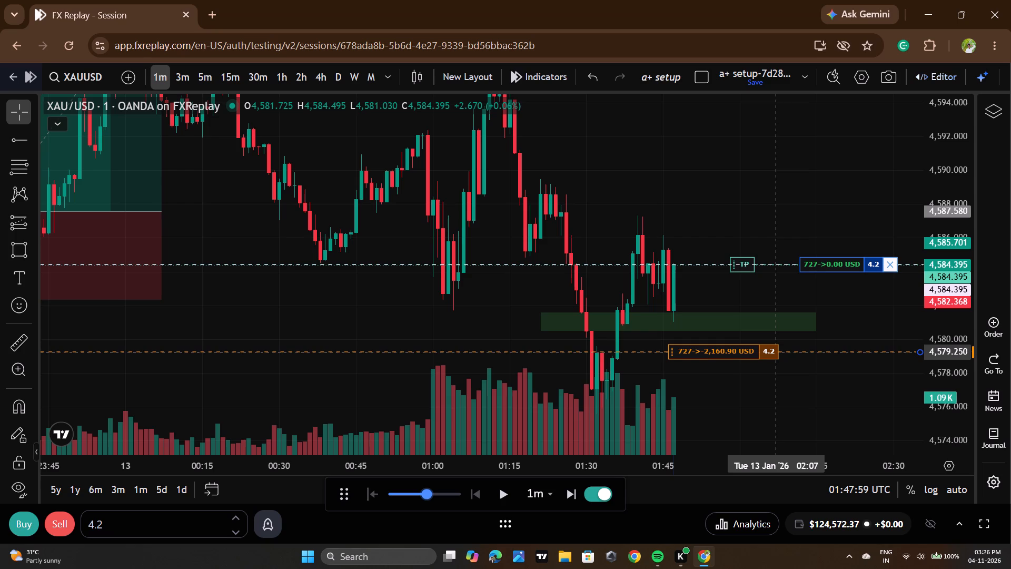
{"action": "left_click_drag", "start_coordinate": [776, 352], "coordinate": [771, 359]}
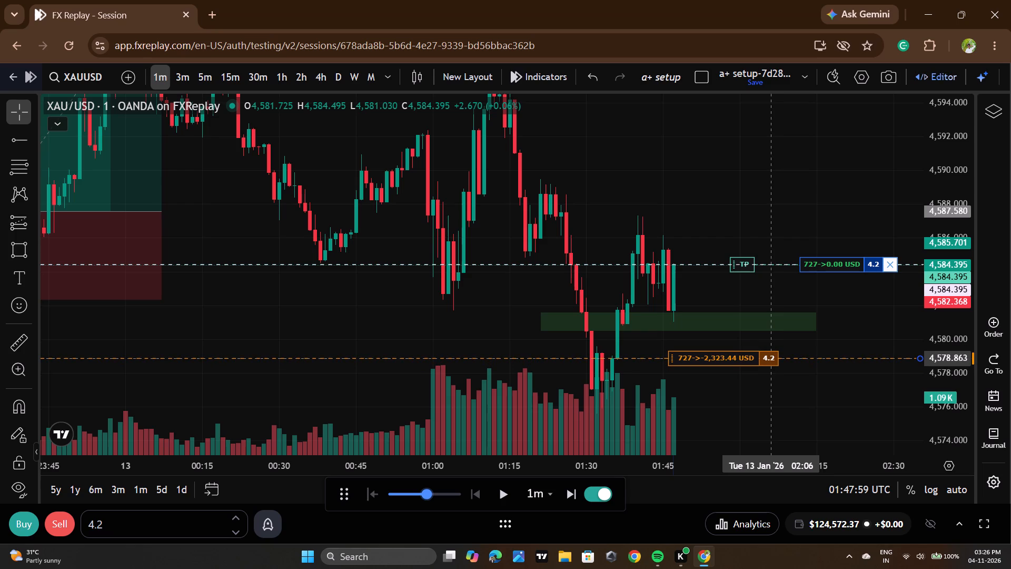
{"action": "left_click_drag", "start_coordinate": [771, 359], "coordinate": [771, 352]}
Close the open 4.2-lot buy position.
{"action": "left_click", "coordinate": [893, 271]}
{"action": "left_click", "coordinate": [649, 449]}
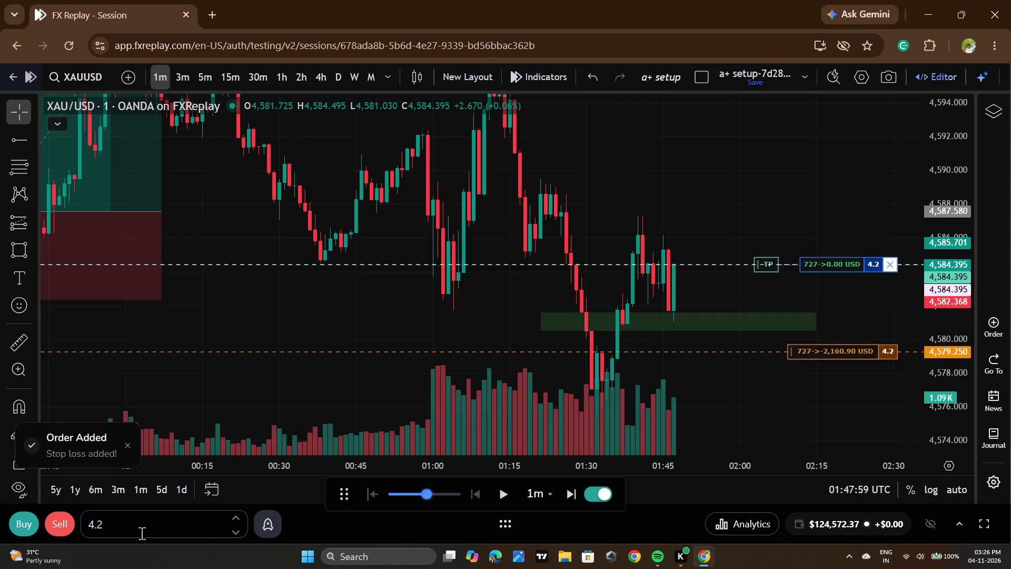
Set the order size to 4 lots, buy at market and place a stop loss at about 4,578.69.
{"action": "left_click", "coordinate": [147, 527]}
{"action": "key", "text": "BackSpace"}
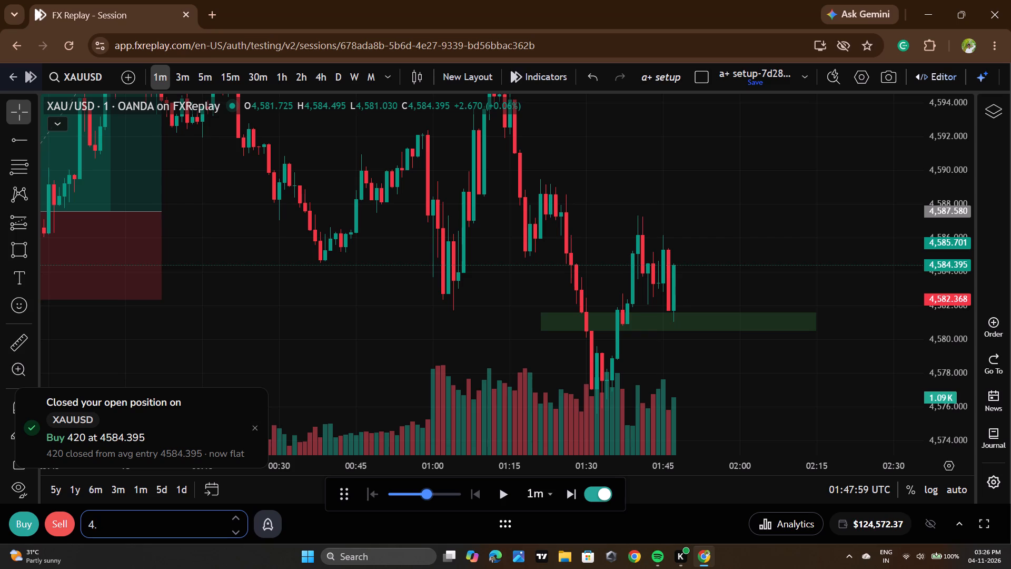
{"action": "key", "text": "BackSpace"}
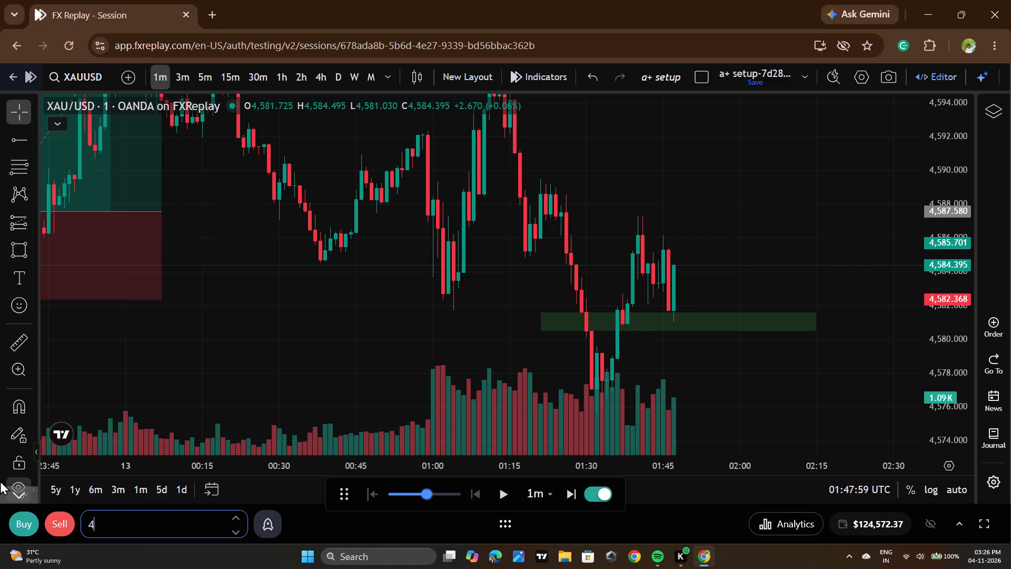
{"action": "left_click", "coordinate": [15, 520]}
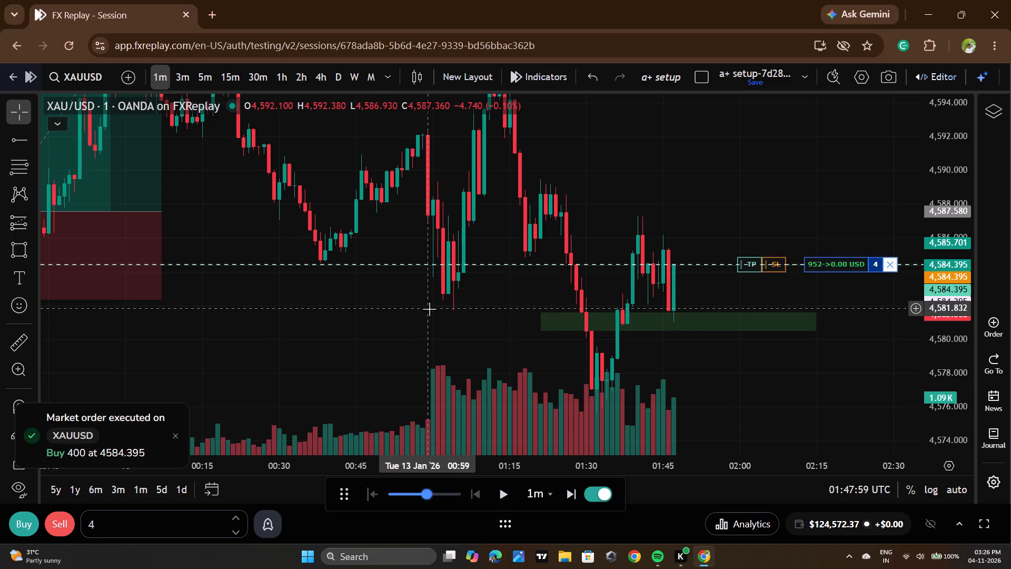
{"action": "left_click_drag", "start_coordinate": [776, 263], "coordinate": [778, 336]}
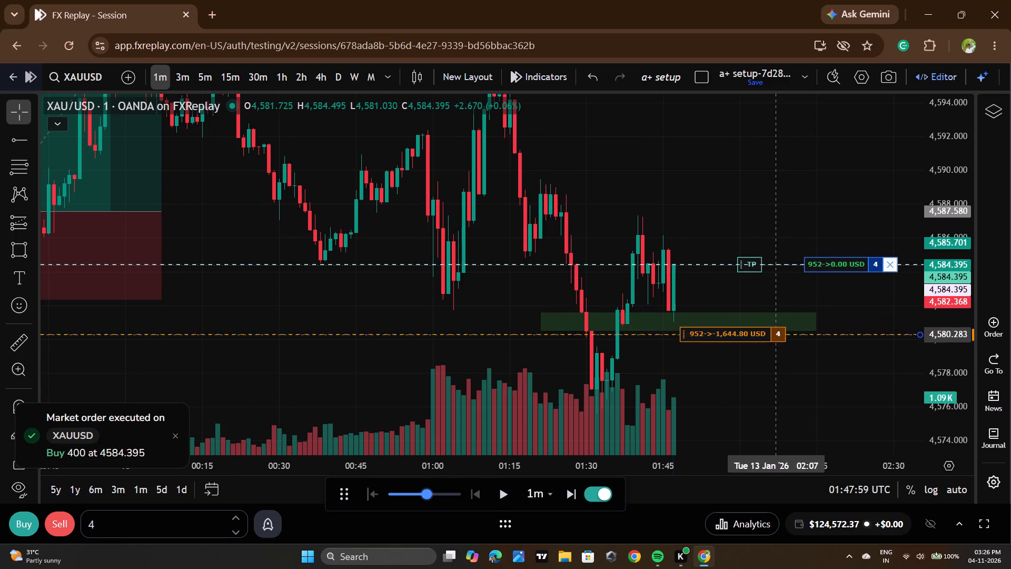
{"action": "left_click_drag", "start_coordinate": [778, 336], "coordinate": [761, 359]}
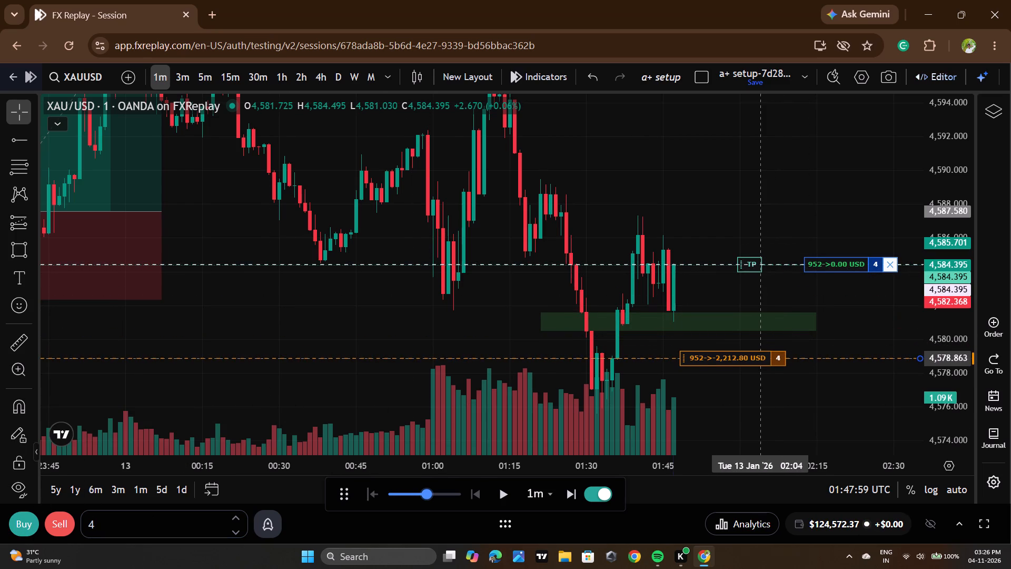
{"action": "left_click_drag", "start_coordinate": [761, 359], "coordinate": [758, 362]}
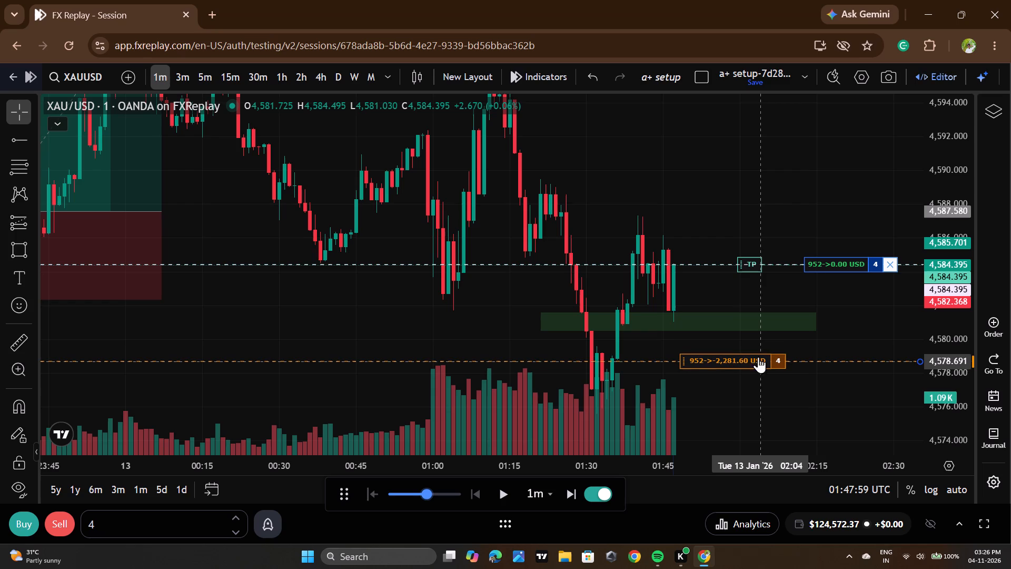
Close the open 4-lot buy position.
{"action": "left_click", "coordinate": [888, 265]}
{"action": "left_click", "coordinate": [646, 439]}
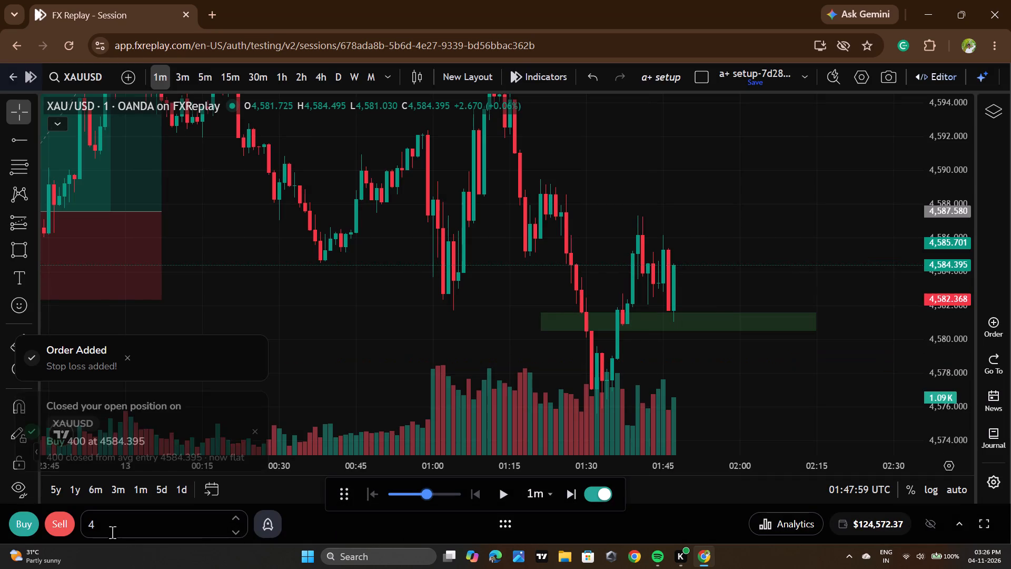
Replace the order quantity with 3 lots.
{"action": "left_click", "coordinate": [112, 532]}
{"action": "key", "text": "BackSpace"}
{"action": "key", "text": "BackSpace"}
{"action": "key", "text": "BackSpace"}
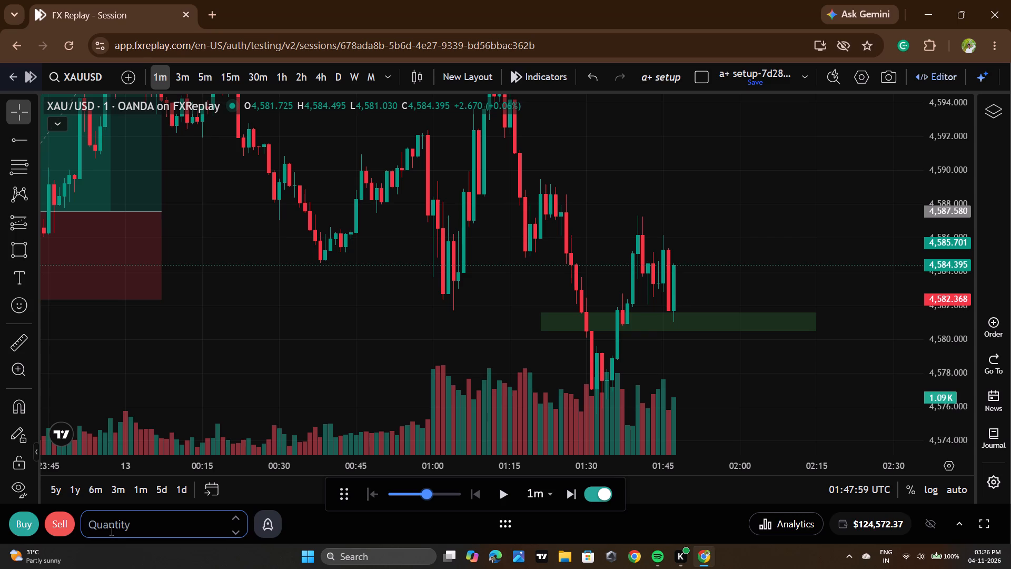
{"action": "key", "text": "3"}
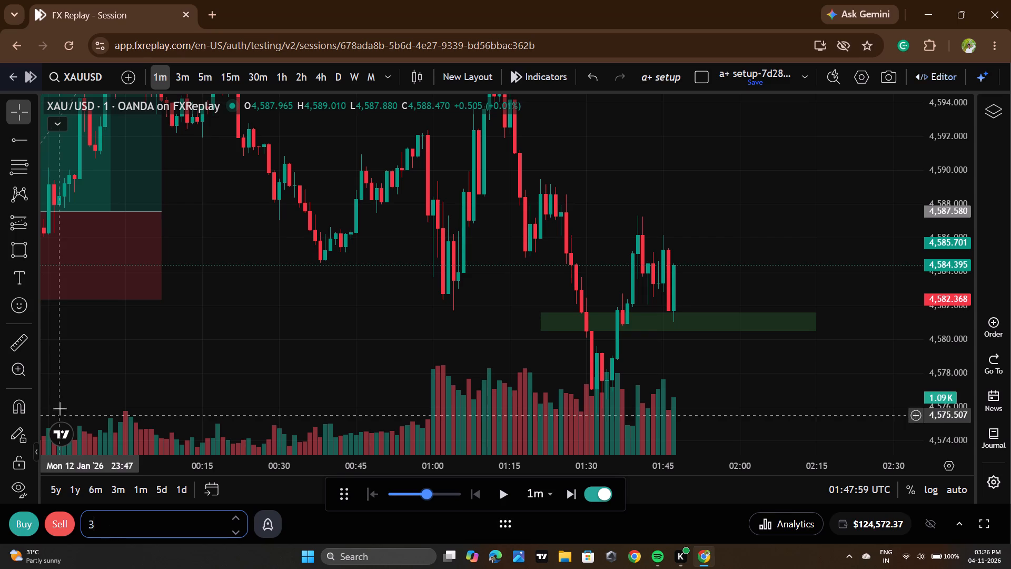
Turn on energy saver in the Windows quick settings and return to the chart.
{"action": "left_click", "coordinate": [927, 558]}
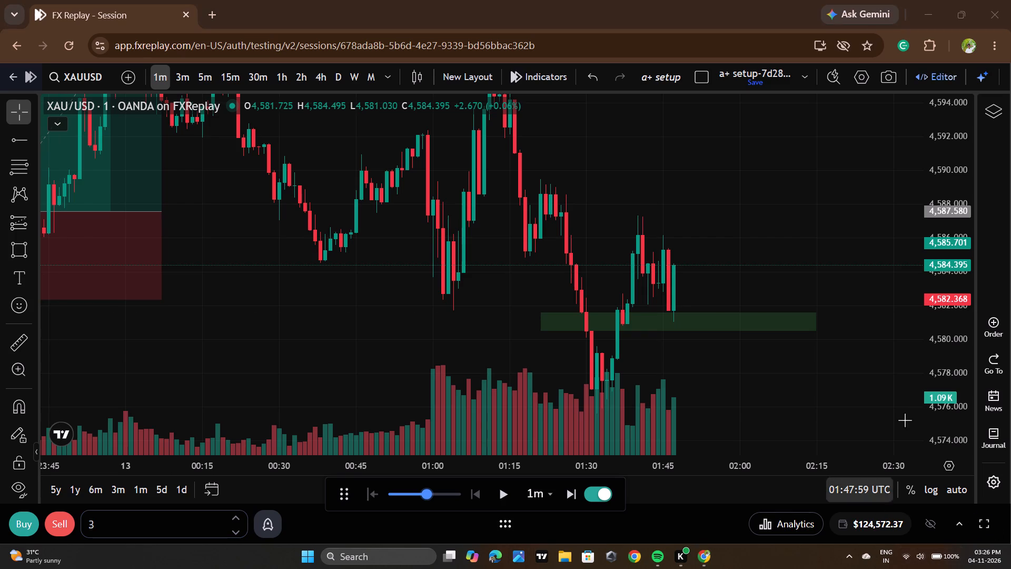
{"action": "left_click", "coordinate": [934, 555]}
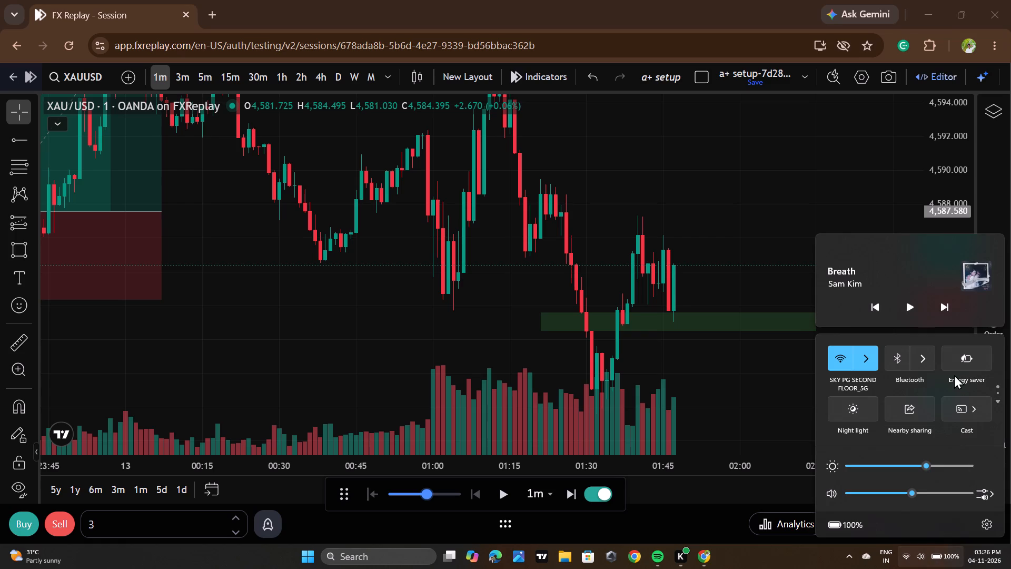
{"action": "left_click", "coordinate": [954, 375]}
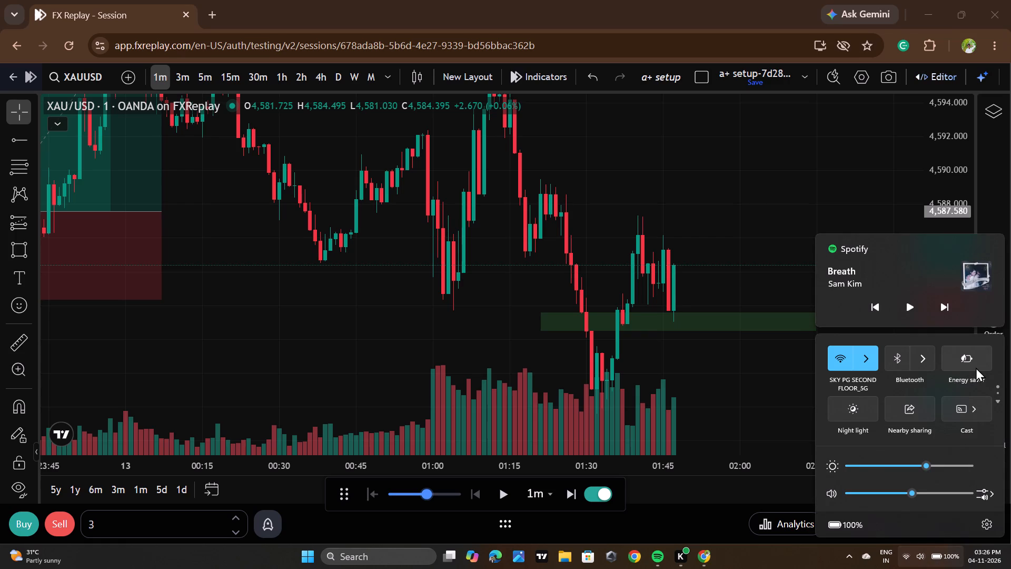
{"action": "left_click", "coordinate": [974, 362]}
{"action": "left_click", "coordinate": [732, 194]}
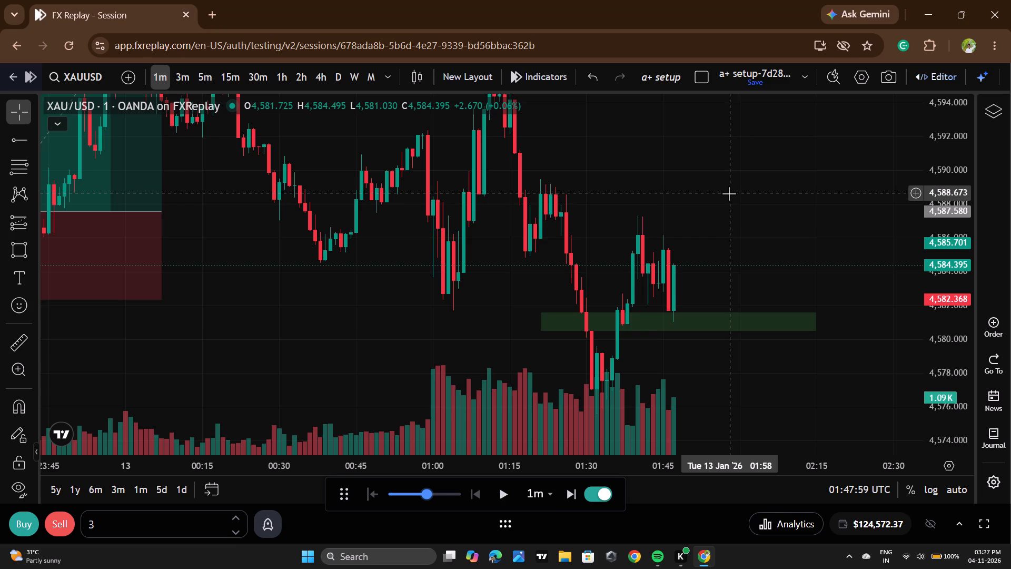
Set the order size to 3.75 lots, buy XAUUSD at market and place a stop loss at about 4,578.82, below the green zone.
{"action": "left_click", "coordinate": [152, 509]}
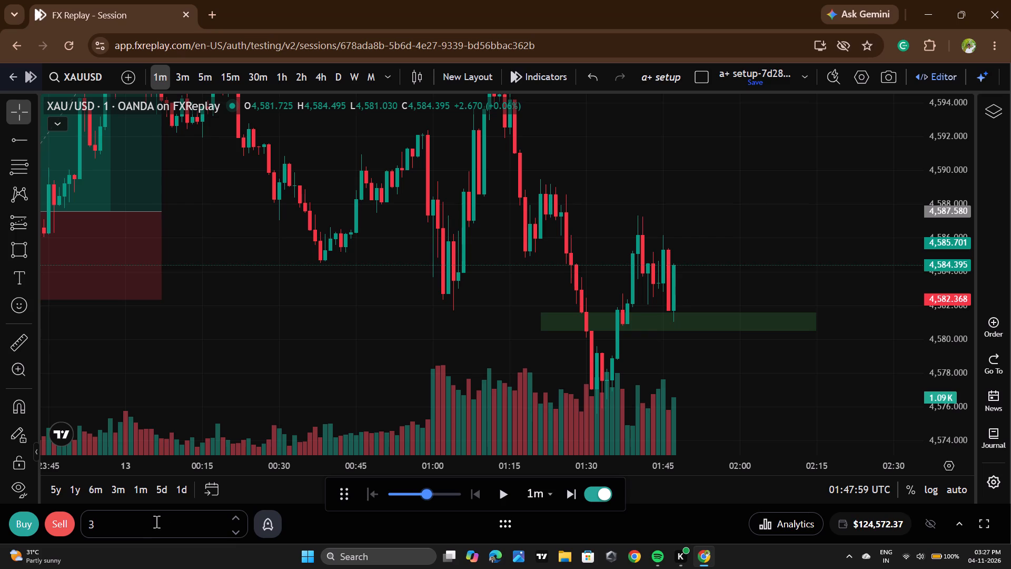
{"action": "left_click", "coordinate": [156, 521]}
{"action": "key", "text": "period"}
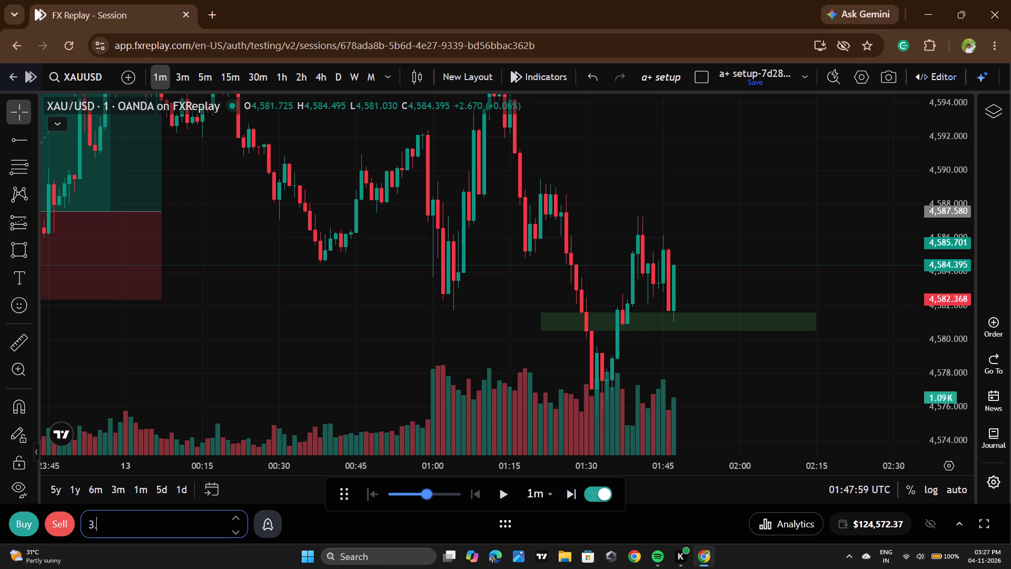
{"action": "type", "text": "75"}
{"action": "left_click", "coordinate": [15, 525]}
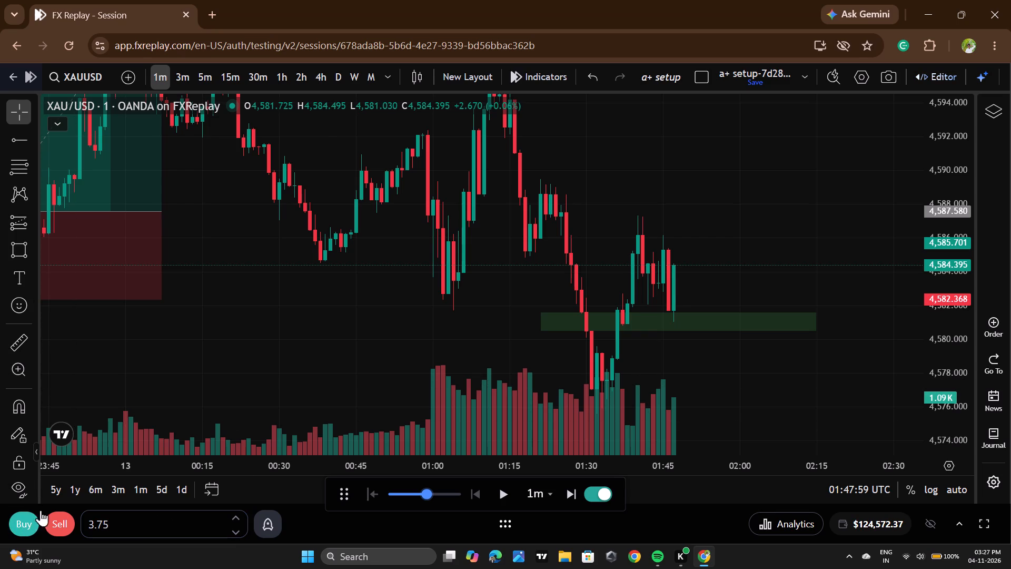
{"action": "left_click_drag", "start_coordinate": [763, 264], "coordinate": [787, 339]}
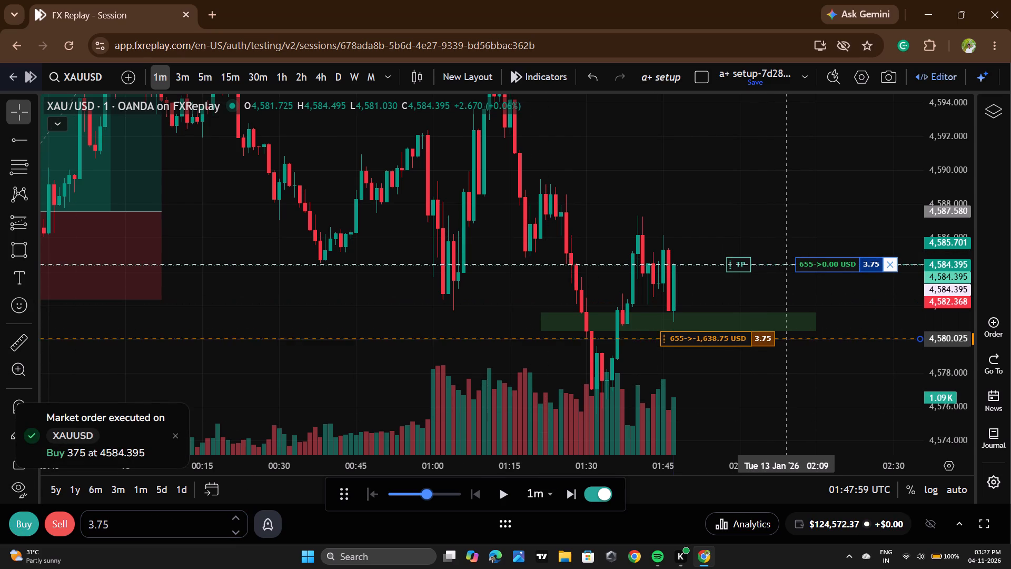
{"action": "left_click_drag", "start_coordinate": [787, 339], "coordinate": [788, 359]}
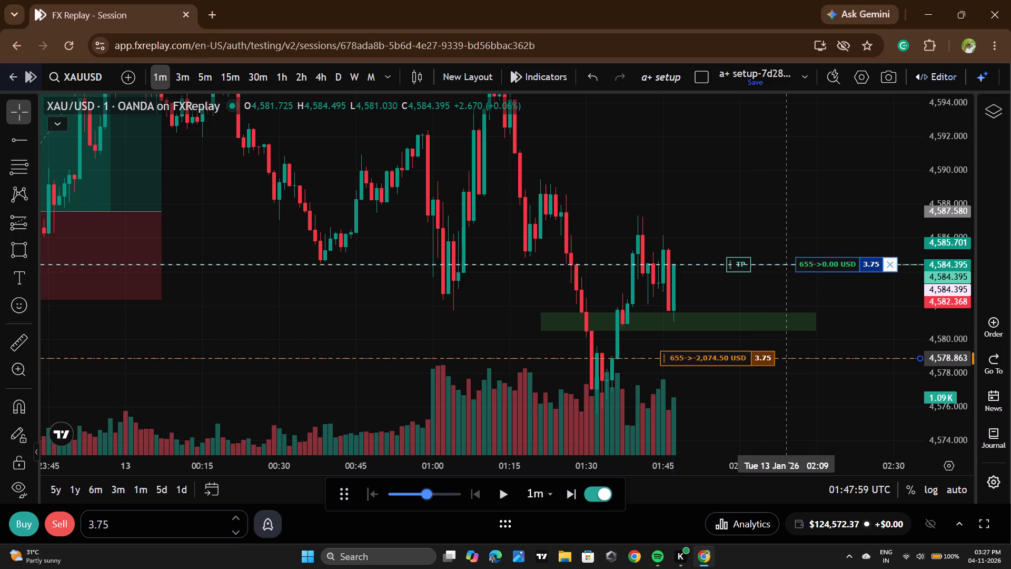
{"action": "left_click_drag", "start_coordinate": [788, 359], "coordinate": [788, 359]}
{"action": "left_click", "coordinate": [767, 409]}
Add a take profit at about 4,595.30 to the open 3.75-lot buy position.
{"action": "left_click_drag", "start_coordinate": [776, 400], "coordinate": [780, 434]}
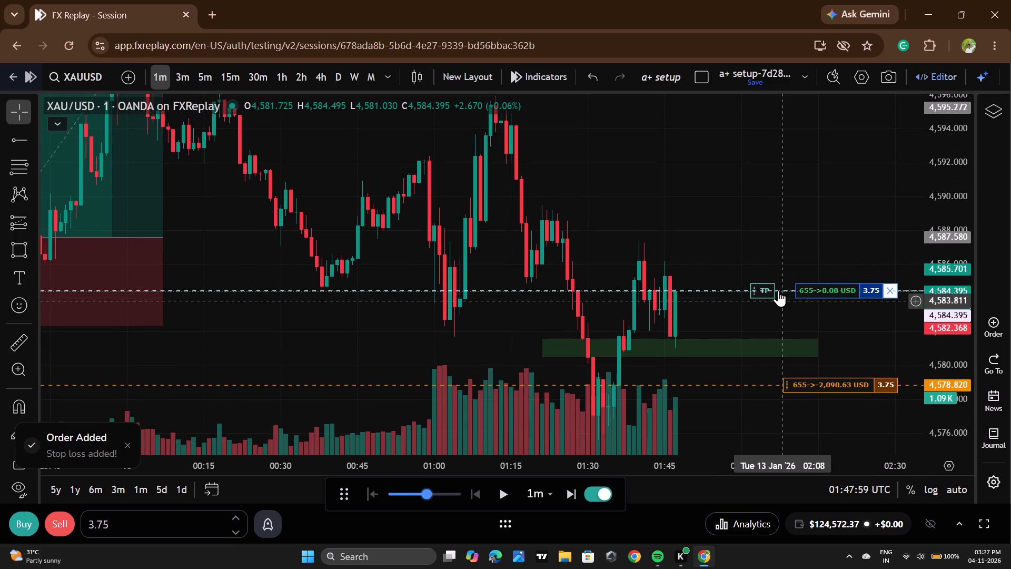
{"action": "left_click_drag", "start_coordinate": [771, 294], "coordinate": [811, 116]}
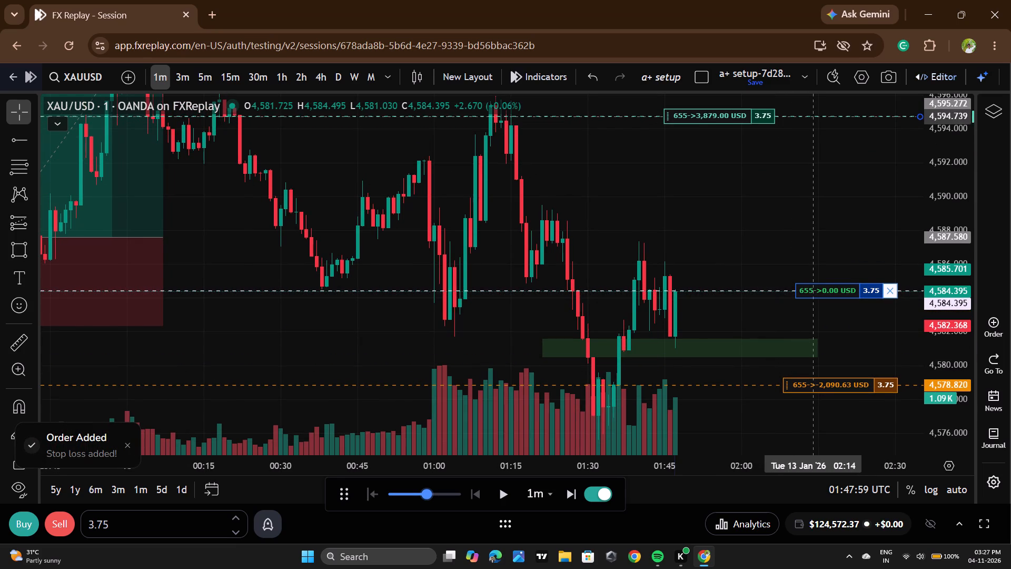
{"action": "left_click_drag", "start_coordinate": [811, 116], "coordinate": [816, 106]}
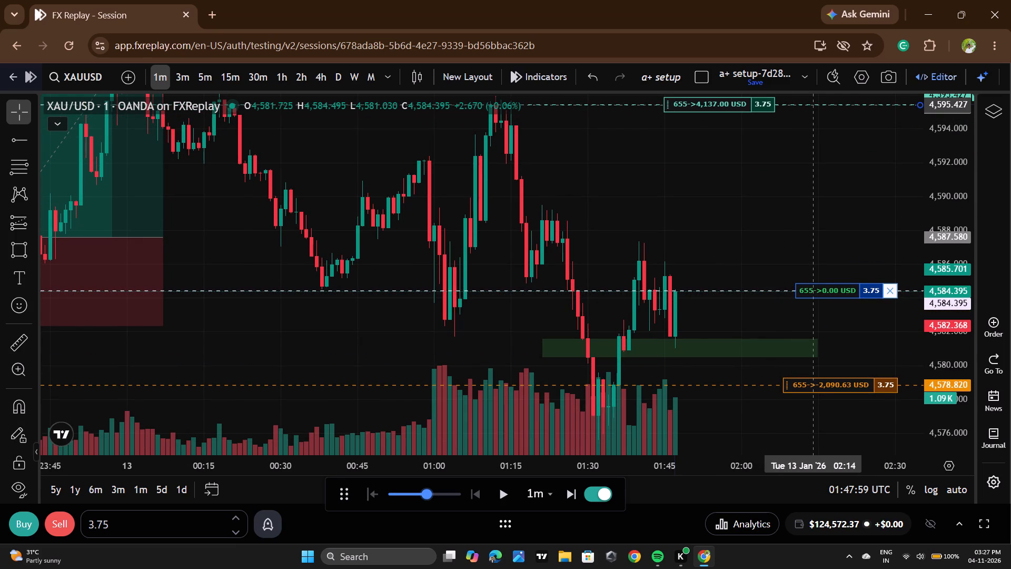
{"action": "left_click_drag", "start_coordinate": [816, 106], "coordinate": [816, 107]}
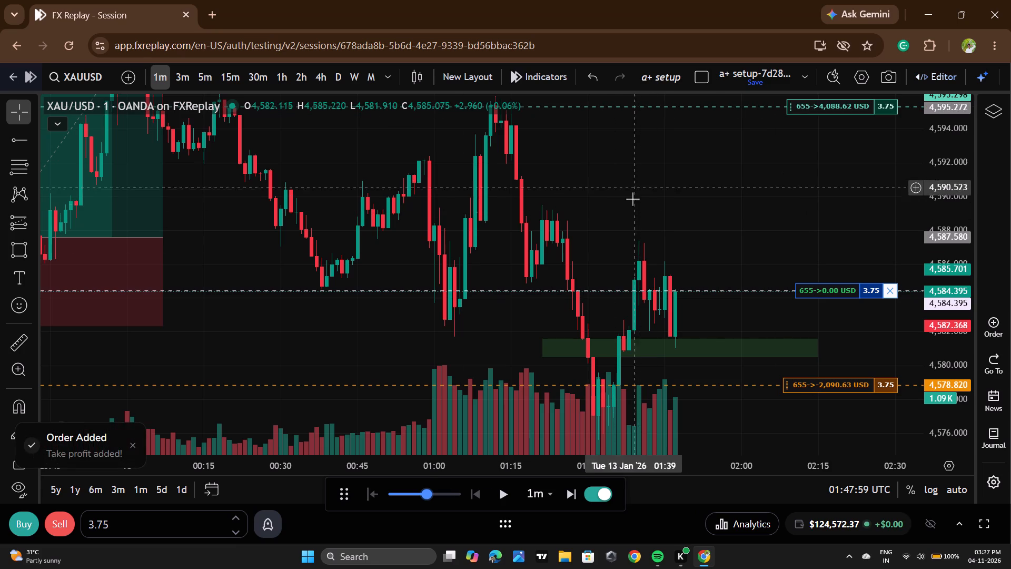
Draw a Long Position at the 01:47 candle with entry about 4,584.41, stop about 4,578.91 and target about 4,595.30.
{"action": "left_click", "coordinate": [32, 215]}
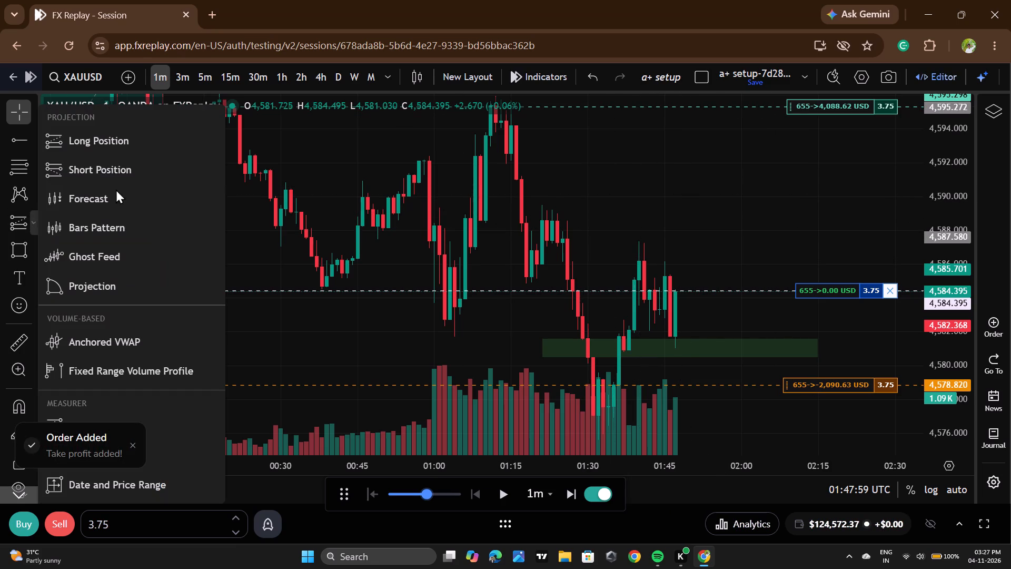
{"action": "left_click", "coordinate": [112, 148]}
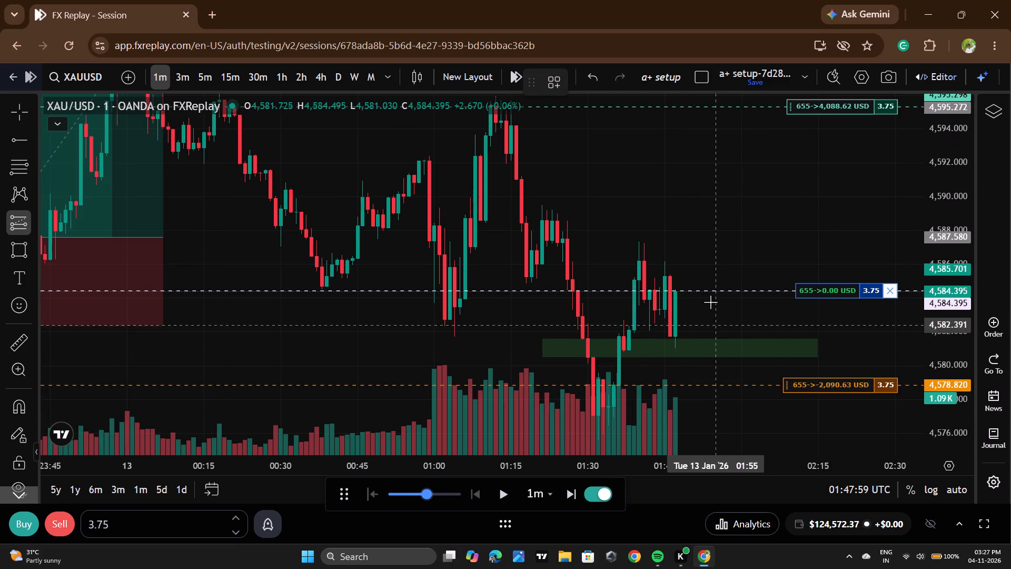
{"action": "left_click", "coordinate": [676, 291]}
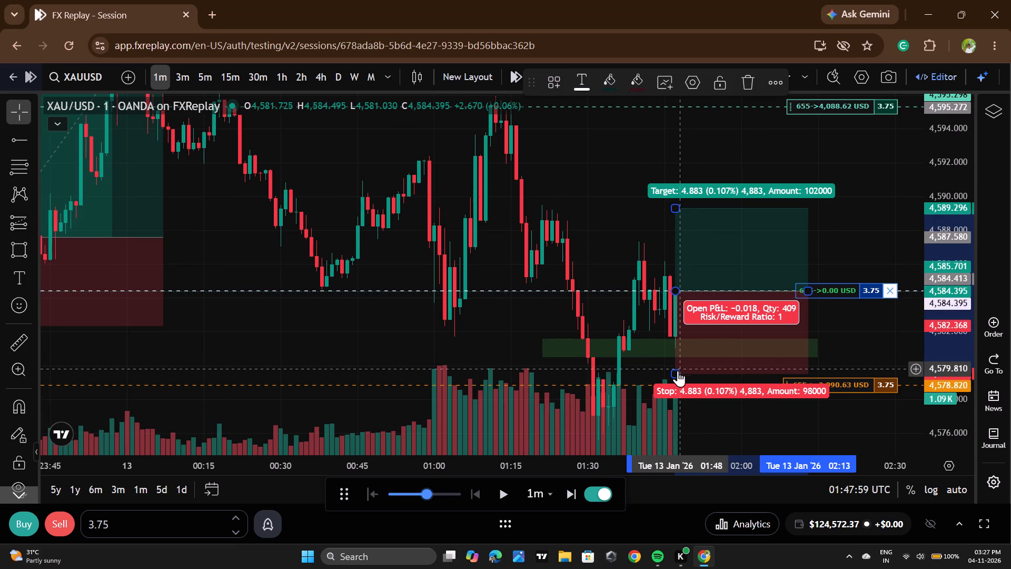
{"action": "left_click_drag", "start_coordinate": [678, 370], "coordinate": [685, 384]}
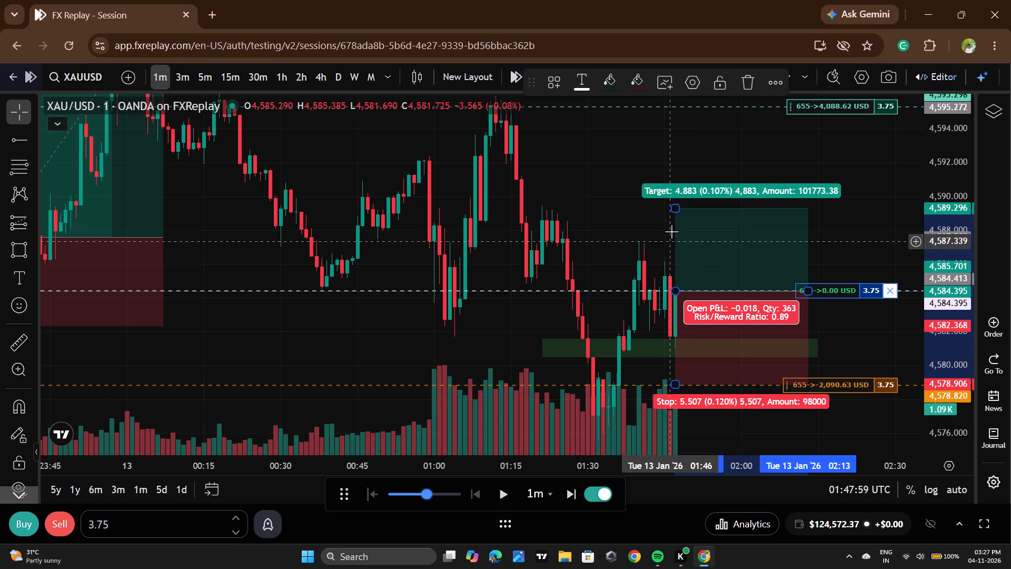
{"action": "left_click_drag", "start_coordinate": [676, 207], "coordinate": [702, 109]}
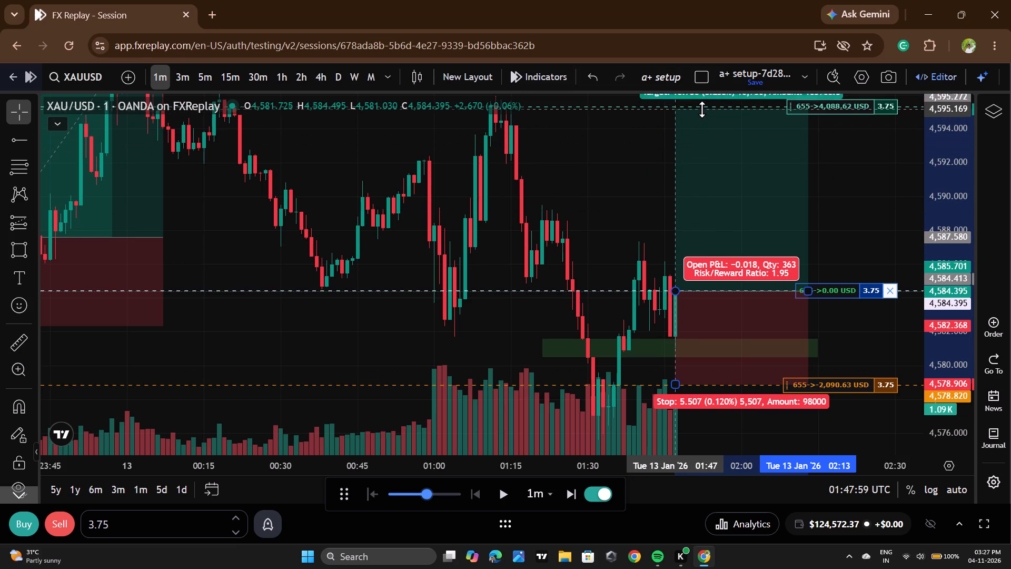
{"action": "left_click_drag", "start_coordinate": [702, 109], "coordinate": [702, 107]}
{"action": "left_click", "coordinate": [882, 217]}
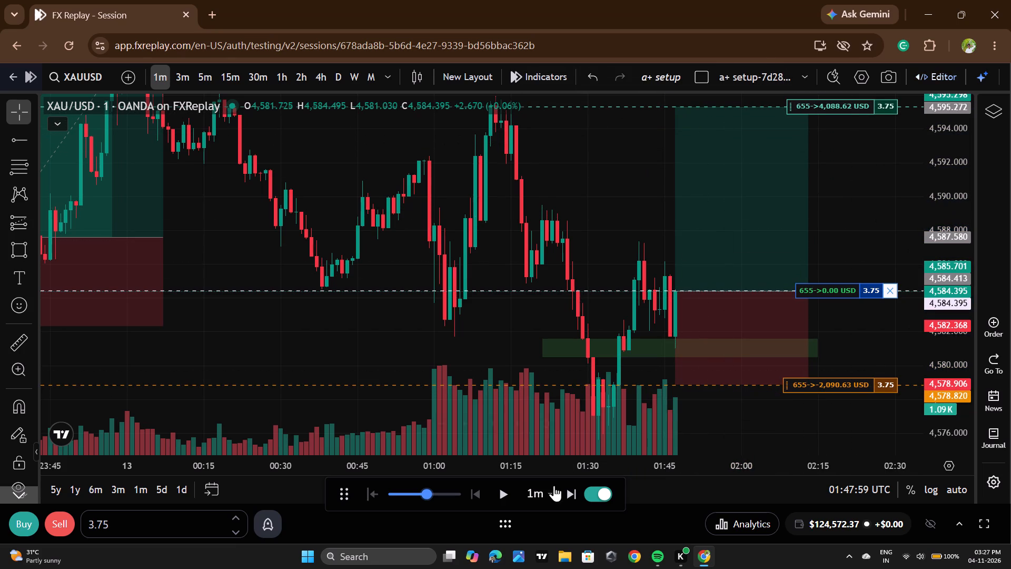
Play the replay forward with the trade running and pause it at about 02:13 UTC.
{"action": "double_click", "coordinate": [514, 493]}
{"action": "left_click", "coordinate": [514, 493]}
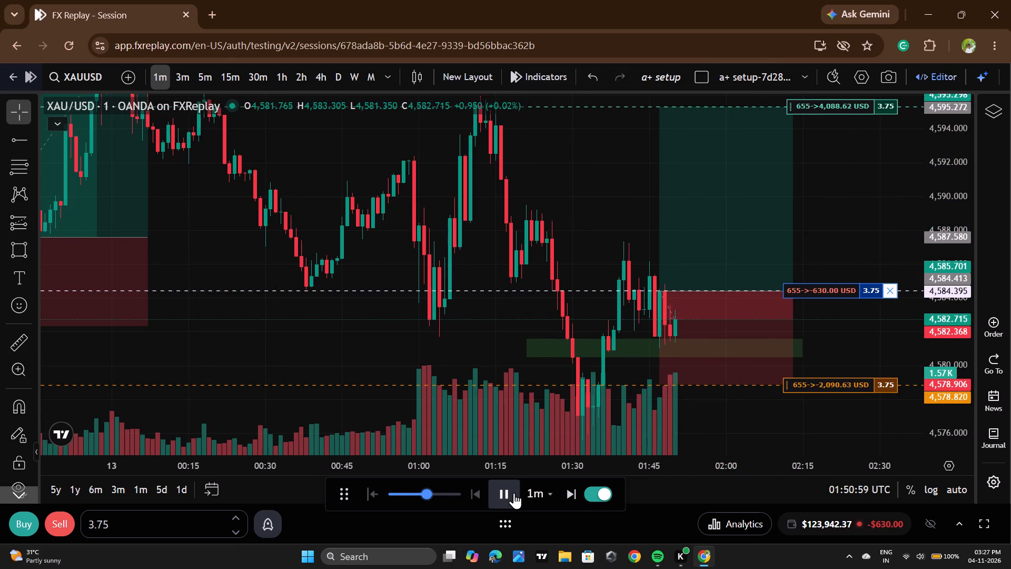
{"action": "left_click", "coordinate": [514, 493]}
{"action": "left_click", "coordinate": [514, 493]}
{"action": "double_click", "coordinate": [514, 493]}
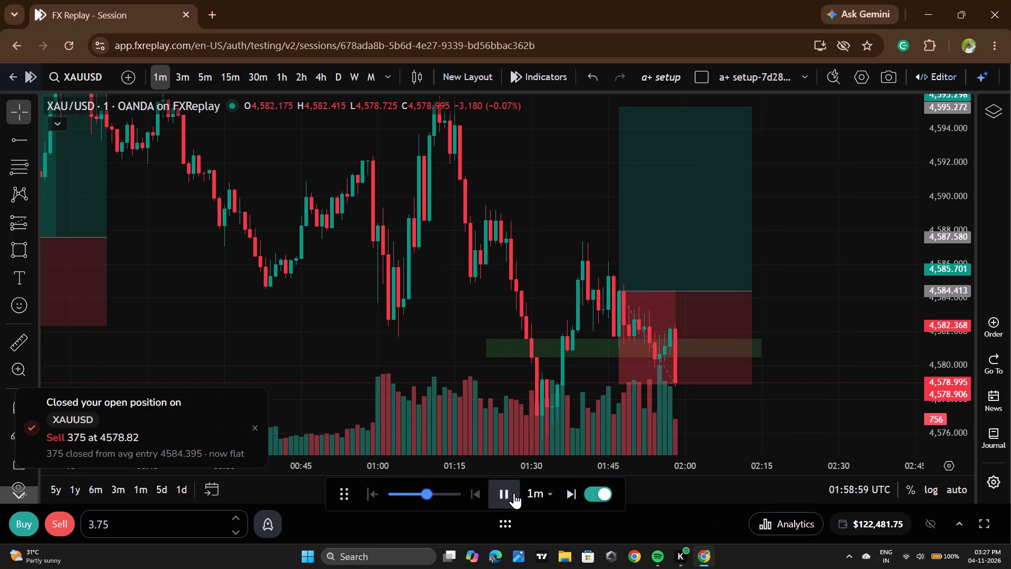
{"action": "left_click", "coordinate": [514, 493]}
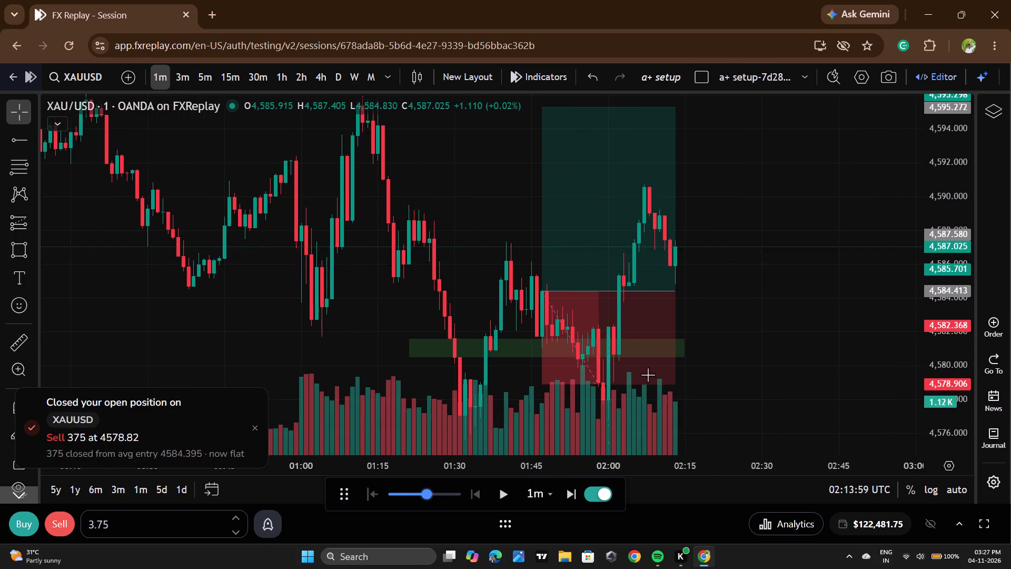
{"action": "scroll", "coordinate": [652, 365], "scroll_direction": "down", "scroll_amount": 4}
{"action": "left_click_drag", "start_coordinate": [854, 366], "coordinate": [840, 271]}
{"action": "scroll", "coordinate": [953, 267], "scroll_direction": "down", "scroll_amount": 3}
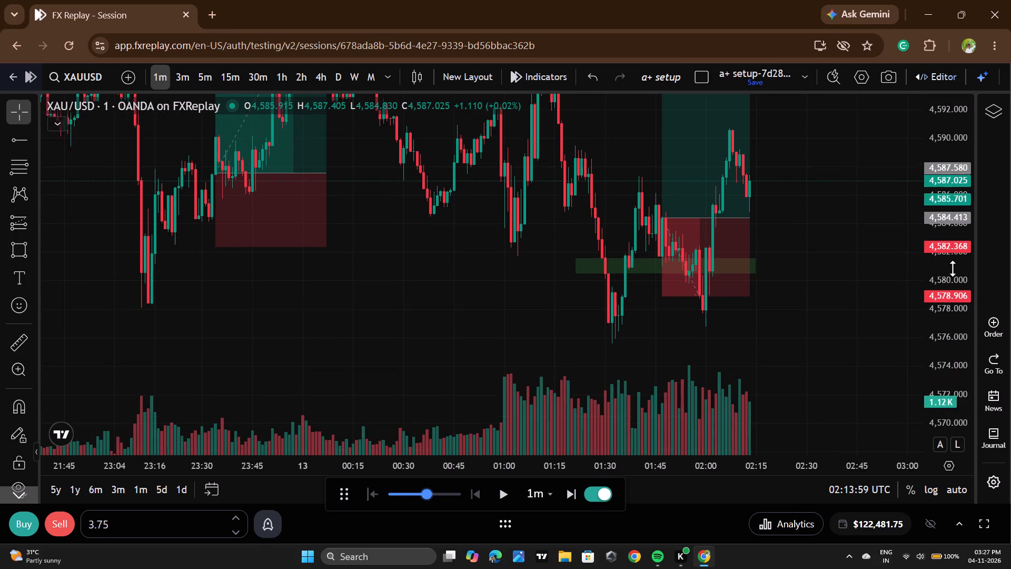
{"action": "scroll", "coordinate": [953, 268], "scroll_direction": "down", "scroll_amount": 13}
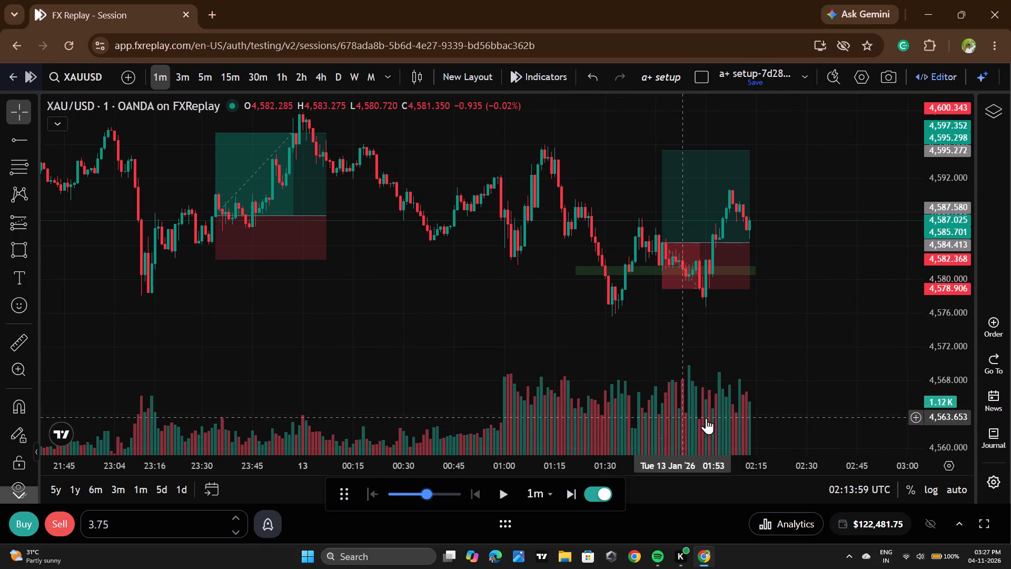
Play the replay forward and pause it at about 03:05 UTC.
{"action": "left_click", "coordinate": [489, 492]}
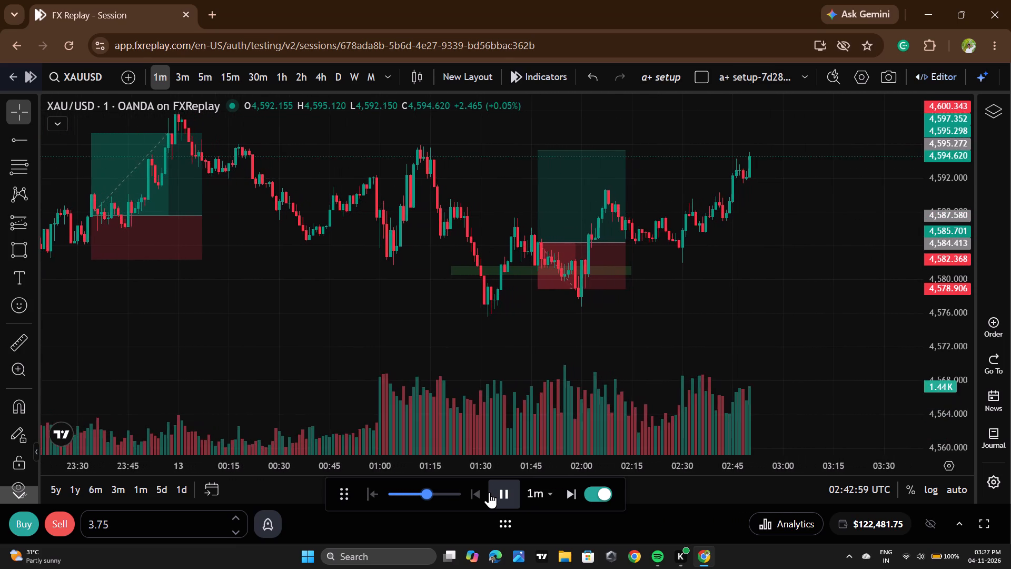
{"action": "left_click", "coordinate": [489, 492]}
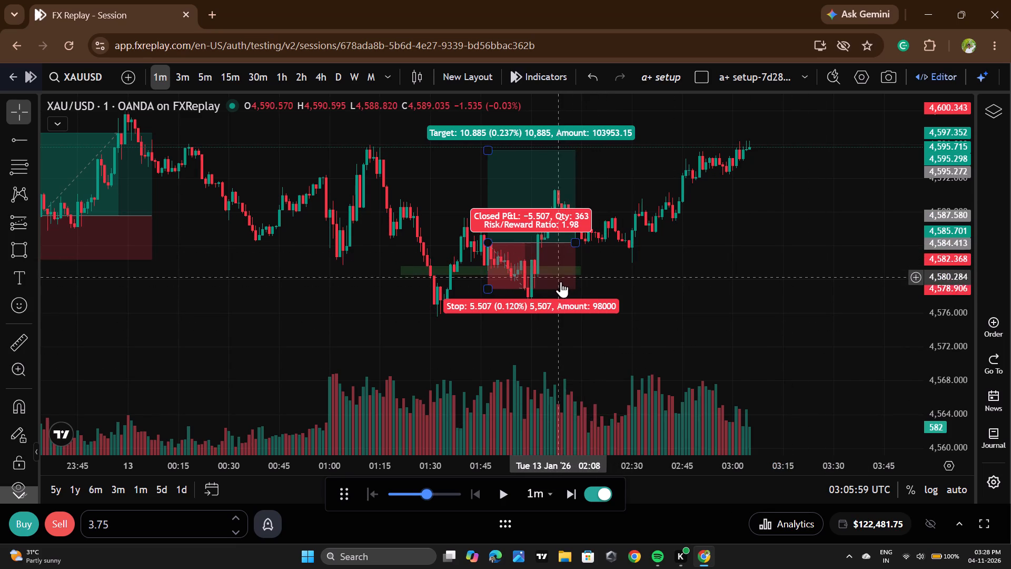
Move the latest Long Position drawing slightly later, to entry about 4,585.36, stop about 4,579.85 and target about 4,596.25.
{"action": "left_click_drag", "start_coordinate": [563, 286], "coordinate": [575, 298]}
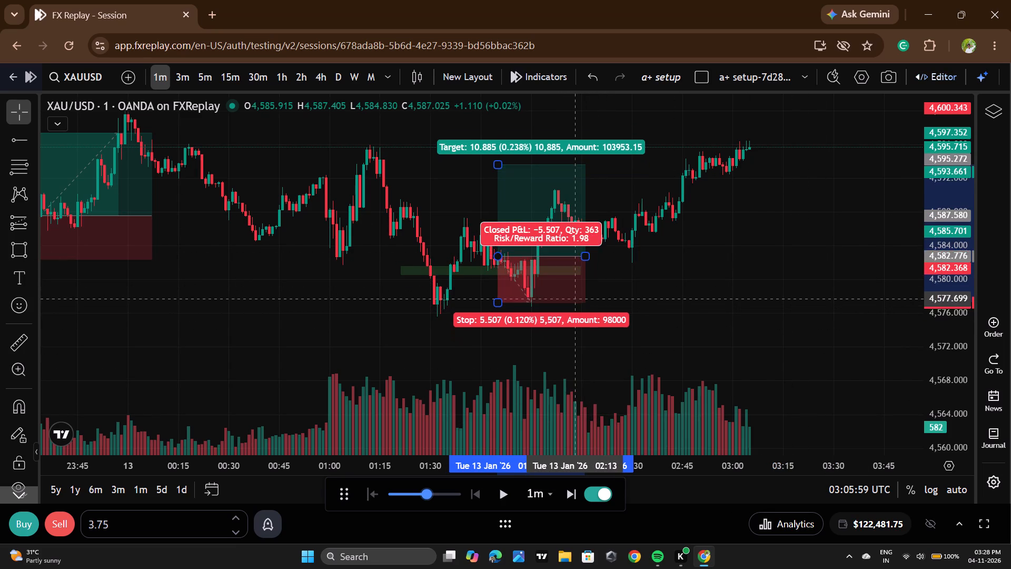
{"action": "left_click_drag", "start_coordinate": [575, 298], "coordinate": [577, 279]}
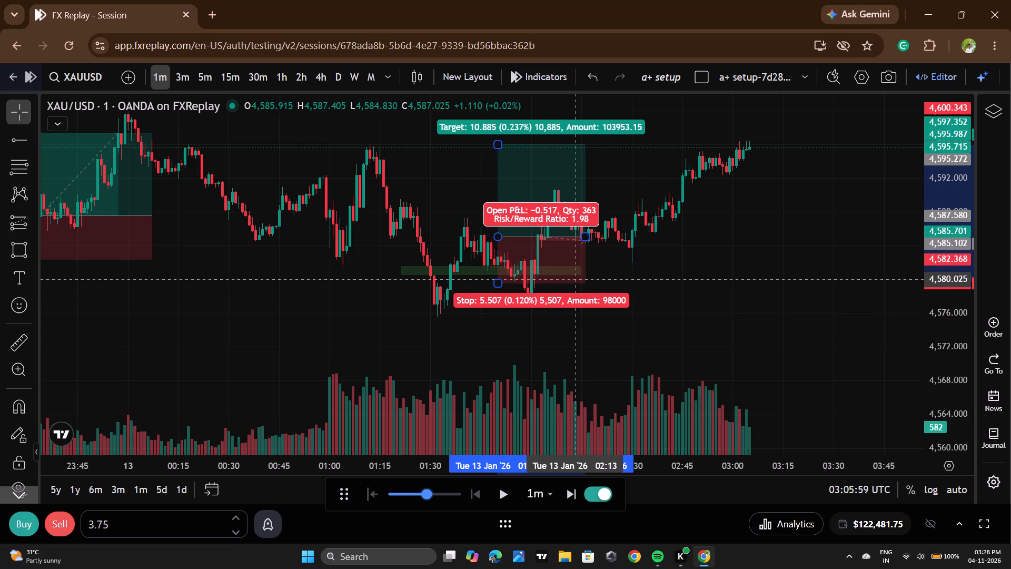
{"action": "left_click_drag", "start_coordinate": [577, 279], "coordinate": [577, 278]}
{"action": "left_click", "coordinate": [854, 315]}
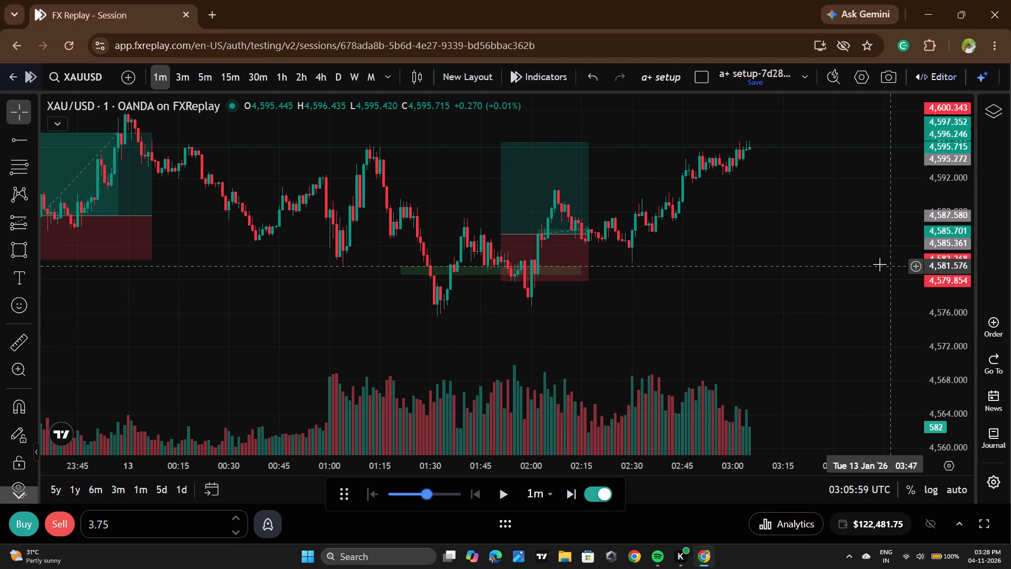
Advance the replay in short play-and-pause bursts and stop it at about 03:24 UTC.
{"action": "left_click_drag", "start_coordinate": [872, 264], "coordinate": [858, 312]}
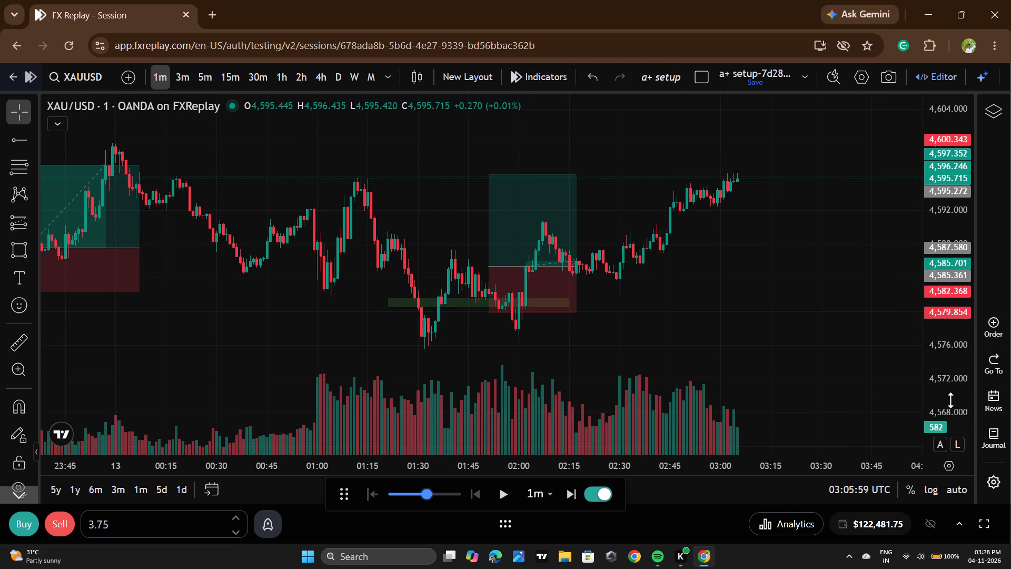
{"action": "scroll", "coordinate": [950, 401], "scroll_direction": "up", "scroll_amount": 4}
{"action": "scroll", "coordinate": [792, 342], "scroll_direction": "down", "scroll_amount": 3}
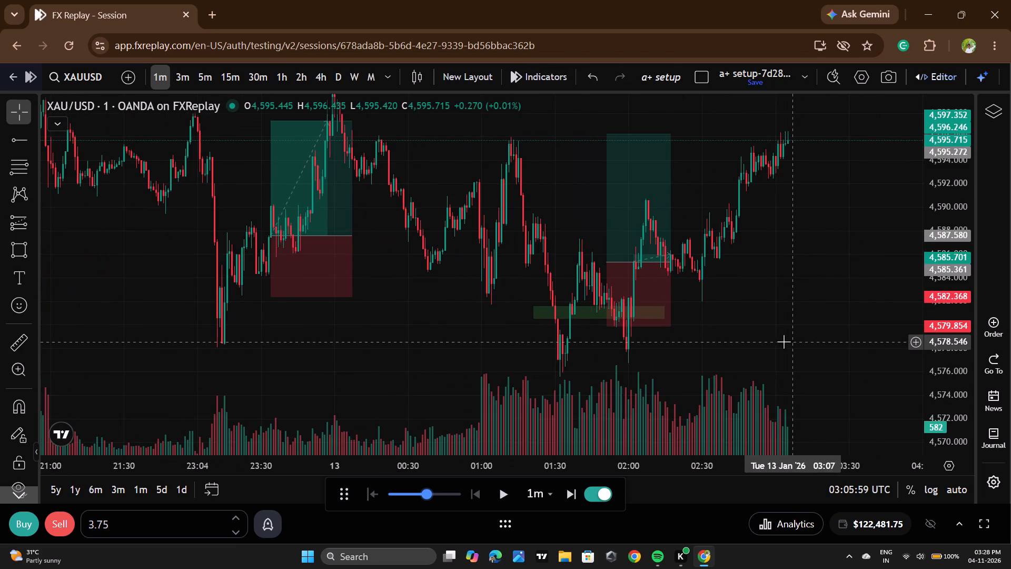
{"action": "left_click_drag", "start_coordinate": [838, 337], "coordinate": [821, 387]}
{"action": "scroll", "coordinate": [700, 163], "scroll_direction": "down", "scroll_amount": 2}
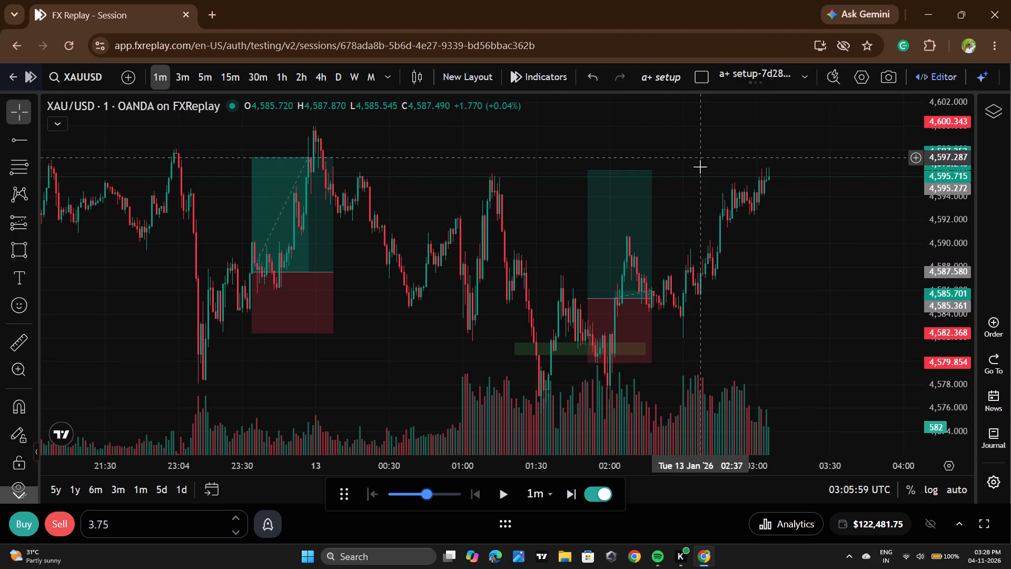
{"action": "scroll", "coordinate": [700, 166], "scroll_direction": "down", "scroll_amount": 1}
{"action": "scroll", "coordinate": [576, 173], "scroll_direction": "down", "scroll_amount": 3}
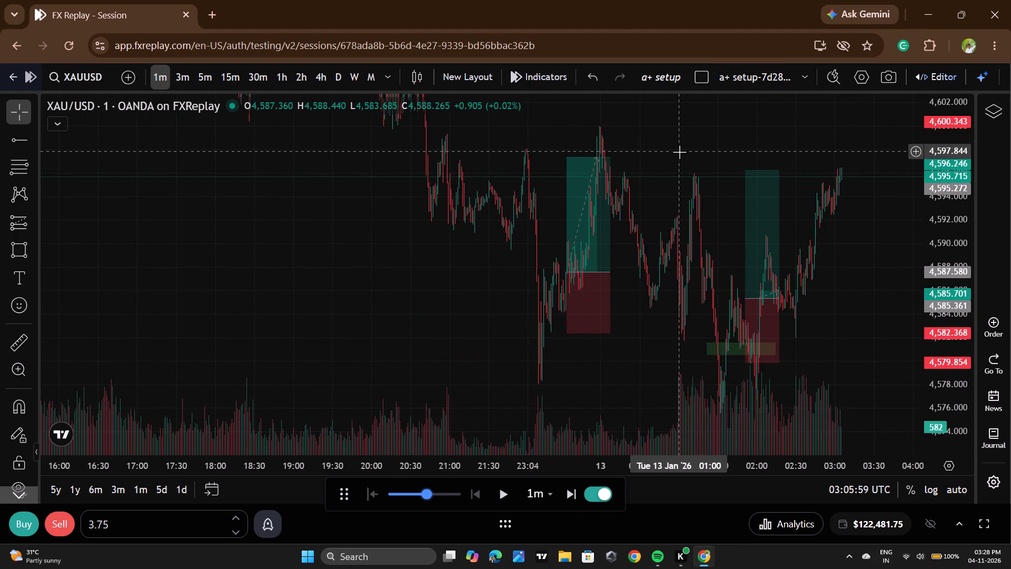
{"action": "scroll", "coordinate": [743, 207], "scroll_direction": "up", "scroll_amount": 4}
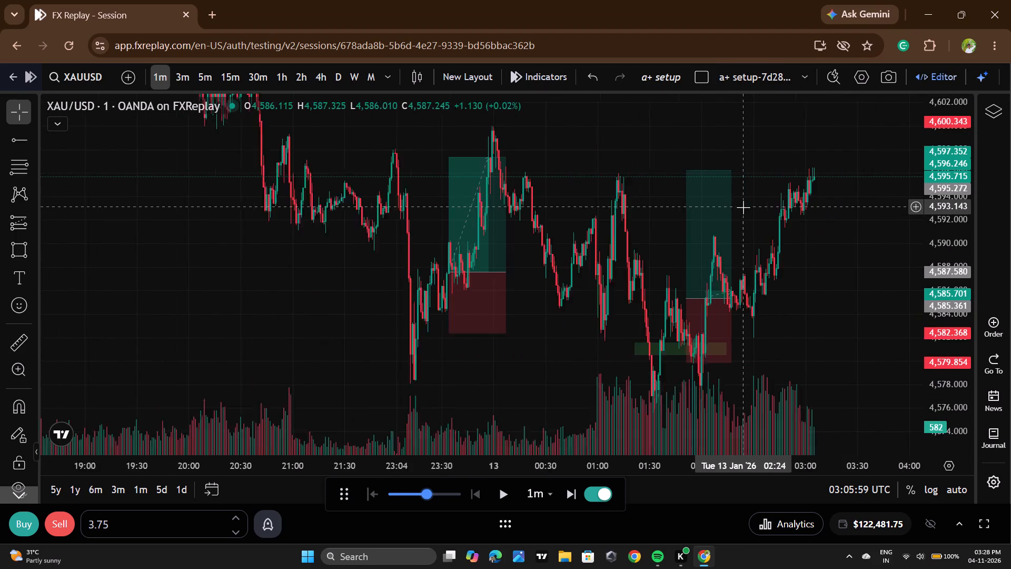
{"action": "scroll", "coordinate": [743, 207], "scroll_direction": "up", "scroll_amount": 2}
{"action": "double_click", "coordinate": [515, 485]}
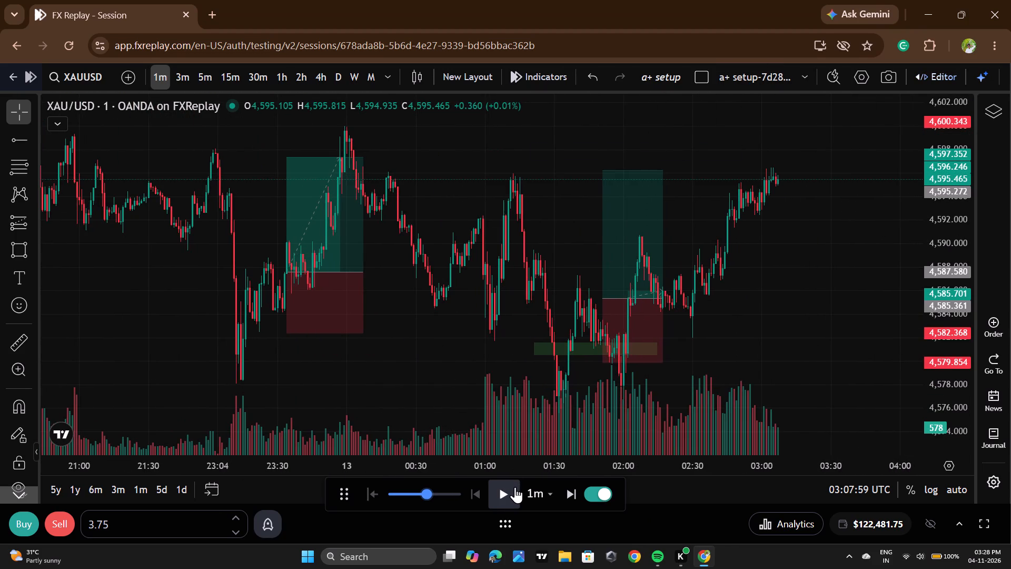
{"action": "double_click", "coordinate": [515, 487]}
{"action": "left_click", "coordinate": [515, 488]}
{"action": "double_click", "coordinate": [515, 488]}
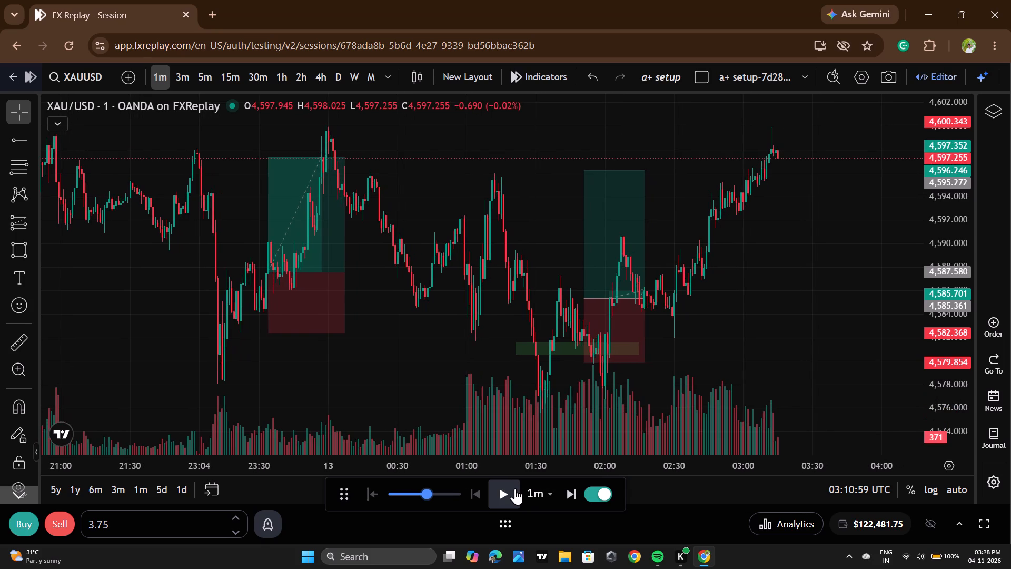
{"action": "double_click", "coordinate": [515, 488]}
{"action": "left_click", "coordinate": [515, 488]}
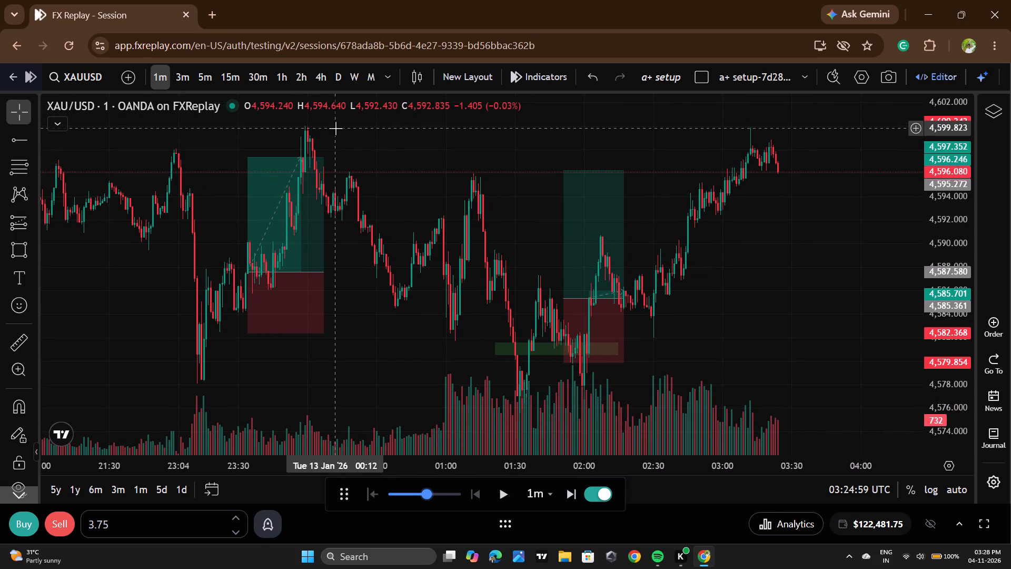
Draw a thin rectangle zone from the 03:20 candle to about 03:59, between about 4,597.0 and 4,597.2.
{"action": "scroll", "coordinate": [821, 268], "scroll_direction": "up", "scroll_amount": 5}
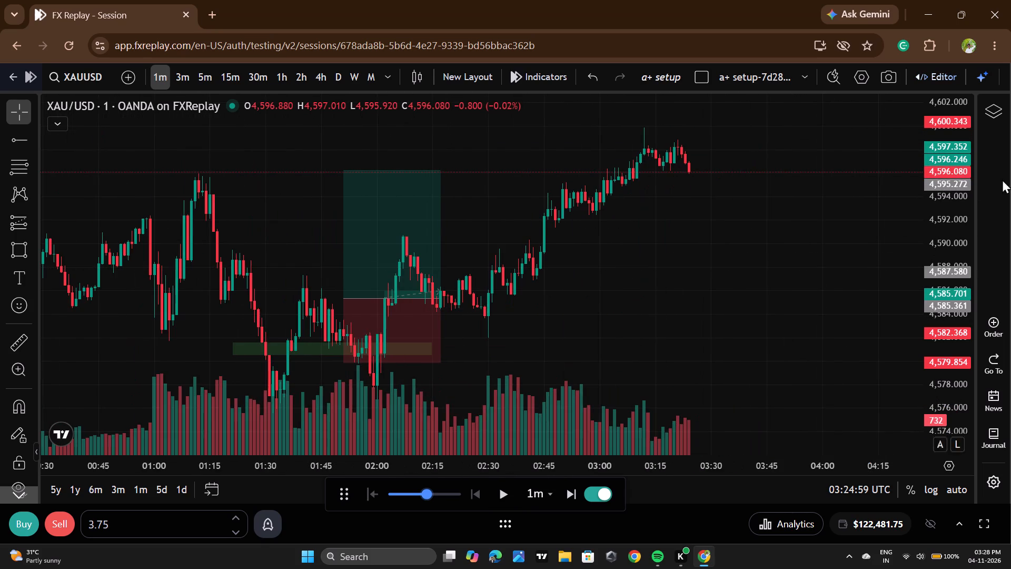
{"action": "scroll", "coordinate": [958, 246], "scroll_direction": "up", "scroll_amount": 11}
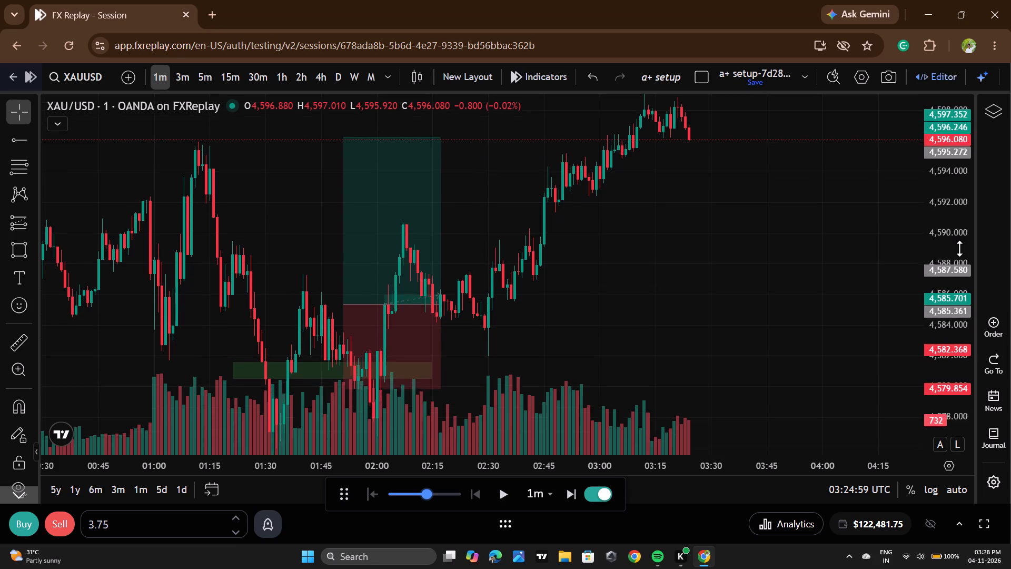
{"action": "scroll", "coordinate": [959, 248], "scroll_direction": "up", "scroll_amount": 18}
{"action": "left_click_drag", "start_coordinate": [750, 179], "coordinate": [760, 465]}
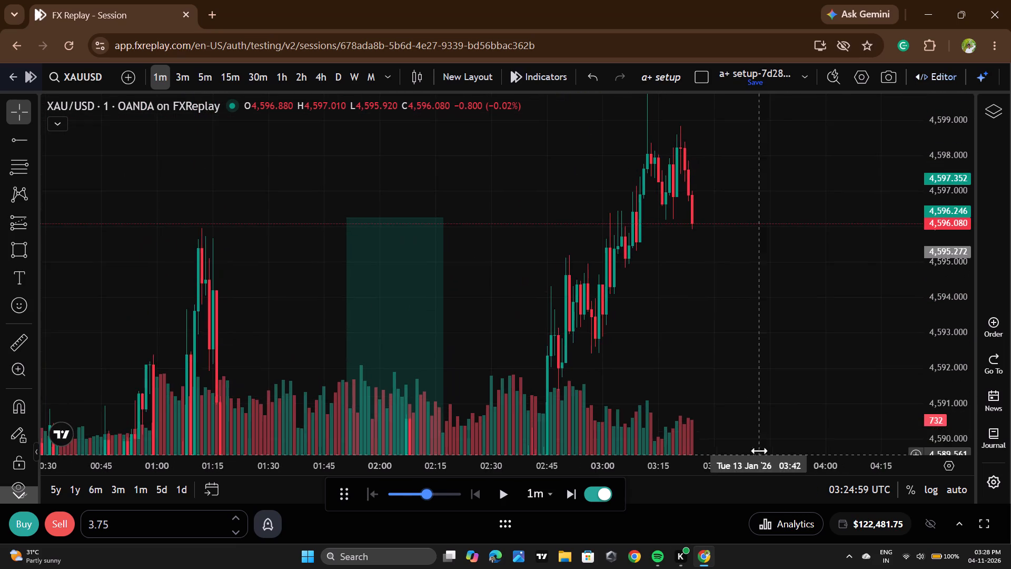
{"action": "scroll", "coordinate": [814, 281], "scroll_direction": "up", "scroll_amount": 4}
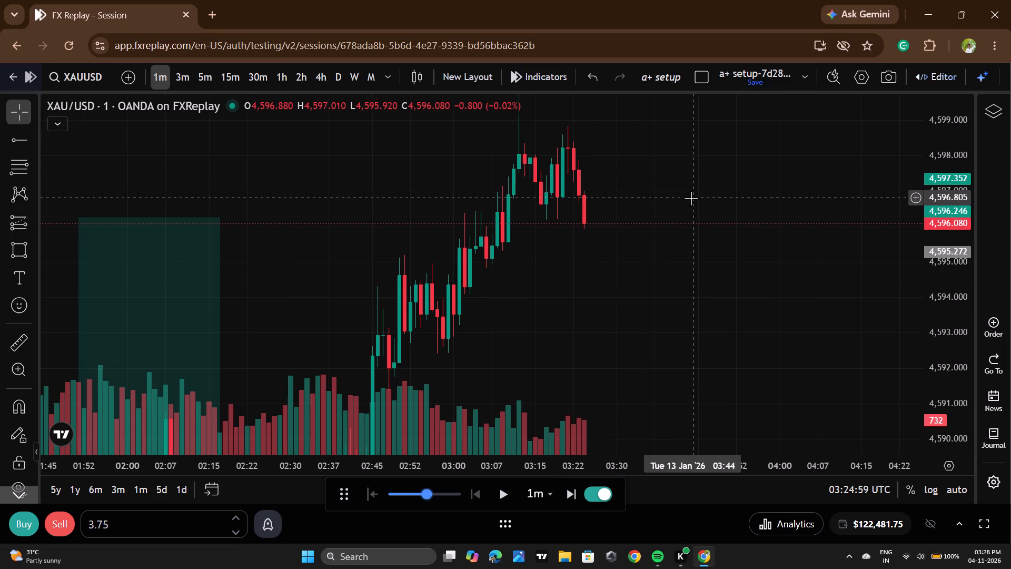
{"action": "scroll", "coordinate": [696, 193], "scroll_direction": "down", "scroll_amount": 3}
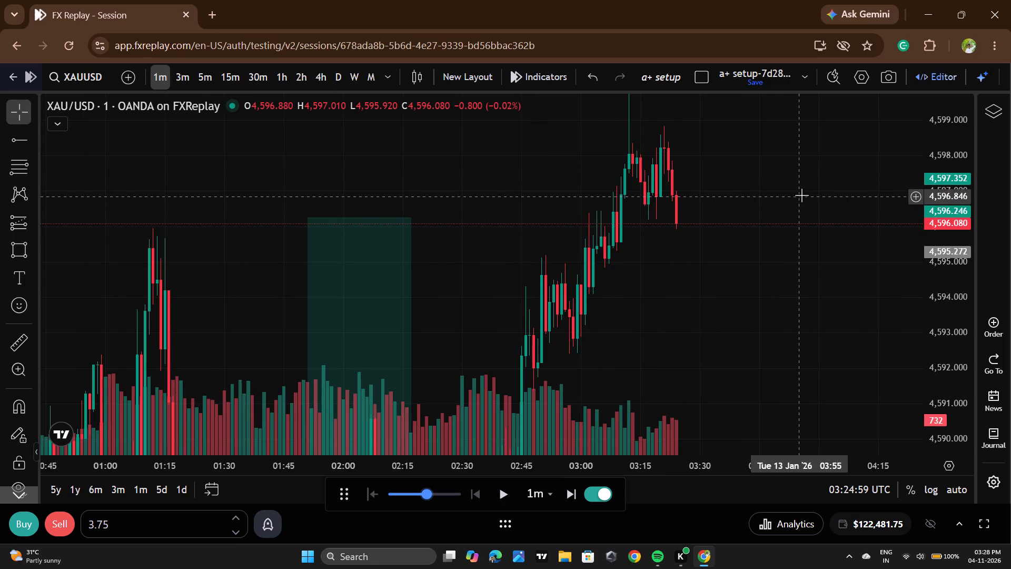
{"action": "left_click", "coordinate": [27, 248]}
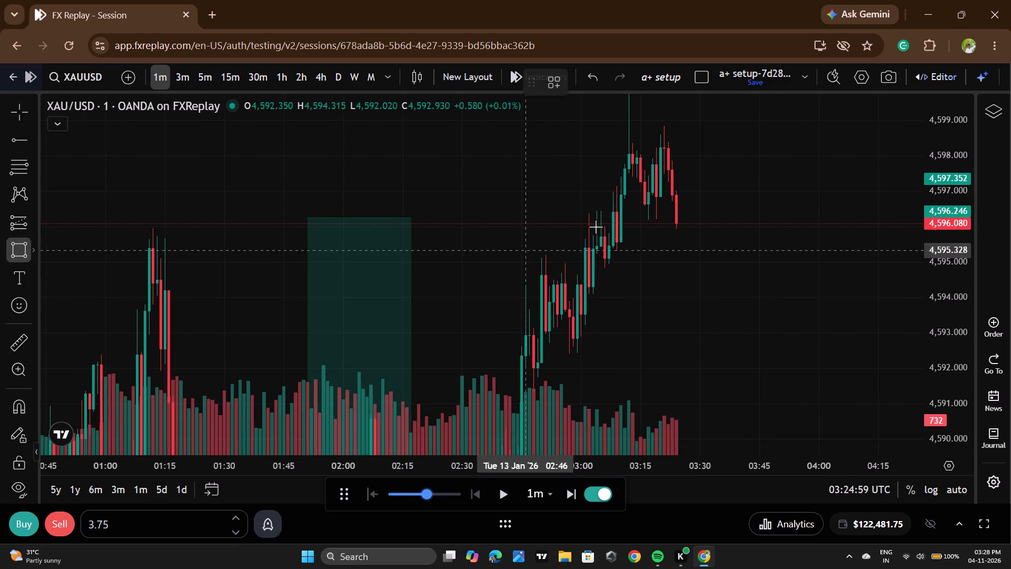
{"action": "left_click", "coordinate": [660, 191]}
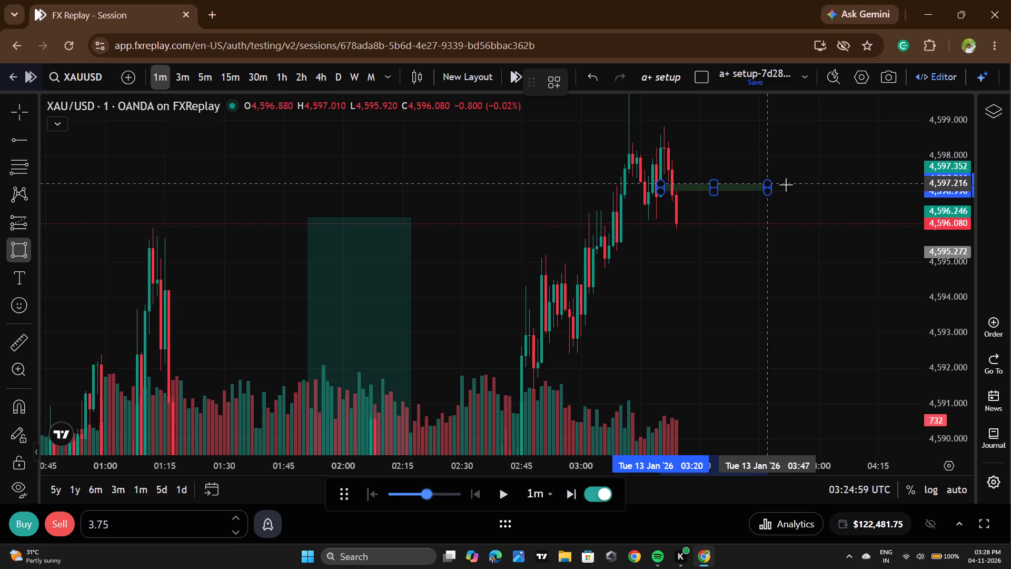
{"action": "left_click", "coordinate": [816, 183]}
{"action": "left_click", "coordinate": [774, 259]}
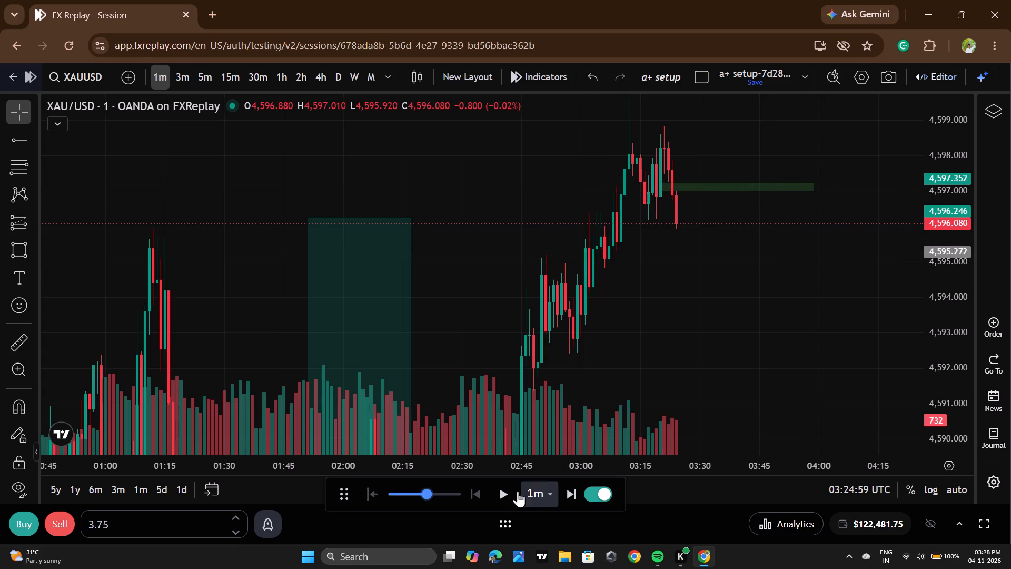
Advance the replay a few candles and pause it at about 03:27 UTC.
{"action": "double_click", "coordinate": [496, 497]}
{"action": "double_click", "coordinate": [496, 497]}
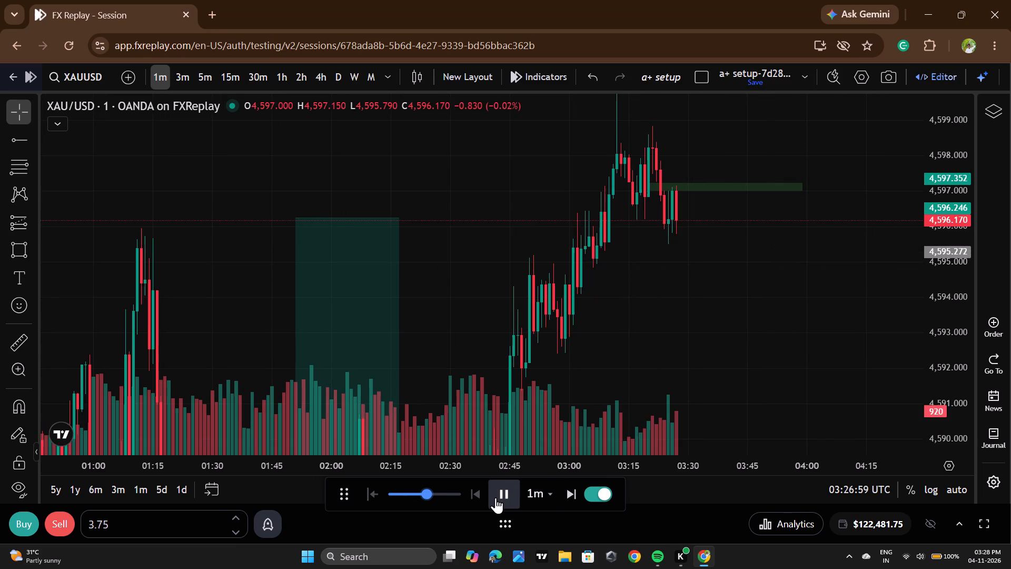
Set the order size to 4 lots and sell XAUUSD at market.
{"action": "left_click", "coordinate": [117, 533]}
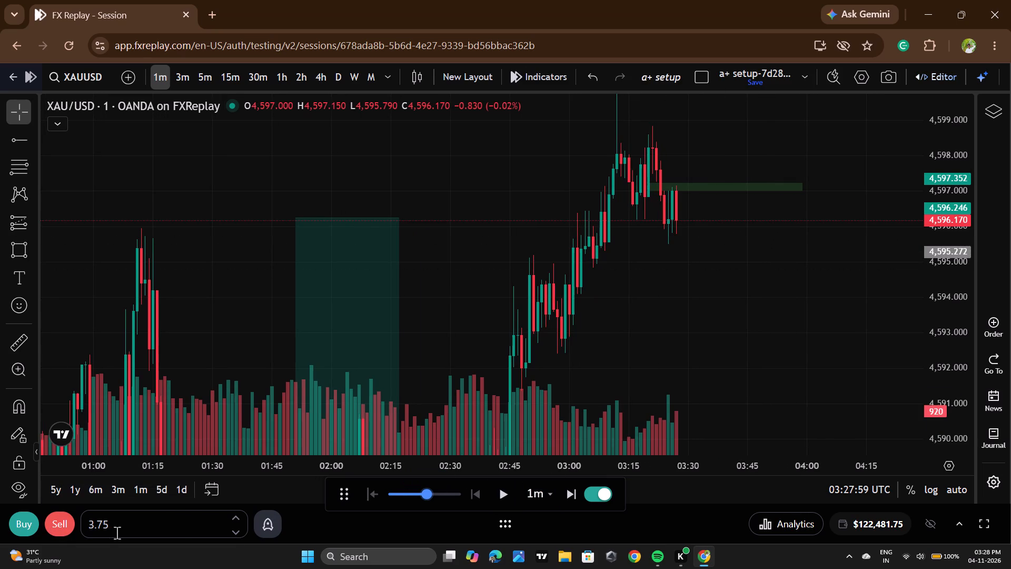
{"action": "key", "text": "BackSpace"}
{"action": "key", "text": "BackSpace"}
{"action": "key", "text": "BackSpace"}
{"action": "key", "text": "BackSpace"}
{"action": "key", "text": "BackSpace"}
{"action": "key", "text": "BackSpace"}
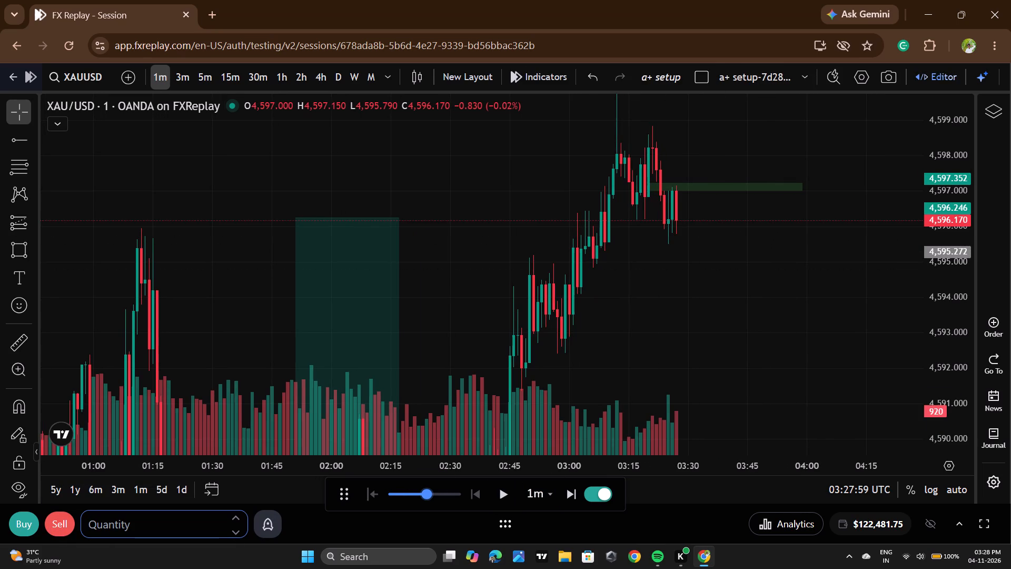
{"action": "key", "text": "4"}
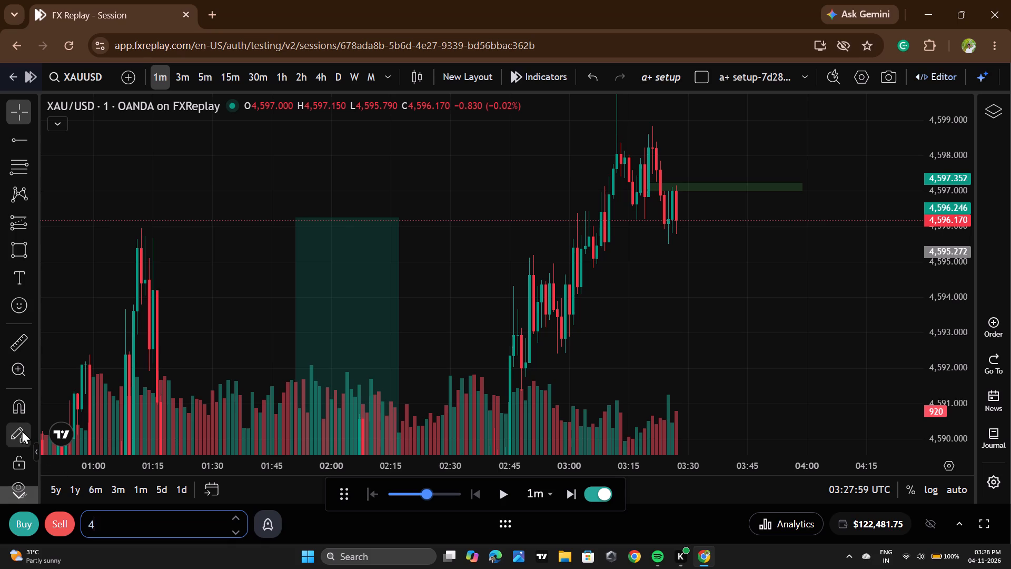
{"action": "left_click", "coordinate": [55, 524]}
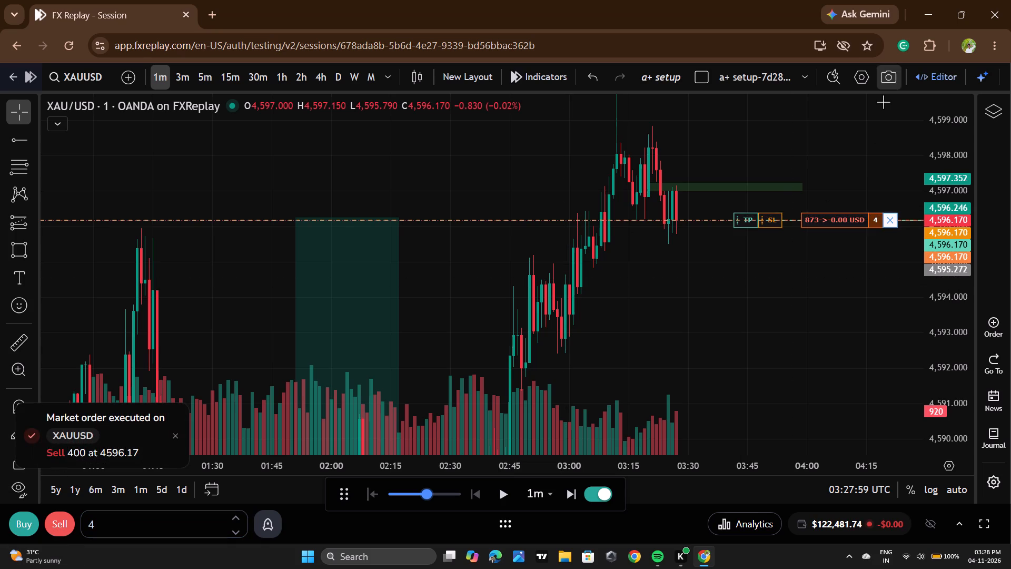
Add a stop loss to the open 4-lot sell position and adjust it to about 4,601.28.
{"action": "left_click_drag", "start_coordinate": [772, 223], "coordinate": [772, 147]}
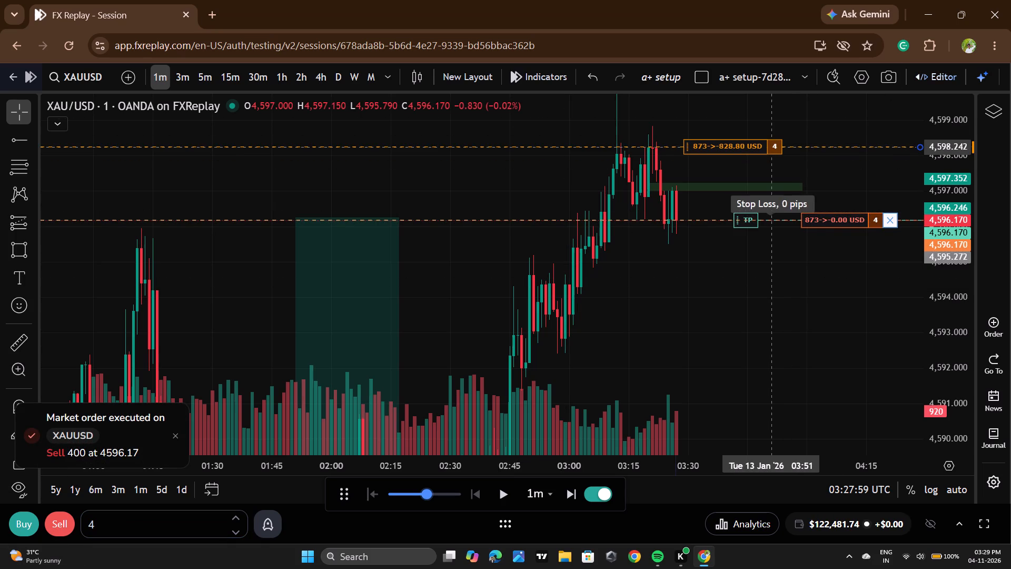
{"action": "left_click_drag", "start_coordinate": [772, 147], "coordinate": [777, 125]}
{"action": "scroll", "coordinate": [960, 154], "scroll_direction": "down", "scroll_amount": 6}
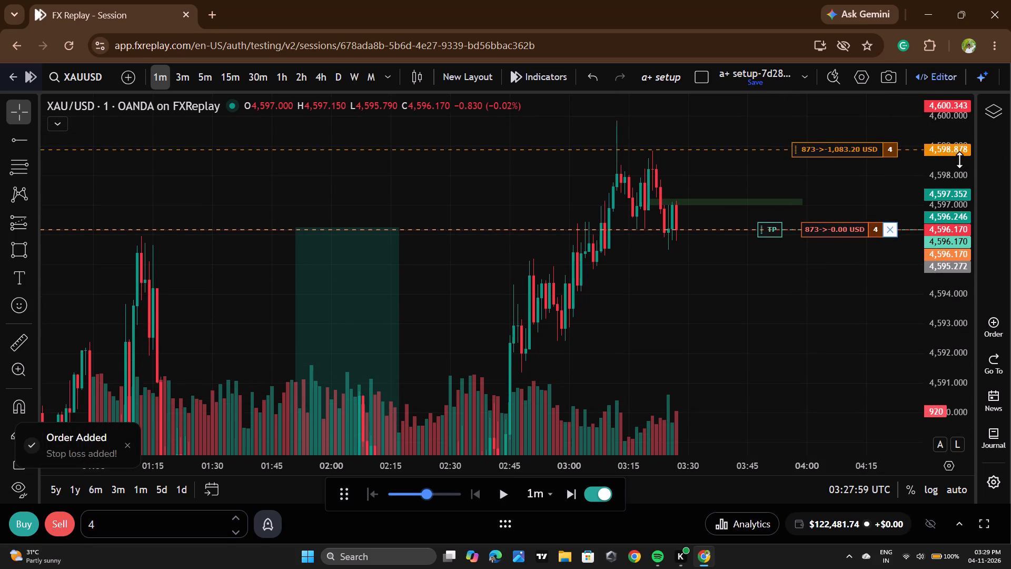
{"action": "scroll", "coordinate": [959, 158], "scroll_direction": "down", "scroll_amount": 6}
{"action": "left_click_drag", "start_coordinate": [849, 171], "coordinate": [863, 138]}
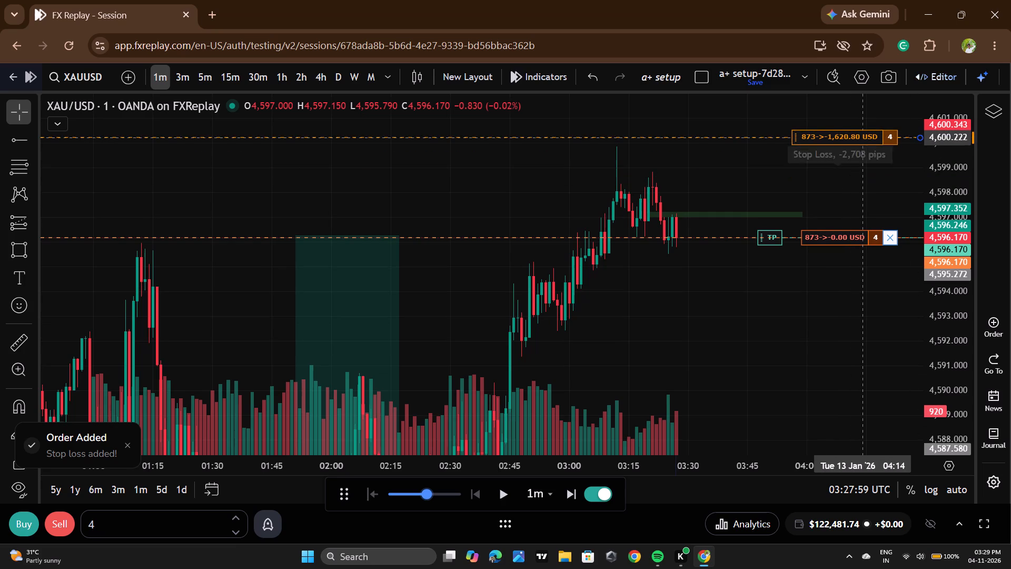
{"action": "left_click_drag", "start_coordinate": [863, 138], "coordinate": [875, 112]}
Add a take profit to the open 4-lot sell position and adjust it to about 4,585.99.
{"action": "scroll", "coordinate": [944, 134], "scroll_direction": "down", "scroll_amount": 12}
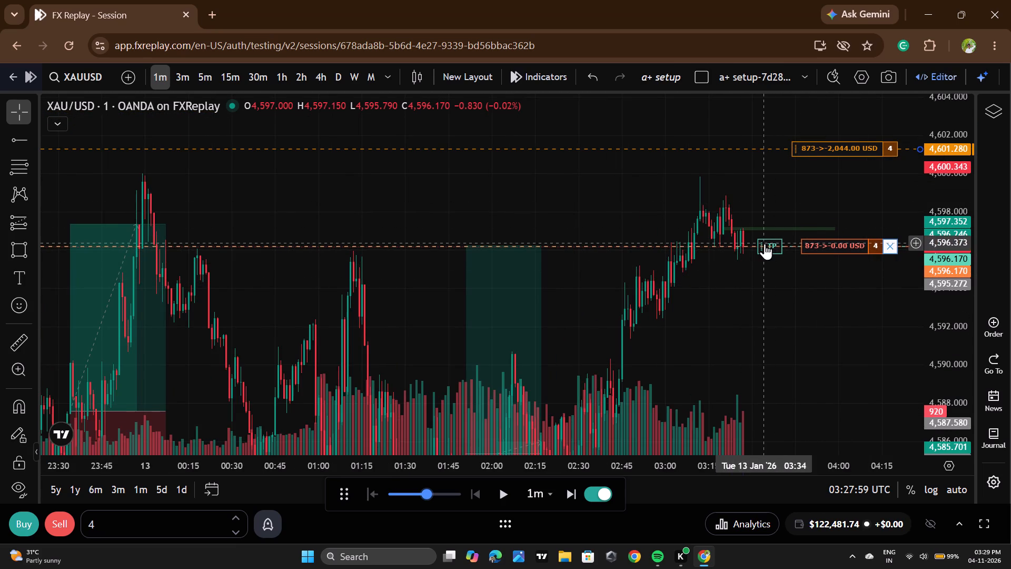
{"action": "left_click_drag", "start_coordinate": [775, 251], "coordinate": [788, 347]}
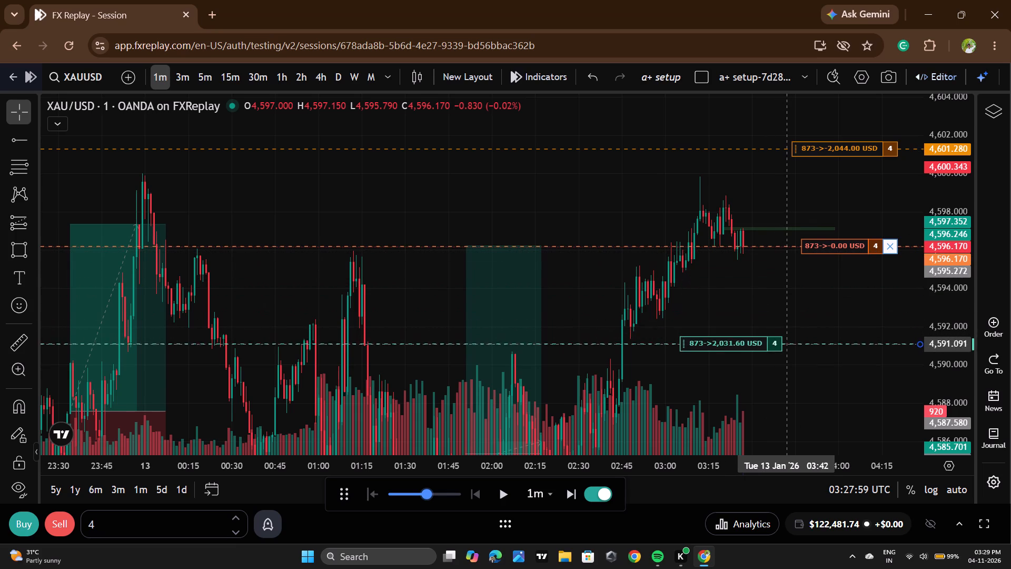
{"action": "left_click_drag", "start_coordinate": [788, 347], "coordinate": [788, 391]}
{"action": "scroll", "coordinate": [821, 317], "scroll_direction": "down", "scroll_amount": 3}
{"action": "left_click_drag", "start_coordinate": [867, 336], "coordinate": [819, 228]}
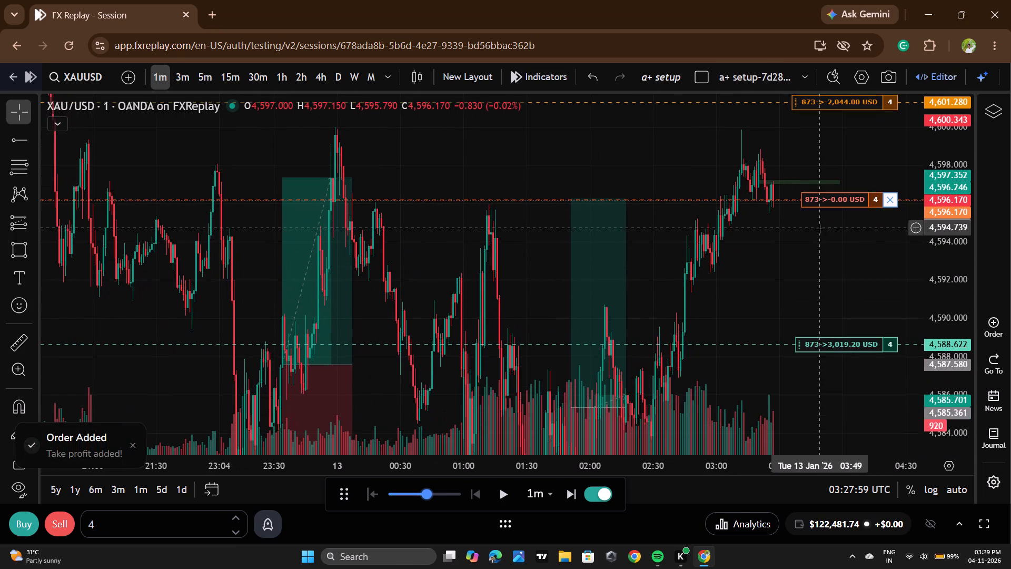
{"action": "scroll", "coordinate": [968, 240], "scroll_direction": "down", "scroll_amount": 12}
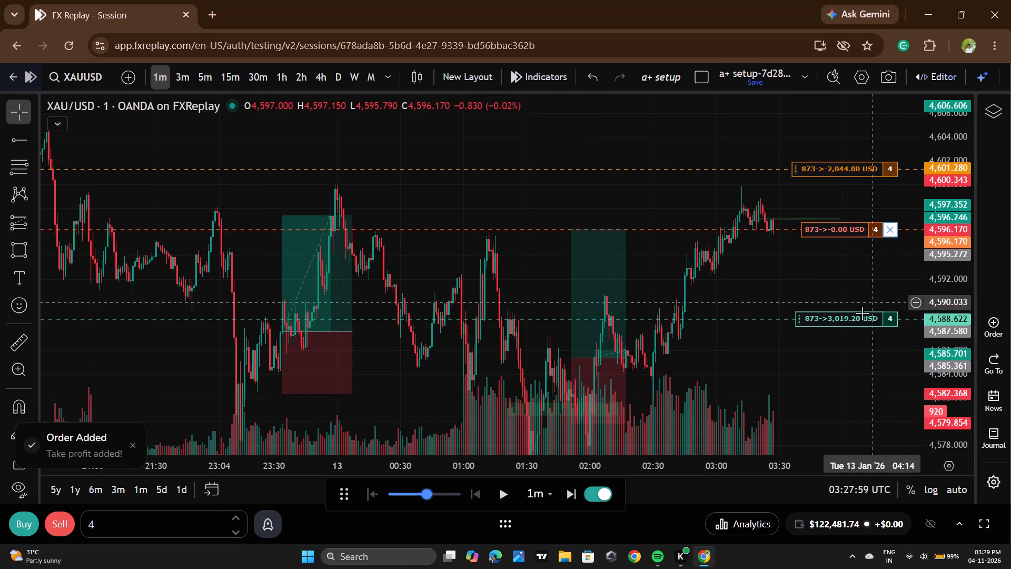
{"action": "left_click_drag", "start_coordinate": [857, 317], "coordinate": [861, 351]}
Draw a Short Position at the open sell's entry, with stop about 4,601.38, target about 4,586.05, ending near 04:11.
{"action": "left_click", "coordinate": [33, 223]}
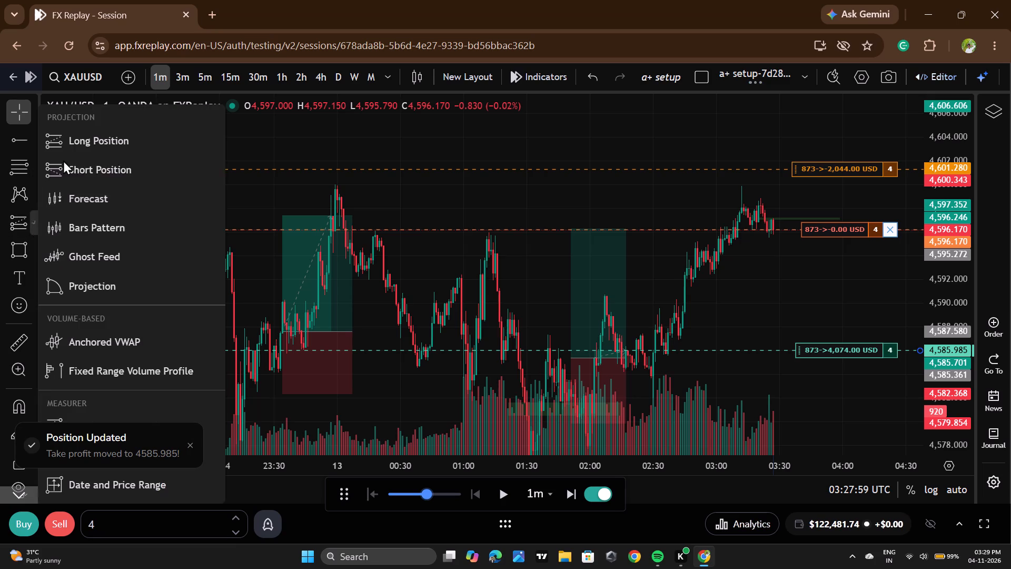
{"action": "left_click", "coordinate": [72, 167]}
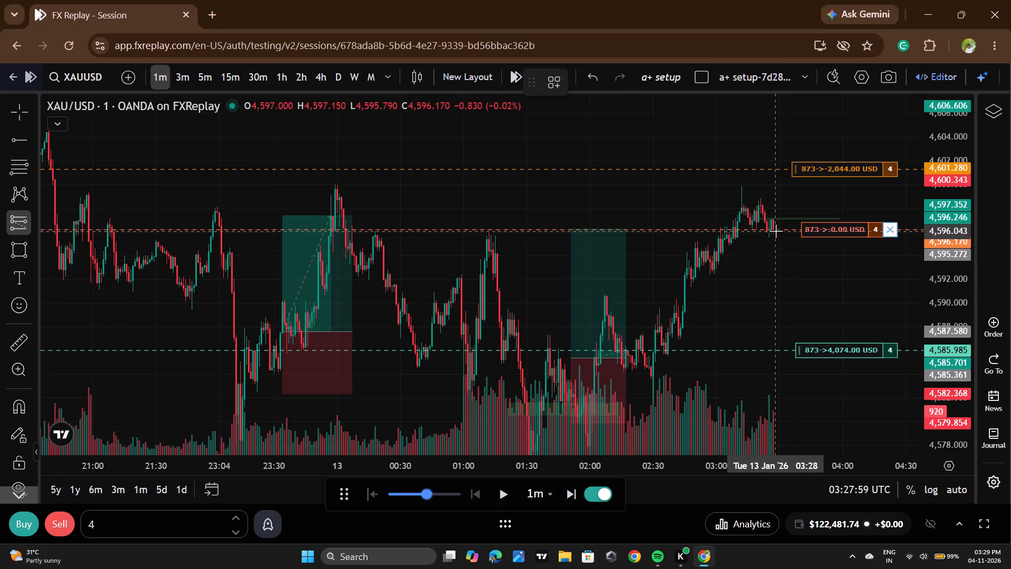
{"action": "left_click", "coordinate": [775, 230]}
{"action": "left_click_drag", "start_coordinate": [775, 158], "coordinate": [775, 169]}
{"action": "left_click_drag", "start_coordinate": [742, 344], "coordinate": [504, 297]}
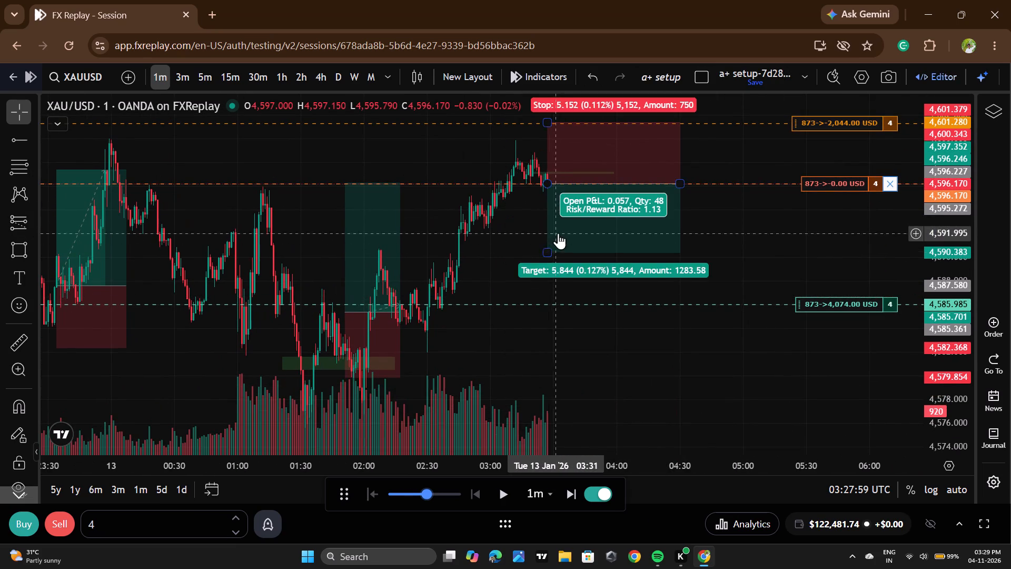
{"action": "left_click_drag", "start_coordinate": [546, 252], "coordinate": [544, 303]}
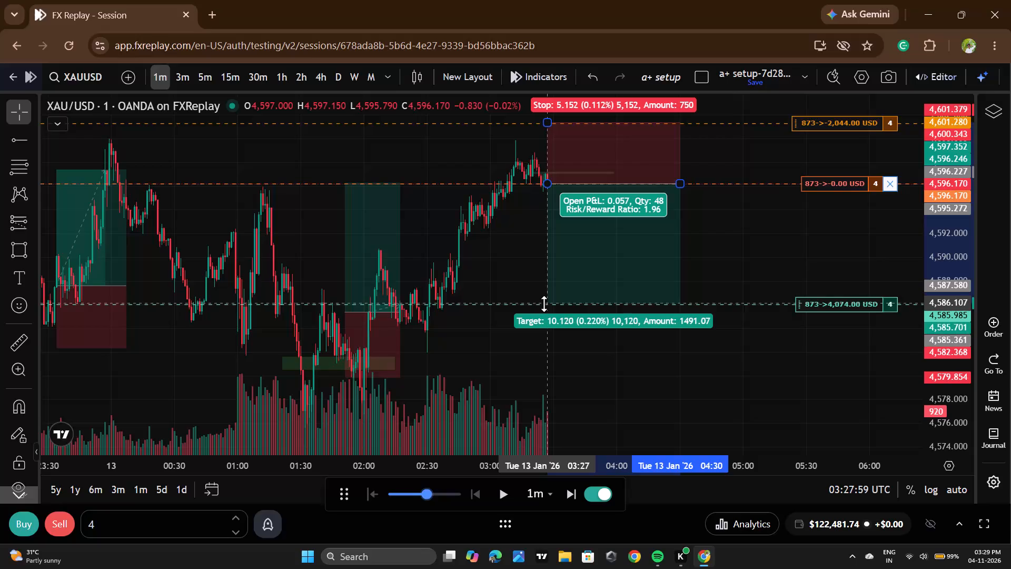
{"action": "left_click_drag", "start_coordinate": [544, 303], "coordinate": [544, 305]}
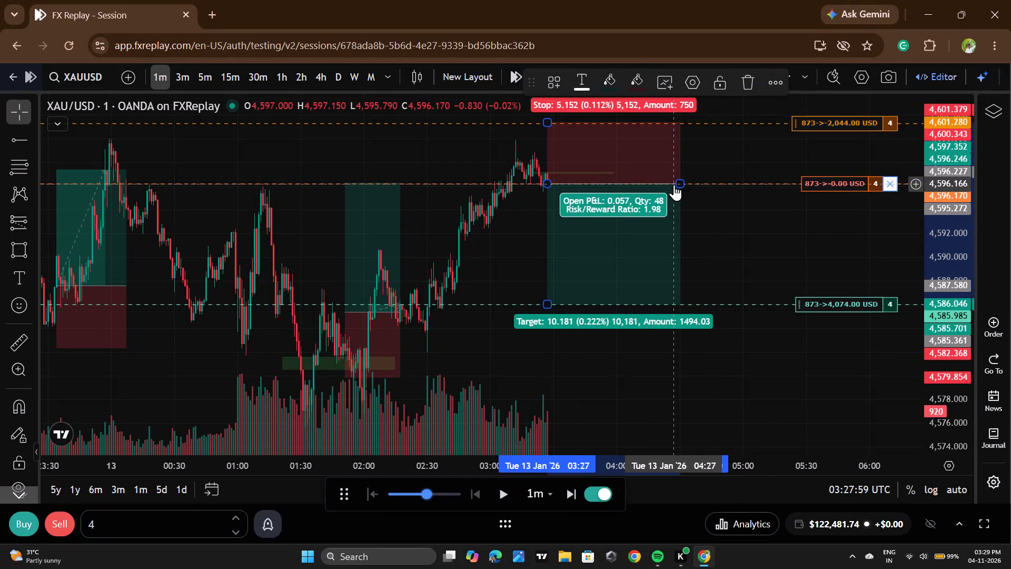
{"action": "left_click_drag", "start_coordinate": [679, 184], "coordinate": [641, 193]}
{"action": "left_click", "coordinate": [669, 211]}
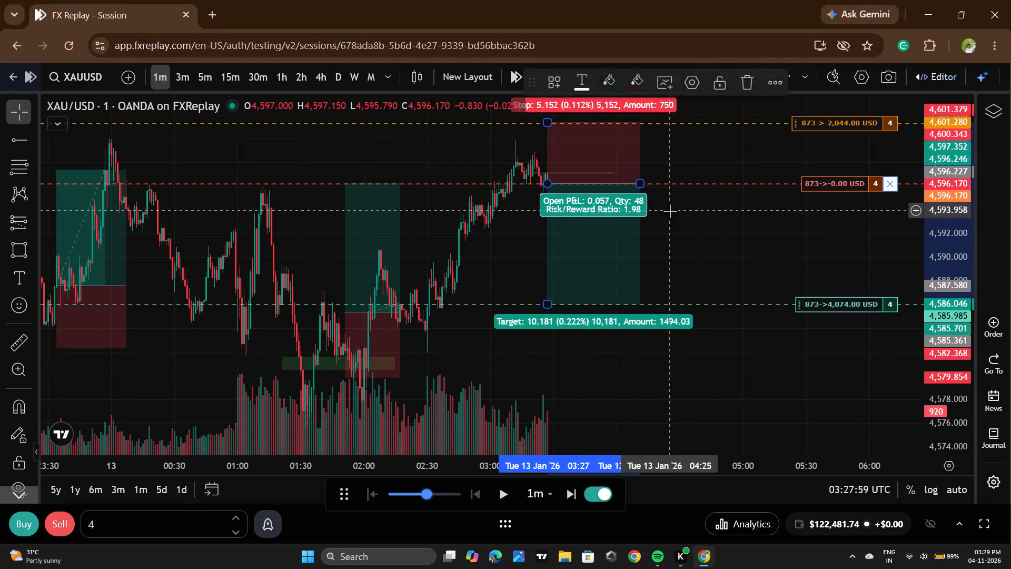
Play the replay with the speed raised to 16x per sec, pausing at about 05:10 UTC.
{"action": "left_click", "coordinate": [505, 490]}
{"action": "double_click", "coordinate": [505, 490]}
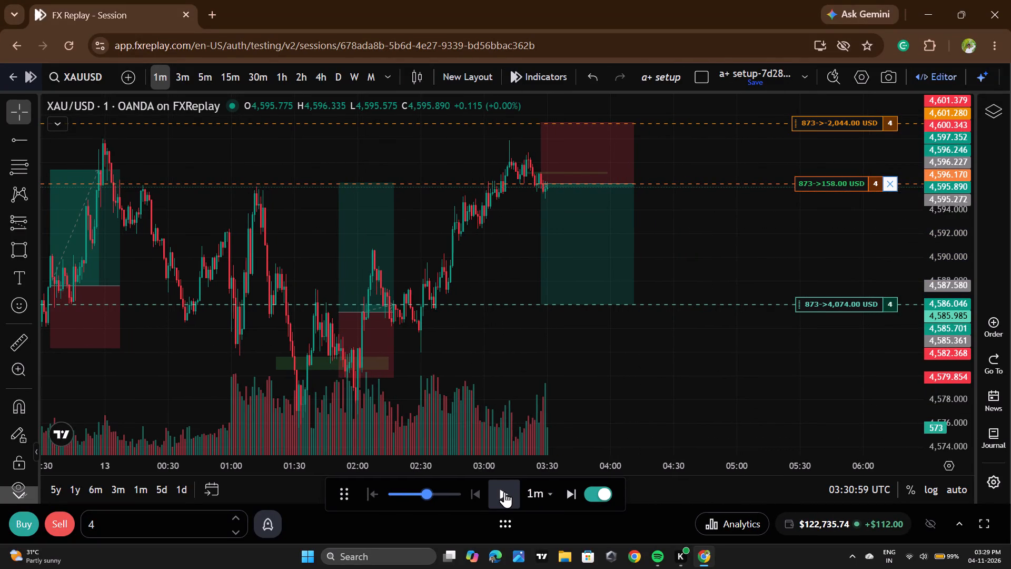
{"action": "double_click", "coordinate": [504, 492]}
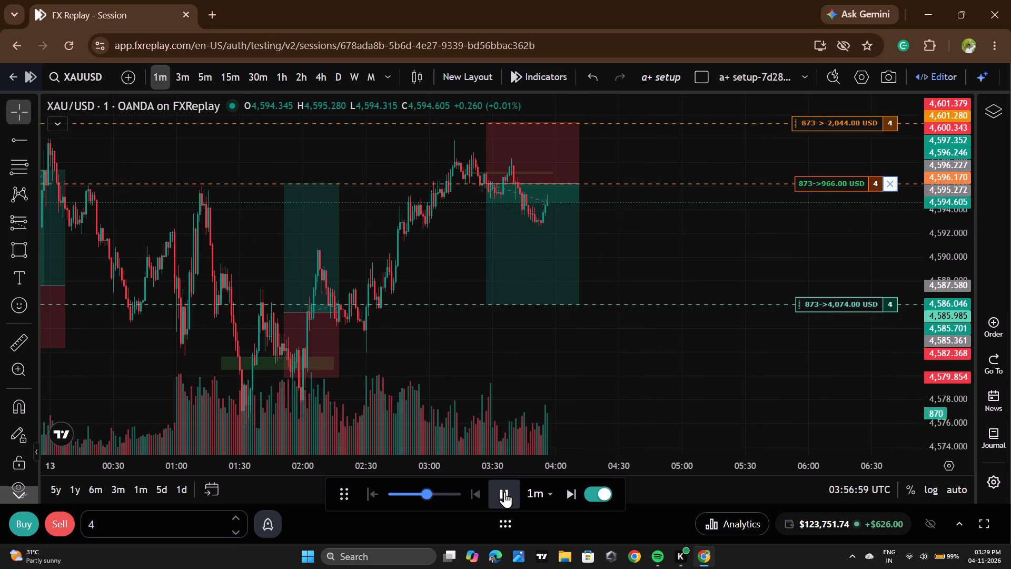
{"action": "left_click_drag", "start_coordinate": [455, 497], "coordinate": [465, 498]}
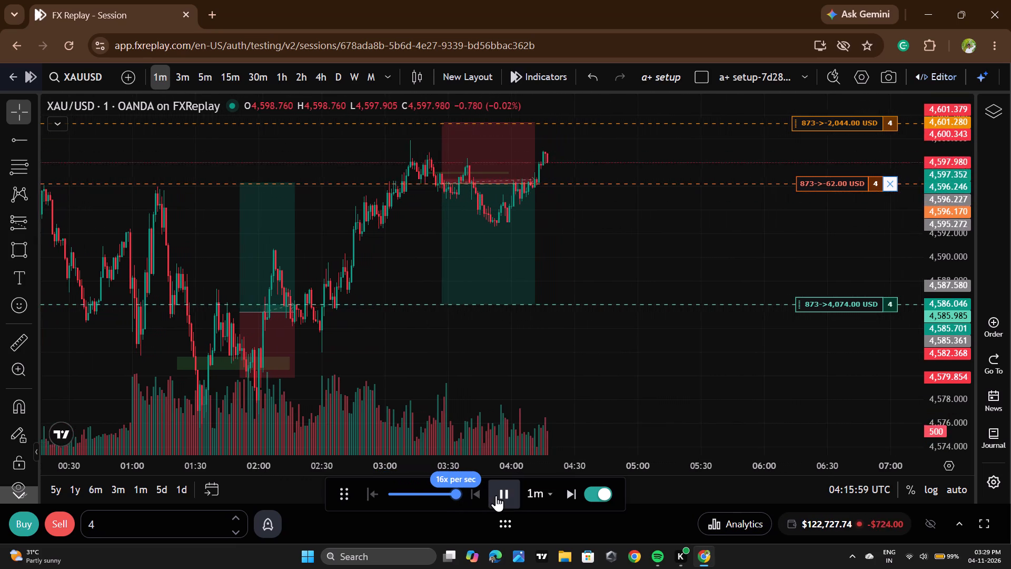
{"action": "double_click", "coordinate": [496, 495]}
{"action": "double_click", "coordinate": [497, 496]}
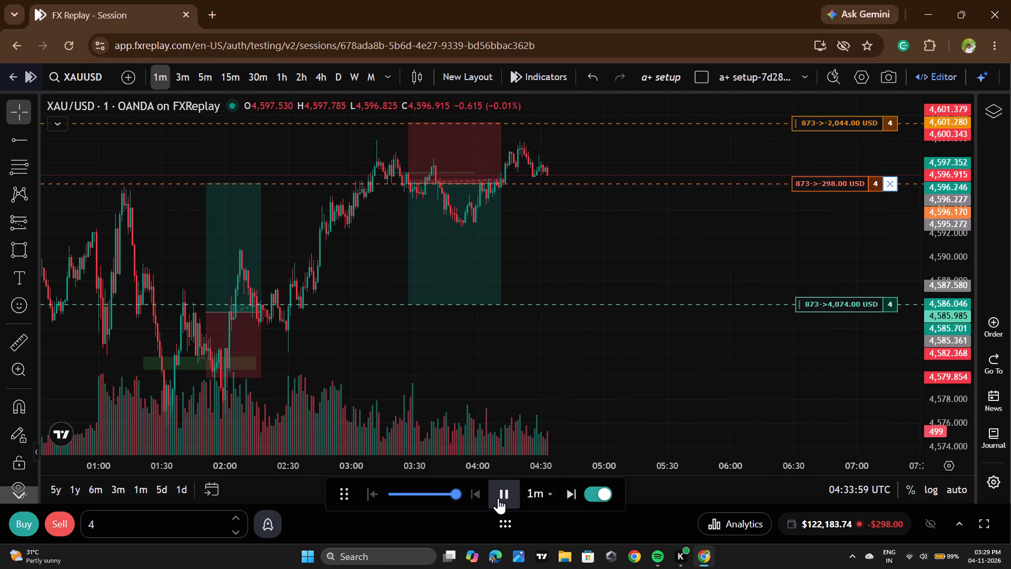
{"action": "left_click", "coordinate": [498, 498]}
{"action": "left_click", "coordinate": [498, 498]}
{"action": "left_click", "coordinate": [498, 498]}
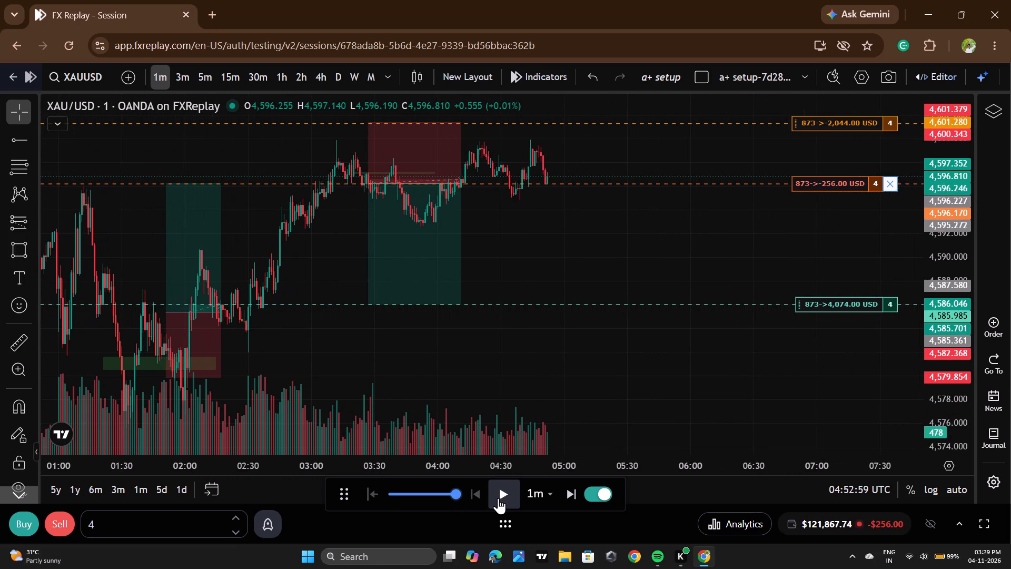
{"action": "left_click", "coordinate": [498, 498]}
{"action": "double_click", "coordinate": [498, 498]}
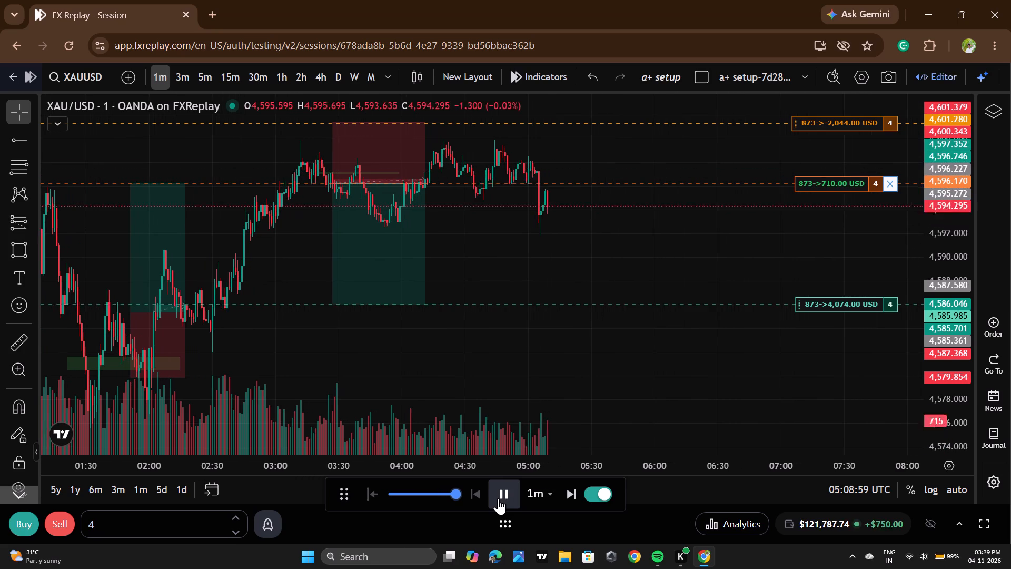
{"action": "left_click", "coordinate": [498, 498]}
Extend the latest short position drawing forward in time to about 05:28.
{"action": "left_click_drag", "start_coordinate": [423, 186], "coordinate": [581, 191]}
{"action": "left_click", "coordinate": [609, 223]}
Resume the replay at 16x per sec and pause it at about 05:39 UTC.
{"action": "left_click", "coordinate": [509, 495]}
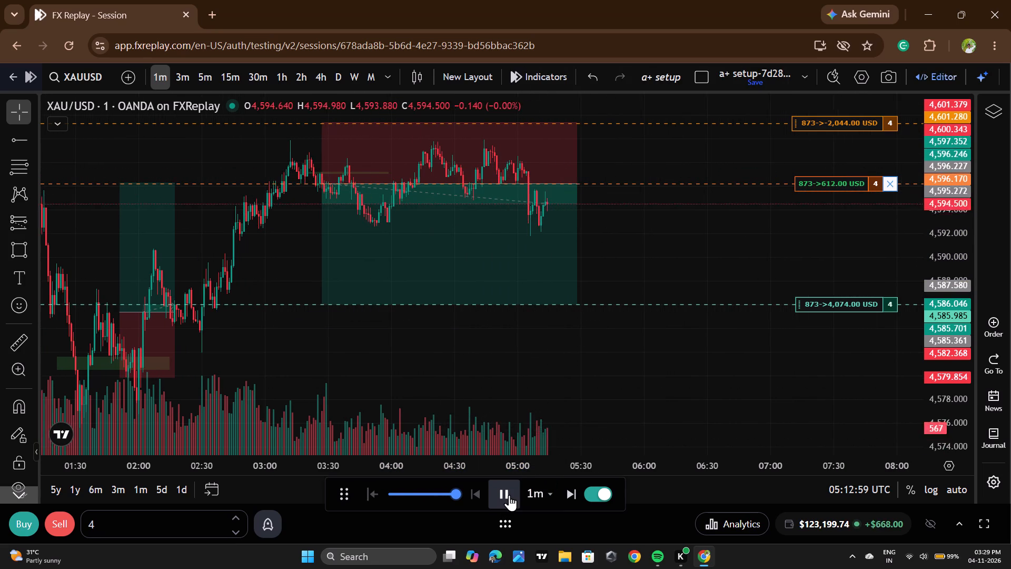
{"action": "double_click", "coordinate": [509, 495]}
{"action": "double_click", "coordinate": [509, 495]}
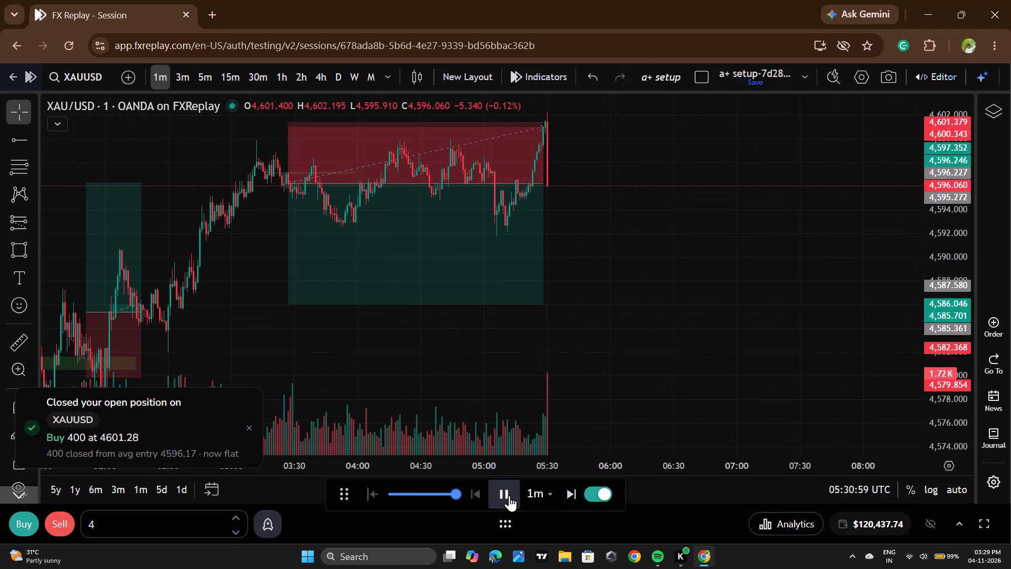
{"action": "left_click", "coordinate": [509, 495]}
{"action": "scroll", "coordinate": [606, 189], "scroll_direction": "down", "scroll_amount": 2}
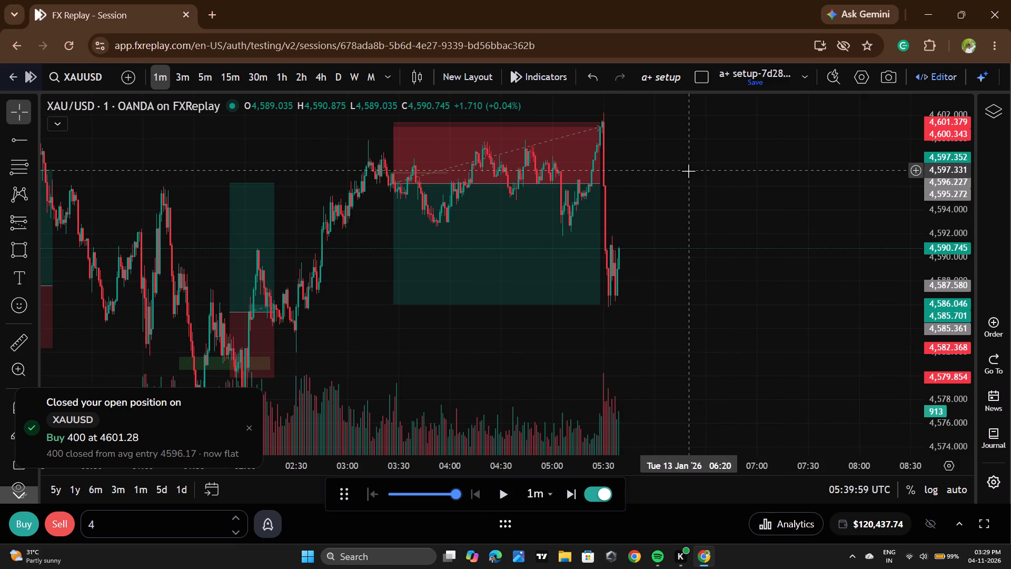
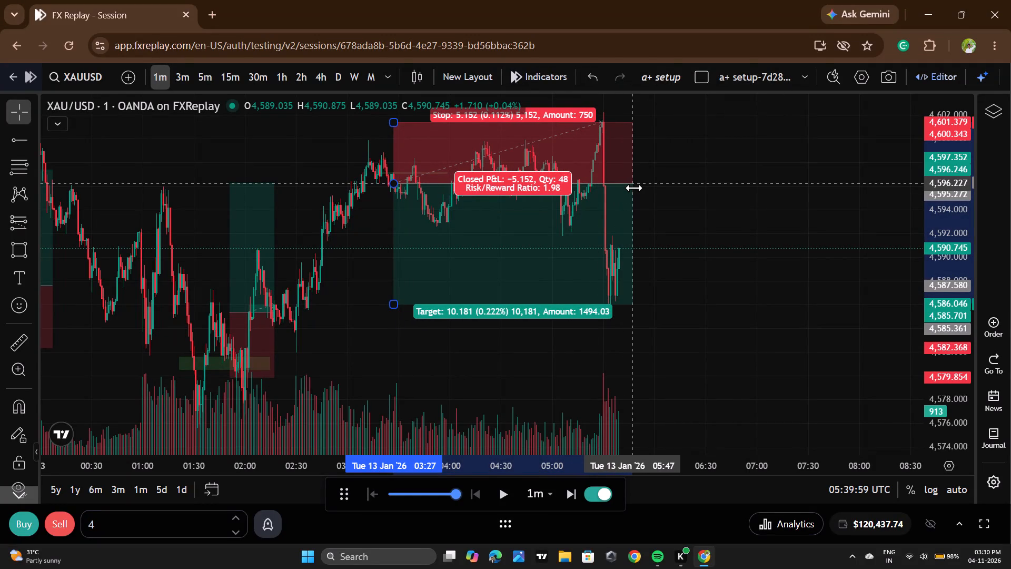
Shorten the latest short position drawing so it ends at about 05:30, at the candle that reached the stop.
{"action": "left_click_drag", "start_coordinate": [620, 186], "coordinate": [604, 182]}
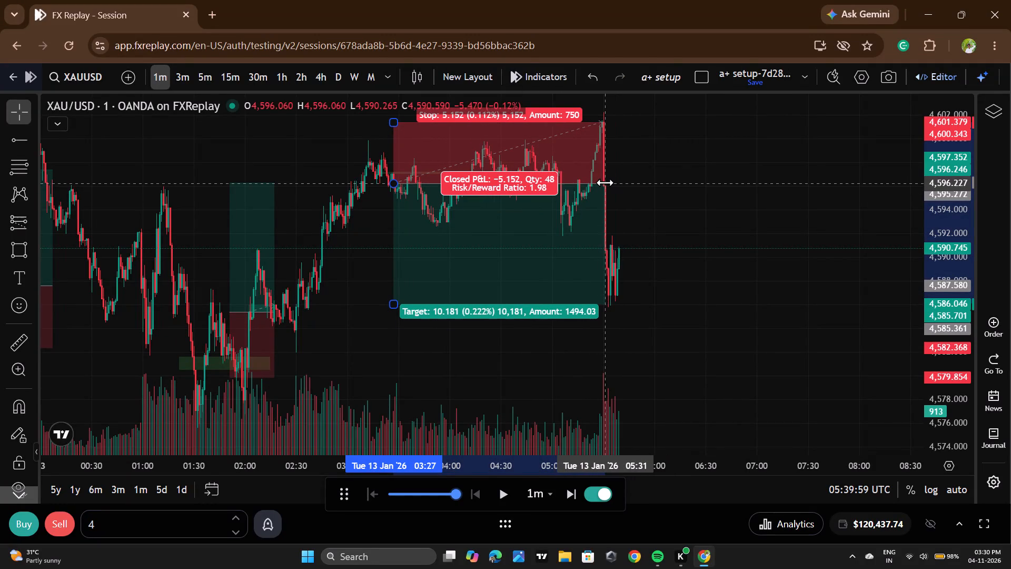
{"action": "left_click_drag", "start_coordinate": [604, 182], "coordinate": [603, 180]}
{"action": "left_click", "coordinate": [731, 196]}
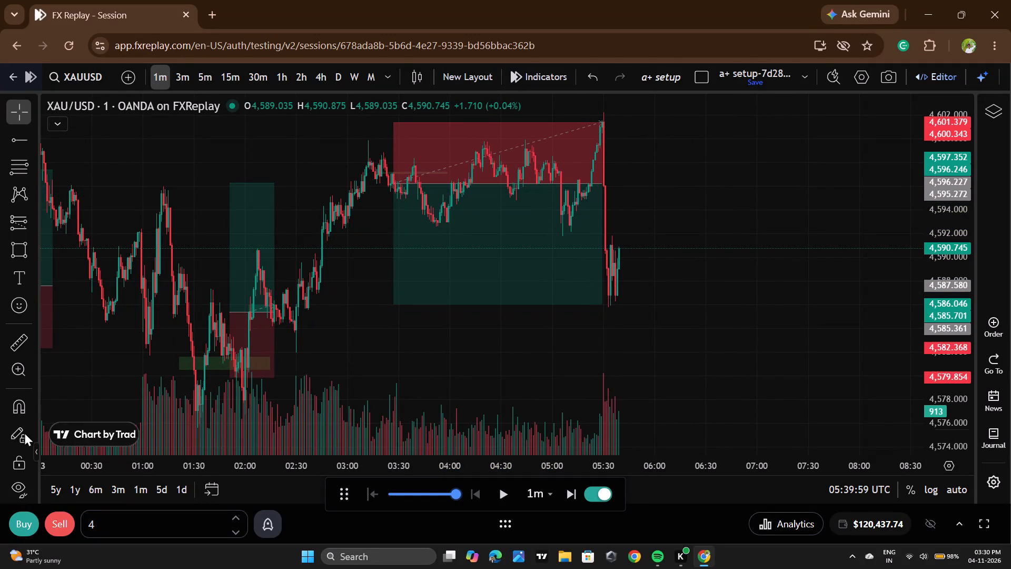
Measure the price distance from the short position's stop level up to the spike high just above it.
{"action": "left_click", "coordinate": [21, 340]}
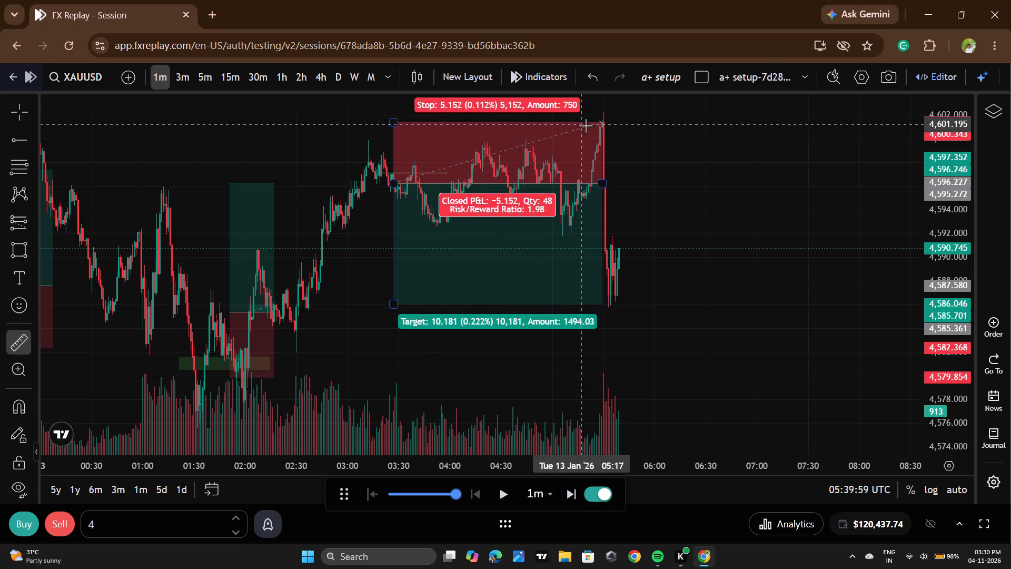
{"action": "left_click", "coordinate": [611, 124]}
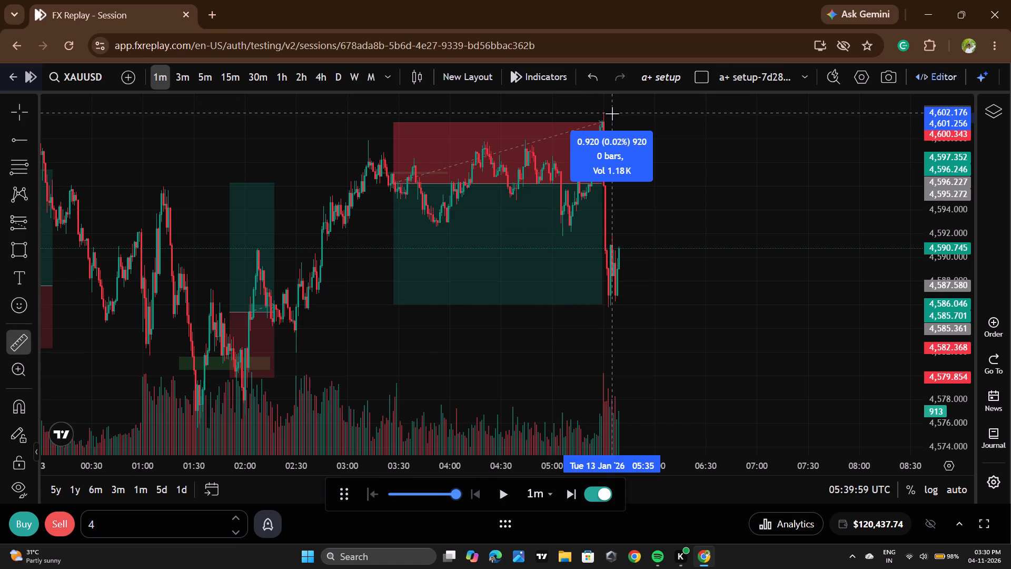
{"action": "left_click", "coordinate": [612, 113]}
{"action": "left_click", "coordinate": [733, 193]}
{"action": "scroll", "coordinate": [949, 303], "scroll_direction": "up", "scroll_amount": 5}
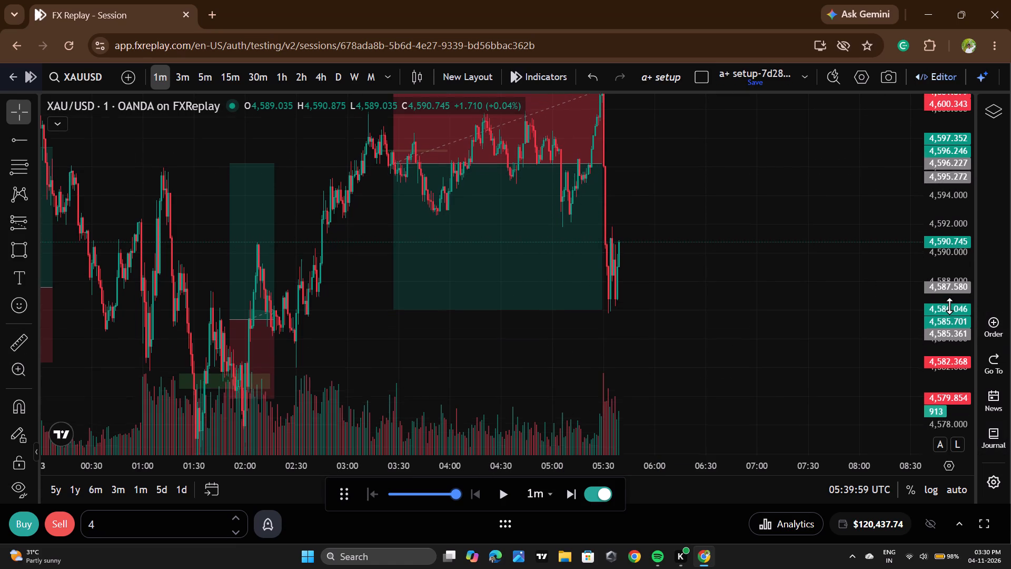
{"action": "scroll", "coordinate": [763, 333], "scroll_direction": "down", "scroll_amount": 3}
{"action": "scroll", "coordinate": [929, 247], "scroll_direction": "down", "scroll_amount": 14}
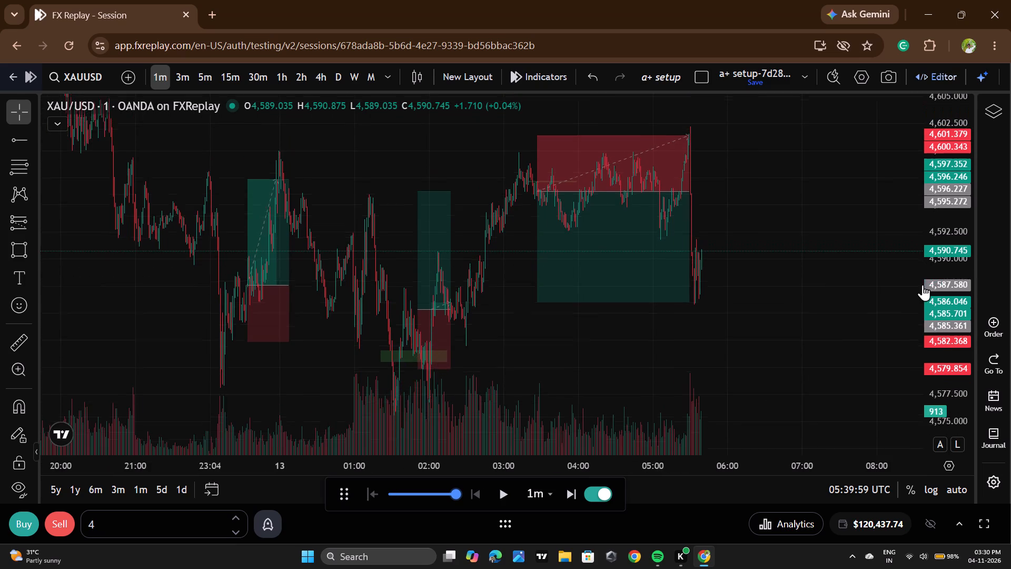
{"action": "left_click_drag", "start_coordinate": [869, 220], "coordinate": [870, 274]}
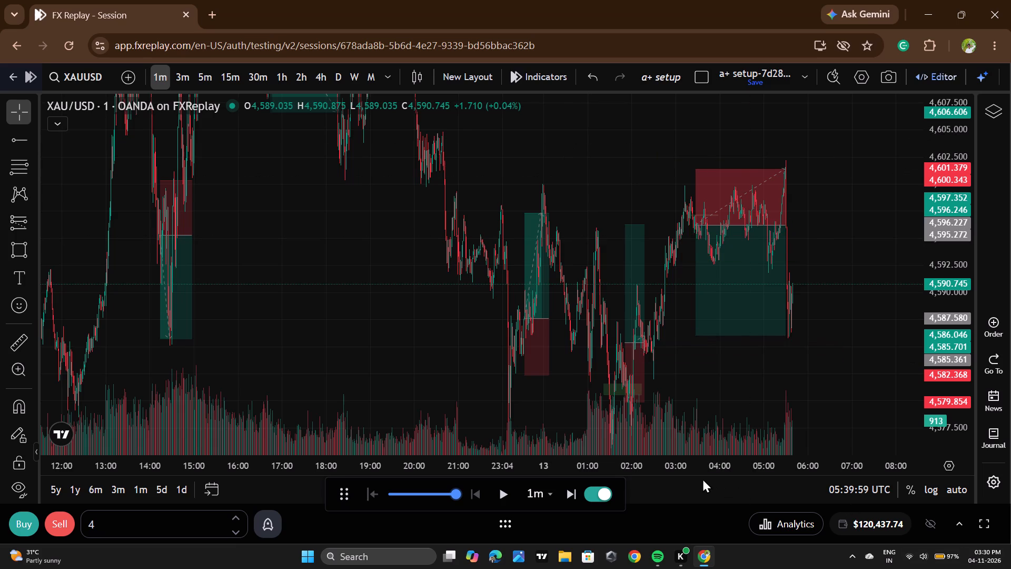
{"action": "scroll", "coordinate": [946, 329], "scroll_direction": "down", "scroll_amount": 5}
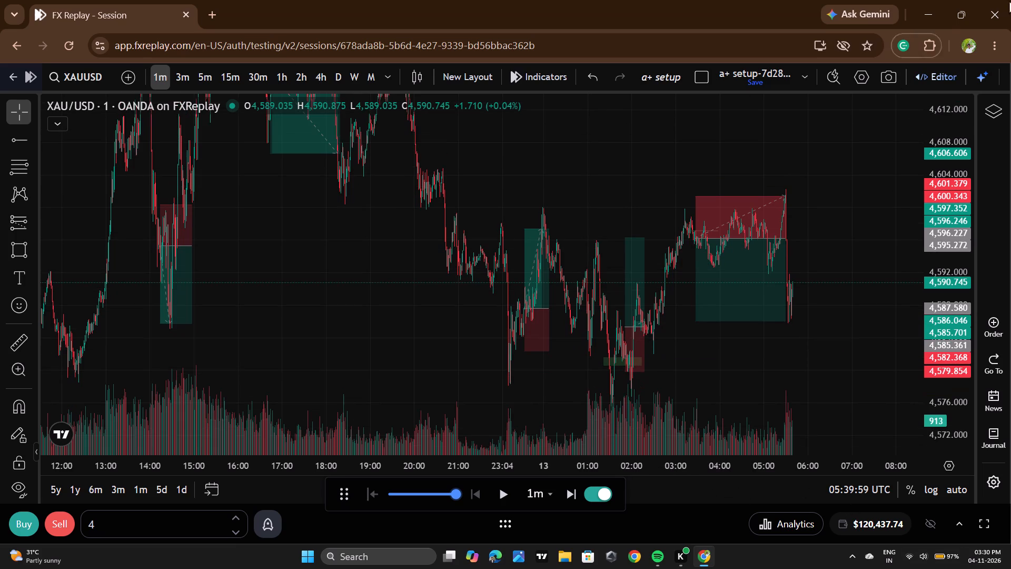
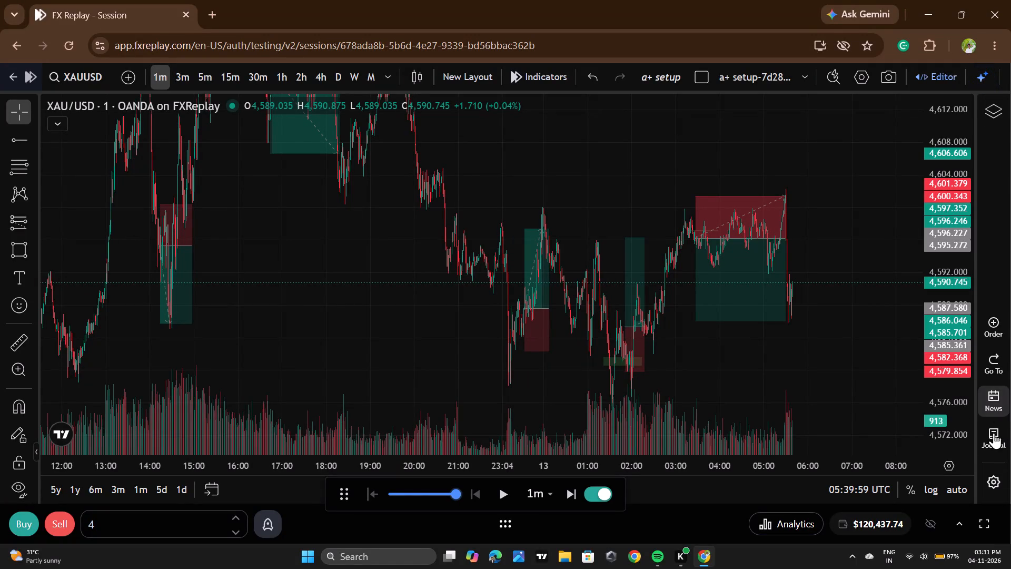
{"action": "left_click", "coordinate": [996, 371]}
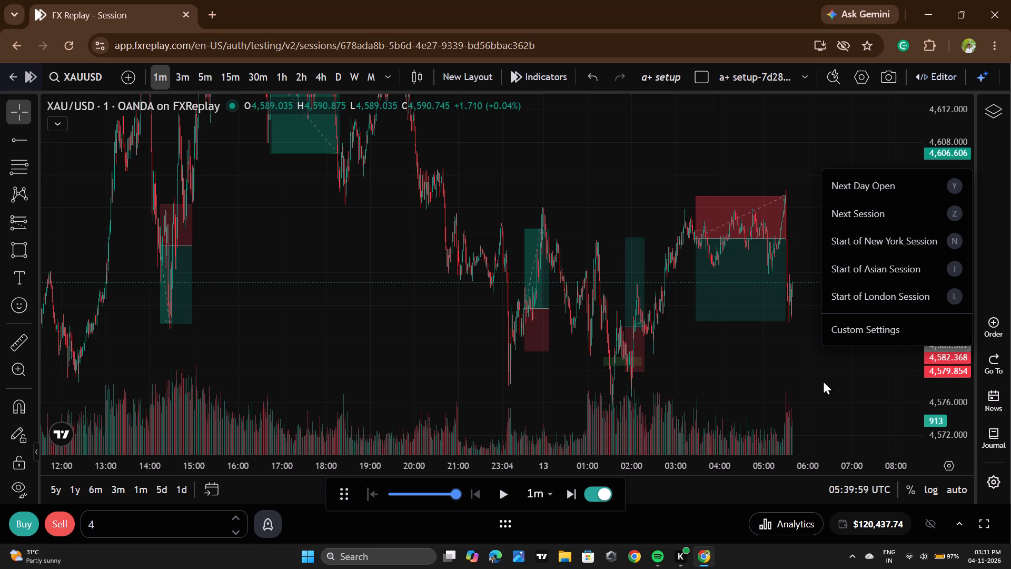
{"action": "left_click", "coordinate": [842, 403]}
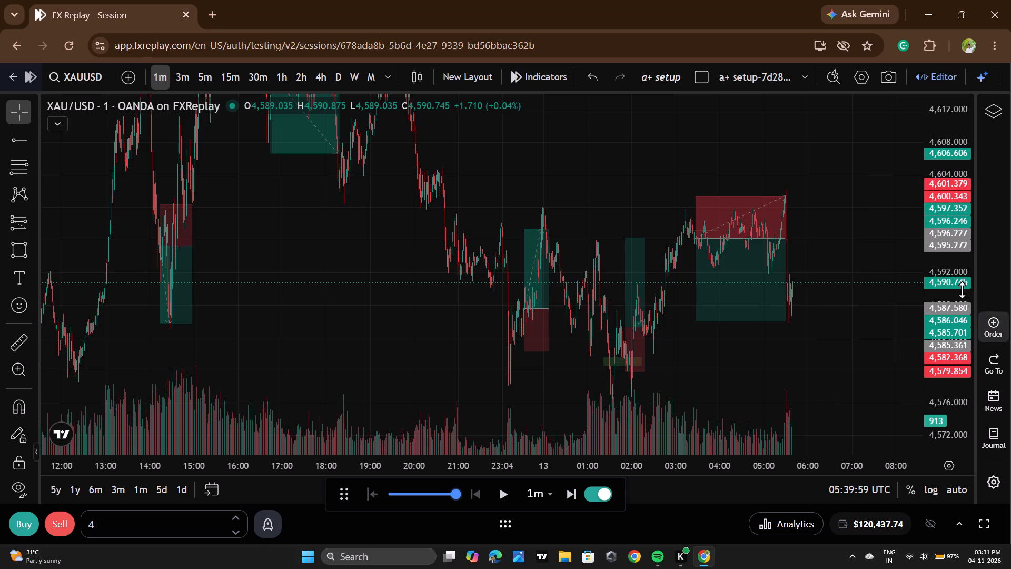
Replay price forward to about 06:51 UTC, pausing once it rebounds from the fresh low.
{"action": "scroll", "coordinate": [955, 278], "scroll_direction": "down", "scroll_amount": 10}
{"action": "scroll", "coordinate": [881, 331], "scroll_direction": "down", "scroll_amount": 3}
{"action": "scroll", "coordinate": [840, 356], "scroll_direction": "down", "scroll_amount": 2}
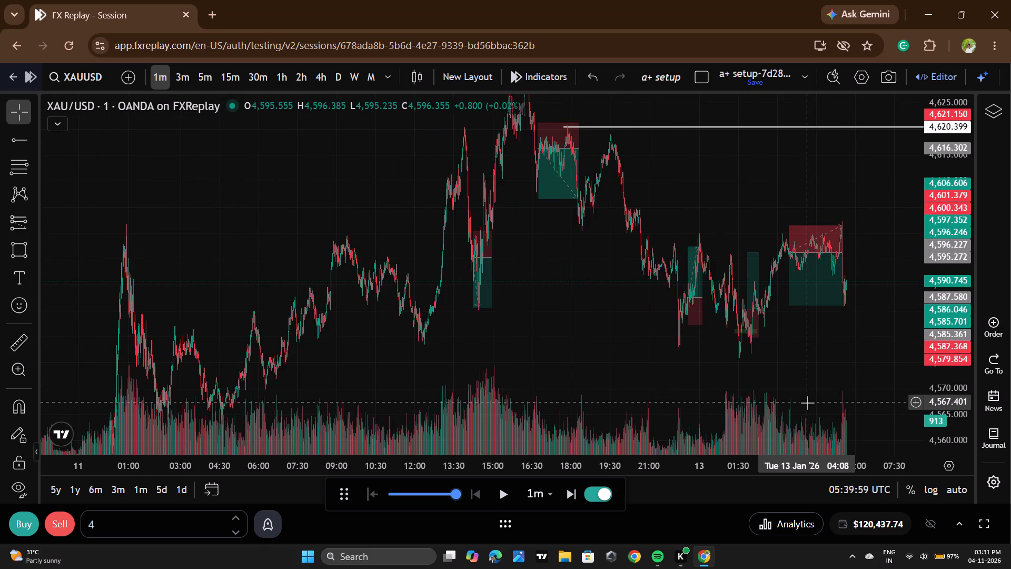
{"action": "scroll", "coordinate": [807, 403], "scroll_direction": "down", "scroll_amount": 1}
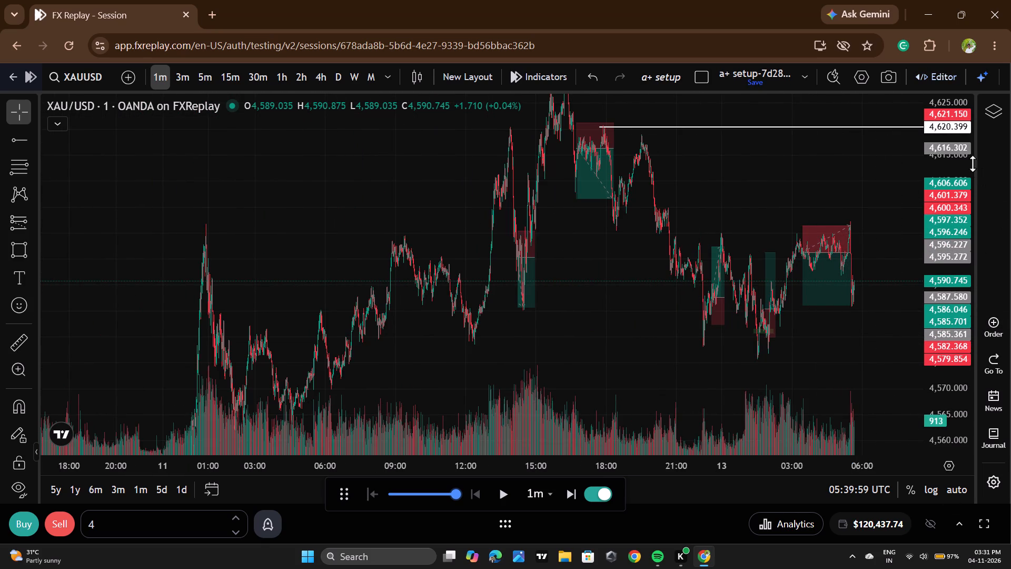
{"action": "scroll", "coordinate": [956, 188], "scroll_direction": "down", "scroll_amount": 5}
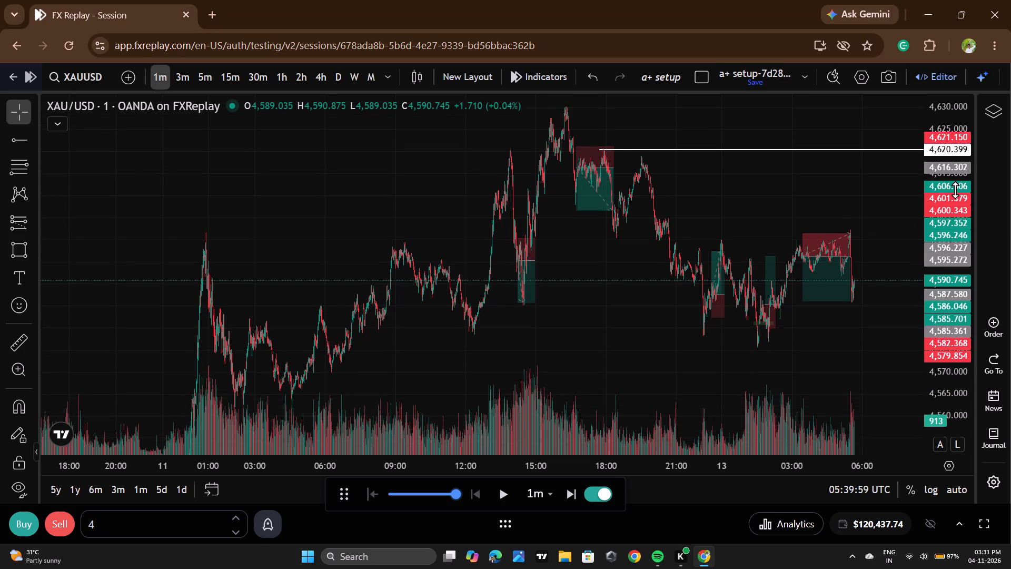
{"action": "scroll", "coordinate": [955, 190], "scroll_direction": "down", "scroll_amount": 1}
{"action": "left_click", "coordinate": [493, 503]}
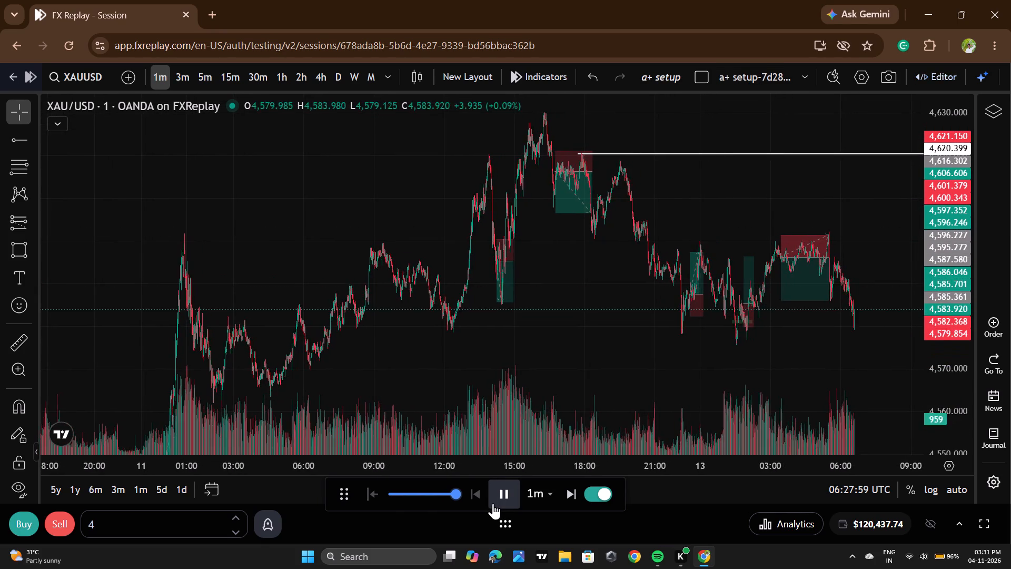
{"action": "left_click", "coordinate": [493, 503]}
{"action": "double_click", "coordinate": [493, 503]}
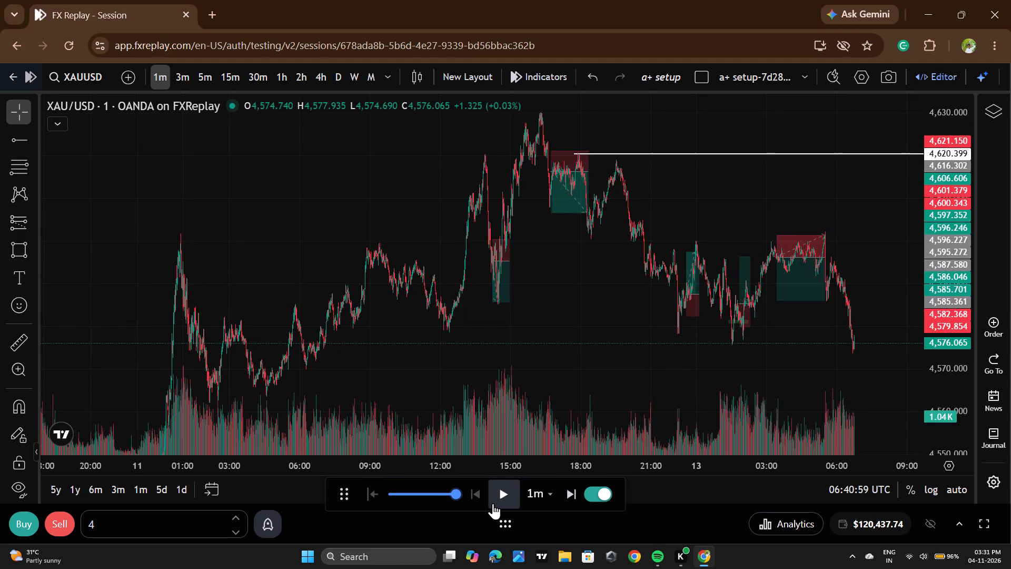
{"action": "double_click", "coordinate": [493, 503]}
{"action": "double_click", "coordinate": [493, 503]}
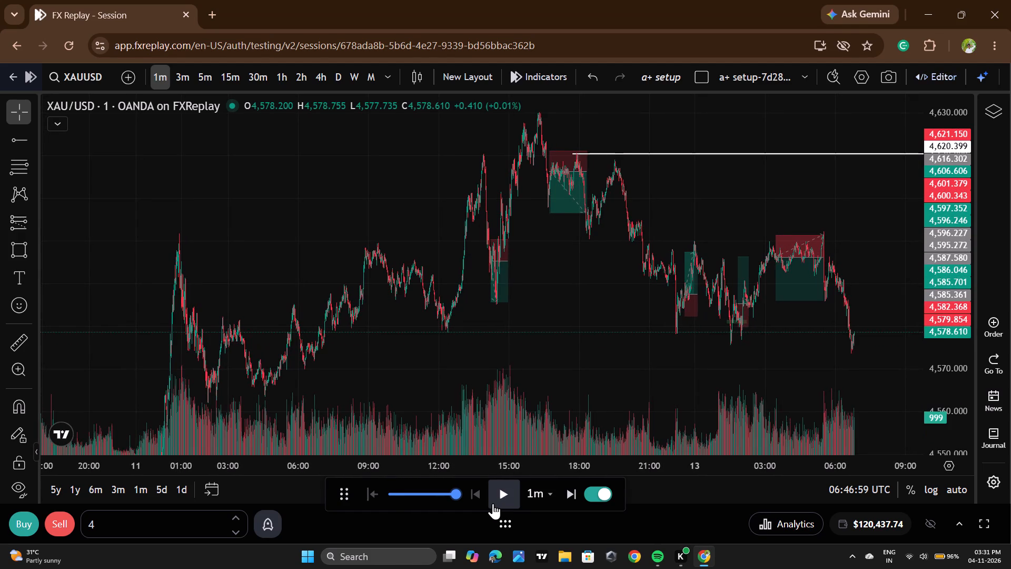
{"action": "double_click", "coordinate": [493, 503]}
Draw a rectangle zone between about 4,579.3 and 4,580.1, from 06:34 to about 07:14, across the latest rebound.
{"action": "scroll", "coordinate": [598, 293], "scroll_direction": "up", "scroll_amount": 5}
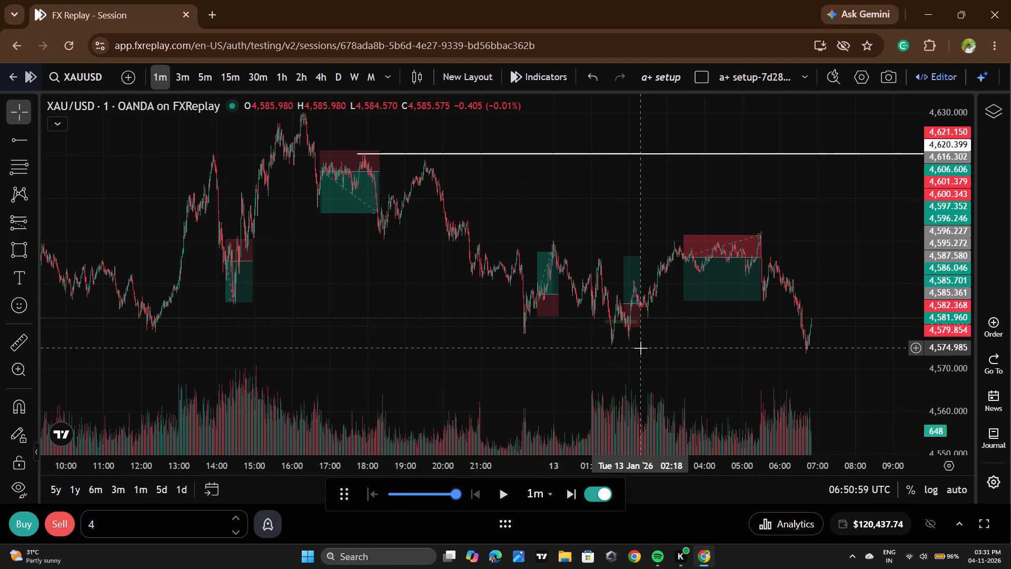
{"action": "scroll", "coordinate": [756, 336], "scroll_direction": "up", "scroll_amount": 5}
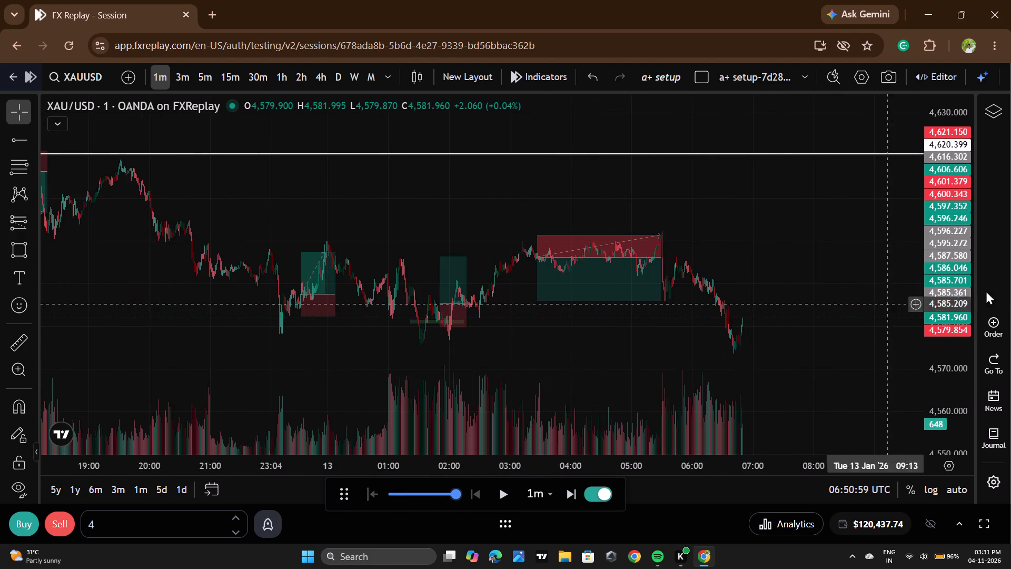
{"action": "scroll", "coordinate": [957, 350], "scroll_direction": "up", "scroll_amount": 15}
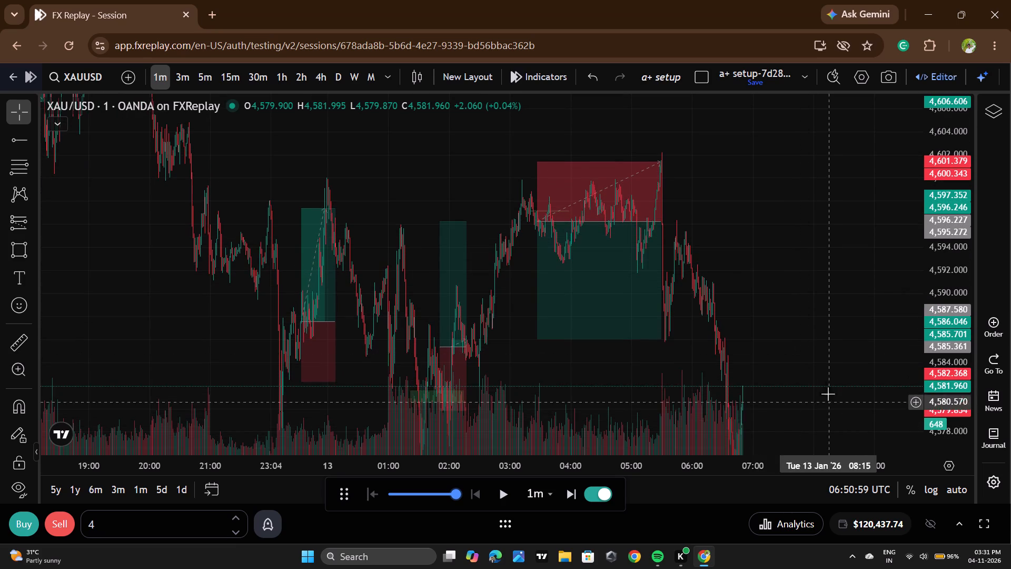
{"action": "scroll", "coordinate": [825, 389], "scroll_direction": "up", "scroll_amount": 2}
{"action": "left_click_drag", "start_coordinate": [778, 398], "coordinate": [761, 280]}
{"action": "scroll", "coordinate": [764, 293], "scroll_direction": "up", "scroll_amount": 8}
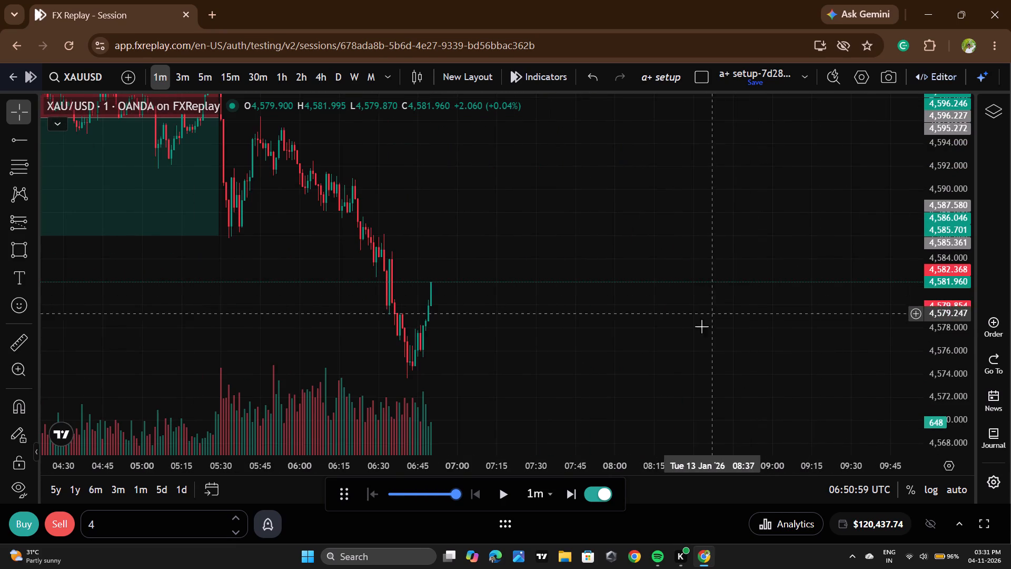
{"action": "left_click_drag", "start_coordinate": [709, 324], "coordinate": [834, 303]}
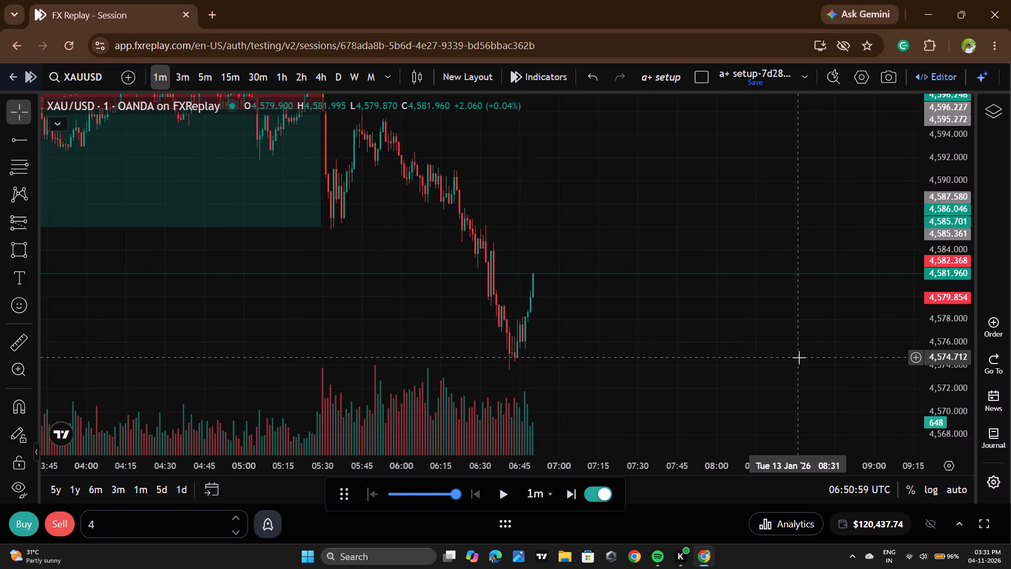
{"action": "scroll", "coordinate": [941, 340], "scroll_direction": "up", "scroll_amount": 8}
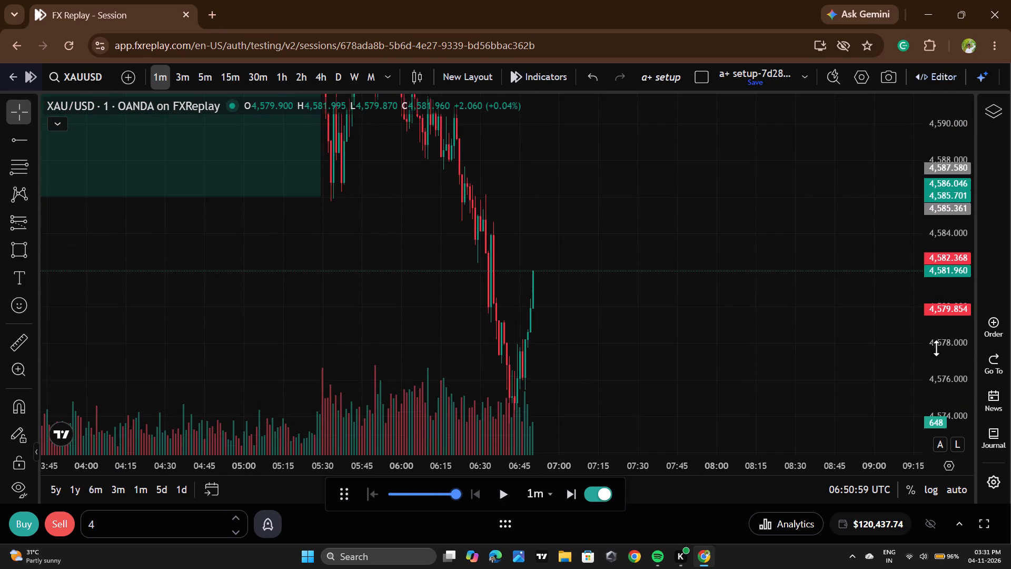
{"action": "scroll", "coordinate": [628, 350], "scroll_direction": "up", "scroll_amount": 9}
{"action": "left_click_drag", "start_coordinate": [544, 350], "coordinate": [977, 326]}
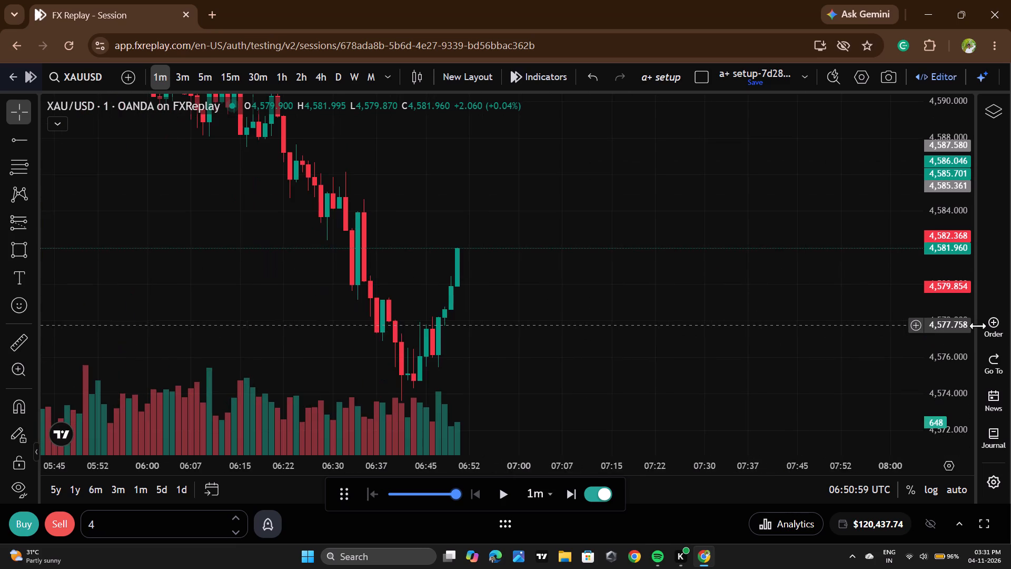
{"action": "left_click_drag", "start_coordinate": [708, 370], "coordinate": [802, 333]}
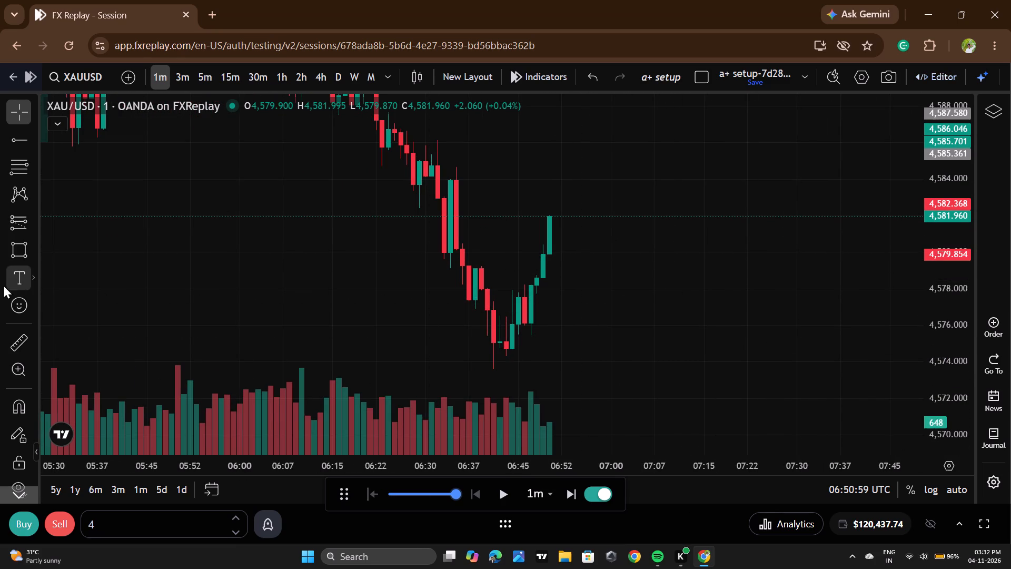
{"action": "left_click", "coordinate": [19, 253]}
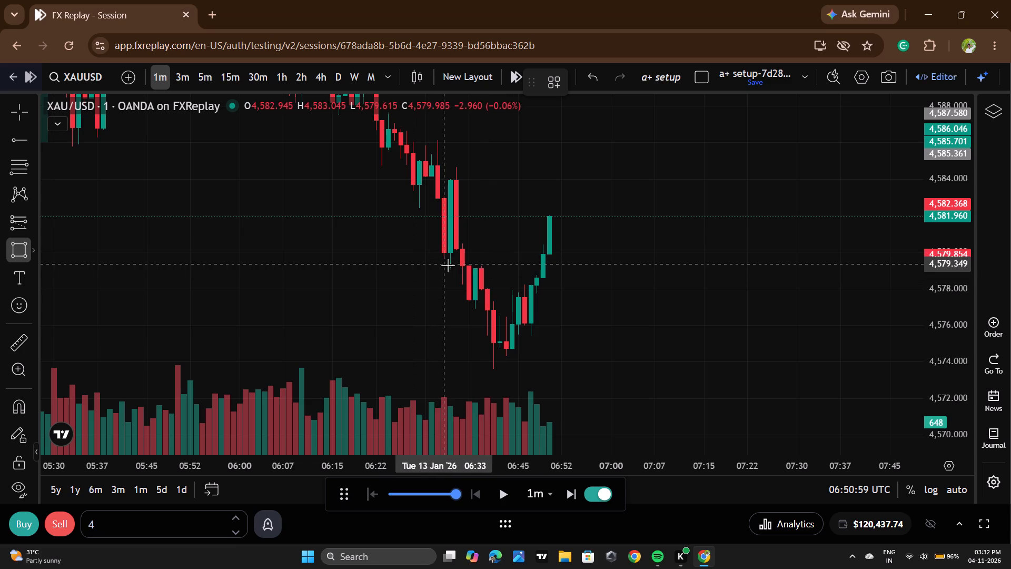
{"action": "left_click", "coordinate": [448, 265]}
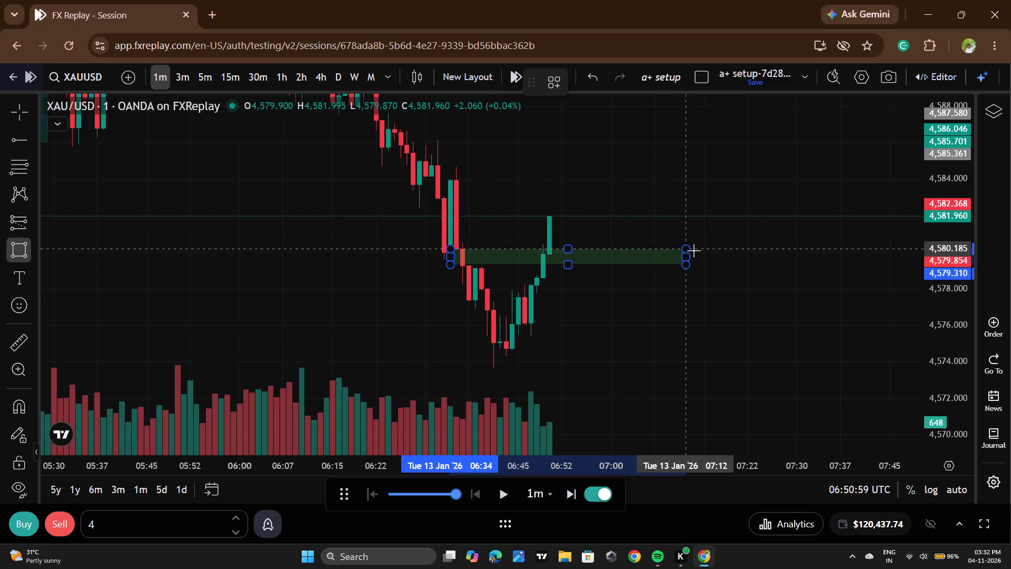
{"action": "left_click", "coordinate": [696, 250]}
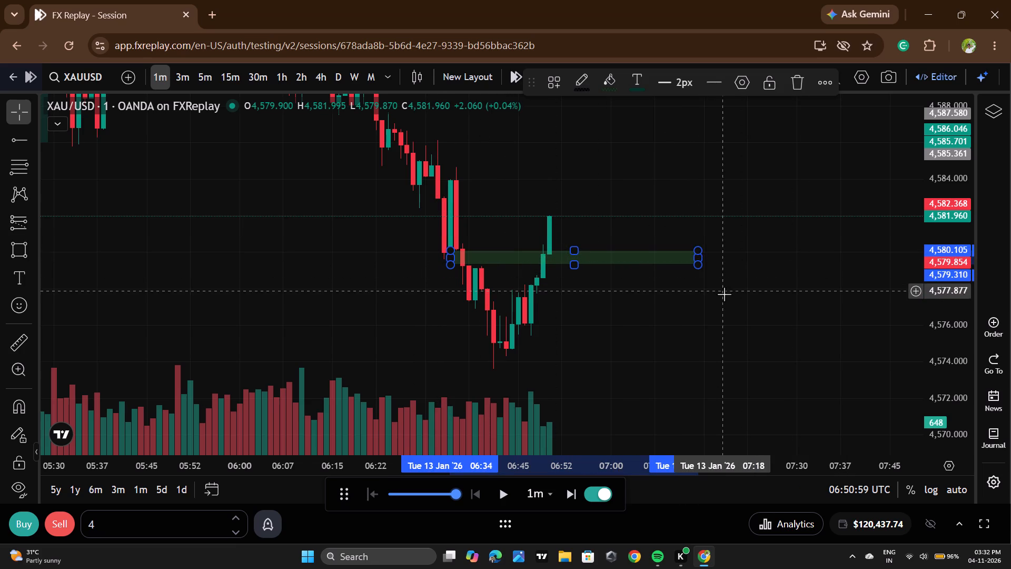
{"action": "left_click", "coordinate": [724, 297]}
Slow down the replay speed and advance price to about 06:57 UTC, as it pulls back into the new zone.
{"action": "left_click", "coordinate": [417, 496]}
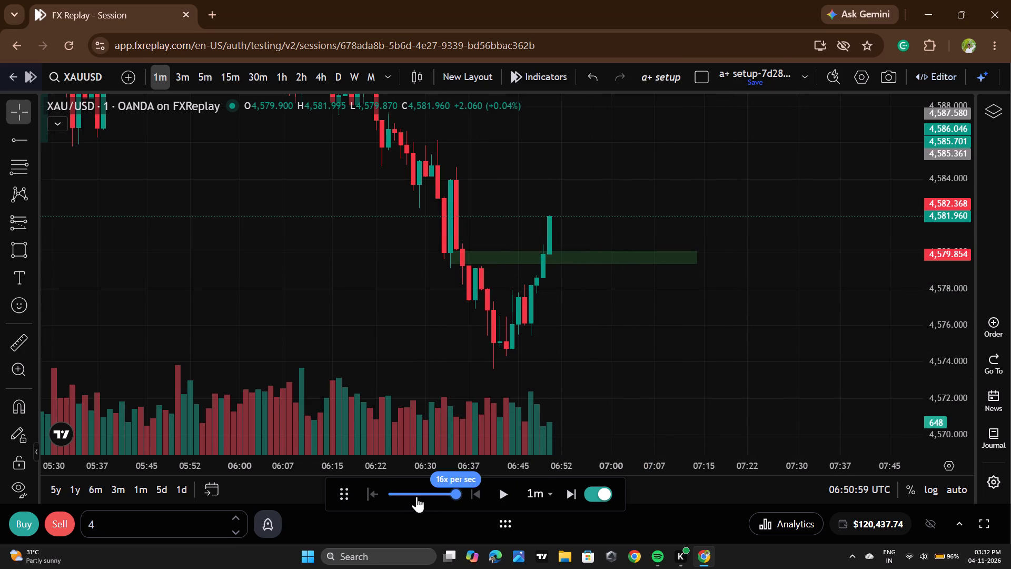
{"action": "double_click", "coordinate": [502, 489]}
{"action": "double_click", "coordinate": [501, 489]}
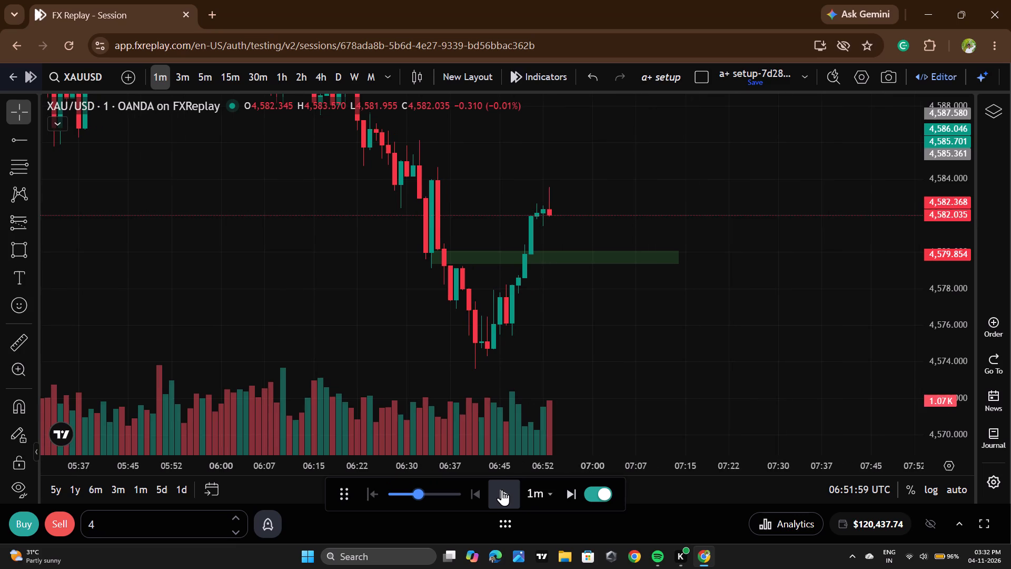
{"action": "left_click", "coordinate": [502, 490]}
{"action": "left_click", "coordinate": [502, 490]}
{"action": "double_click", "coordinate": [500, 490]}
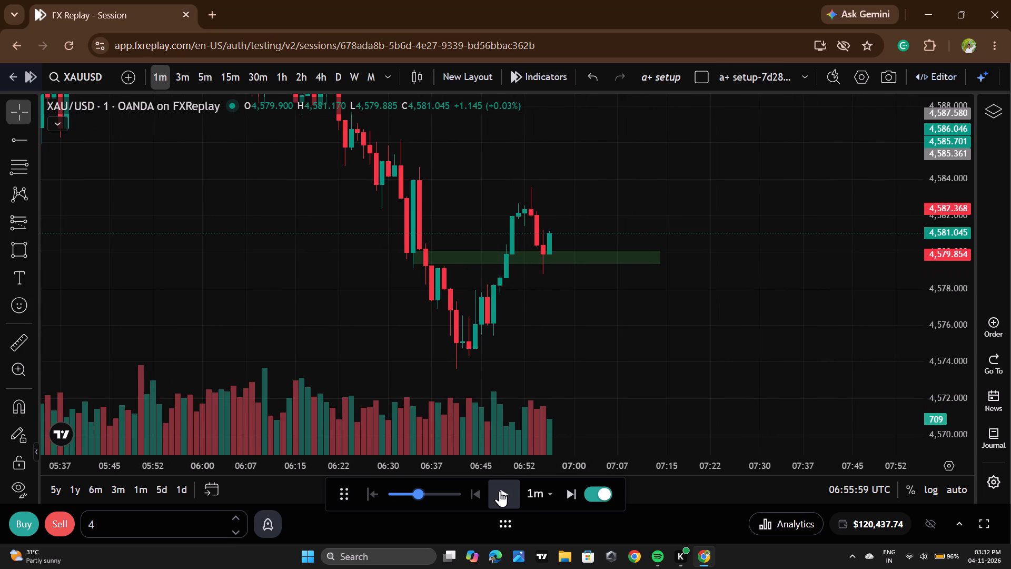
Place a market buy order on XAUUSD with size 4.
{"action": "scroll", "coordinate": [329, 491], "scroll_direction": "down", "scroll_amount": 4}
{"action": "scroll", "coordinate": [680, 338], "scroll_direction": "down", "scroll_amount": 4}
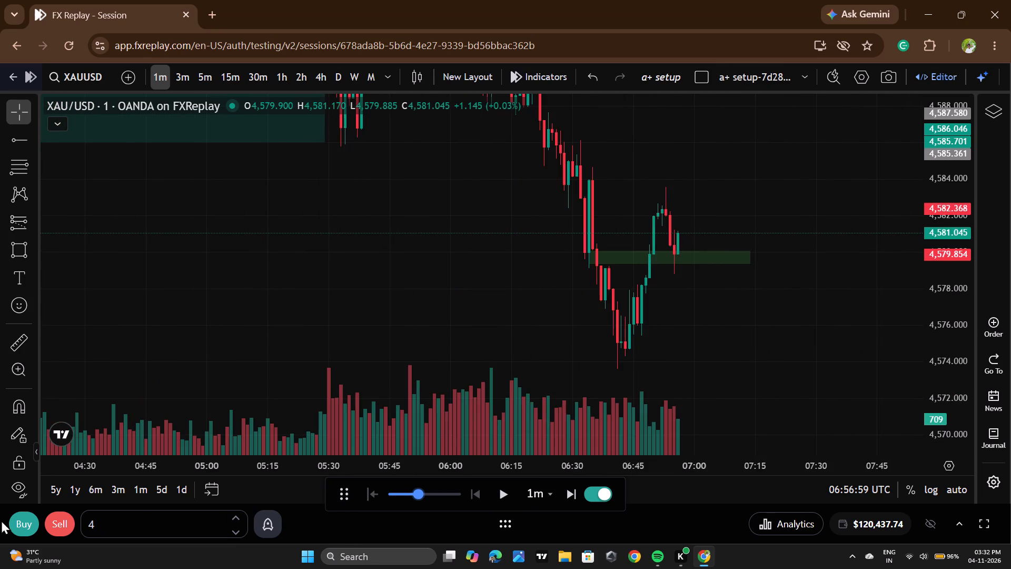
{"action": "left_click", "coordinate": [19, 523]}
Add a stop loss at about 4,575.8 and a take profit at about 4,591.1 to the open buy trade.
{"action": "scroll", "coordinate": [688, 268], "scroll_direction": "down", "scroll_amount": 3}
{"action": "scroll", "coordinate": [945, 250], "scroll_direction": "down", "scroll_amount": 3}
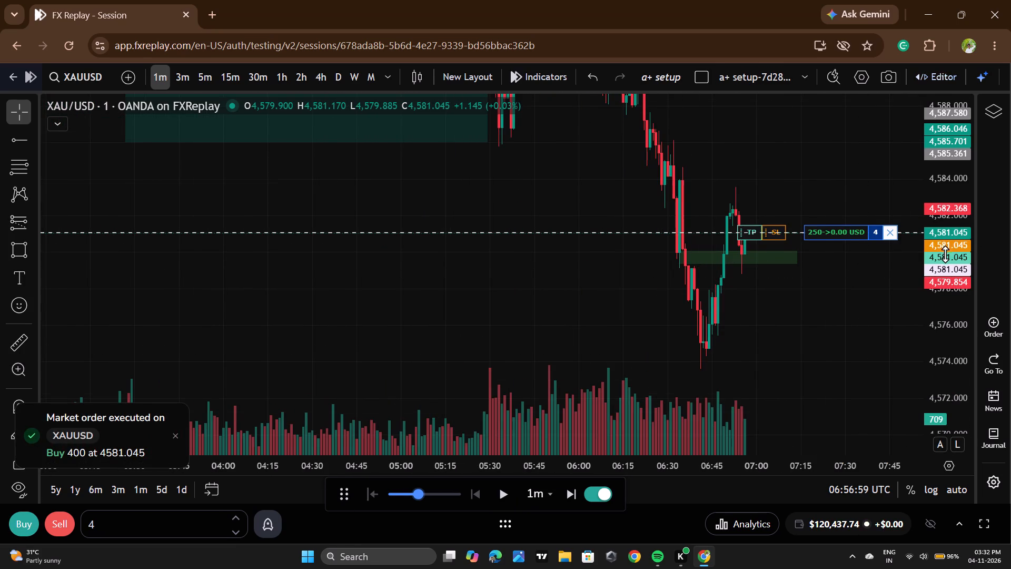
{"action": "scroll", "coordinate": [945, 254], "scroll_direction": "down", "scroll_amount": 9}
{"action": "left_click_drag", "start_coordinate": [778, 254], "coordinate": [787, 309]}
{"action": "left_click", "coordinate": [816, 400]}
{"action": "left_click_drag", "start_coordinate": [821, 393], "coordinate": [828, 437]}
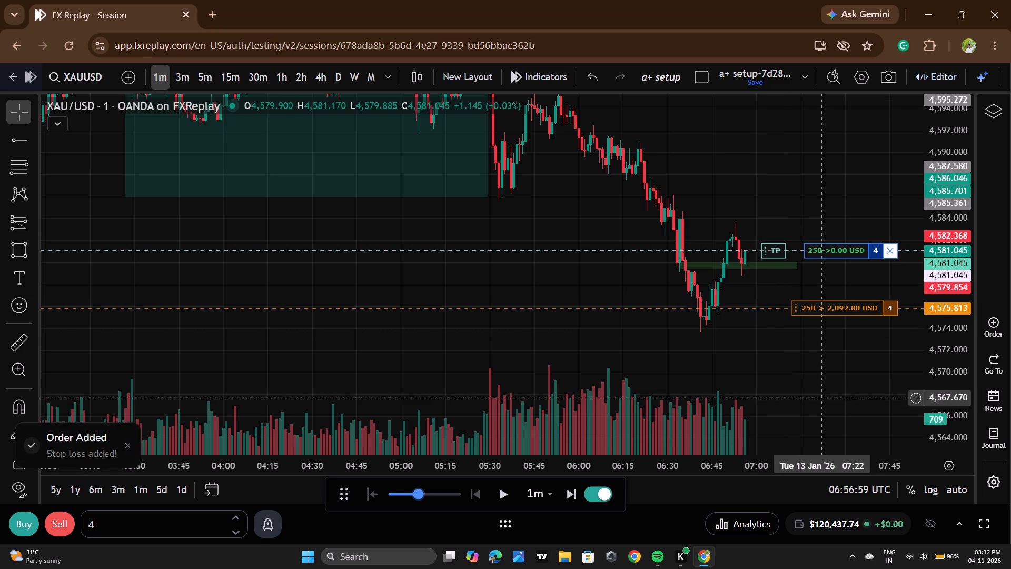
{"action": "left_click_drag", "start_coordinate": [828, 437], "coordinate": [828, 460]}
{"action": "left_click_drag", "start_coordinate": [778, 307], "coordinate": [785, 172]}
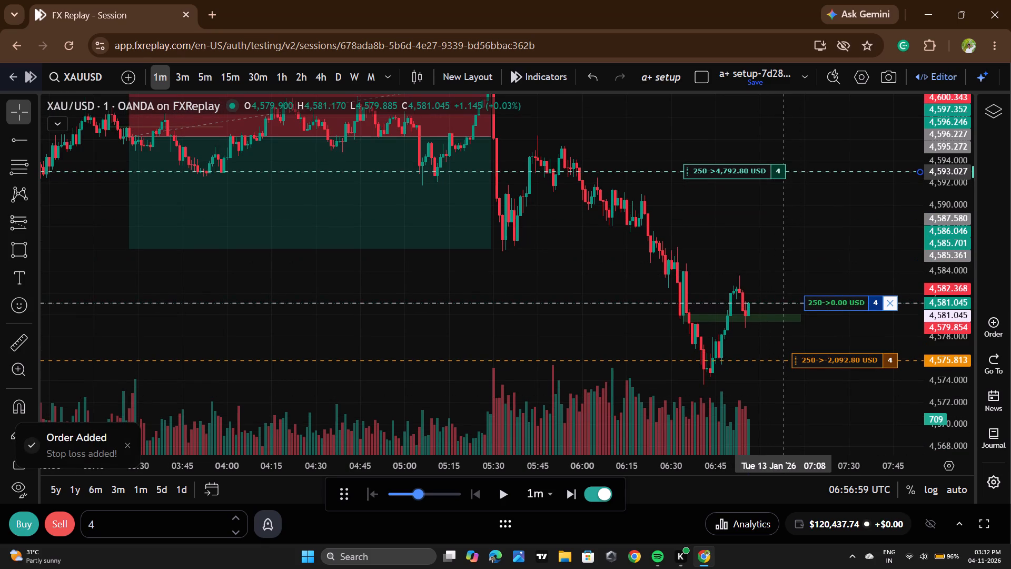
{"action": "left_click_drag", "start_coordinate": [785, 172], "coordinate": [785, 193]}
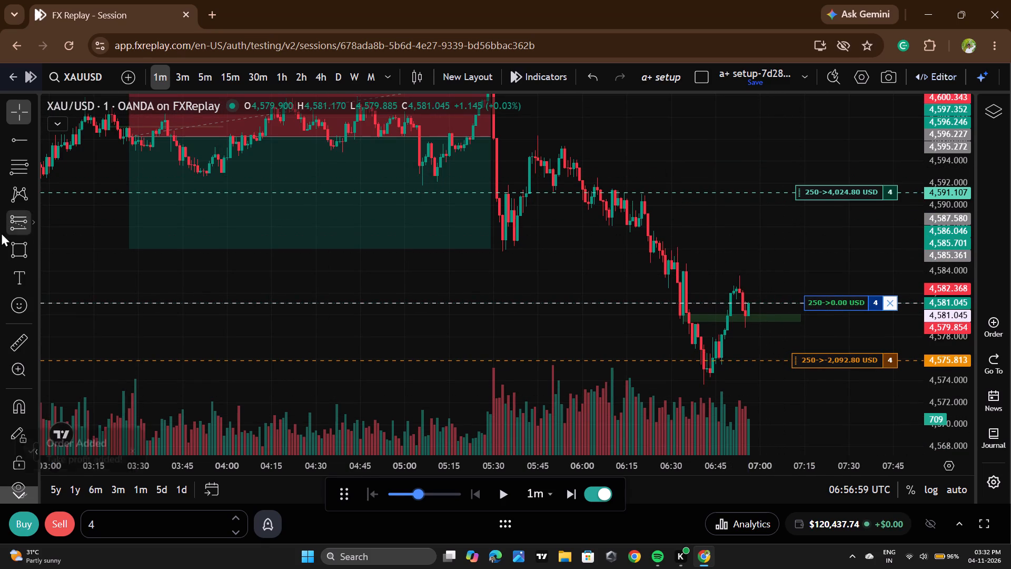
Draw a long position from 06:55 to 07:27 with entry about 4,581.1, stop about 4,575.8 and target about 4,591.1.
{"action": "left_click", "coordinate": [37, 220]}
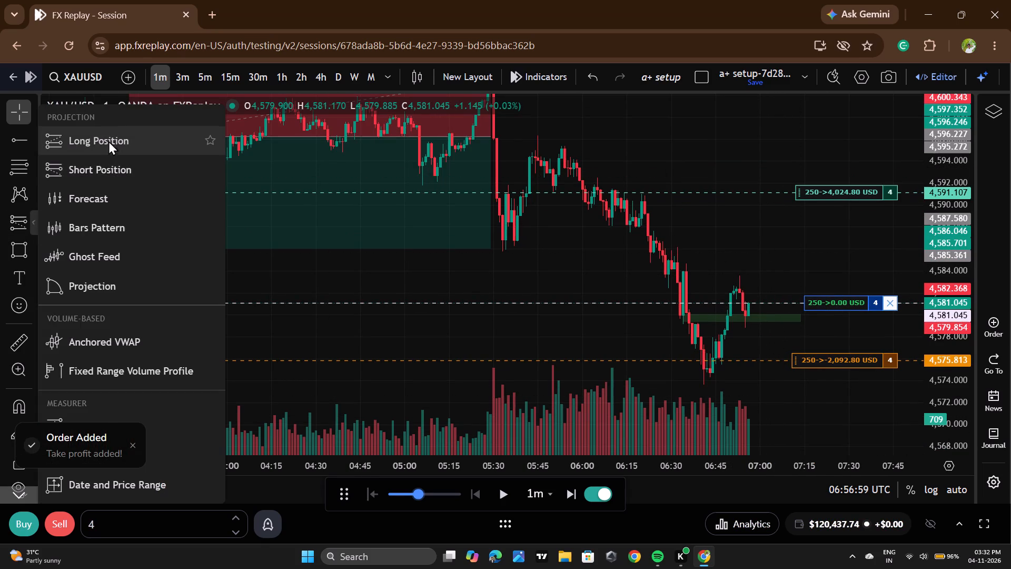
{"action": "left_click", "coordinate": [108, 141]}
{"action": "left_click", "coordinate": [750, 305]}
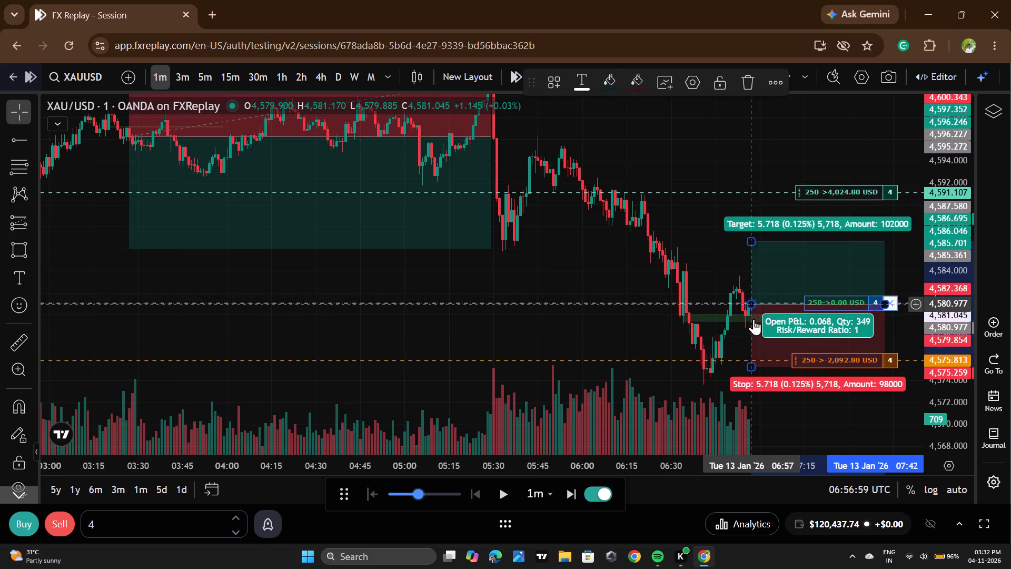
{"action": "left_click", "coordinate": [752, 361]}
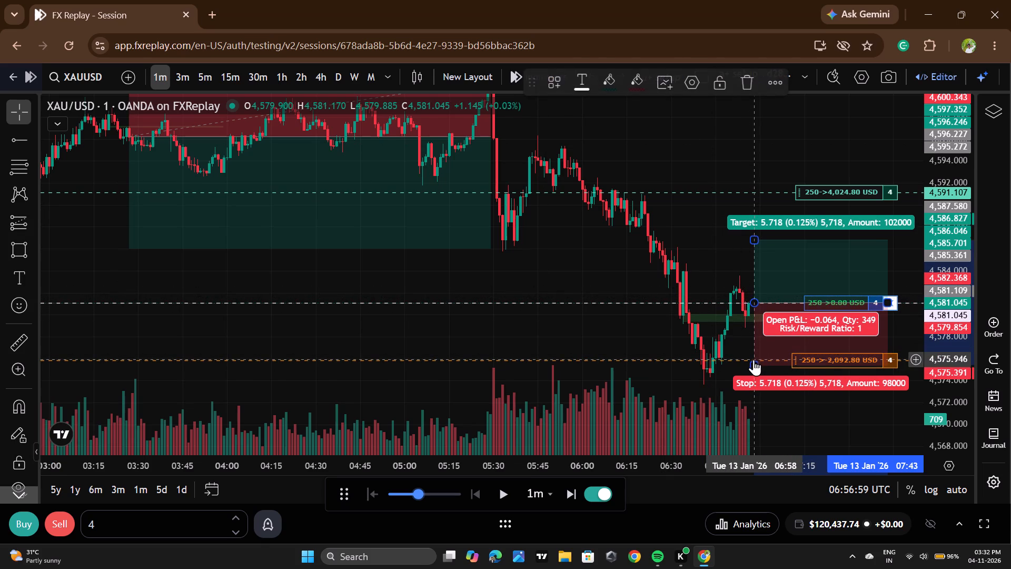
{"action": "left_click_drag", "start_coordinate": [755, 359], "coordinate": [745, 359]}
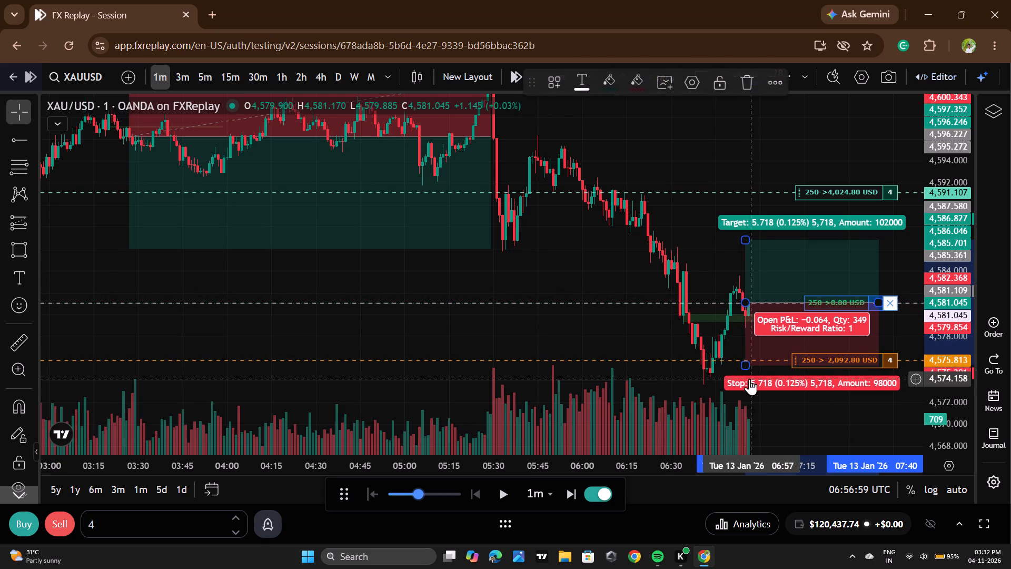
{"action": "left_click_drag", "start_coordinate": [741, 368], "coordinate": [748, 363]}
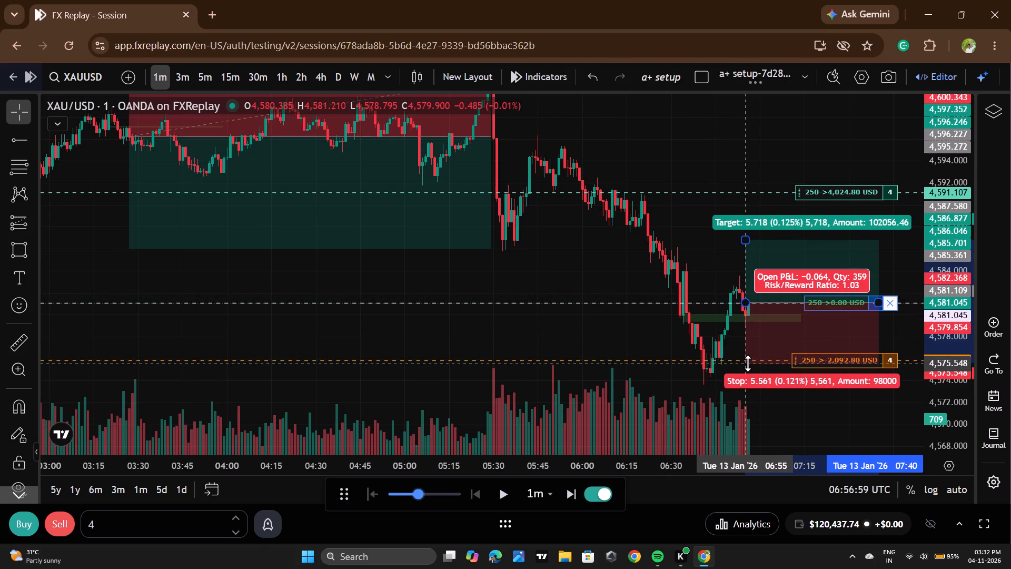
{"action": "left_click_drag", "start_coordinate": [748, 363], "coordinate": [748, 361]}
{"action": "left_click_drag", "start_coordinate": [902, 327], "coordinate": [811, 327]}
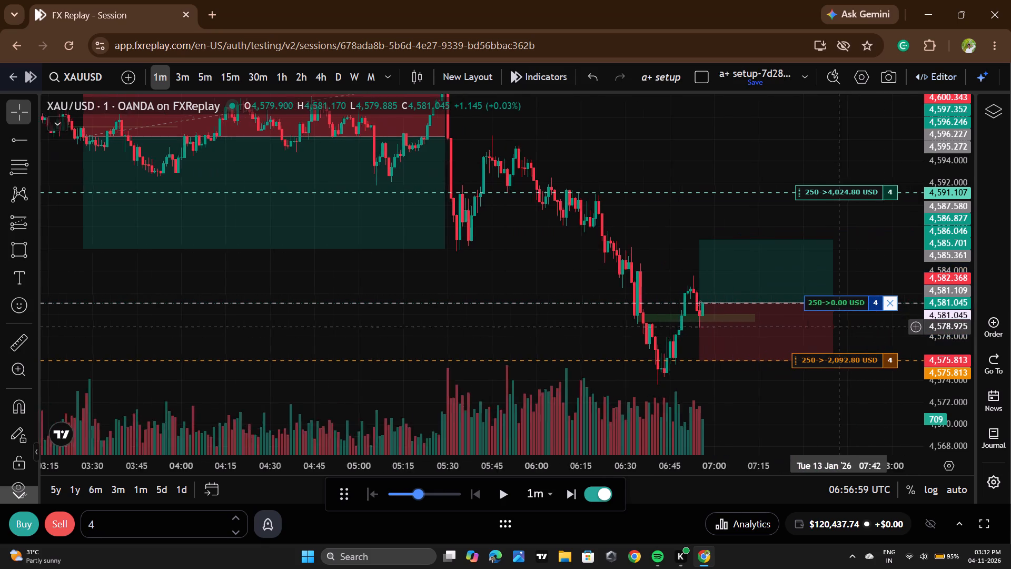
{"action": "left_click_drag", "start_coordinate": [811, 327], "coordinate": [652, 317]}
{"action": "left_click_drag", "start_coordinate": [645, 295], "coordinate": [609, 295]}
{"action": "left_click_drag", "start_coordinate": [514, 233], "coordinate": [523, 184]}
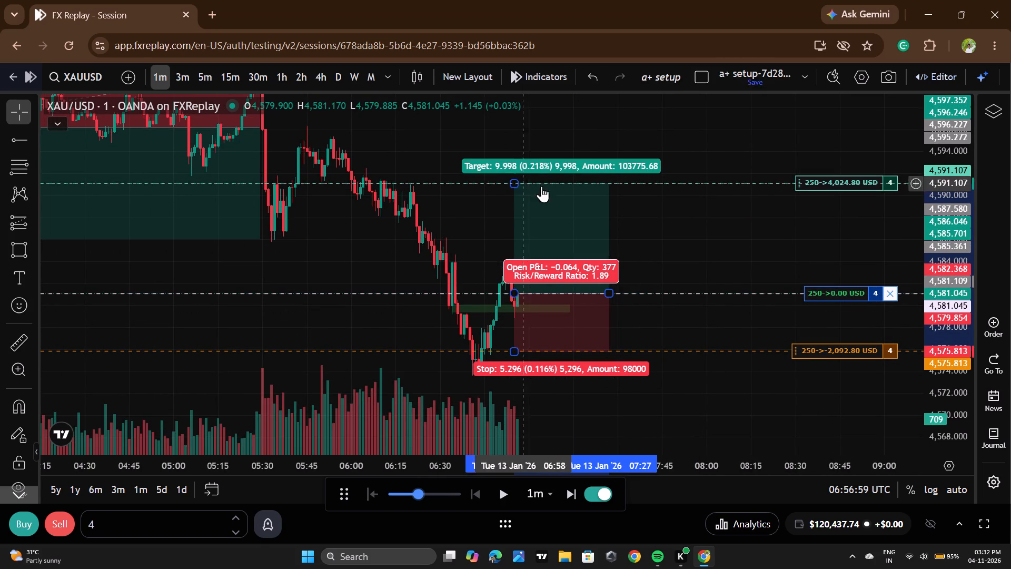
{"action": "left_click", "coordinate": [670, 227]}
Advance the replay in short bursts to about 07:11 UTC with the buy trade still open.
{"action": "double_click", "coordinate": [503, 494]}
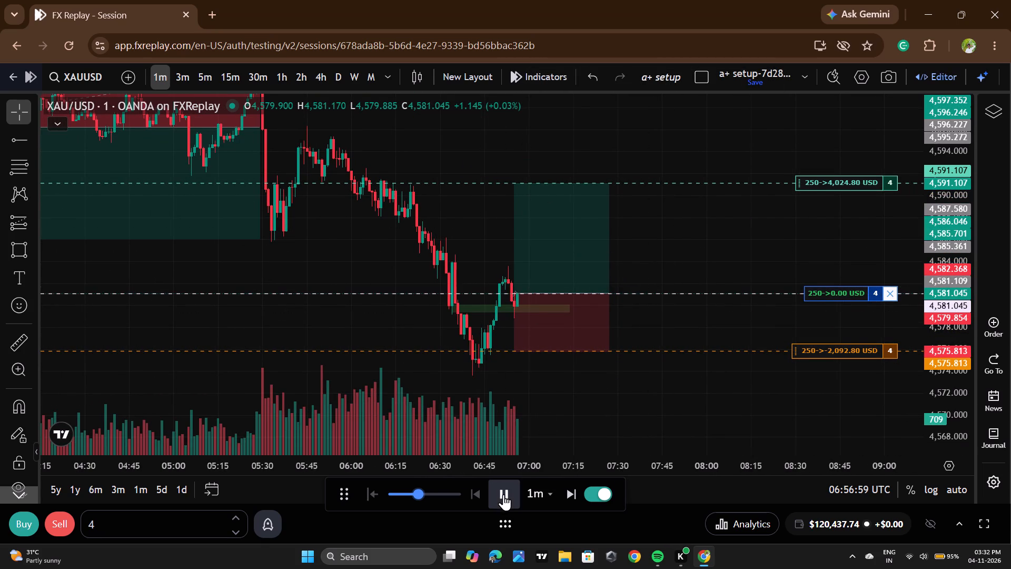
{"action": "left_click", "coordinate": [503, 494]}
{"action": "triple_click", "coordinate": [503, 494]}
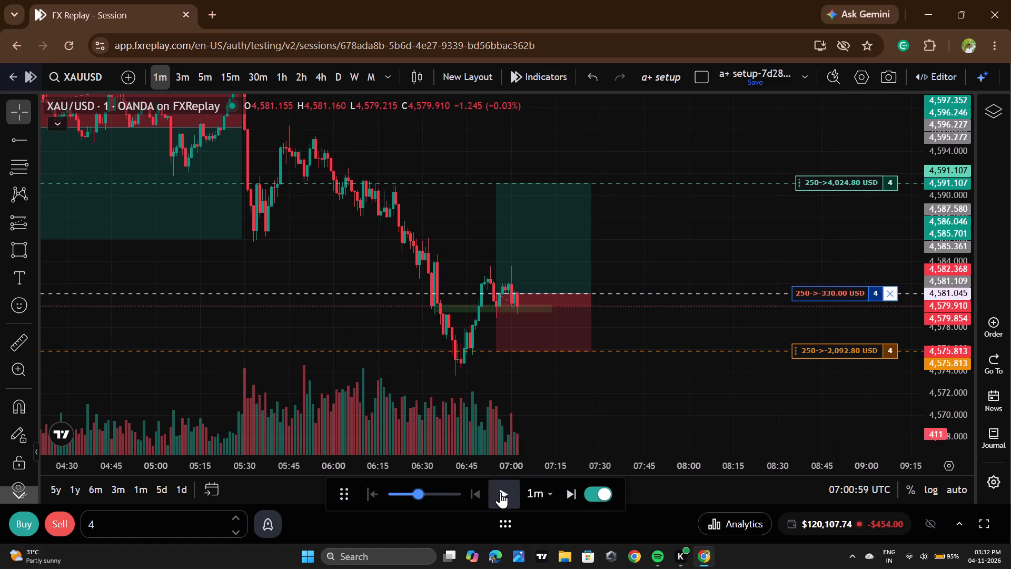
{"action": "double_click", "coordinate": [500, 492]}
{"action": "left_click", "coordinate": [498, 488]}
{"action": "left_click", "coordinate": [498, 488]}
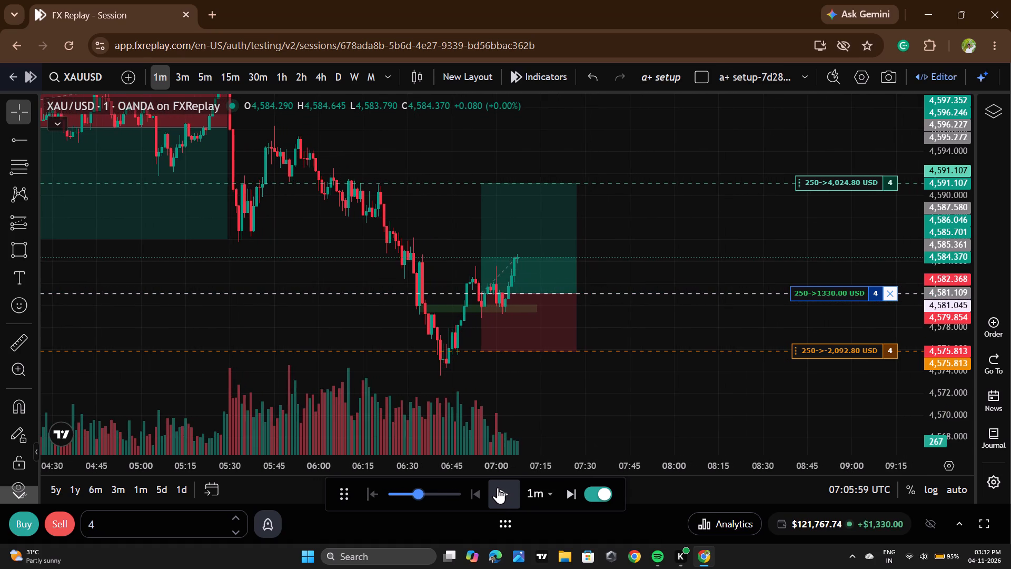
{"action": "left_click", "coordinate": [498, 487]}
{"action": "left_click", "coordinate": [498, 487]}
Raise the replay speed to 16x per second and advance price to about 08:12 UTC, until it reaches the trade's take profit.
{"action": "left_click", "coordinate": [454, 494]}
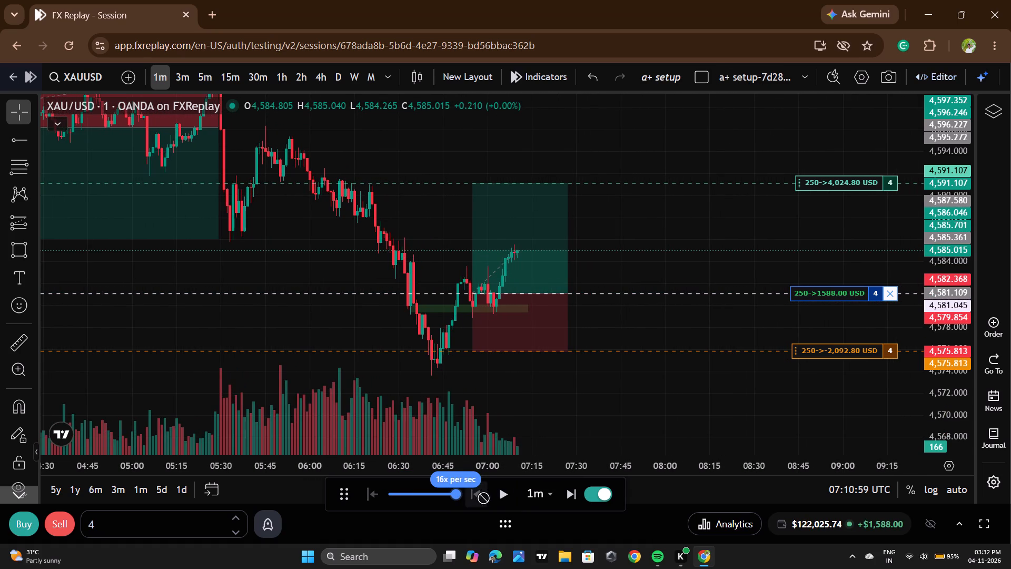
{"action": "left_click", "coordinate": [501, 499]}
{"action": "double_click", "coordinate": [502, 499]}
{"action": "double_click", "coordinate": [501, 498]}
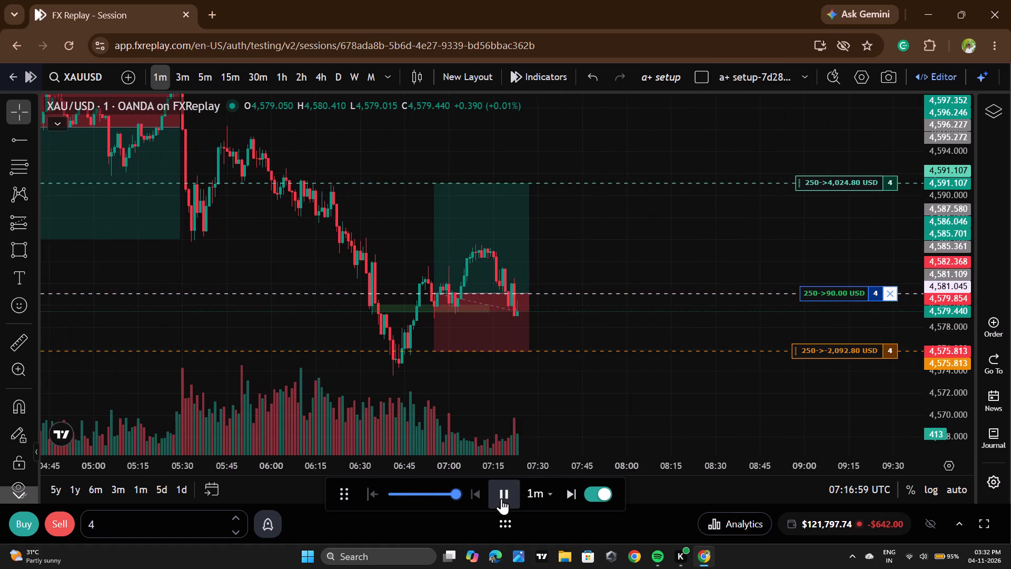
{"action": "double_click", "coordinate": [501, 496]}
{"action": "double_click", "coordinate": [501, 494]}
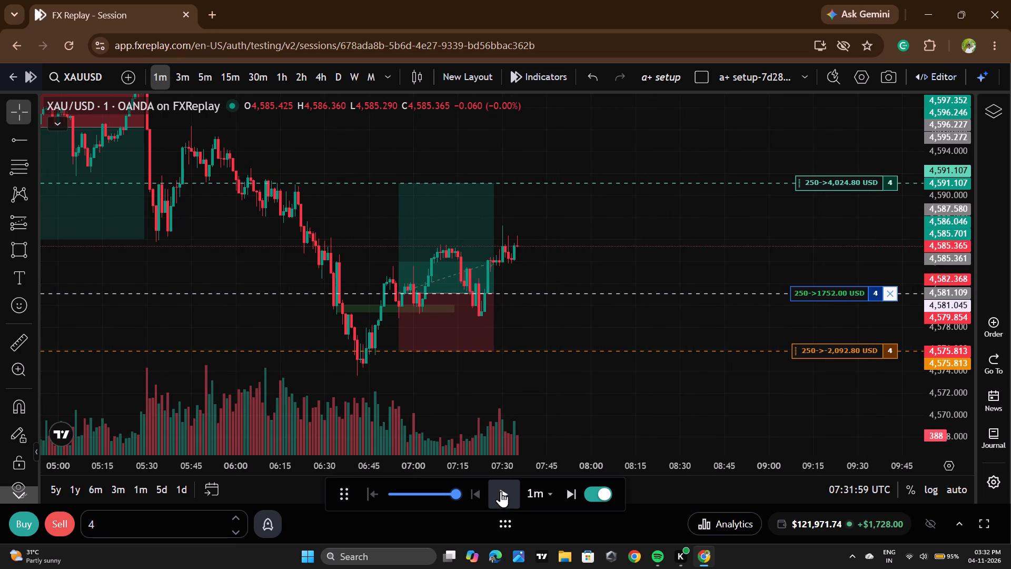
{"action": "double_click", "coordinate": [501, 491]}
{"action": "triple_click", "coordinate": [501, 488]}
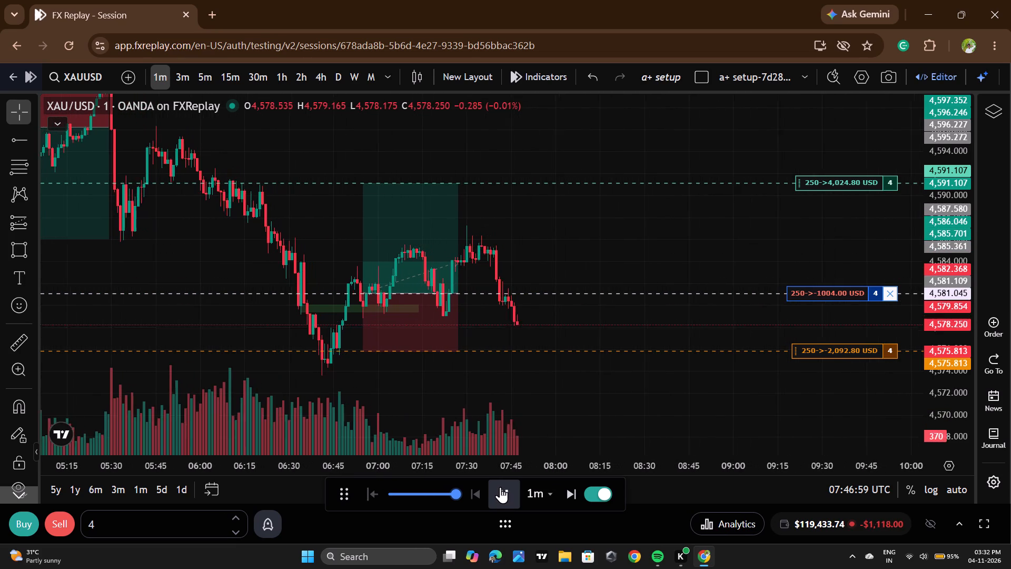
{"action": "triple_click", "coordinate": [500, 486]}
{"action": "left_click", "coordinate": [500, 486]}
{"action": "left_click", "coordinate": [500, 486]}
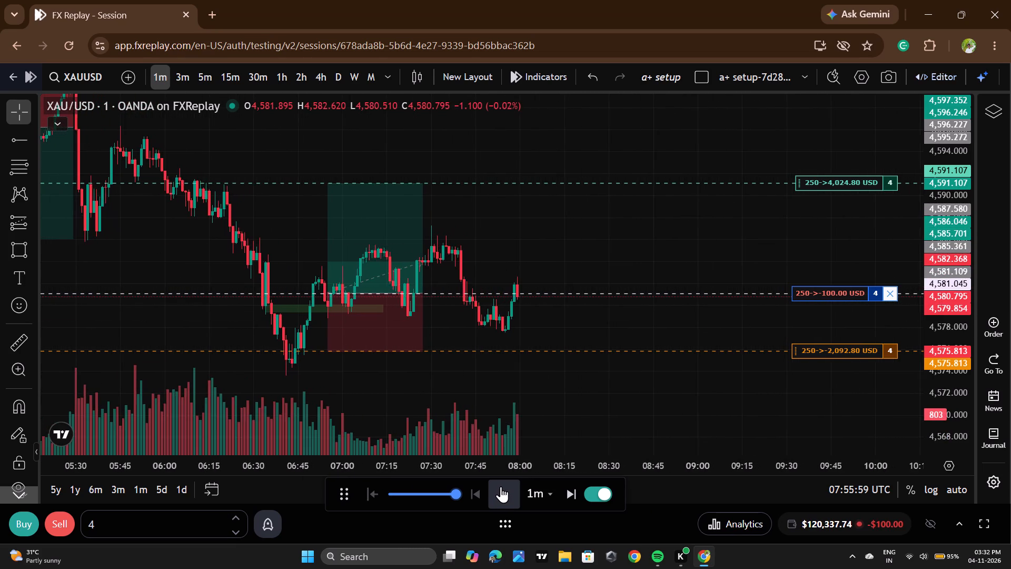
{"action": "triple_click", "coordinate": [501, 486]}
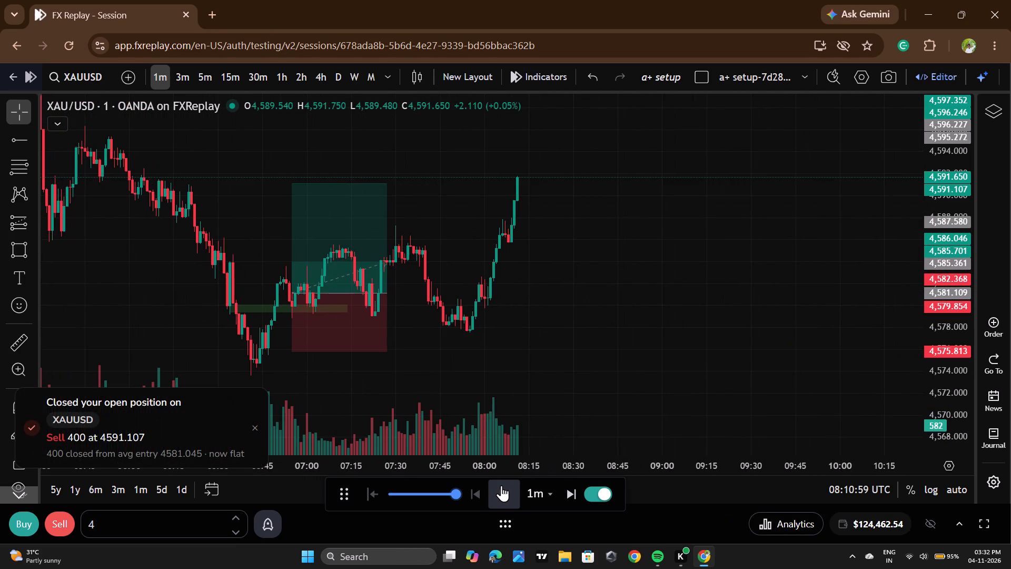
Extend the long position drawing's end time to about 08:13, just past the candle that reaches the target.
{"action": "scroll", "coordinate": [430, 235], "scroll_direction": "down", "scroll_amount": 2}
{"action": "left_click_drag", "start_coordinate": [492, 296], "coordinate": [493, 296]}
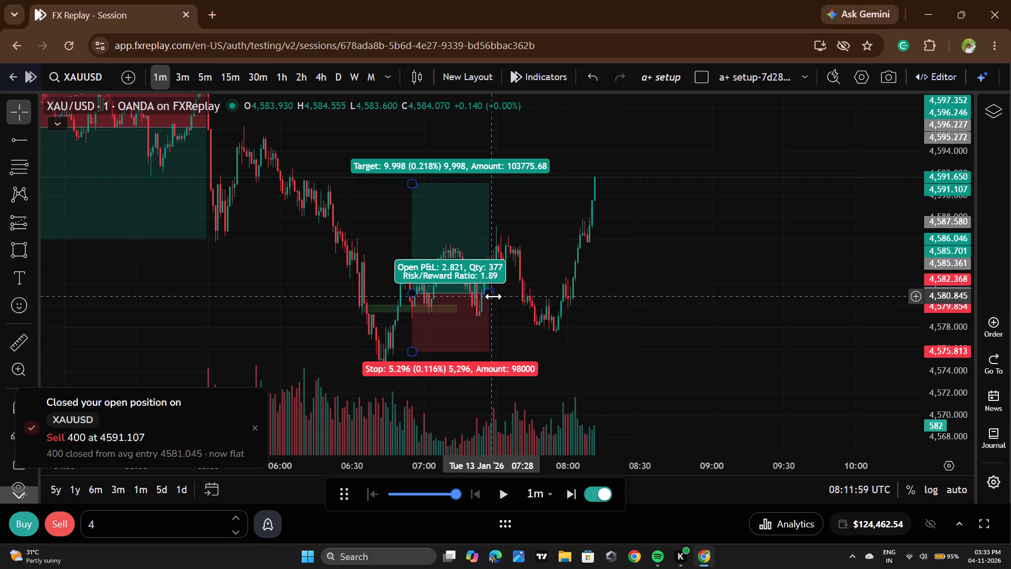
{"action": "left_click_drag", "start_coordinate": [493, 296], "coordinate": [624, 303]}
{"action": "left_click_drag", "start_coordinate": [752, 322], "coordinate": [747, 322]}
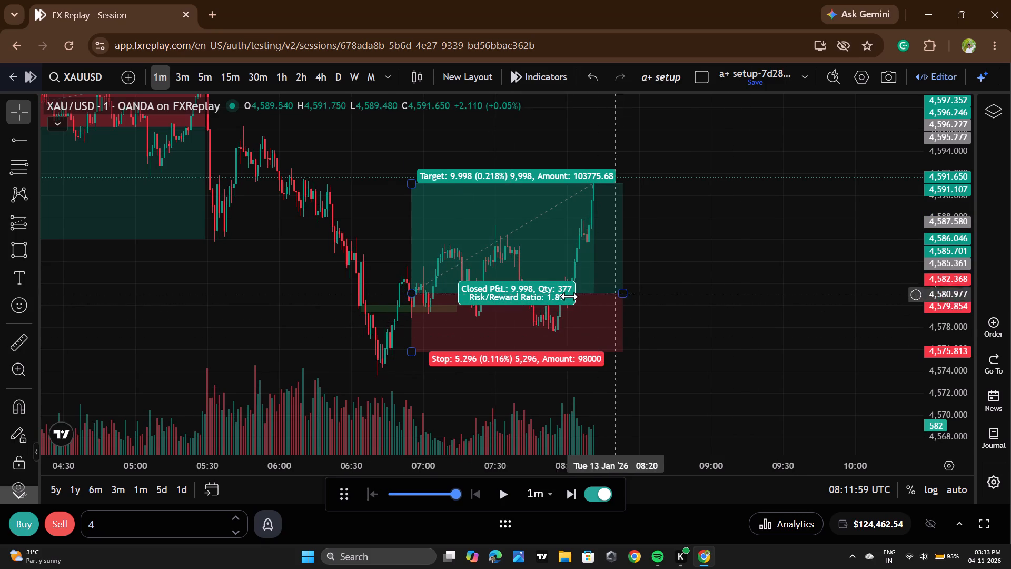
{"action": "scroll", "coordinate": [936, 276], "scroll_direction": "up", "scroll_amount": 5}
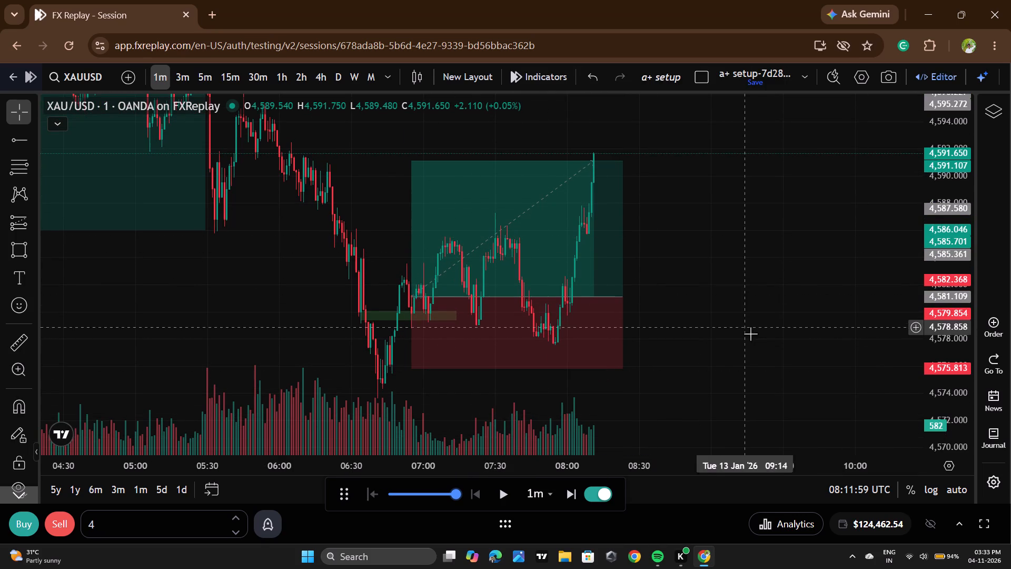
{"action": "left_click_drag", "start_coordinate": [622, 294], "coordinate": [604, 295]}
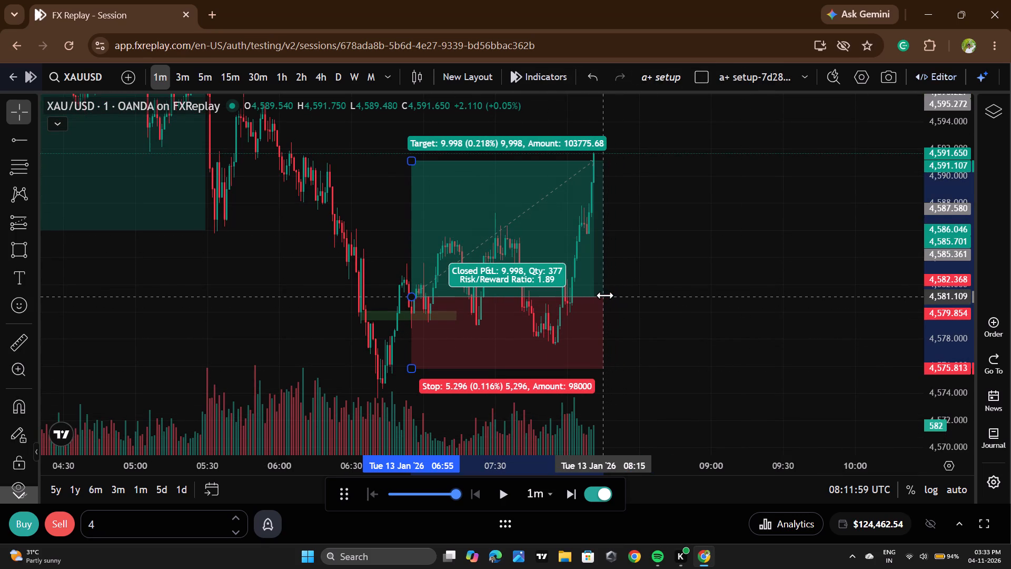
{"action": "left_click_drag", "start_coordinate": [604, 295], "coordinate": [600, 295]}
{"action": "left_click", "coordinate": [618, 298]}
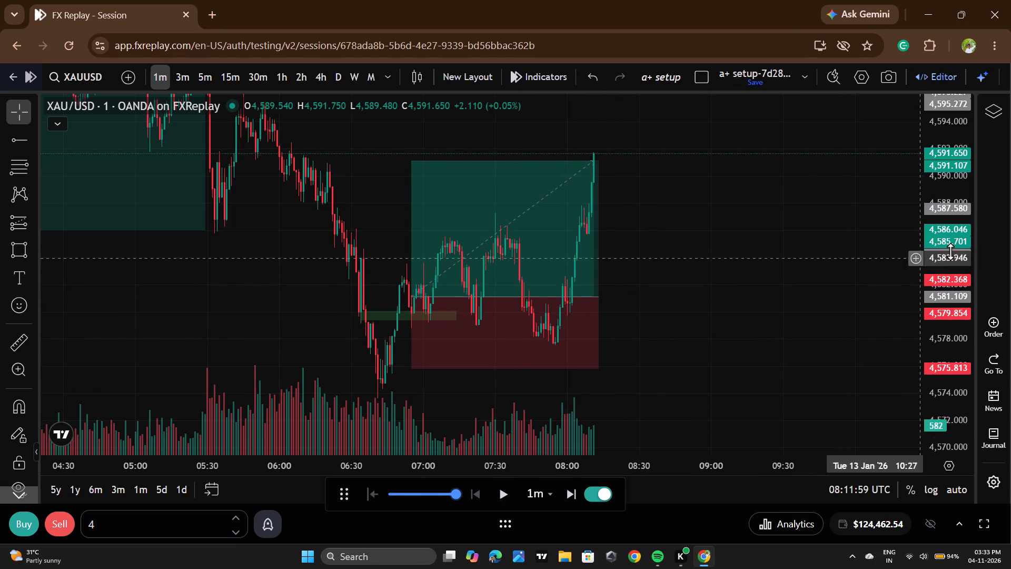
Measure the decline before the buy entry, starting from about 4,577.5 at 06:51, and clear the measurement.
{"action": "scroll", "coordinate": [950, 252], "scroll_direction": "down", "scroll_amount": 4}
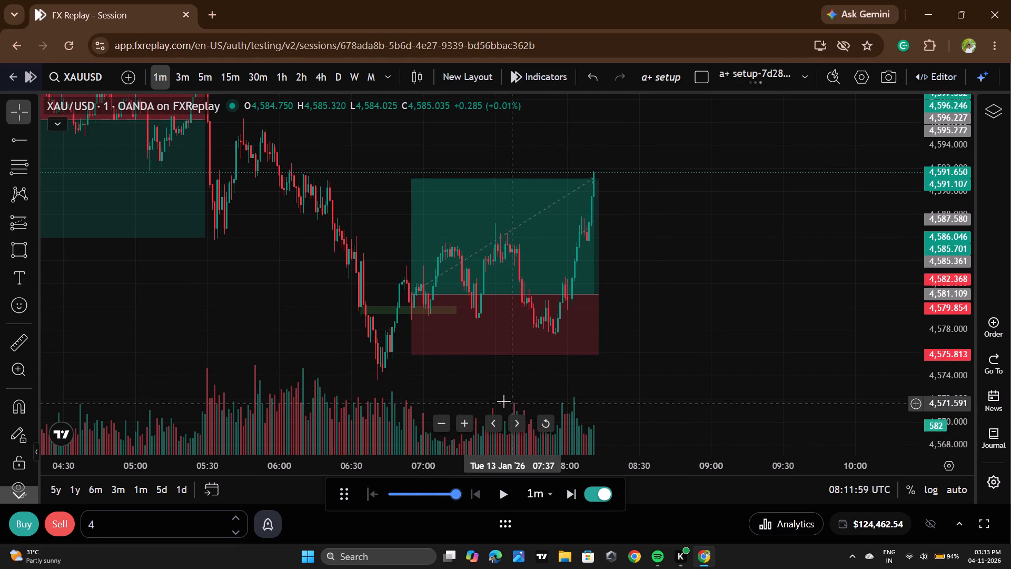
{"action": "left_click", "coordinate": [23, 350]}
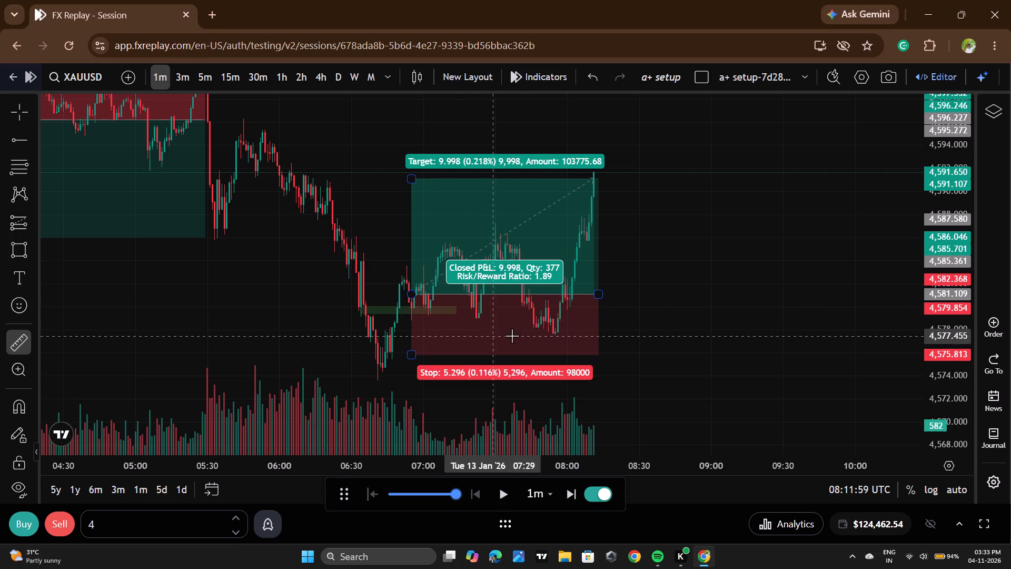
{"action": "left_click", "coordinate": [402, 336]}
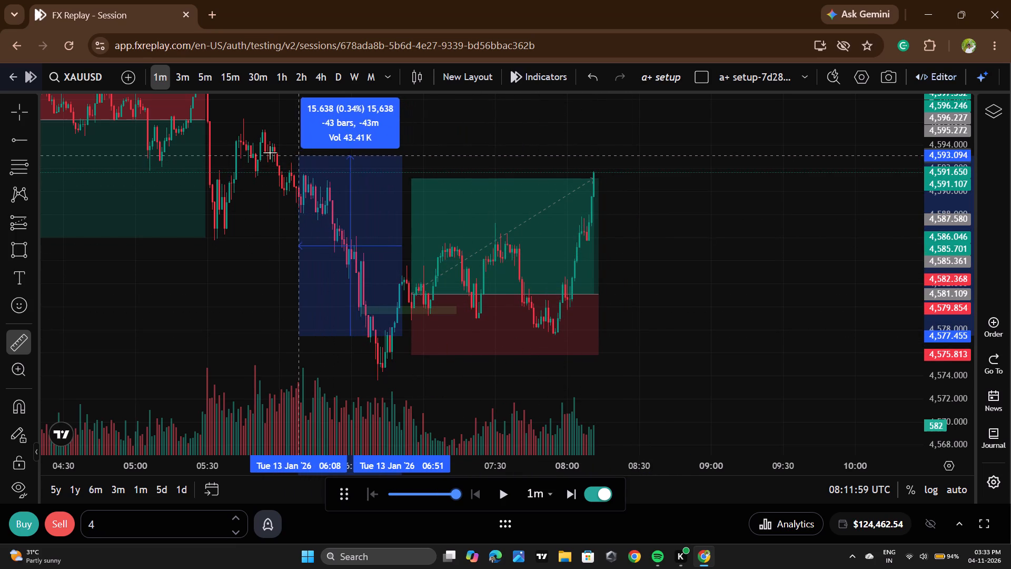
{"action": "left_click", "coordinate": [782, 233]}
{"action": "left_click", "coordinate": [863, 240]}
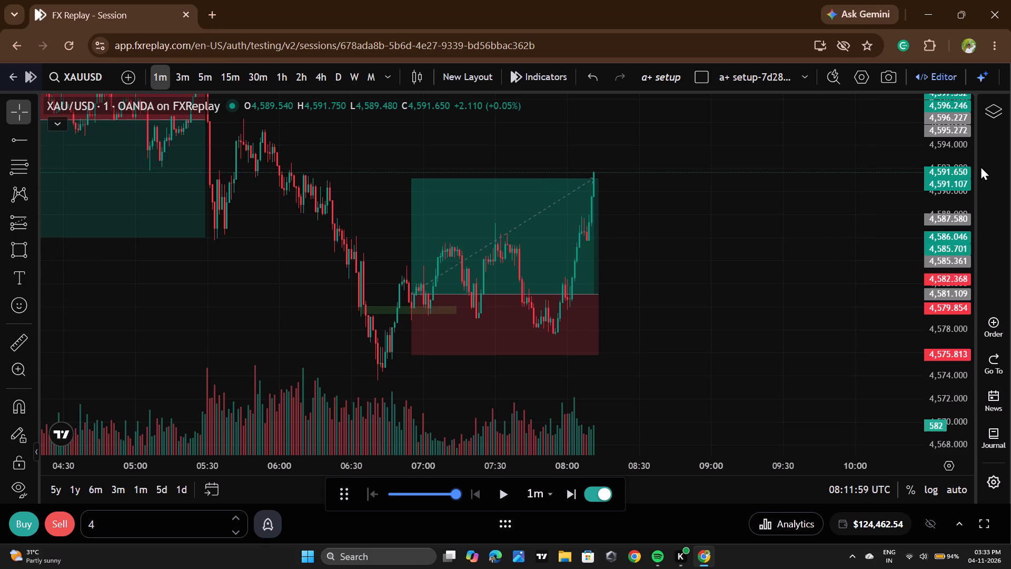
Review the marked zones and position drawings on the 1-minute chart from the previous afternoon to the latest candle.
{"action": "scroll", "coordinate": [979, 169], "scroll_direction": "down", "scroll_amount": 4}
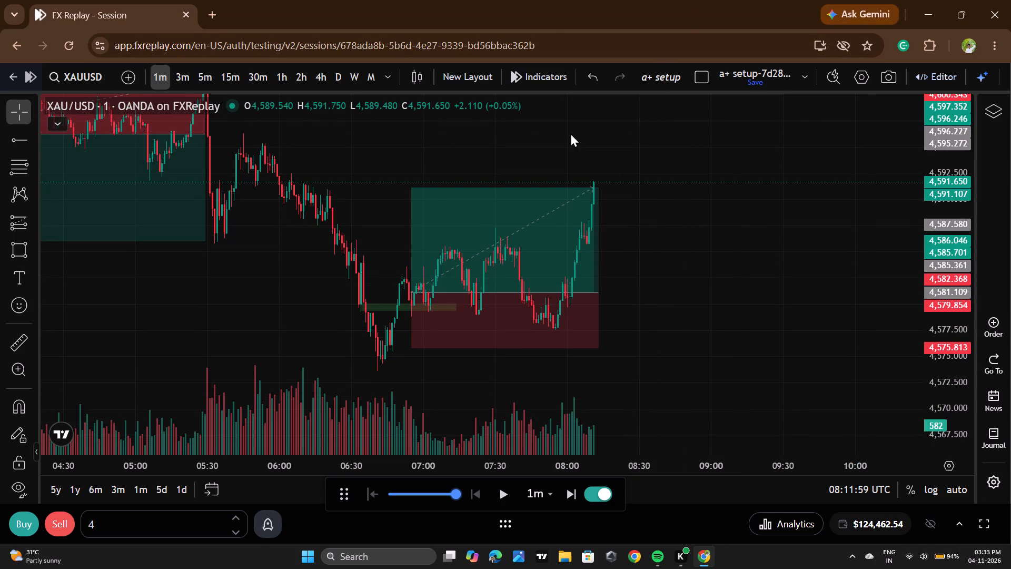
{"action": "scroll", "coordinate": [737, 304], "scroll_direction": "down", "scroll_amount": 6}
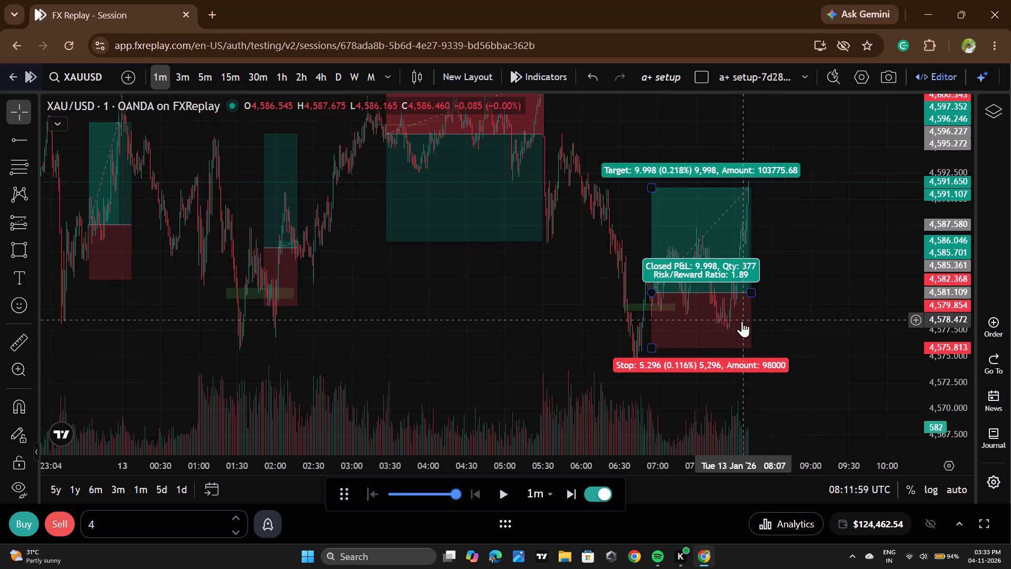
{"action": "scroll", "coordinate": [521, 341], "scroll_direction": "down", "scroll_amount": 4}
{"action": "left_click_drag", "start_coordinate": [619, 321], "coordinate": [618, 286]}
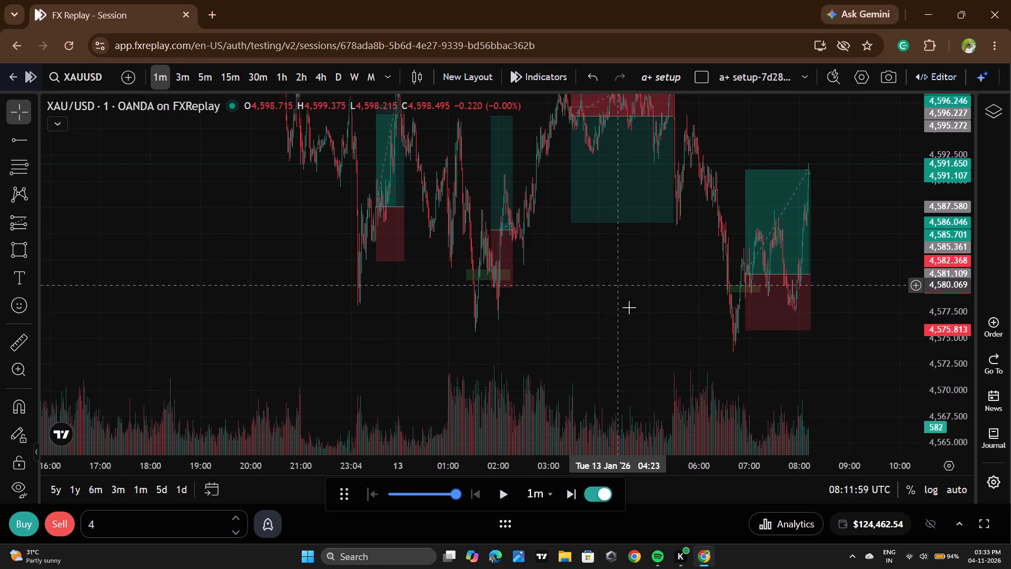
{"action": "scroll", "coordinate": [767, 339], "scroll_direction": "up", "scroll_amount": 7}
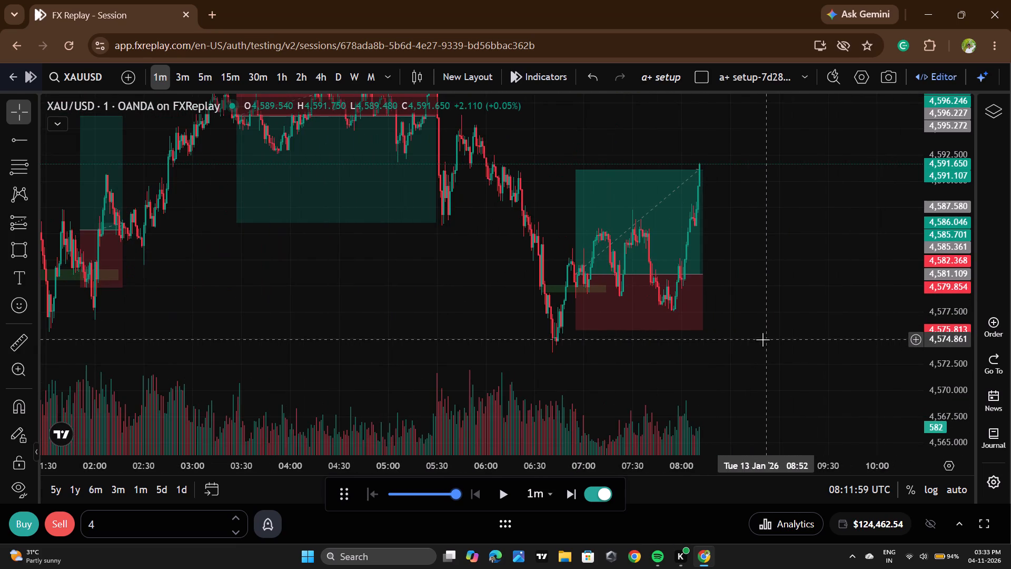
{"action": "scroll", "coordinate": [706, 340], "scroll_direction": "up", "scroll_amount": 1}
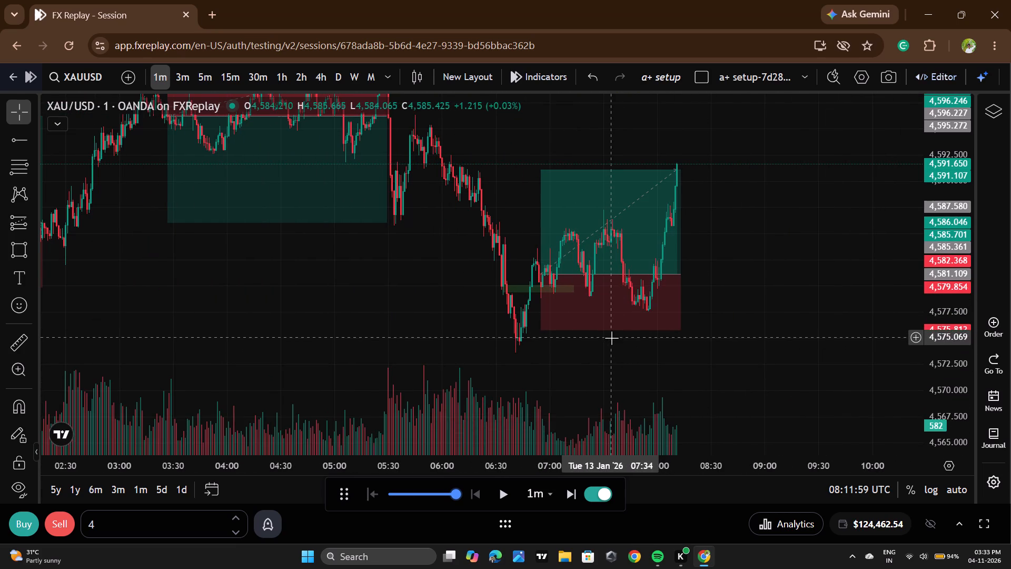
{"action": "scroll", "coordinate": [640, 300], "scroll_direction": "down", "scroll_amount": 4}
{"action": "scroll", "coordinate": [980, 242], "scroll_direction": "down", "scroll_amount": 4}
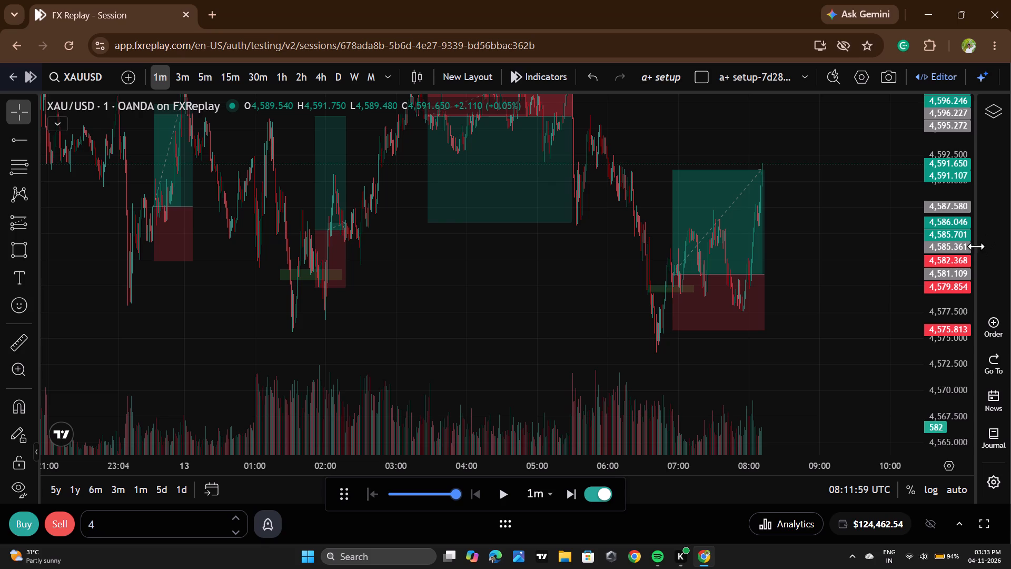
{"action": "scroll", "coordinate": [935, 238], "scroll_direction": "down", "scroll_amount": 4}
{"action": "scroll", "coordinate": [532, 308], "scroll_direction": "down", "scroll_amount": 4}
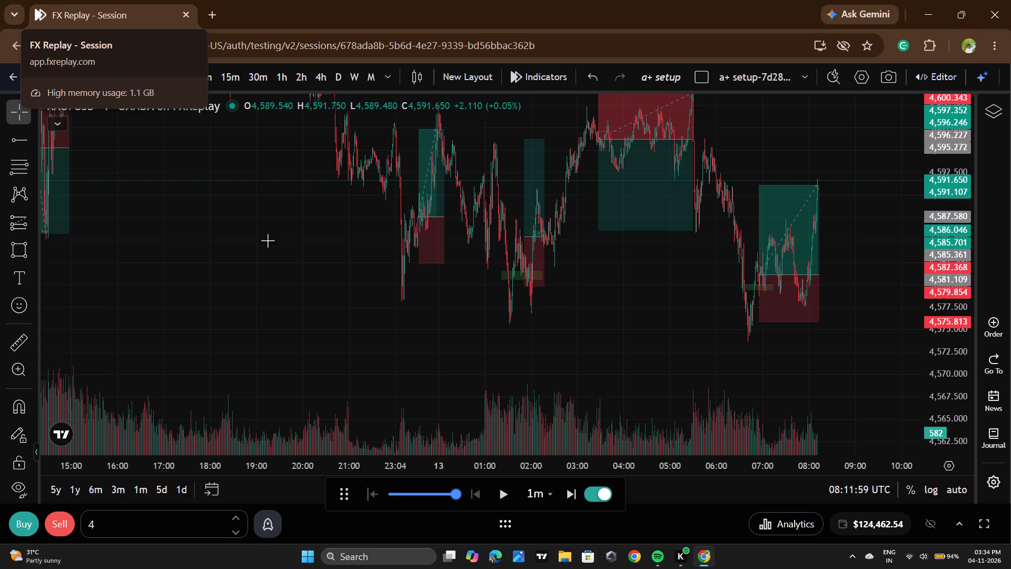
Open the session's analytics and look over the Performance view's profit and loss section.
{"action": "left_click", "coordinate": [816, 531]}
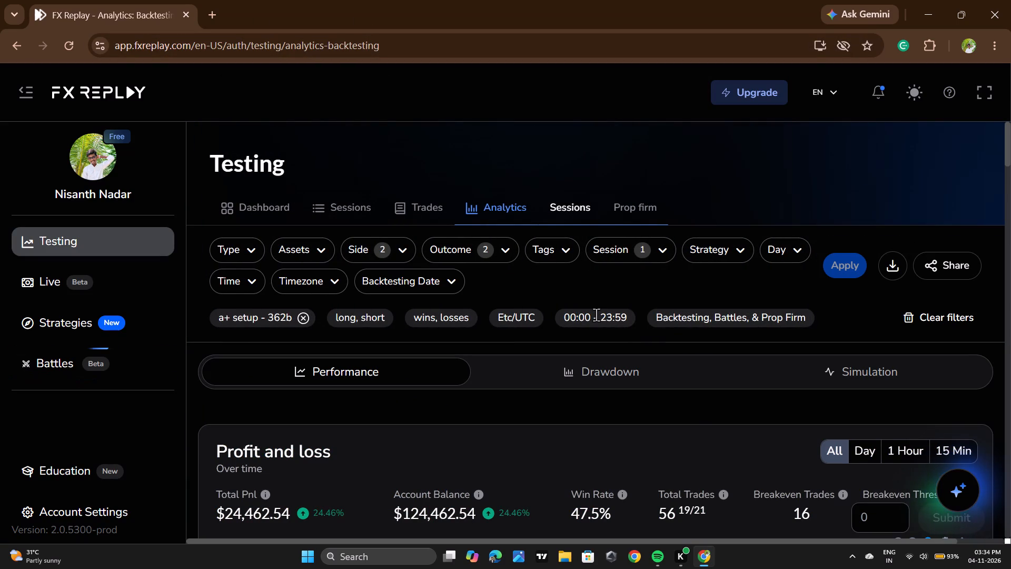
{"action": "scroll", "coordinate": [596, 315], "scroll_direction": "down", "scroll_amount": 3}
{"action": "scroll", "coordinate": [594, 307], "scroll_direction": "up", "scroll_amount": 2}
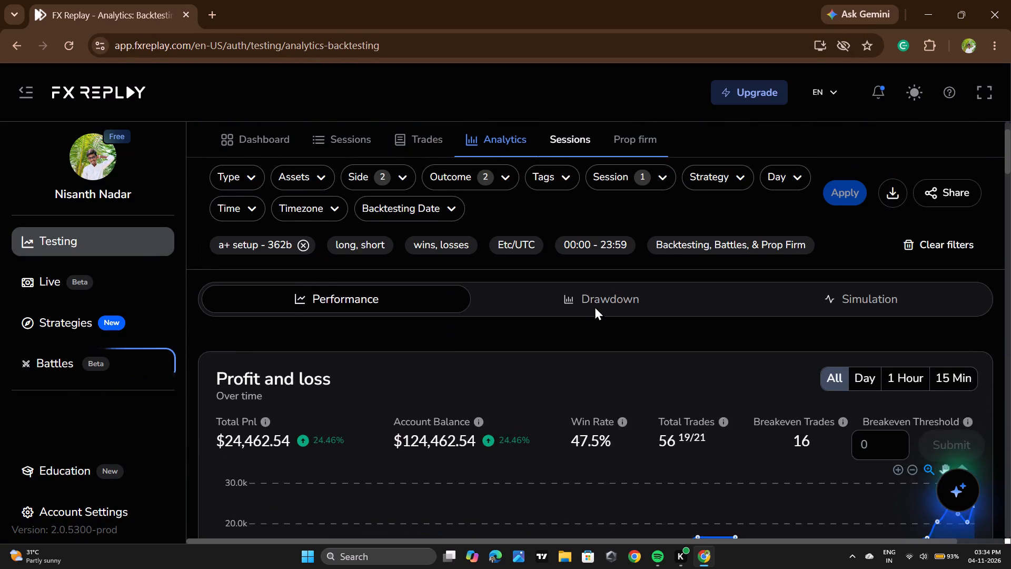
{"action": "scroll", "coordinate": [594, 306], "scroll_direction": "up", "scroll_amount": 1}
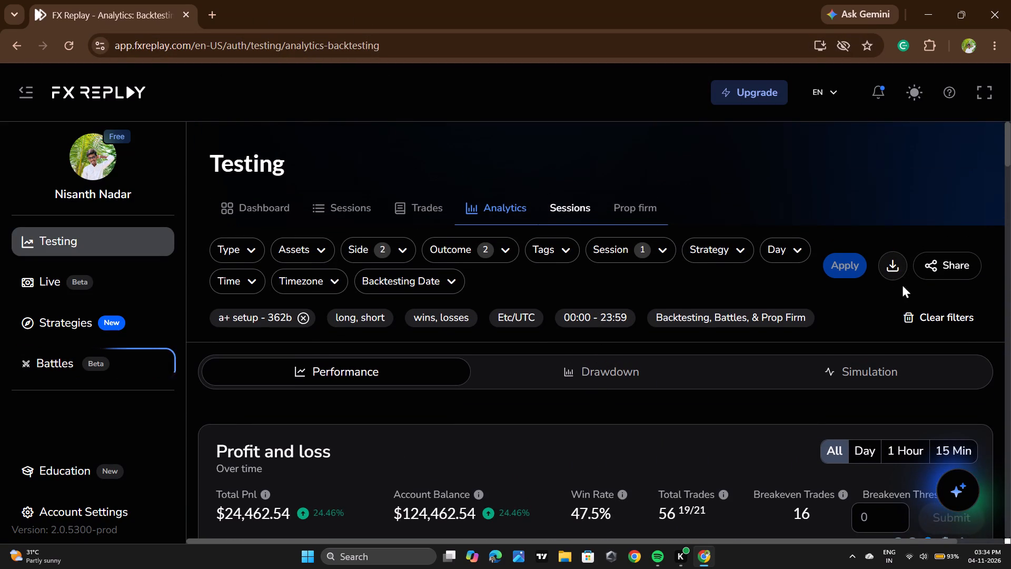
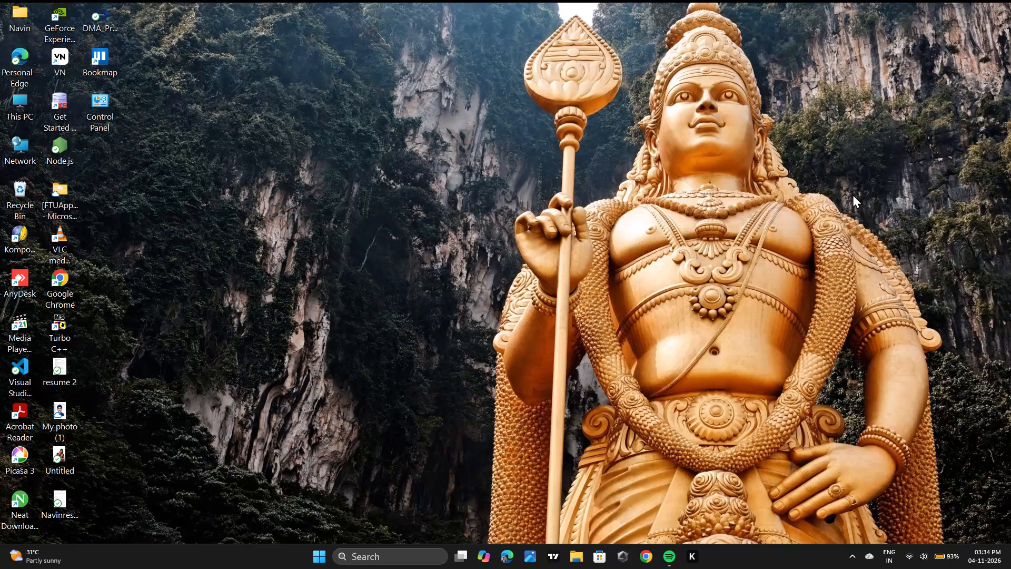
Shut down the computer from the Windows desktop.
{"action": "key", "text": "F4"}
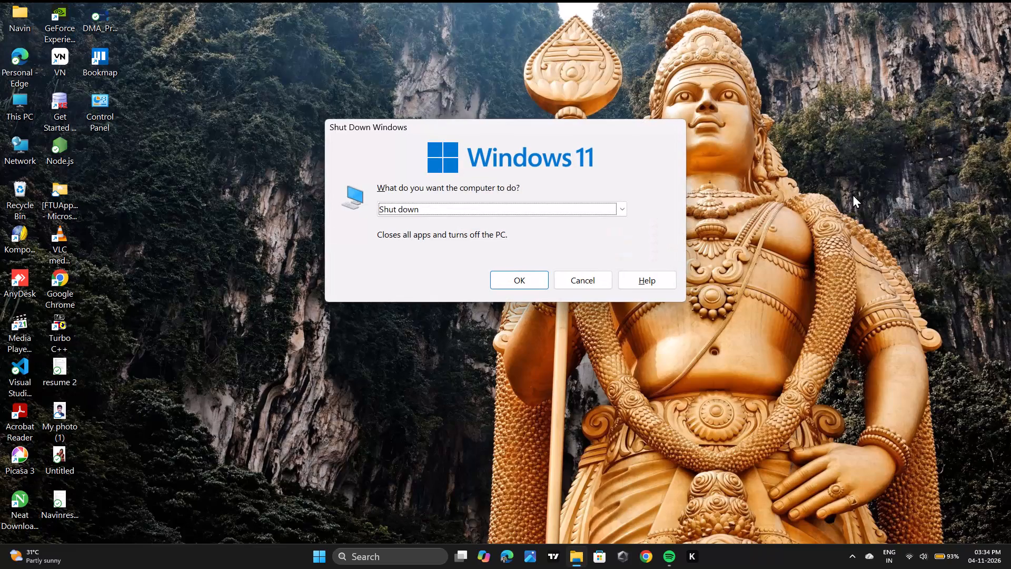
{"action": "key", "text": "Return"}
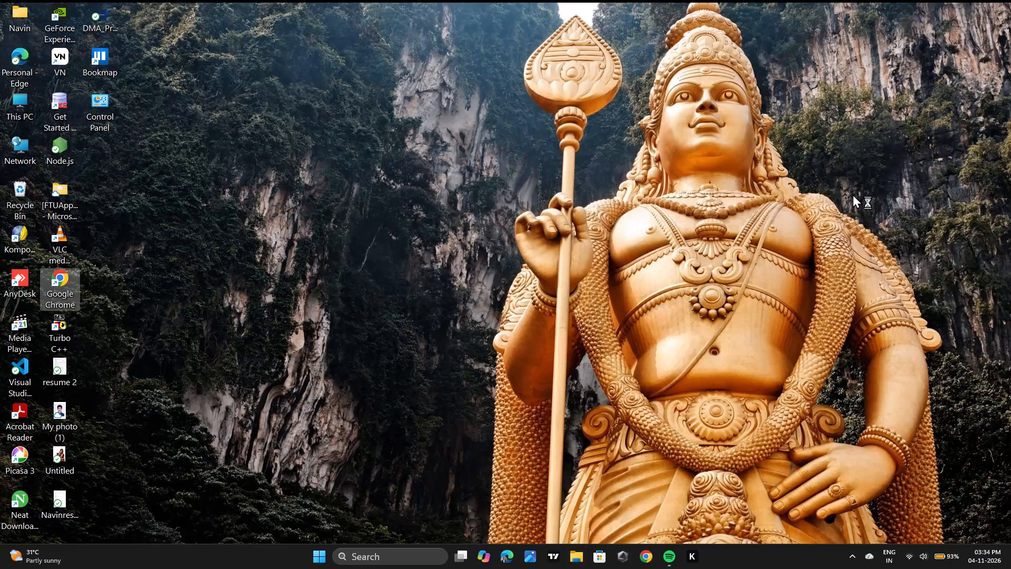